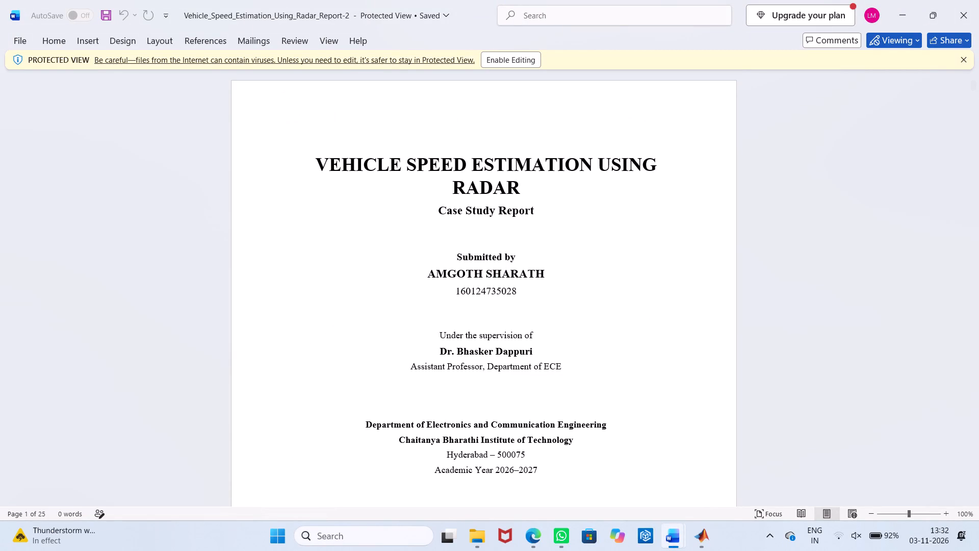
Enable editing for the protected Vehicle_Speed_Estimation_Using_Radar_Report-2 document.
{"action": "left_click", "coordinate": [501, 55]}
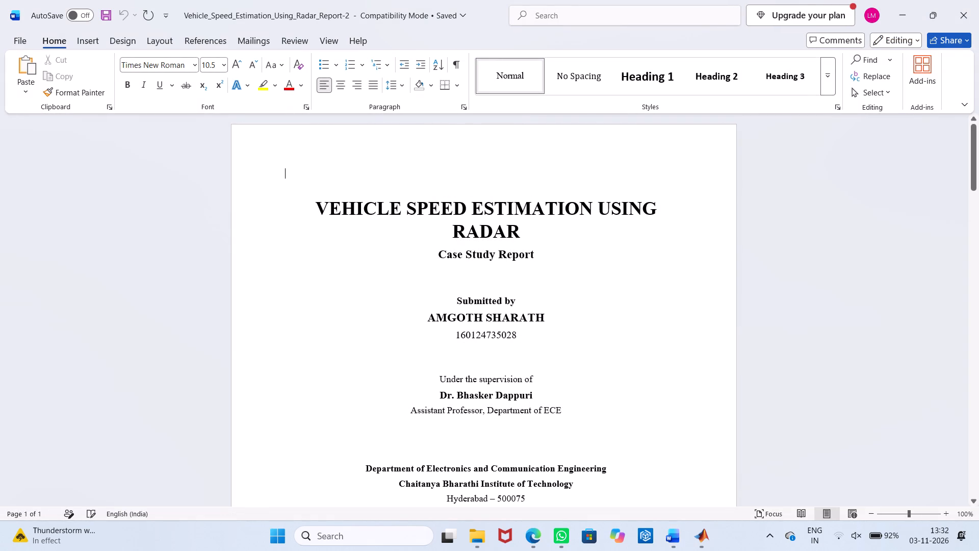
Add a custom page border with a solid ½ pt line on all four sides, applied to the whole document.
{"action": "left_click", "coordinate": [87, 40]}
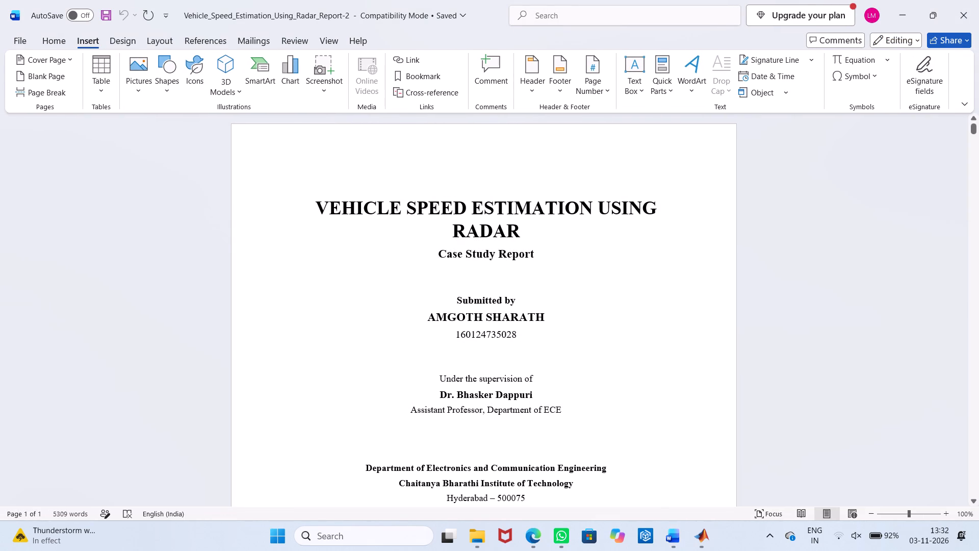
{"action": "left_click", "coordinate": [123, 49]}
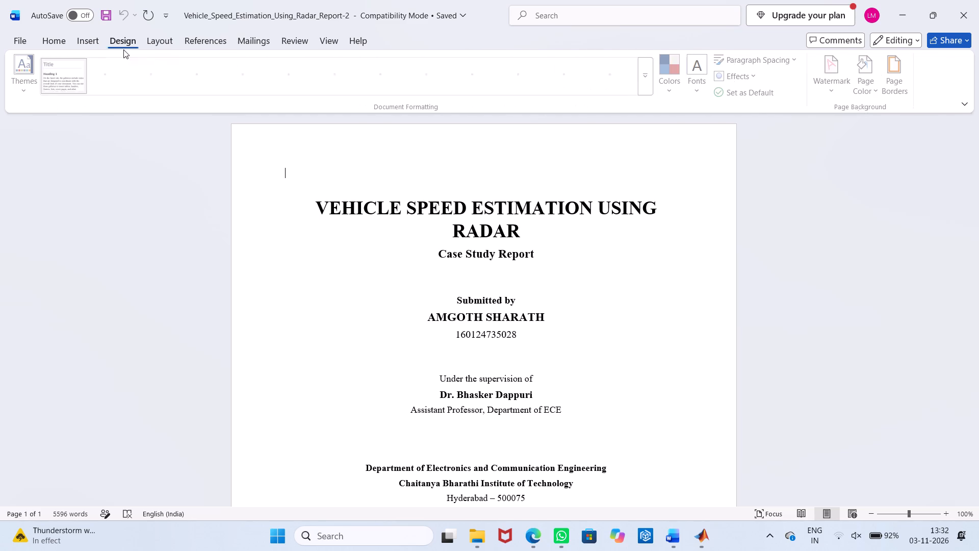
{"action": "left_click", "coordinate": [892, 90]}
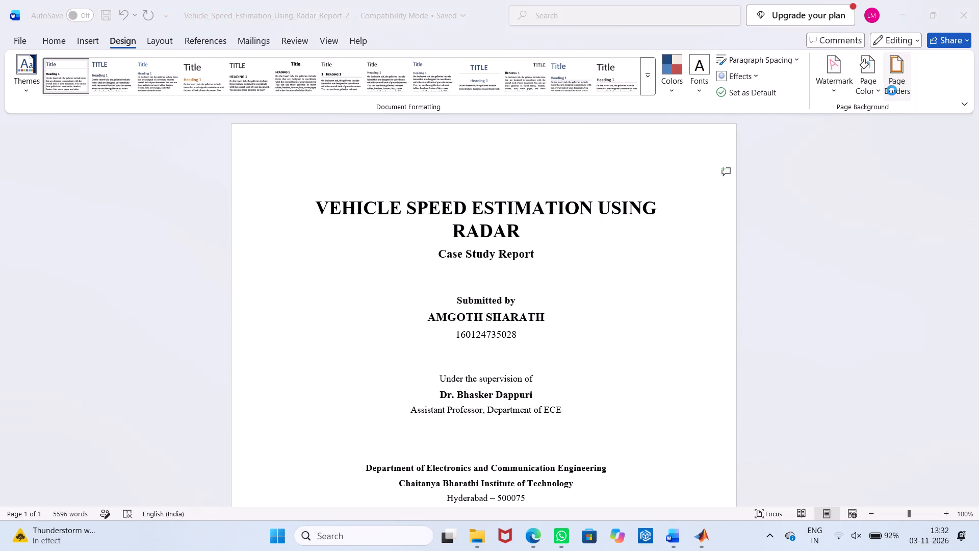
{"action": "left_click", "coordinate": [572, 293]}
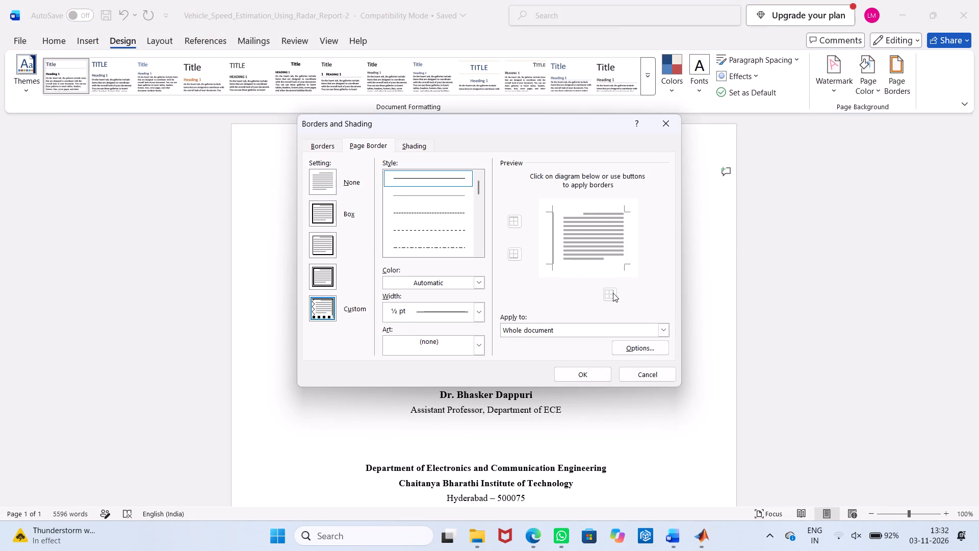
{"action": "left_click", "coordinate": [613, 293]}
{"action": "left_click", "coordinate": [517, 257]}
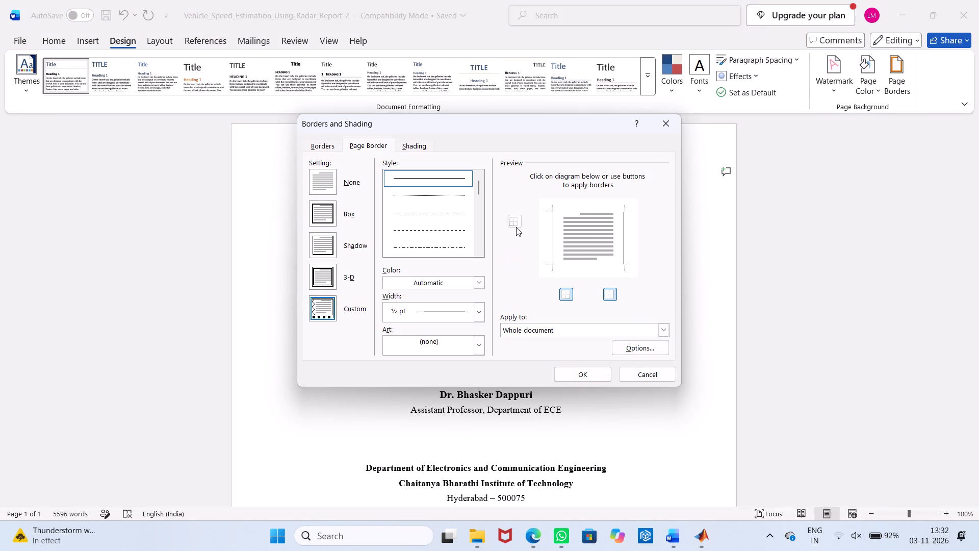
{"action": "left_click", "coordinate": [516, 224]}
{"action": "left_click", "coordinate": [604, 374]}
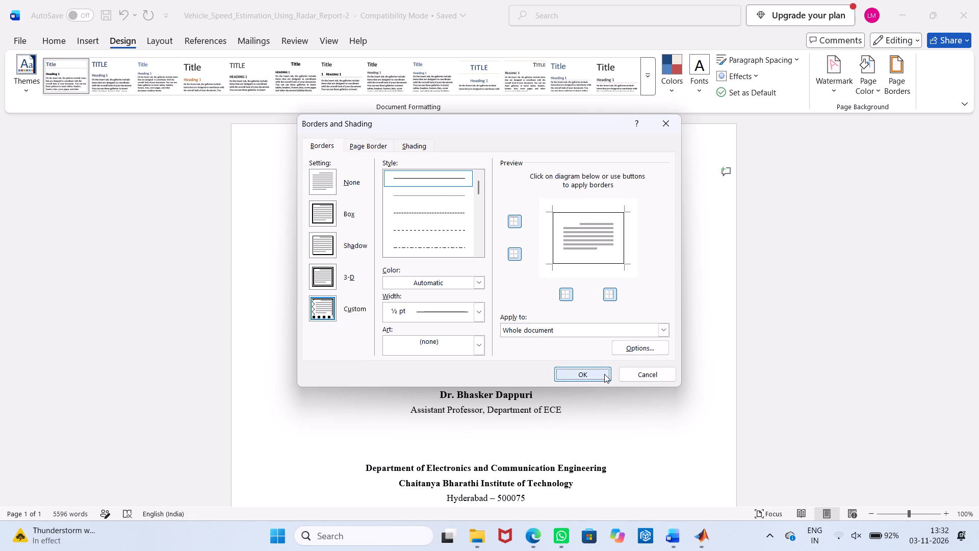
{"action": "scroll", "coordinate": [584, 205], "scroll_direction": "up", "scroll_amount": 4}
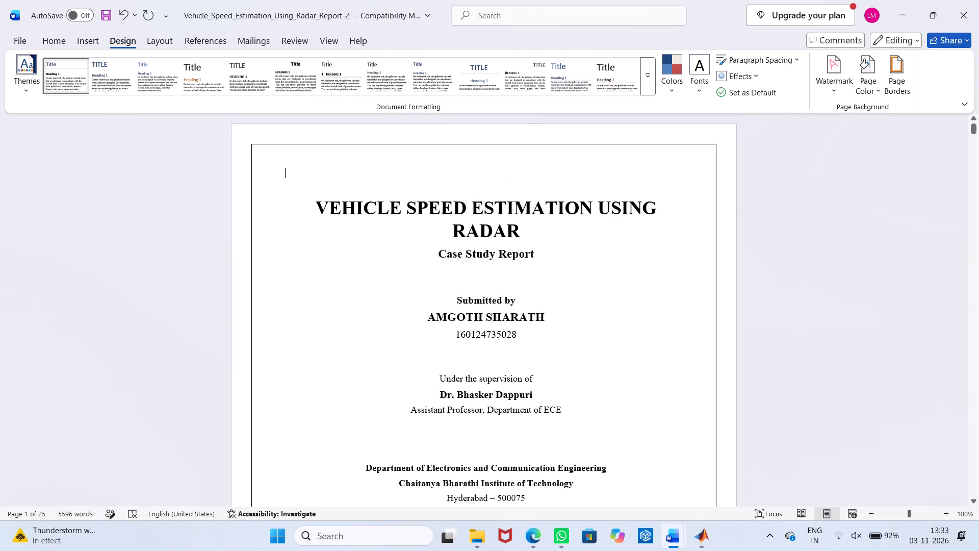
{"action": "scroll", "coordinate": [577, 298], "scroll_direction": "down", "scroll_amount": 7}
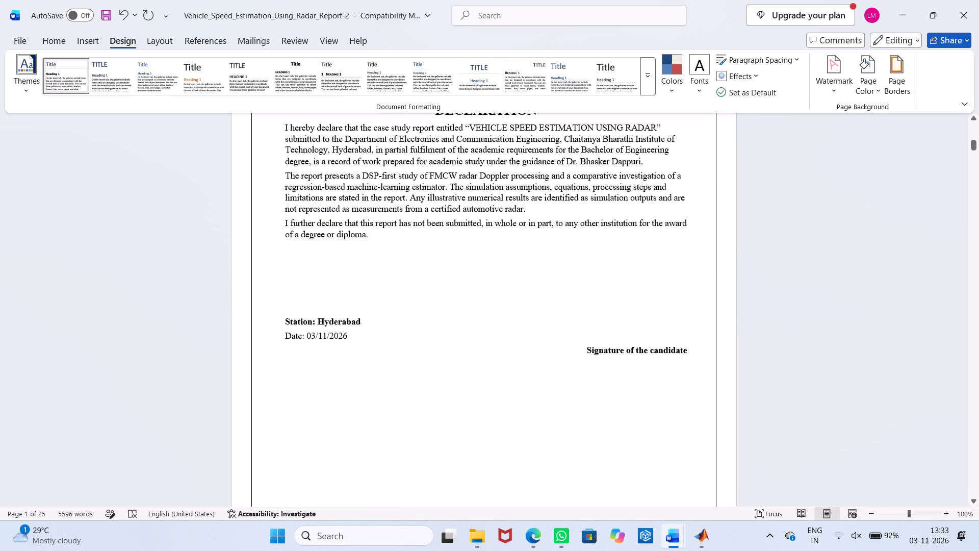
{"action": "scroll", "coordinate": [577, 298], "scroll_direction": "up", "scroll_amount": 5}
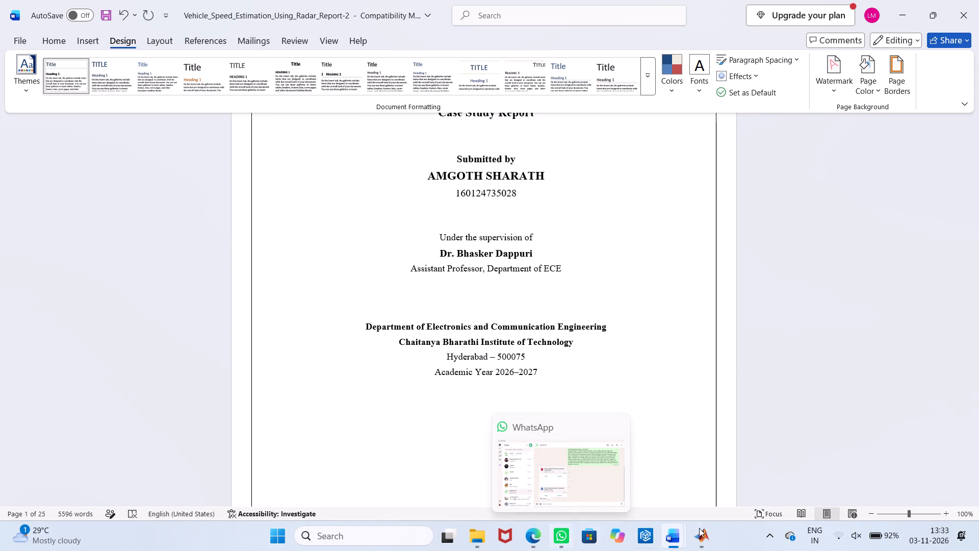
Open Windows search to look for an app or website.
{"action": "left_click", "coordinate": [724, 537]}
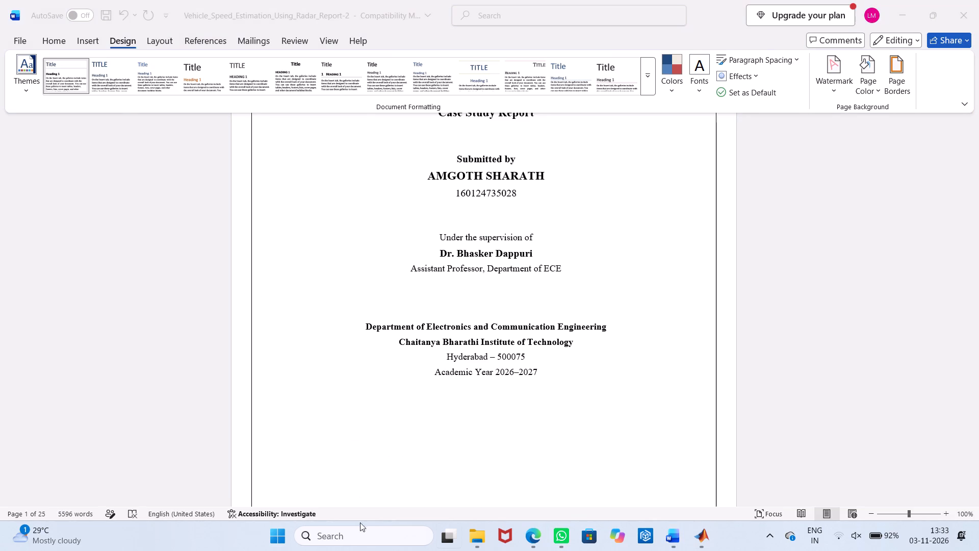
{"action": "left_click", "coordinate": [350, 545]}
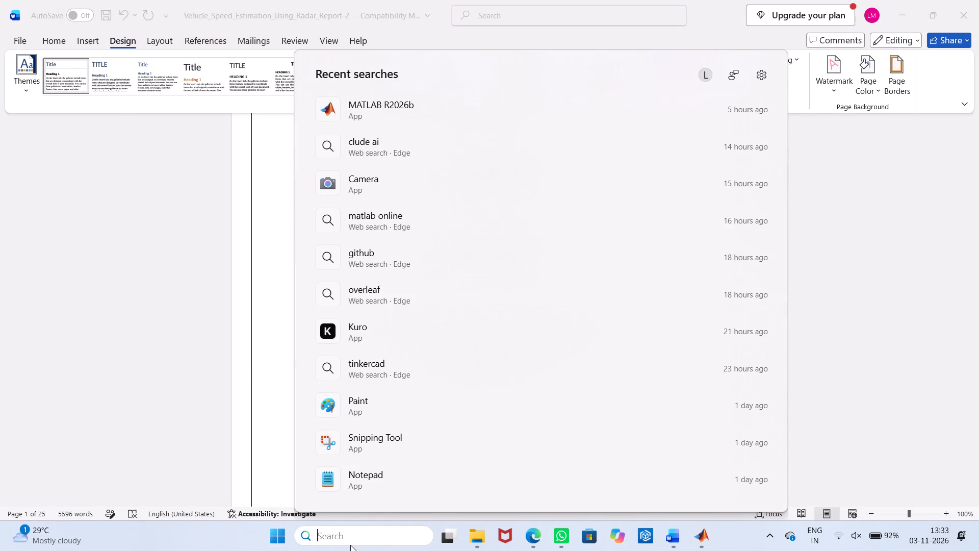
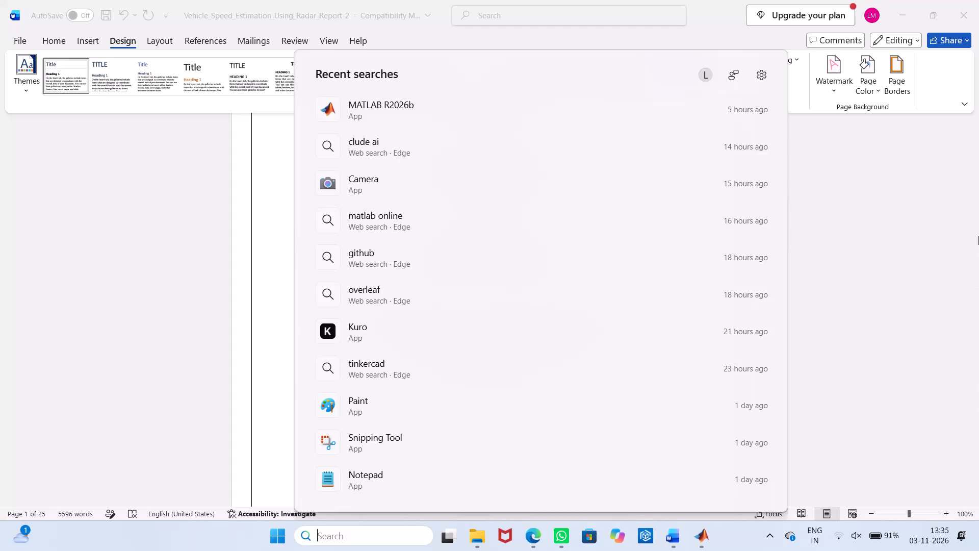
Dismiss the Windows search and return to the top of the report's title page in Word.
{"action": "left_click", "coordinate": [902, 361]}
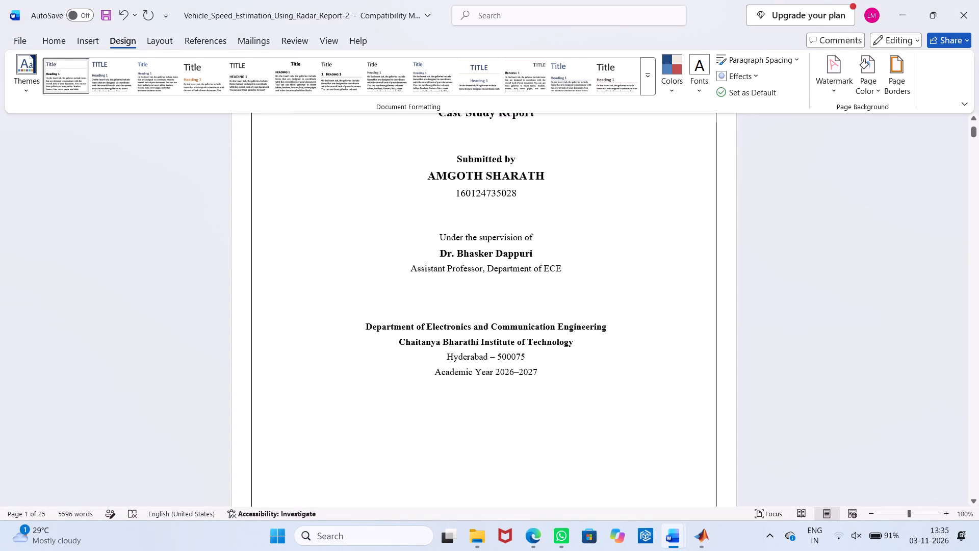
{"action": "scroll", "coordinate": [613, 270], "scroll_direction": "up", "scroll_amount": 9}
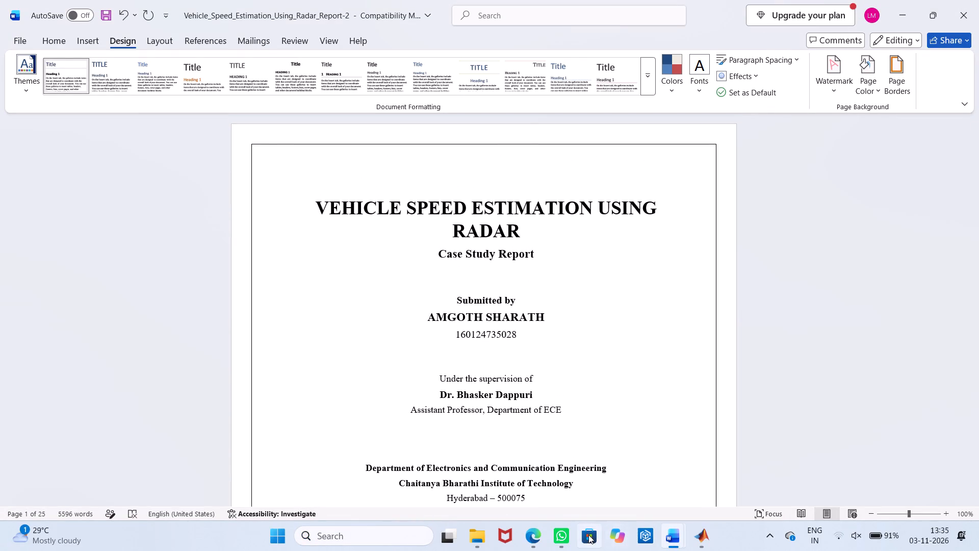
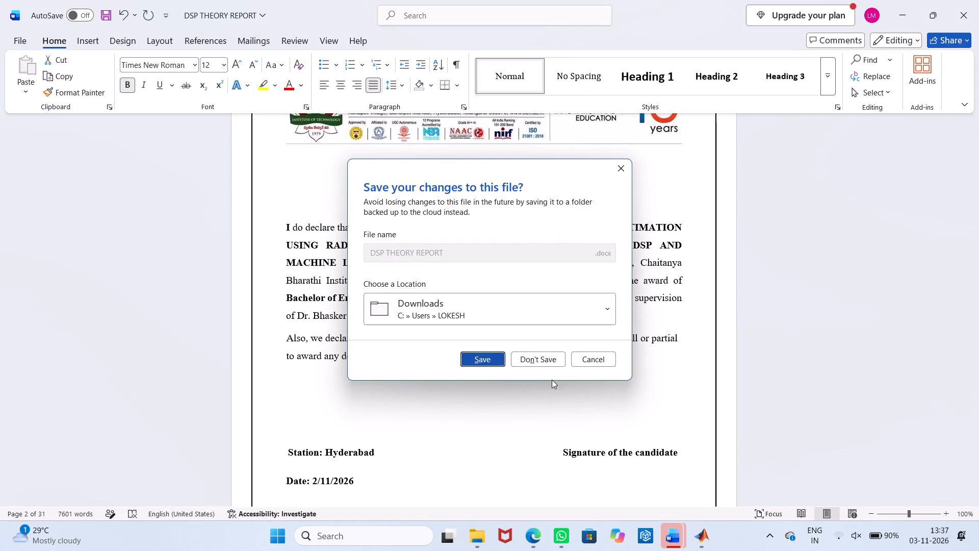
{"action": "left_click", "coordinate": [498, 356]}
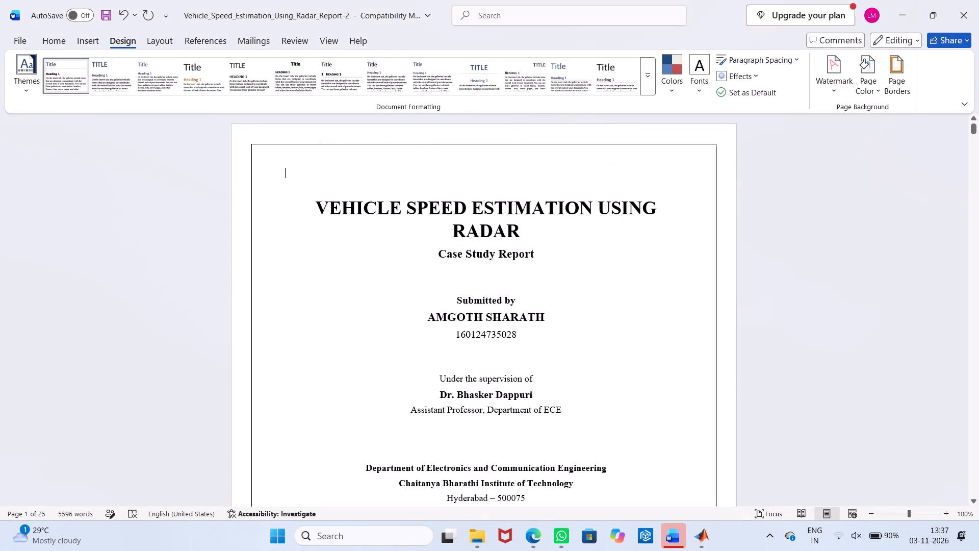
Change the last two digits of the student's roll number on the cover page to 48.
{"action": "left_click", "coordinate": [522, 335]}
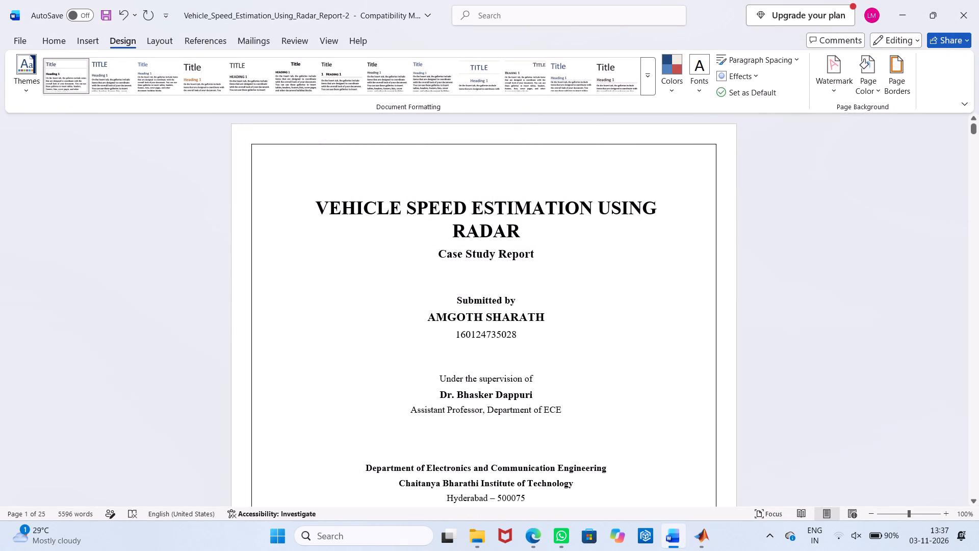
{"action": "key", "text": "BackSpace"}
{"action": "key", "text": "BackSpace"}
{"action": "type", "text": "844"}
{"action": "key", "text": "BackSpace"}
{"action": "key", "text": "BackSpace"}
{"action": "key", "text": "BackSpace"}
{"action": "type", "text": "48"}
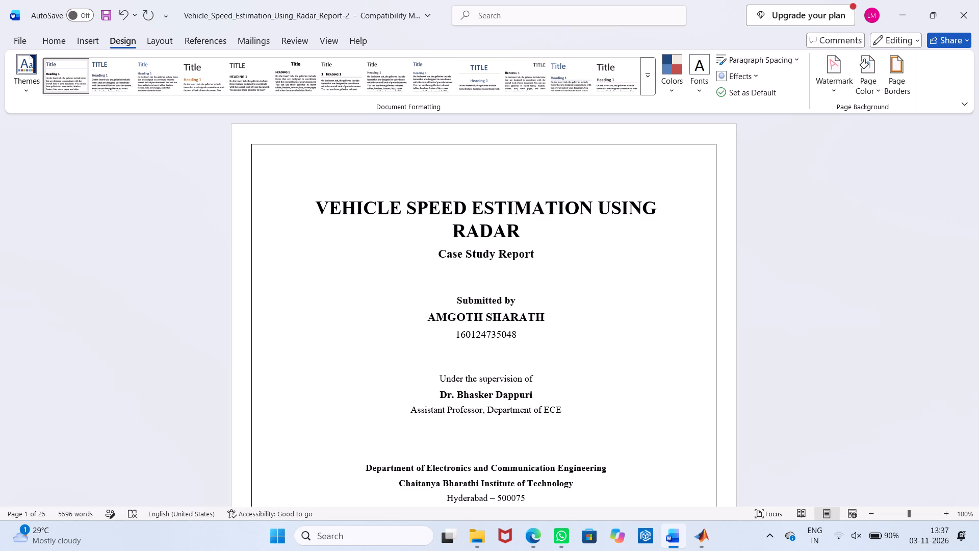
Delete the student's name below "Submitted by" on the report's cover page.
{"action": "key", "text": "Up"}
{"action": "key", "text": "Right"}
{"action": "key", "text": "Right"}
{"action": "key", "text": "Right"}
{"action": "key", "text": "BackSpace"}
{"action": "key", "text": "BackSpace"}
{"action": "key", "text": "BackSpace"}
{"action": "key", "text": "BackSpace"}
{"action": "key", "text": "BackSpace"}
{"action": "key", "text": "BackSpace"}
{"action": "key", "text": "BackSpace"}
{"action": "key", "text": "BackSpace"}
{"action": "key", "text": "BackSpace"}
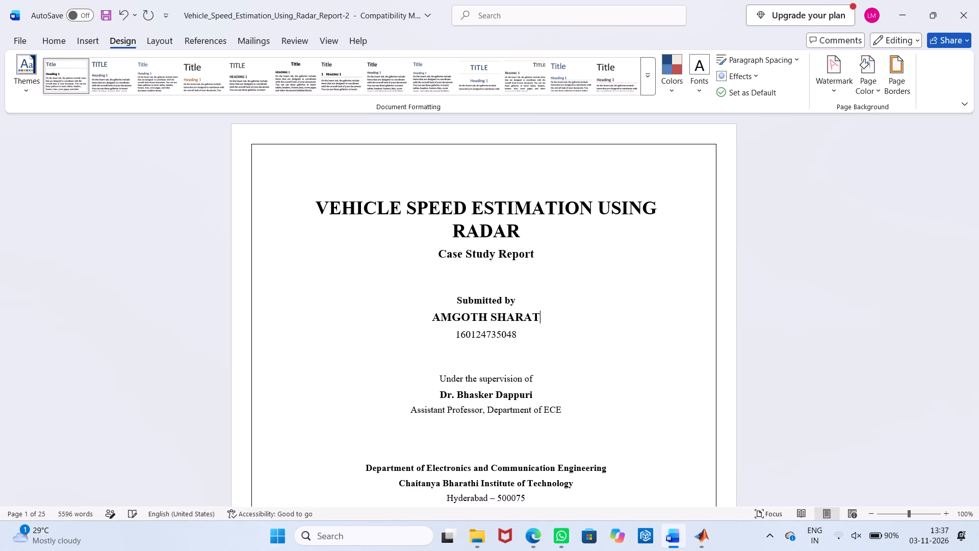
Replace the remaining student's name below "Submitted by" on the cover page with the correct student's name.
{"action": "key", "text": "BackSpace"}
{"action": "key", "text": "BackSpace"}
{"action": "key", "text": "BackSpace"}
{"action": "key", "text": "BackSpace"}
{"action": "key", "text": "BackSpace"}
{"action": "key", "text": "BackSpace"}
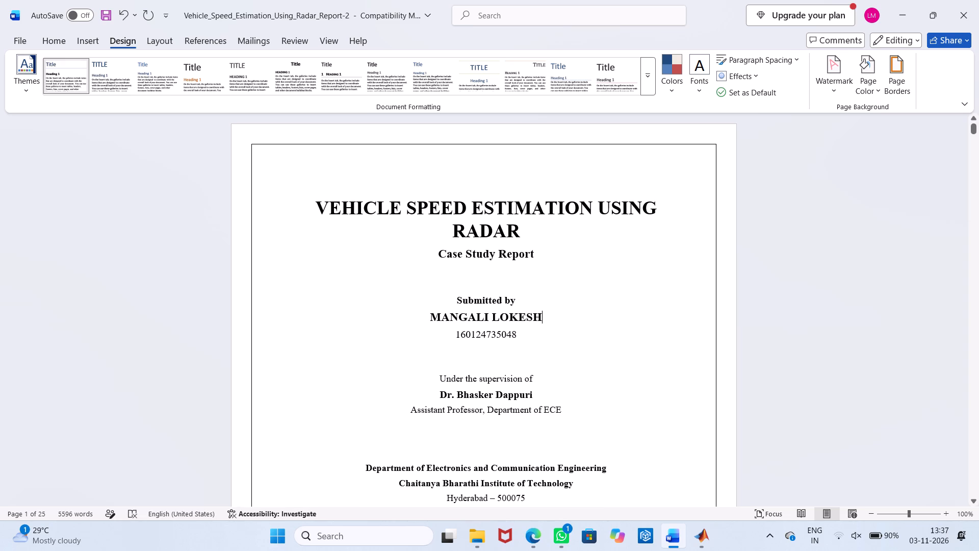
Paste the copied Chaitanya Bharathi Institute of Technology banner image above the report title on the cover page.
{"action": "scroll", "coordinate": [502, 280], "scroll_direction": "down", "scroll_amount": 1}
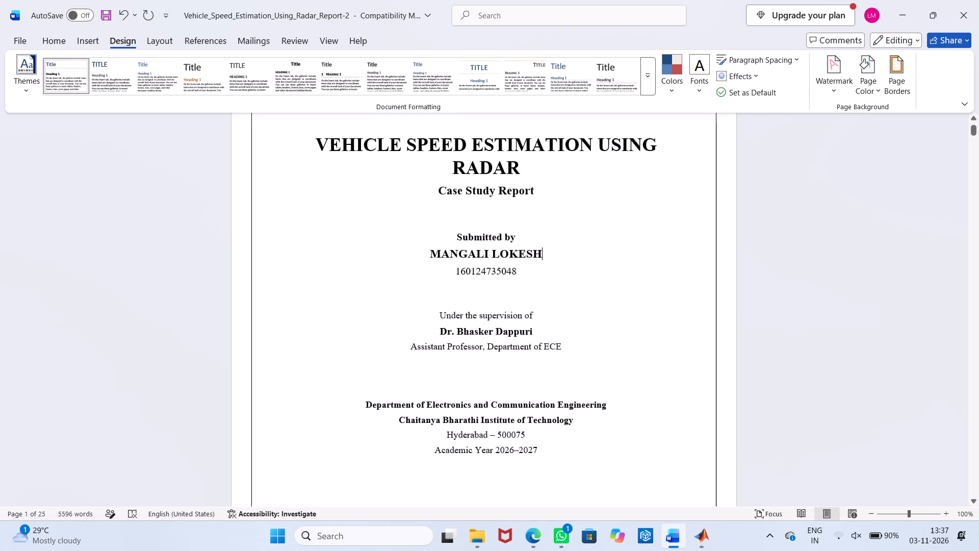
{"action": "scroll", "coordinate": [502, 280], "scroll_direction": "down", "scroll_amount": 1}
{"action": "left_click", "coordinate": [330, 171]}
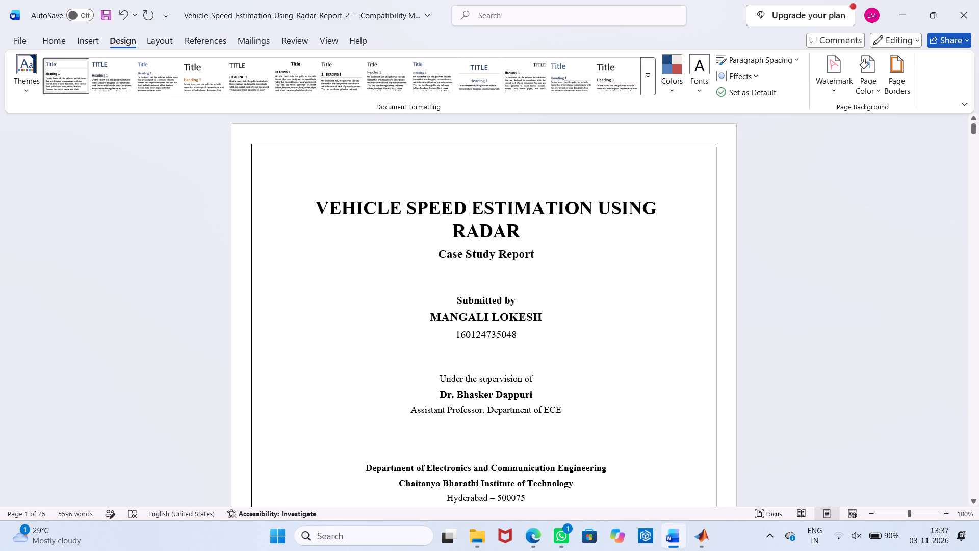
{"action": "key", "text": "ctrl+v"}
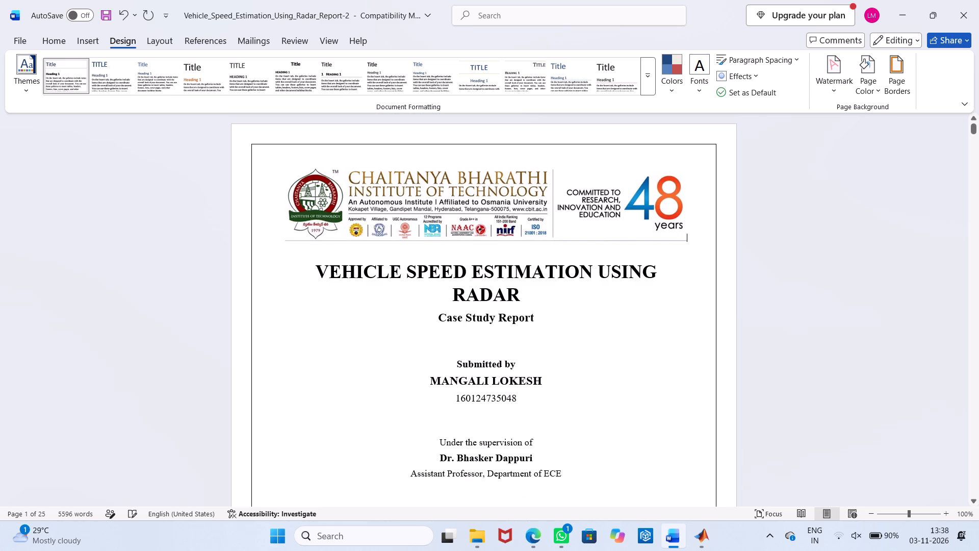
Try to set the cover page text from "Case Study Report" through the student's roll number to font size 12.
{"action": "scroll", "coordinate": [441, 246], "scroll_direction": "right", "scroll_amount": 1}
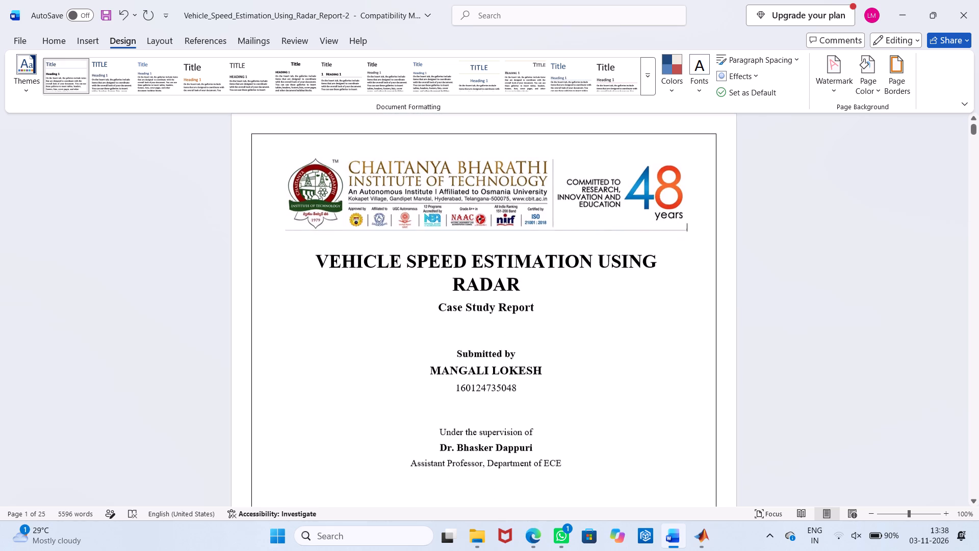
{"action": "scroll", "coordinate": [441, 246], "scroll_direction": "right", "scroll_amount": 1}
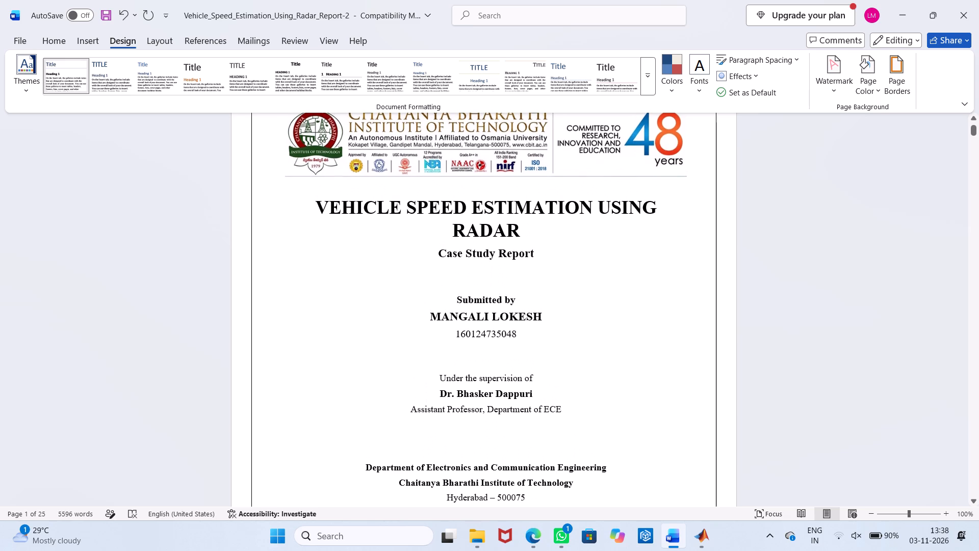
{"action": "left_click_drag", "start_coordinate": [433, 254], "coordinate": [512, 331]}
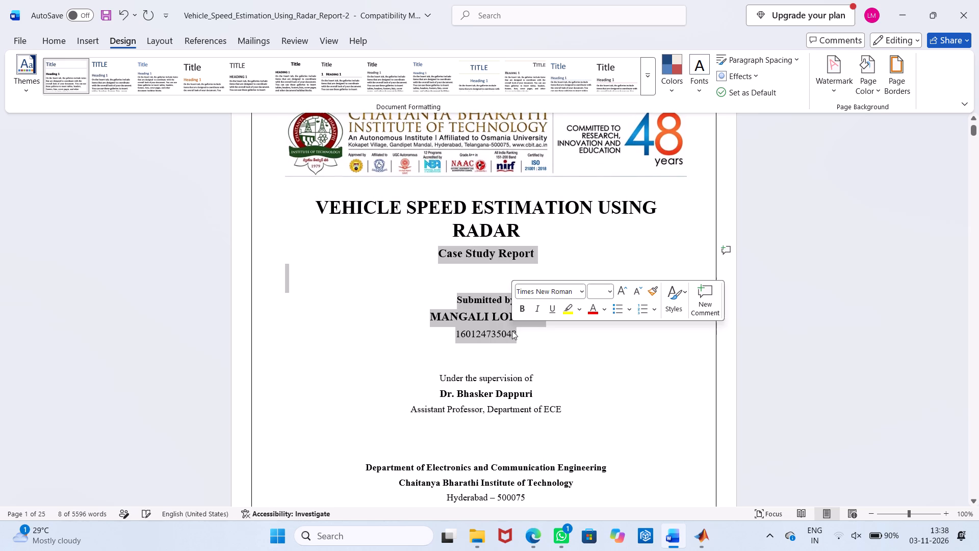
{"action": "left_click", "coordinate": [65, 38]}
{"action": "left_click", "coordinate": [219, 65]}
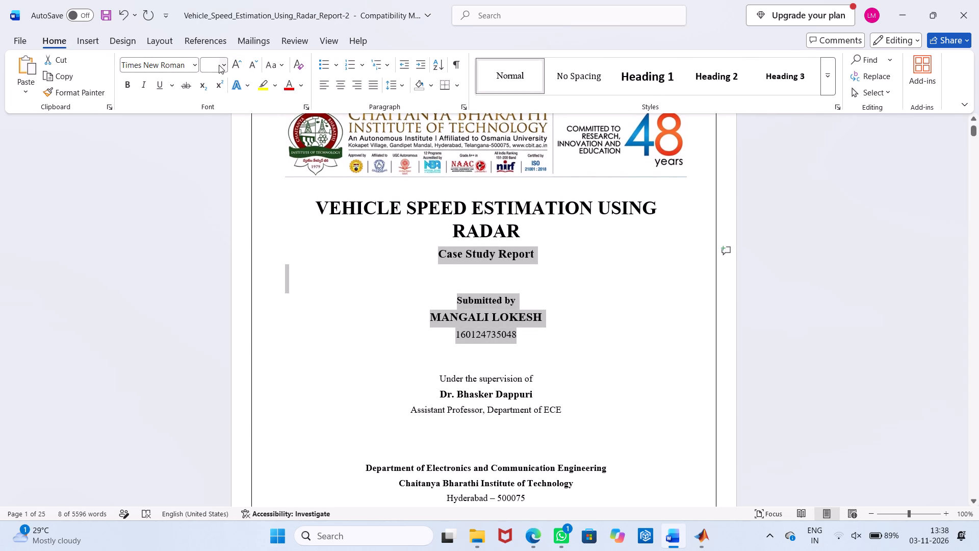
{"action": "left_click", "coordinate": [219, 65]}
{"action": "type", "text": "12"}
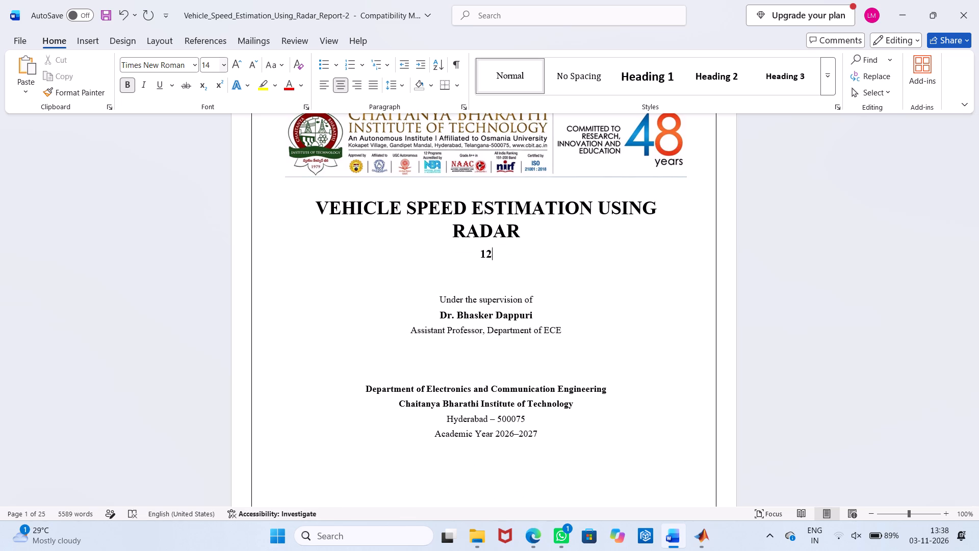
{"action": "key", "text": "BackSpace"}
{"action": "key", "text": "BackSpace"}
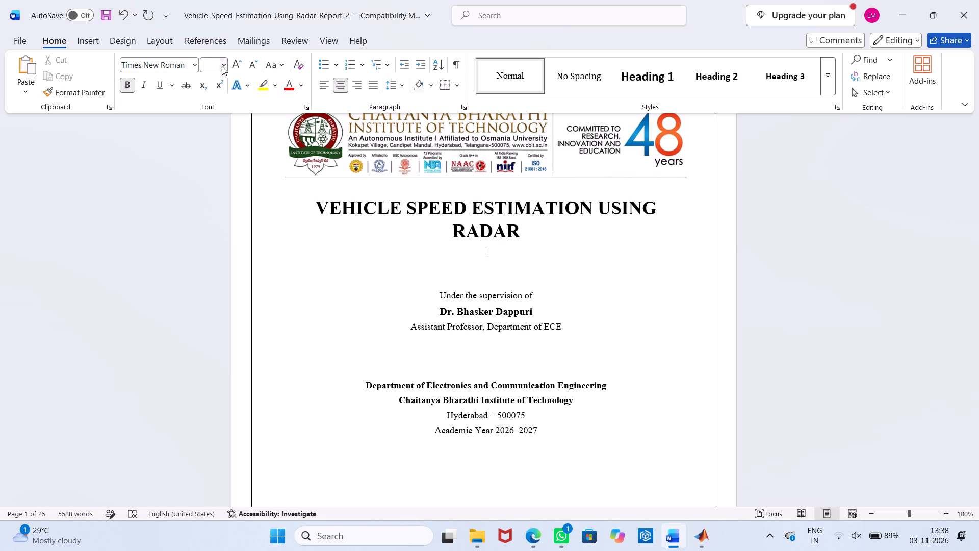
{"action": "left_click", "coordinate": [256, 69]}
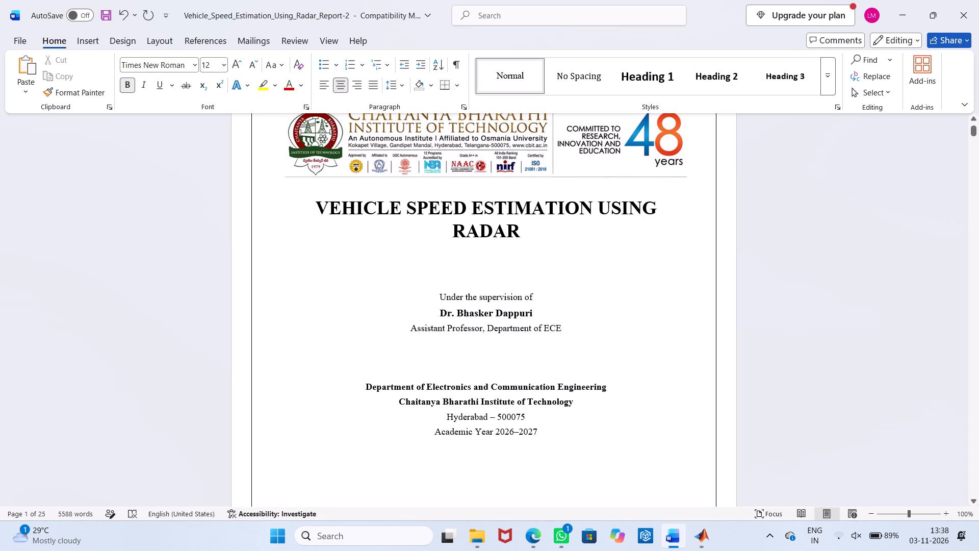
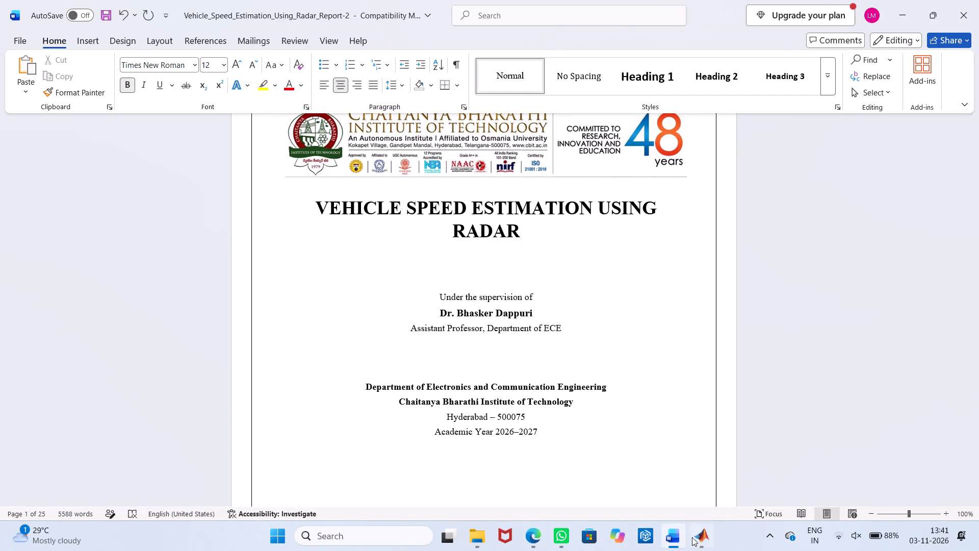
Switch to File Explorer, find the DSP THEORY REPORT document among the recent files and open it in Word.
{"action": "left_click", "coordinate": [469, 543]}
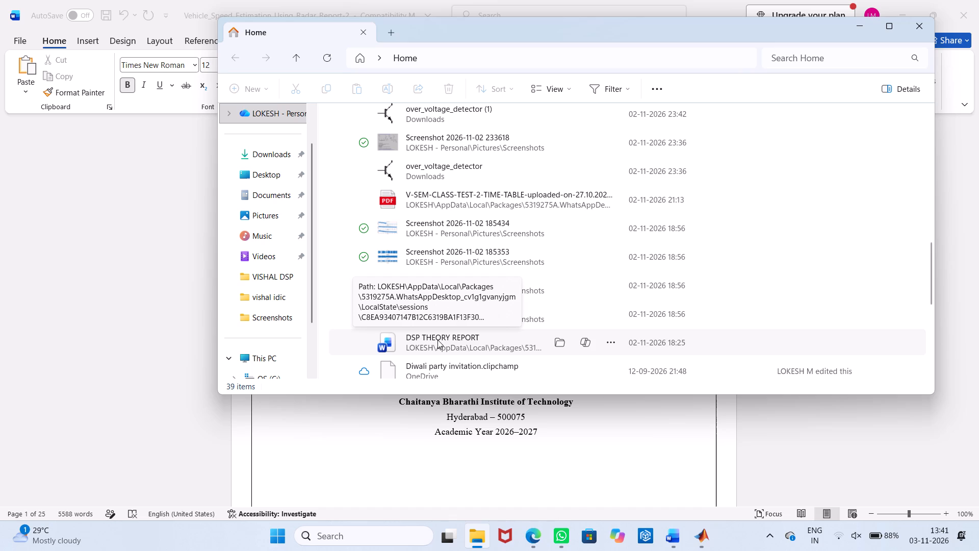
{"action": "scroll", "coordinate": [427, 324], "scroll_direction": "down", "scroll_amount": 1}
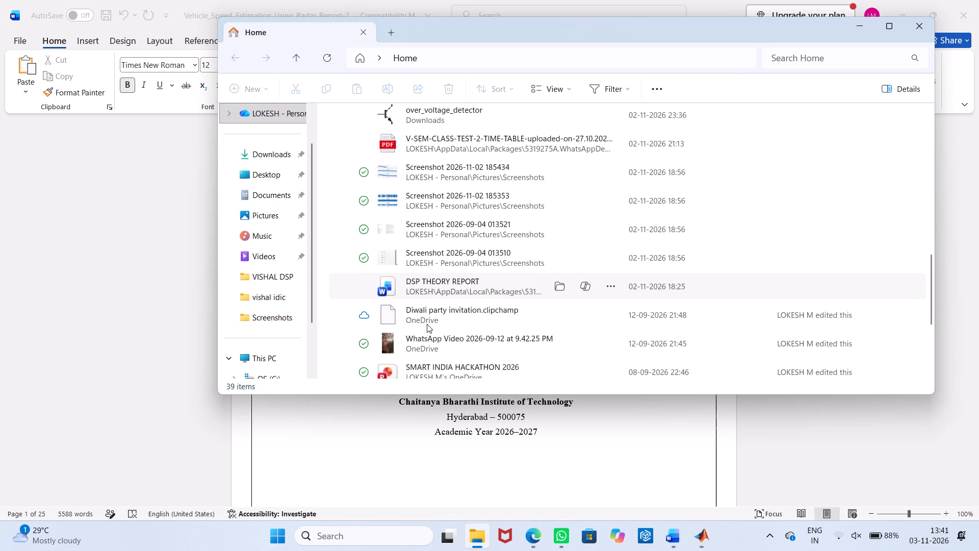
{"action": "scroll", "coordinate": [427, 324], "scroll_direction": "down", "scroll_amount": 1}
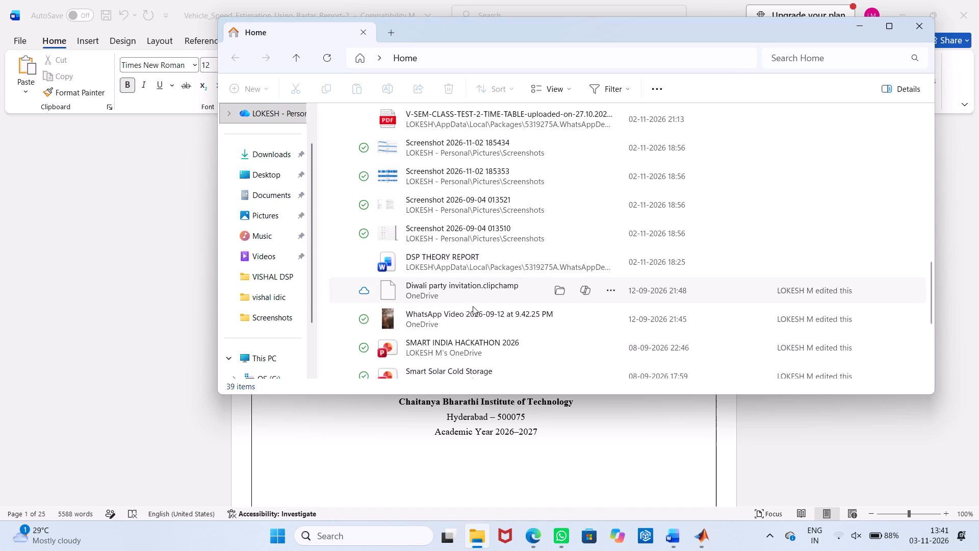
{"action": "scroll", "coordinate": [453, 311], "scroll_direction": "down", "scroll_amount": 2}
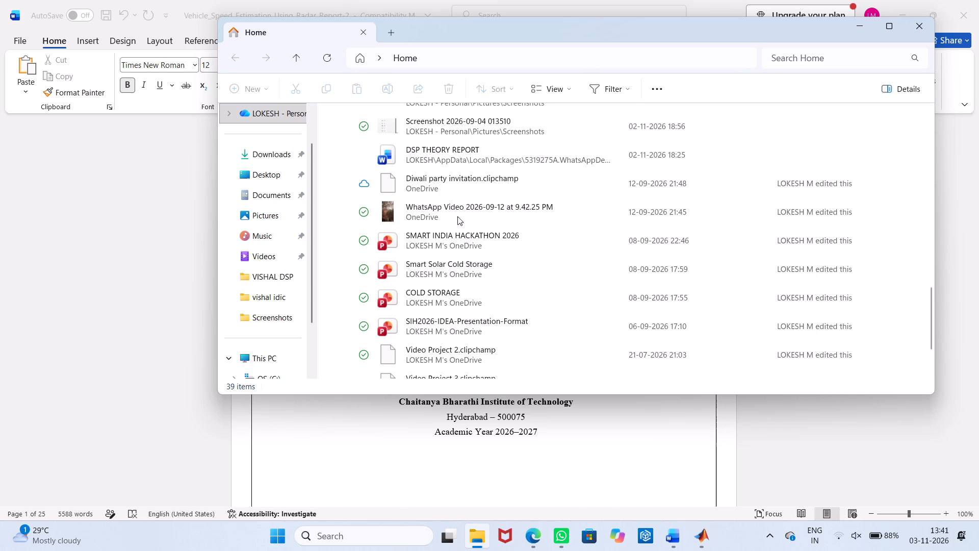
{"action": "double_click", "coordinate": [477, 163]}
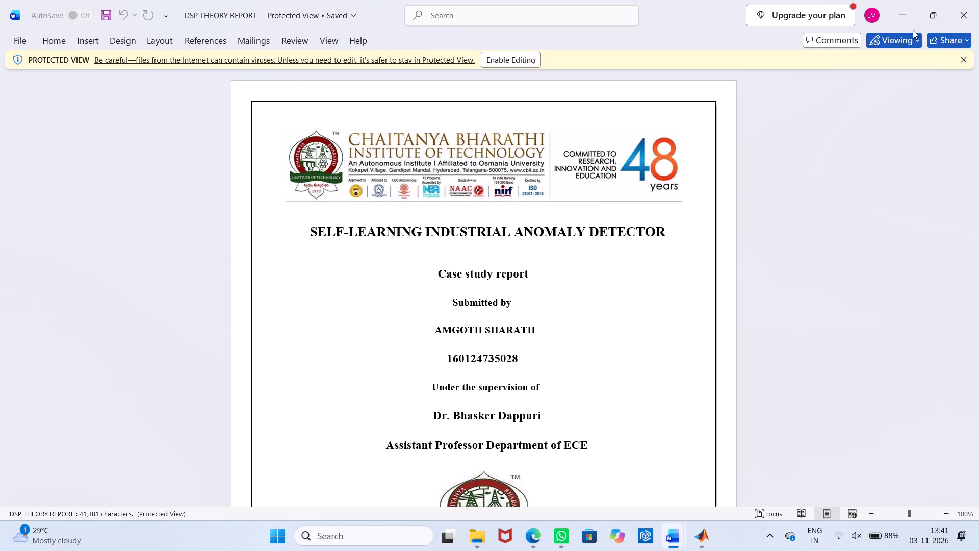
Place the reference report beside the radar report and add "CASE STUDY REPORT" below the radar report's cover title.
{"action": "left_click", "coordinate": [863, 53]}
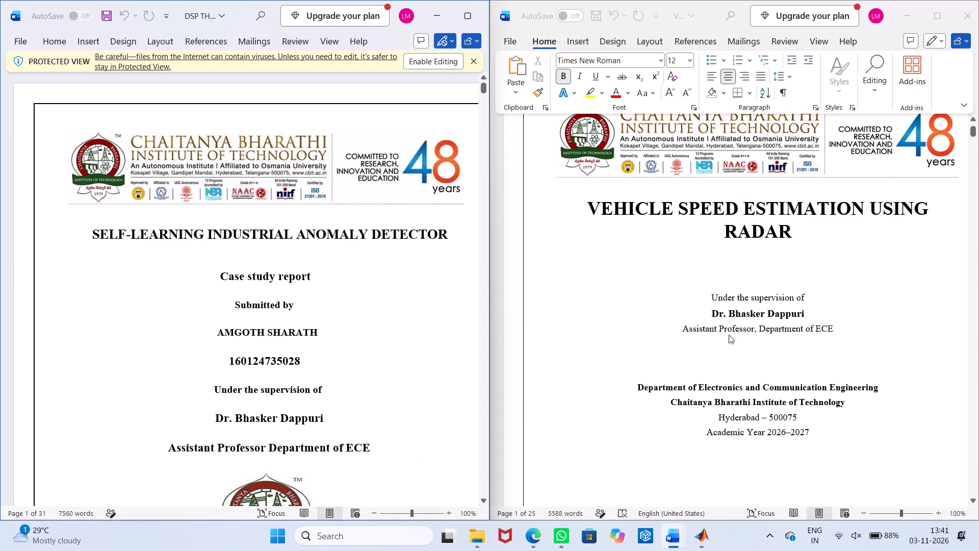
{"action": "left_click", "coordinate": [718, 257]}
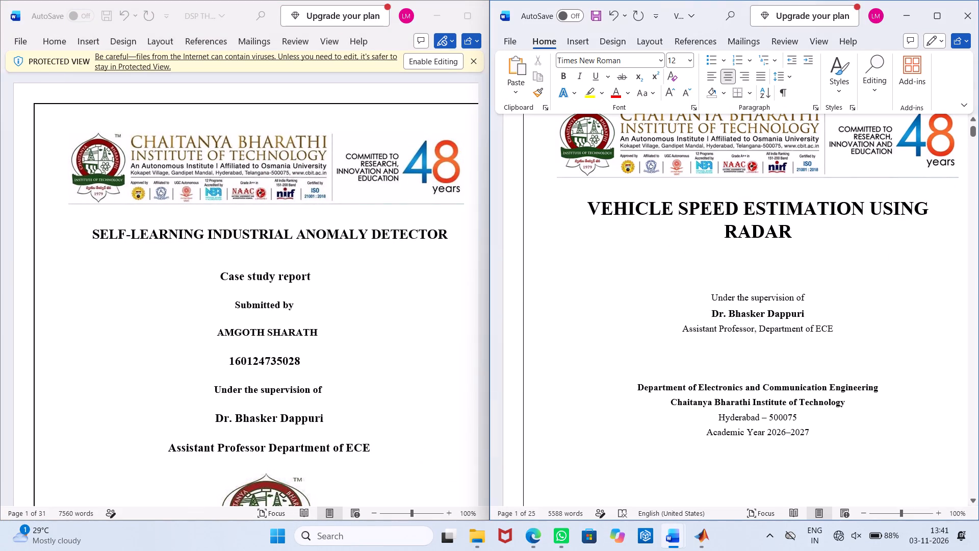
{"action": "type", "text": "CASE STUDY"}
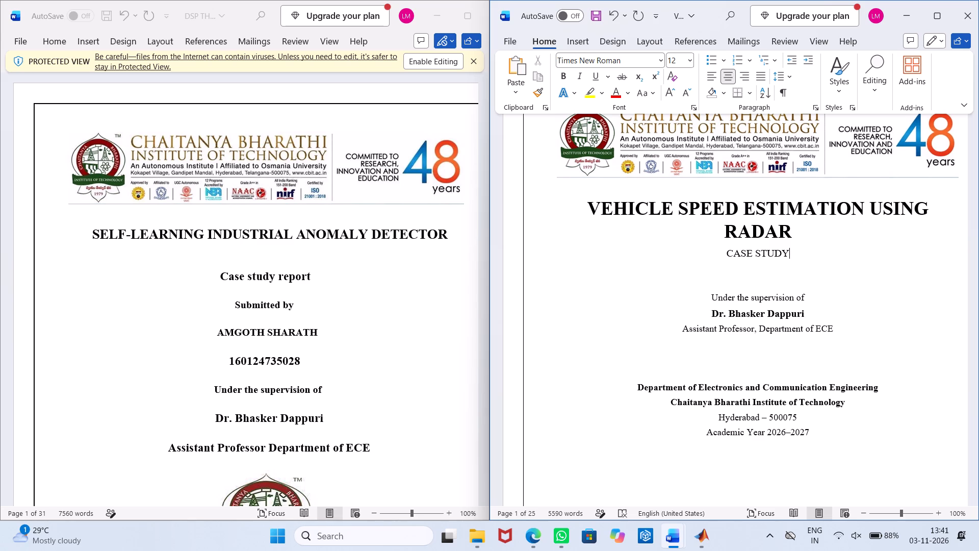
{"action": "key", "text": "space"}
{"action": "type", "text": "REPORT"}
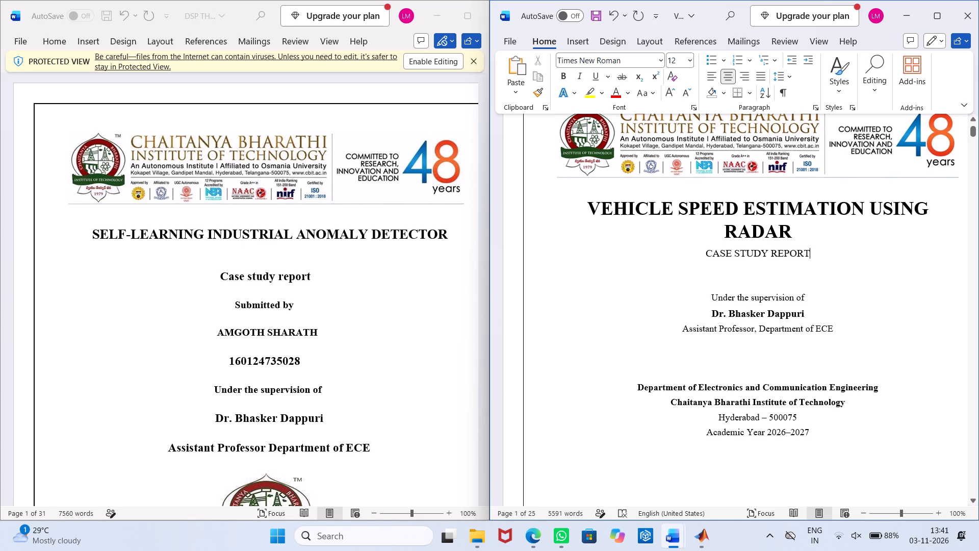
Add a "SUBMITTED BY" line below "CASE STUDY REPORT" on the radar report's cover page.
{"action": "left_click", "coordinate": [720, 271]}
{"action": "triple_click", "coordinate": [720, 271]}
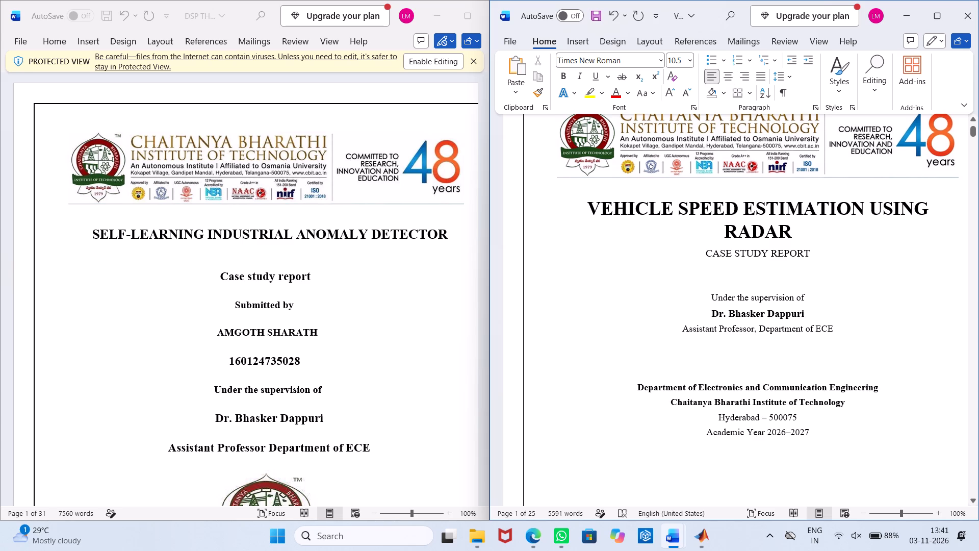
{"action": "left_click", "coordinate": [720, 271]}
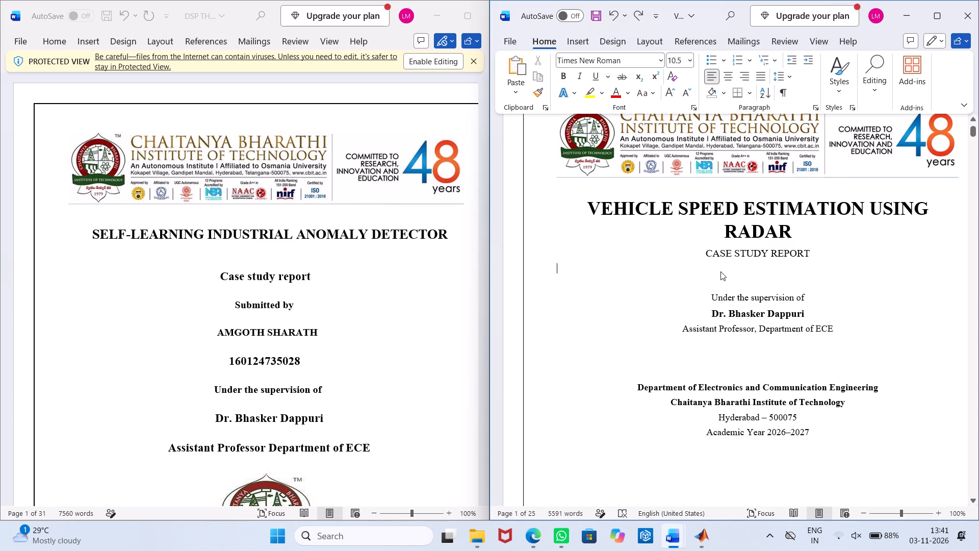
{"action": "left_click", "coordinate": [721, 271]}
{"action": "double_click", "coordinate": [721, 271]}
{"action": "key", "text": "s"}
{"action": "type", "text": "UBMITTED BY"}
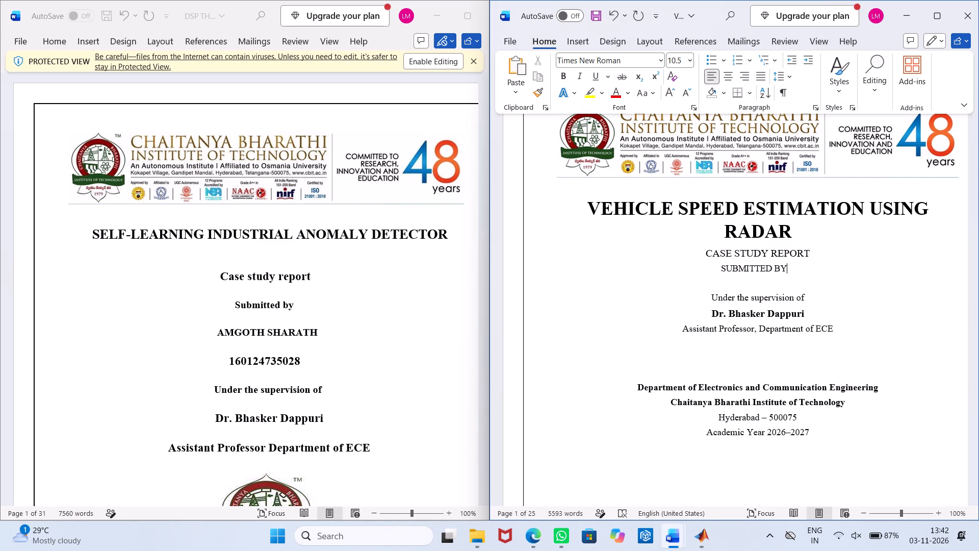
Enter the student's name on a new line below "SUBMITTED BY" and shift it towards the page centre with five leading spaces.
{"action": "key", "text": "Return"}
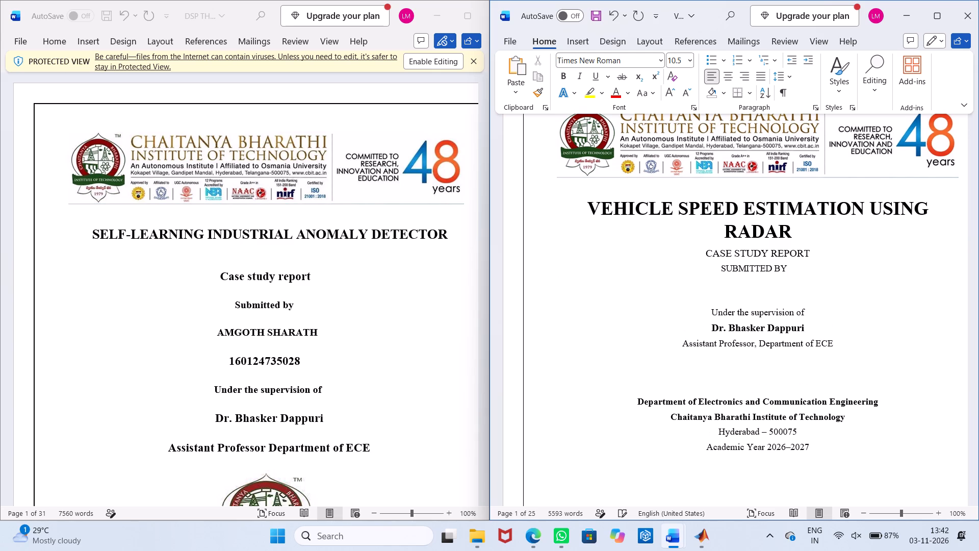
{"action": "double_click", "coordinate": [695, 287]}
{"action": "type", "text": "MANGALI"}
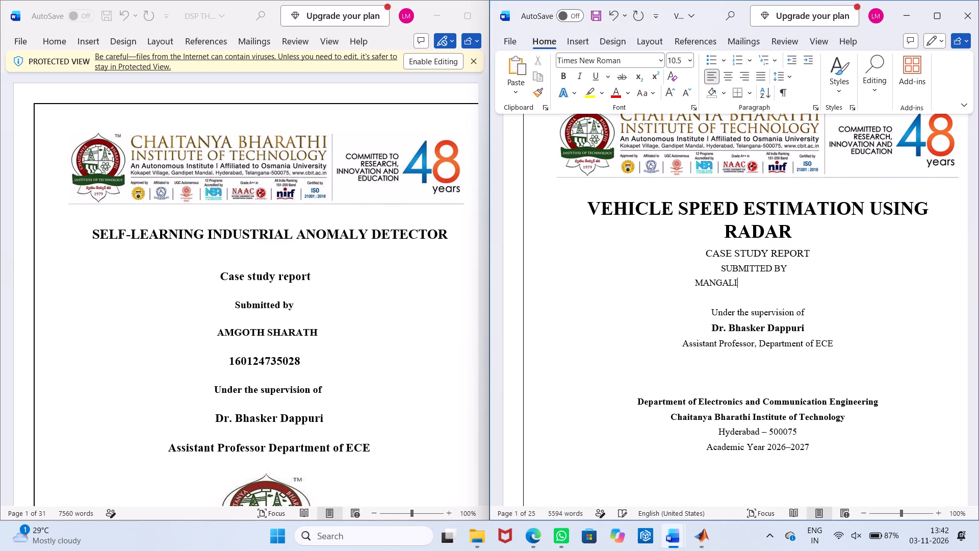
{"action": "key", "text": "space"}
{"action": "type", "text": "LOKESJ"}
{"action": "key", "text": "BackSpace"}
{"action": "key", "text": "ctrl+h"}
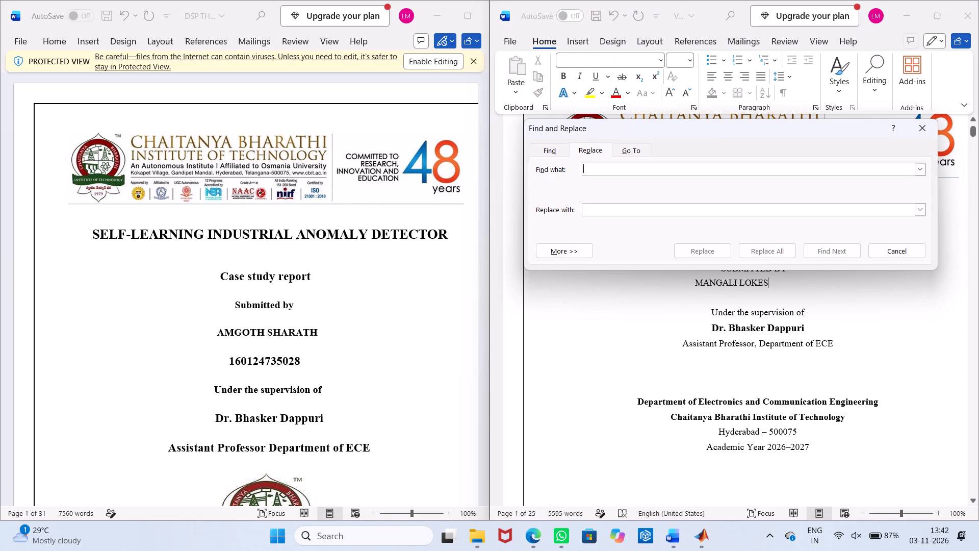
{"action": "left_click", "coordinate": [923, 129]}
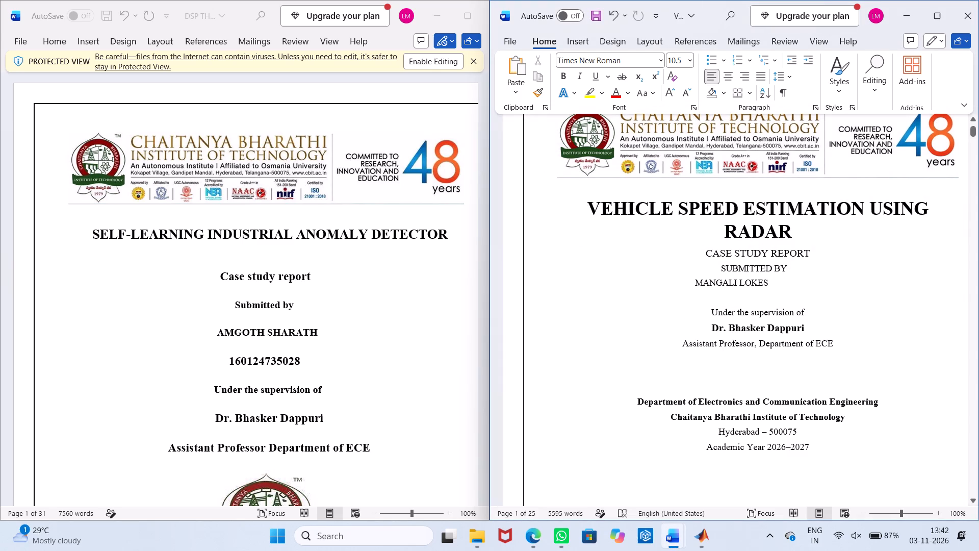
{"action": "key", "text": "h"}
{"action": "left_click", "coordinate": [690, 278]}
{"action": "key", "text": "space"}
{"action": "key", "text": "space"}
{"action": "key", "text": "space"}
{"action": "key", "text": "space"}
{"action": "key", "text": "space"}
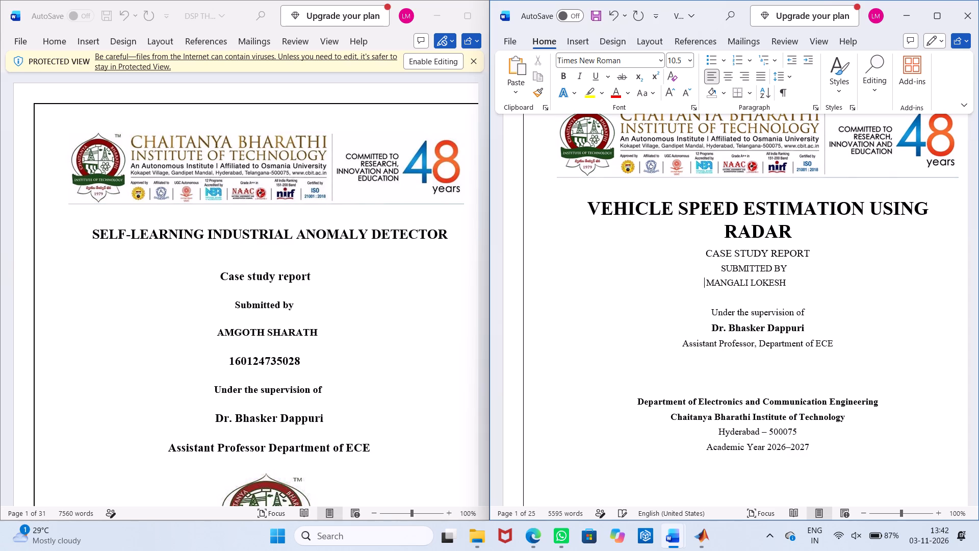
Indent the student's name with three spaces so it sits centred beneath "SUBMITTED BY".
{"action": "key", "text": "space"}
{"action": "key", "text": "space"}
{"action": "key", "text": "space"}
Enter the student's roll number on the line below the name and indent it further to centre it.
{"action": "left_click", "coordinate": [716, 295]}
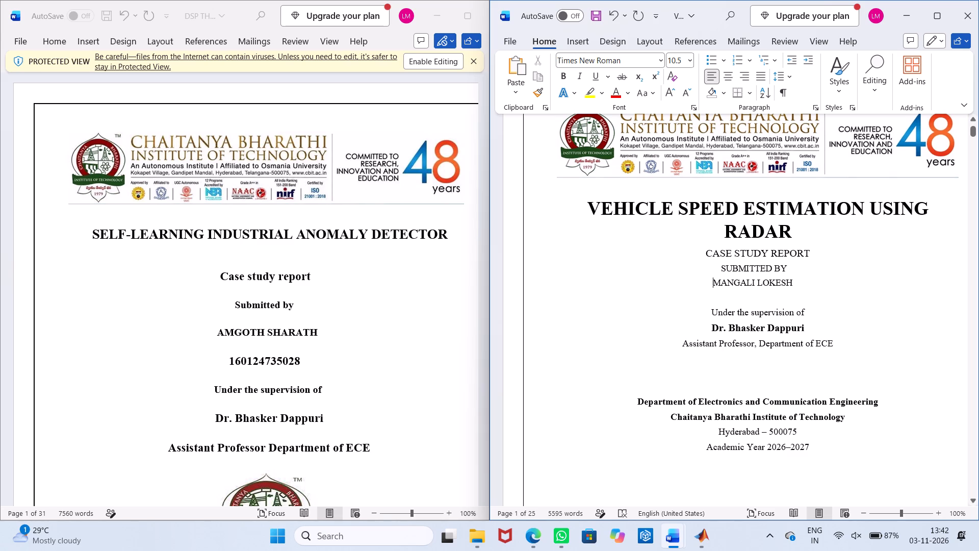
{"action": "double_click", "coordinate": [716, 295]}
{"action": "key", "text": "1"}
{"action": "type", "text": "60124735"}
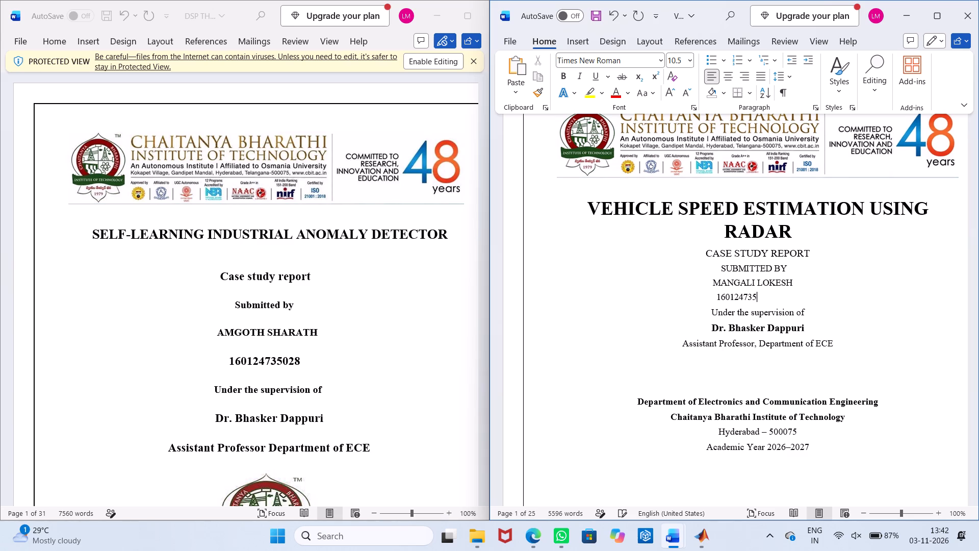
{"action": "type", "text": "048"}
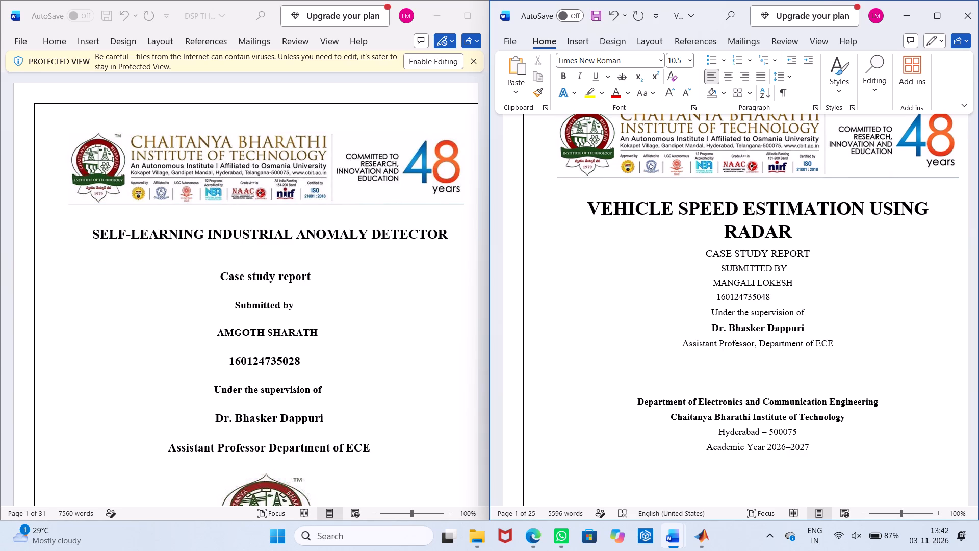
{"action": "left_click", "coordinate": [715, 298]}
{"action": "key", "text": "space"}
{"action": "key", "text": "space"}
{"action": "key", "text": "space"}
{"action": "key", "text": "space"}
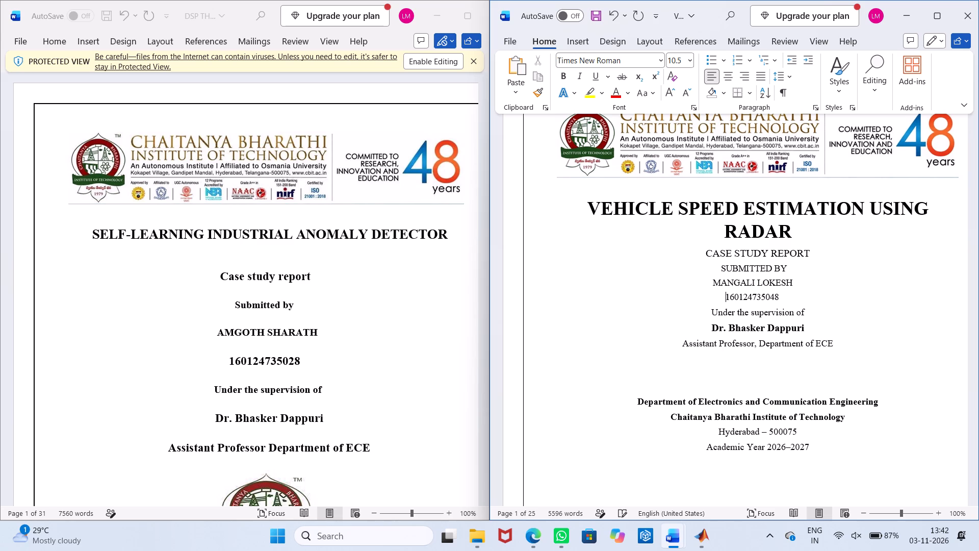
Make the cover lines from "CASE STUDY REPORT" through the student's roll number bold.
{"action": "left_click_drag", "start_coordinate": [703, 245], "coordinate": [763, 279]}
{"action": "left_click_drag", "start_coordinate": [763, 279], "coordinate": [796, 297]}
{"action": "left_click", "coordinate": [843, 302]}
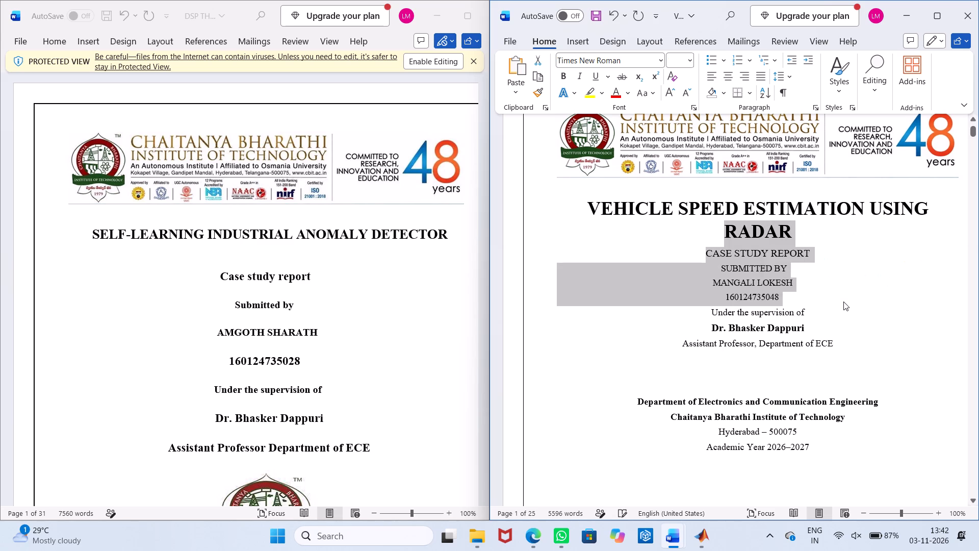
{"action": "left_click_drag", "start_coordinate": [700, 247], "coordinate": [768, 279]}
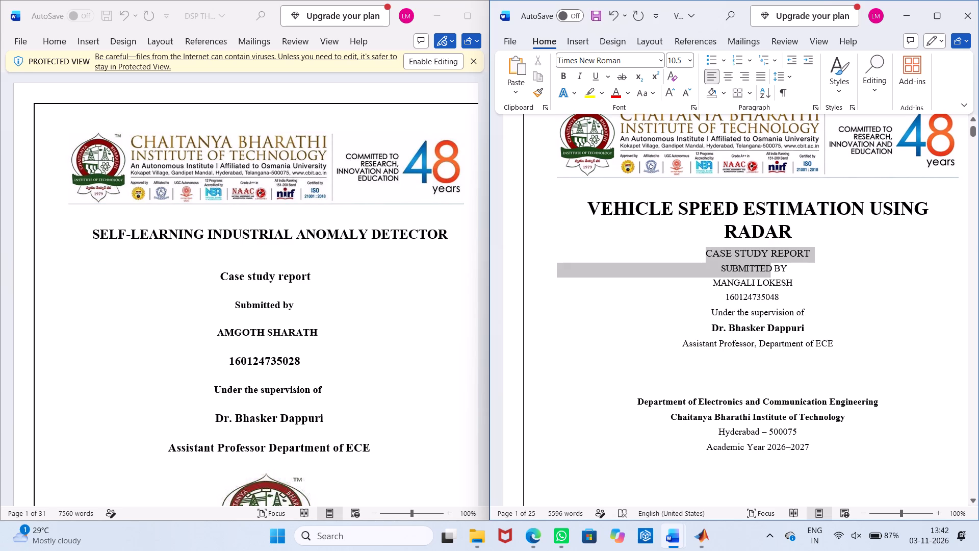
{"action": "left_click_drag", "start_coordinate": [768, 279], "coordinate": [785, 295]}
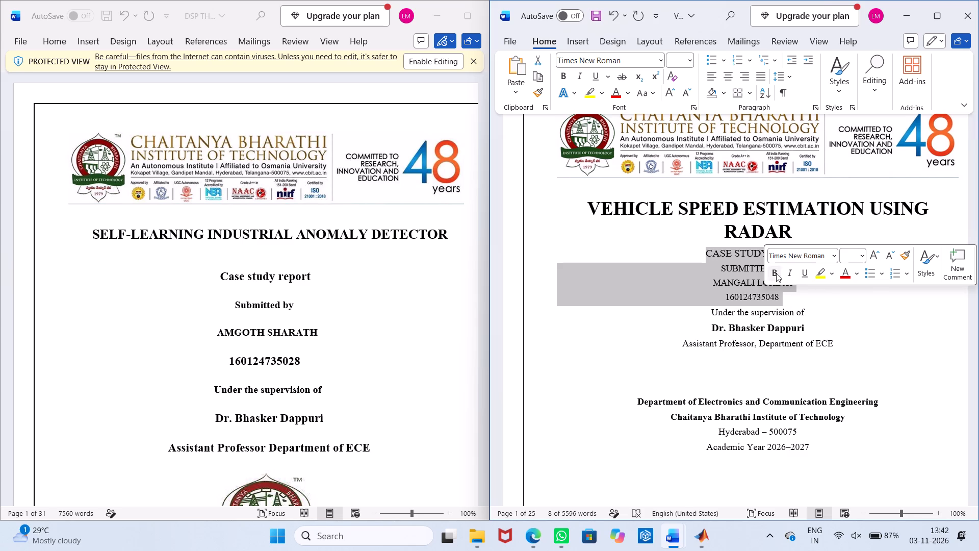
{"action": "left_click", "coordinate": [770, 273]}
{"action": "left_click", "coordinate": [848, 324]}
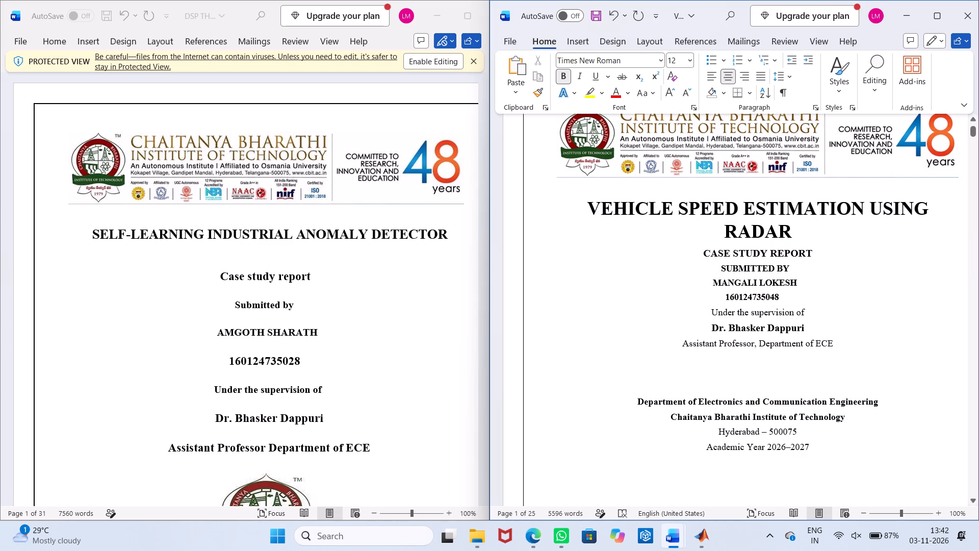
Insert a blank line between the roll number and "Under the supervision of".
{"action": "left_click", "coordinate": [780, 294]}
{"action": "key", "text": "Return"}
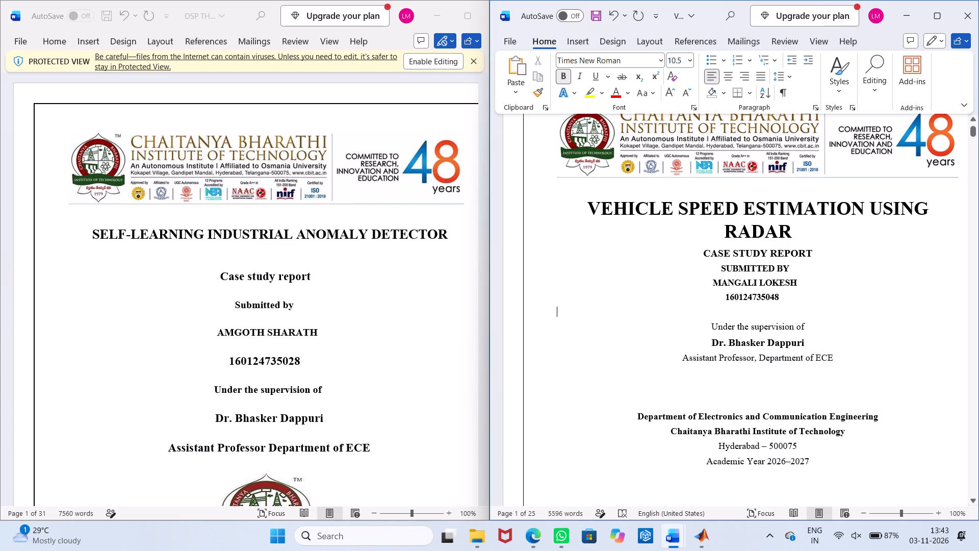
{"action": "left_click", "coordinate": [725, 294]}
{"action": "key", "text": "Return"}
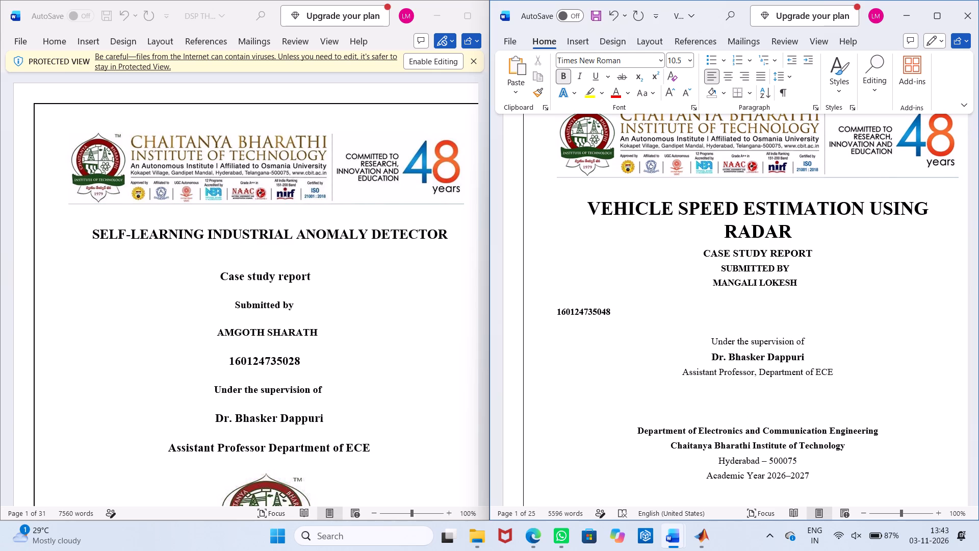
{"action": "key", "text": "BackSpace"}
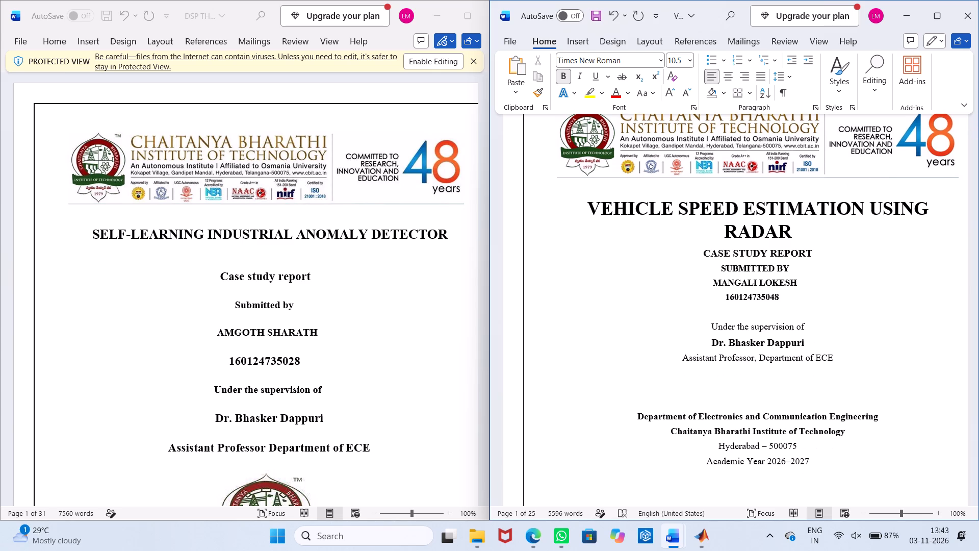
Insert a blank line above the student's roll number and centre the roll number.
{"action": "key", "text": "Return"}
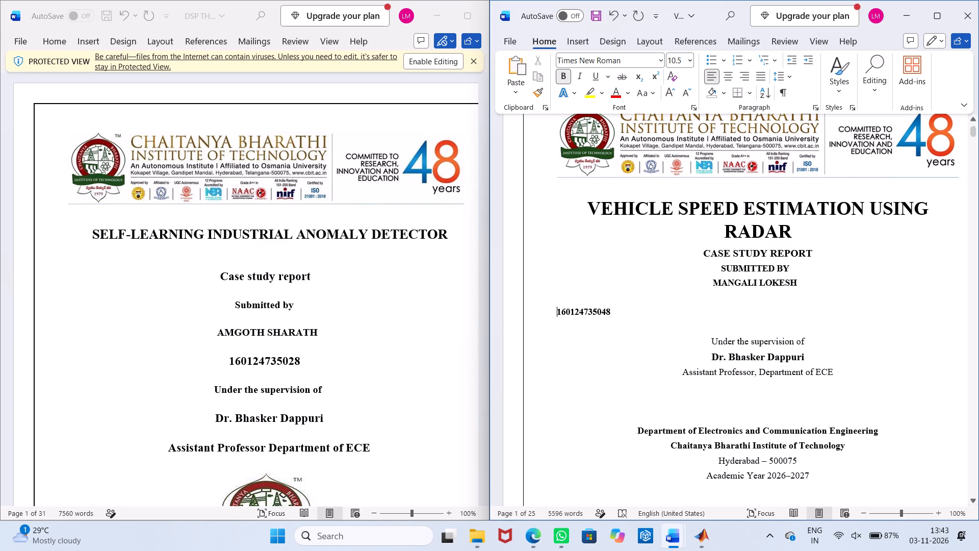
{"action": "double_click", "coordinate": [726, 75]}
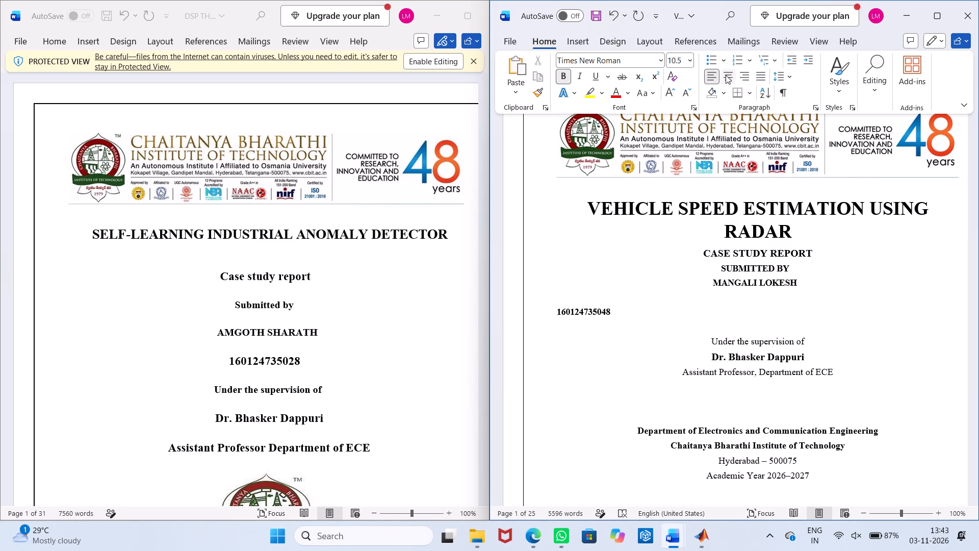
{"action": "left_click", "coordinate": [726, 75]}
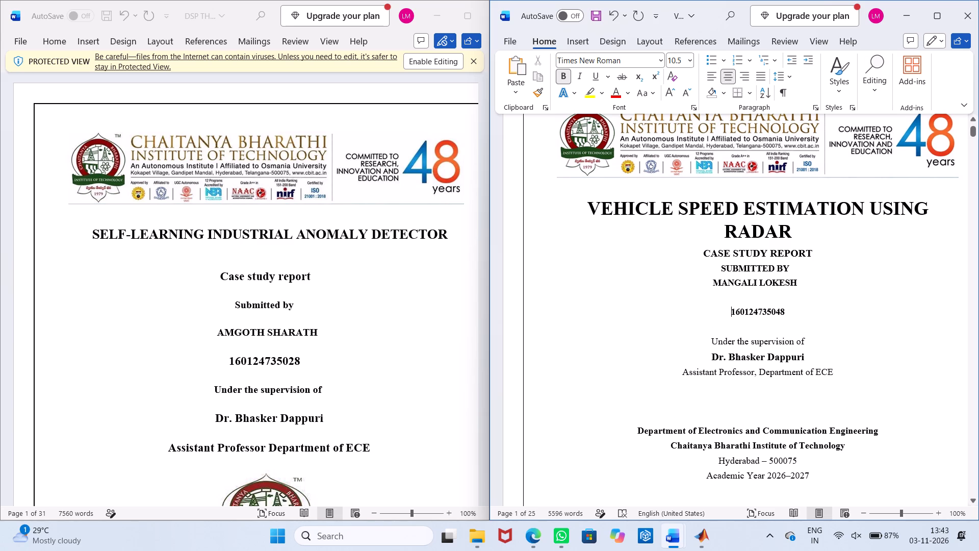
Insert a blank line between "SUBMITTED BY" and the student's name, and centre the name.
{"action": "left_click", "coordinate": [703, 277]}
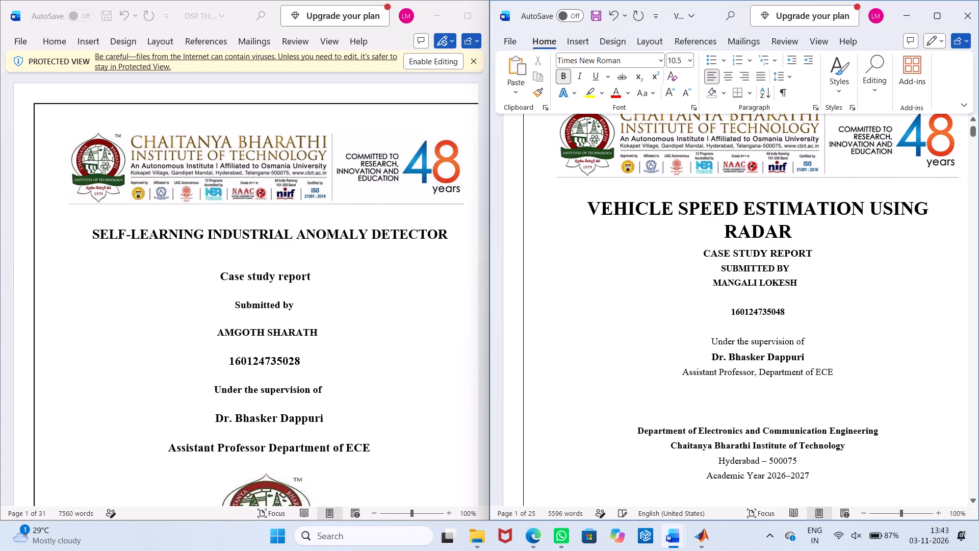
{"action": "left_click", "coordinate": [708, 281]}
{"action": "key", "text": "Return"}
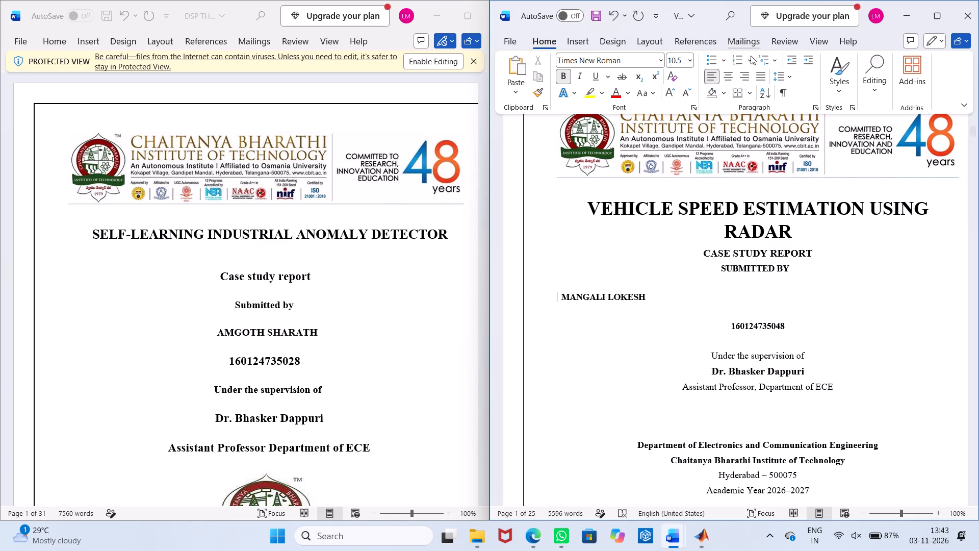
{"action": "left_click", "coordinate": [728, 76]}
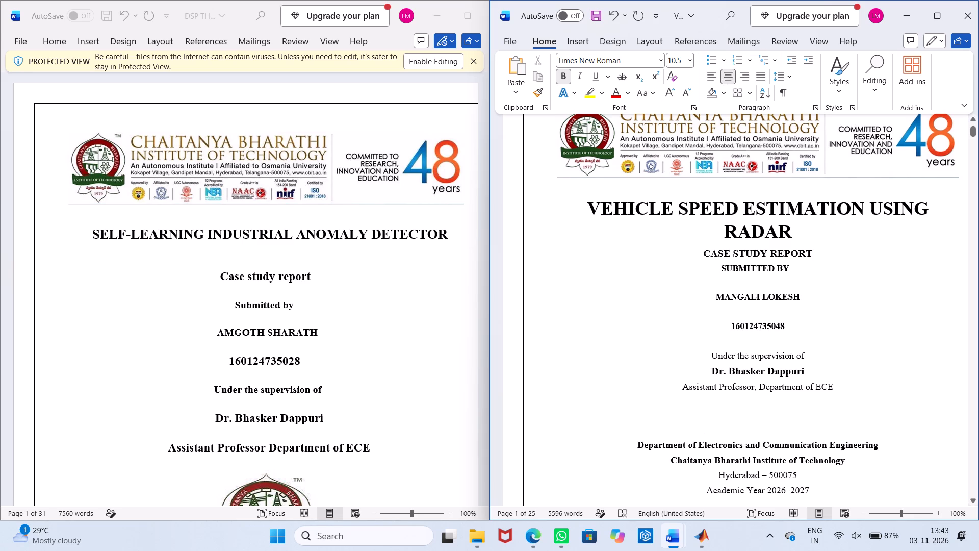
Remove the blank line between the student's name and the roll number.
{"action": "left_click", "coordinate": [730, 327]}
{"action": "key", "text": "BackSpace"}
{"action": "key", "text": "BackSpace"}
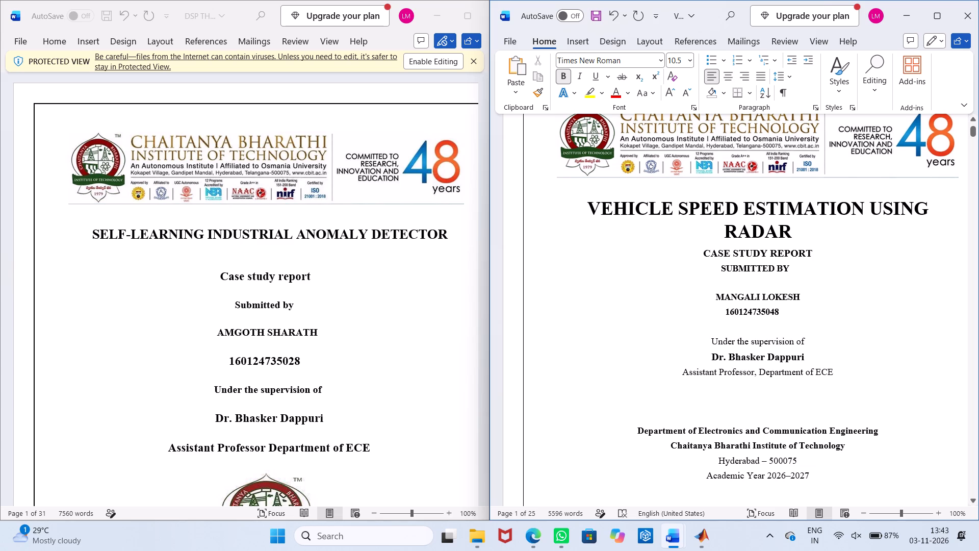
Make the cover lines "Under the supervision of" and "Assistant Professor, Department of ECE" bold.
{"action": "left_click_drag", "start_coordinate": [711, 337], "coordinate": [746, 337]}
{"action": "left_click_drag", "start_coordinate": [746, 337], "coordinate": [804, 338]}
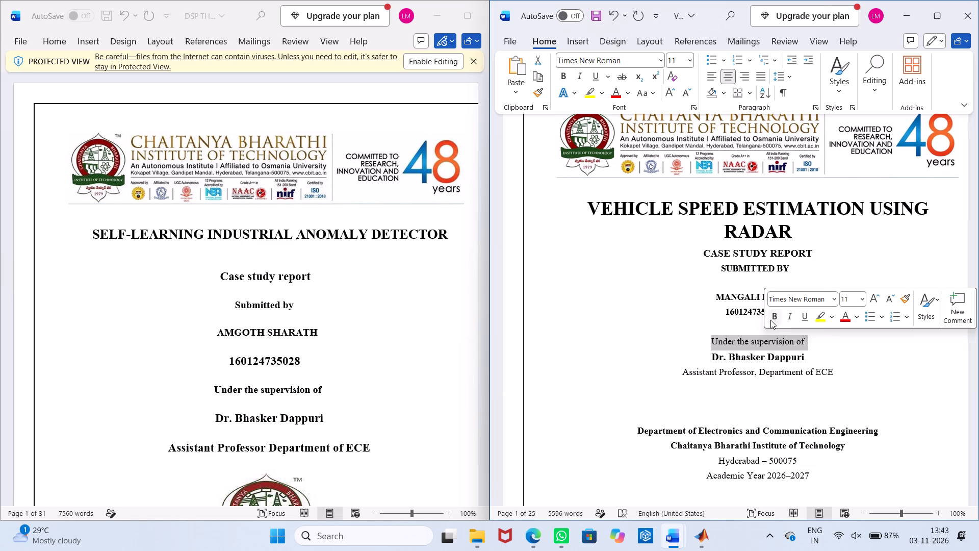
{"action": "left_click", "coordinate": [770, 320]}
{"action": "left_click_drag", "start_coordinate": [675, 372], "coordinate": [703, 371]}
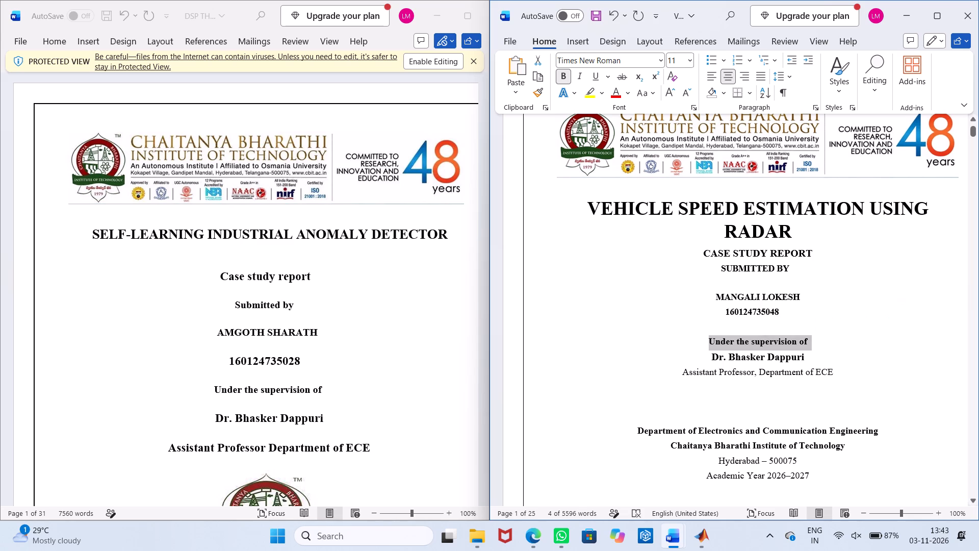
{"action": "left_click_drag", "start_coordinate": [703, 371], "coordinate": [844, 384]}
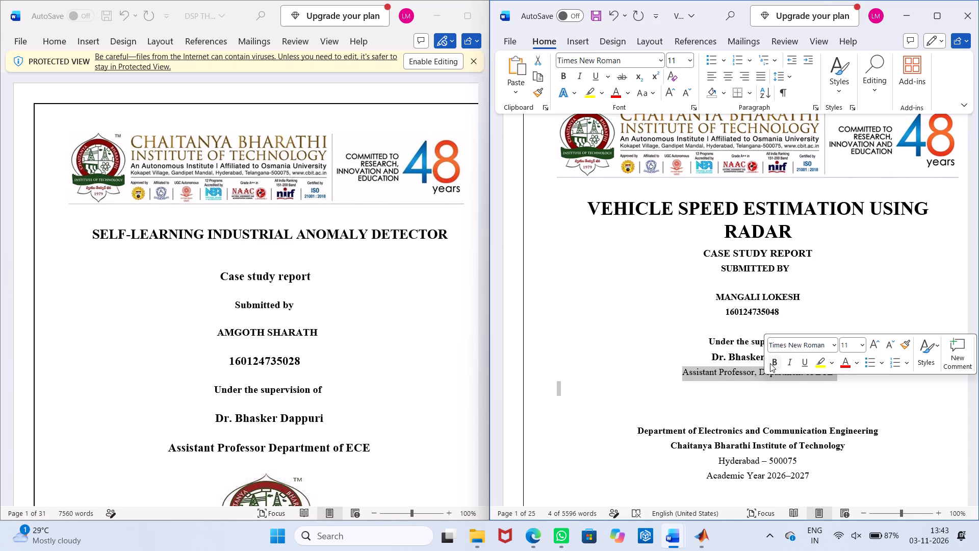
{"action": "left_click", "coordinate": [770, 363]}
{"action": "left_click", "coordinate": [646, 372]}
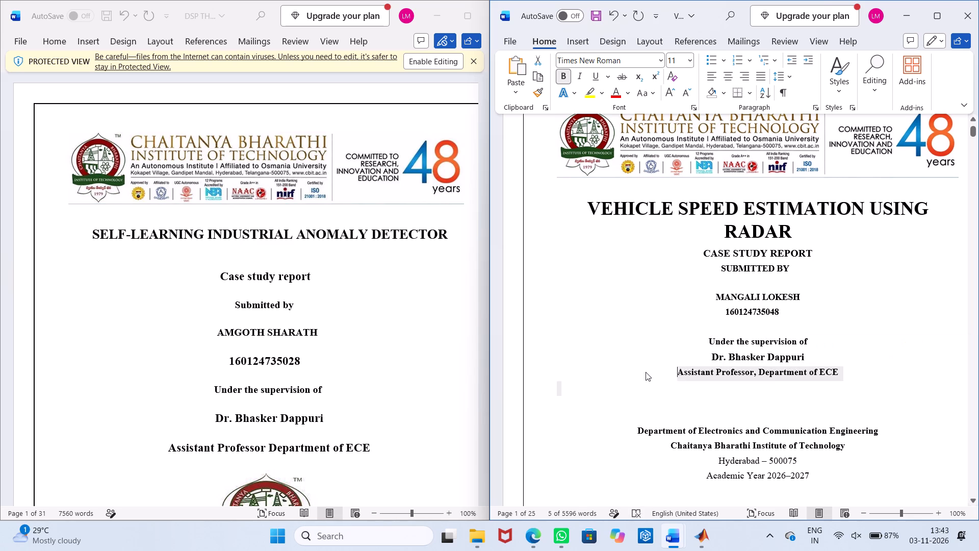
Select the college emblem below "Assistant Professor Department of ECE" on the cover of the reference DSP THEORY REPORT.
{"action": "scroll", "coordinate": [717, 391], "scroll_direction": "down", "scroll_amount": 1}
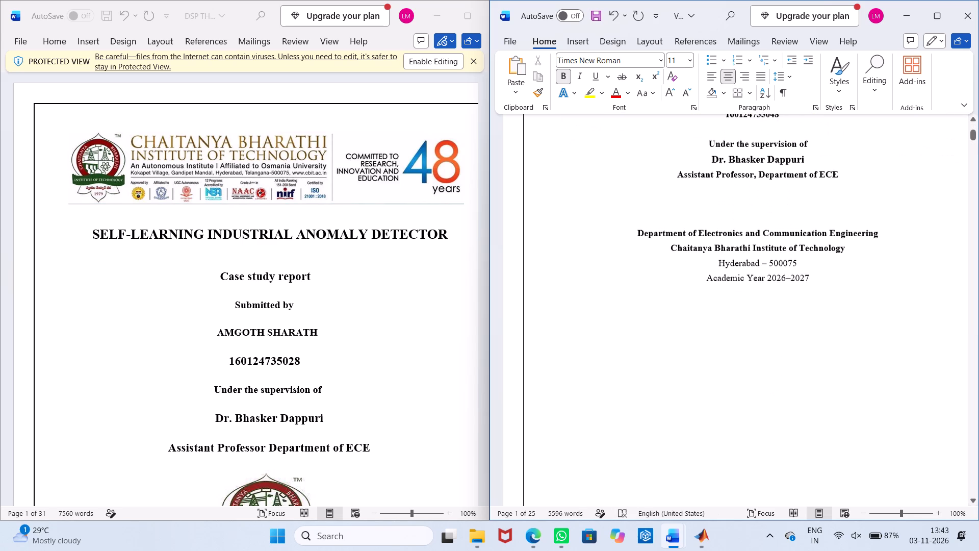
{"action": "scroll", "coordinate": [717, 391], "scroll_direction": "down", "scroll_amount": 1}
{"action": "scroll", "coordinate": [390, 358], "scroll_direction": "down", "scroll_amount": 1}
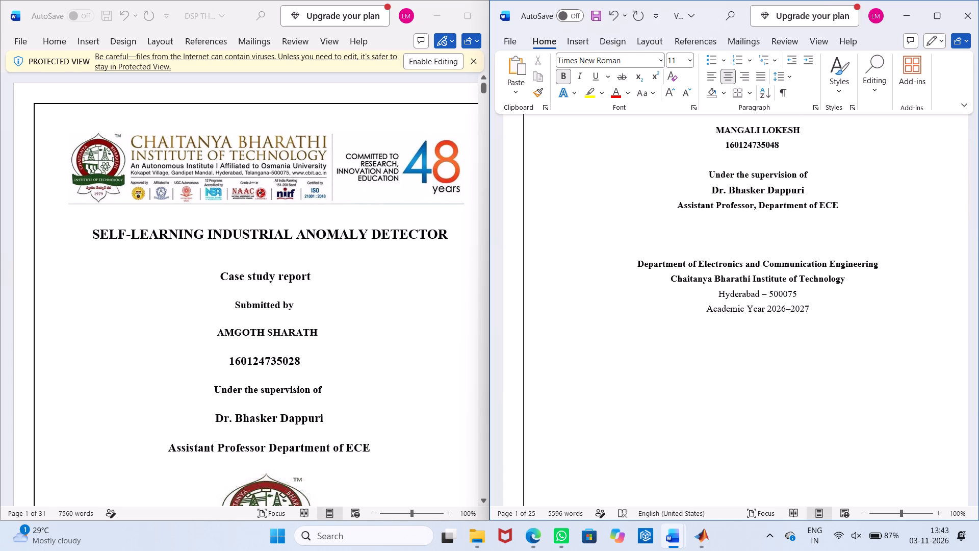
{"action": "scroll", "coordinate": [390, 358], "scroll_direction": "down", "scroll_amount": 1}
{"action": "left_click", "coordinate": [290, 336]}
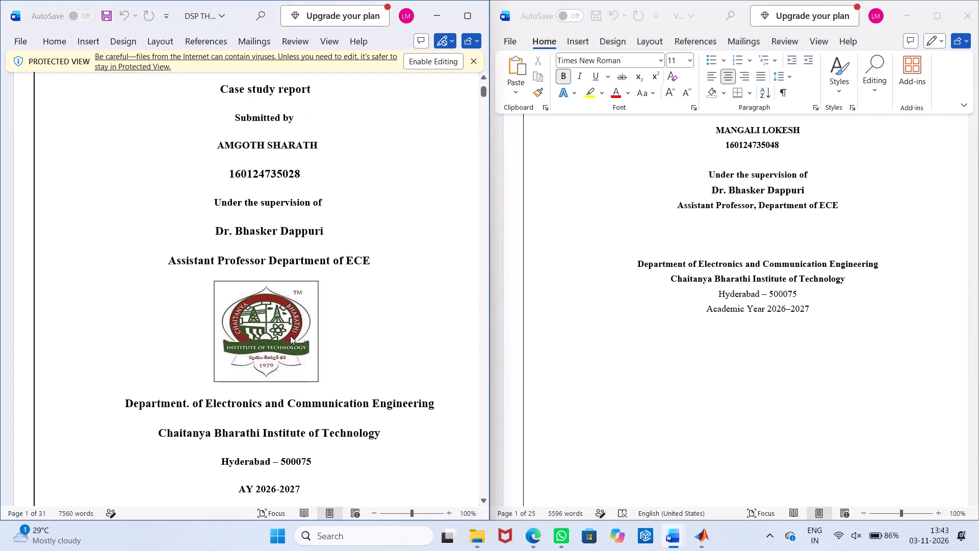
Copy the college emblem from the reference report's cover and paste it above the radar report's department line, adding five blank lines for spacing.
{"action": "key", "text": "ctrl+c"}
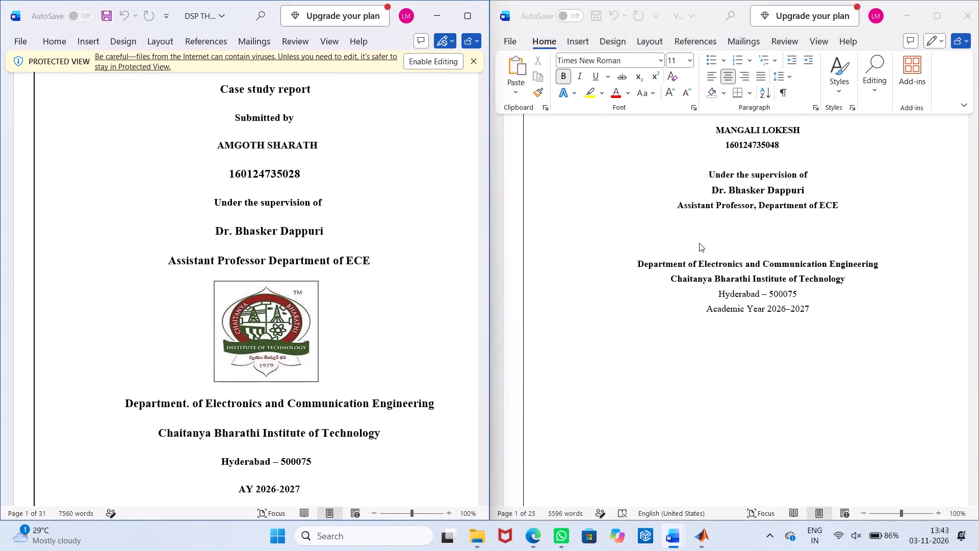
{"action": "left_click", "coordinate": [699, 243]}
{"action": "left_click", "coordinate": [638, 263]}
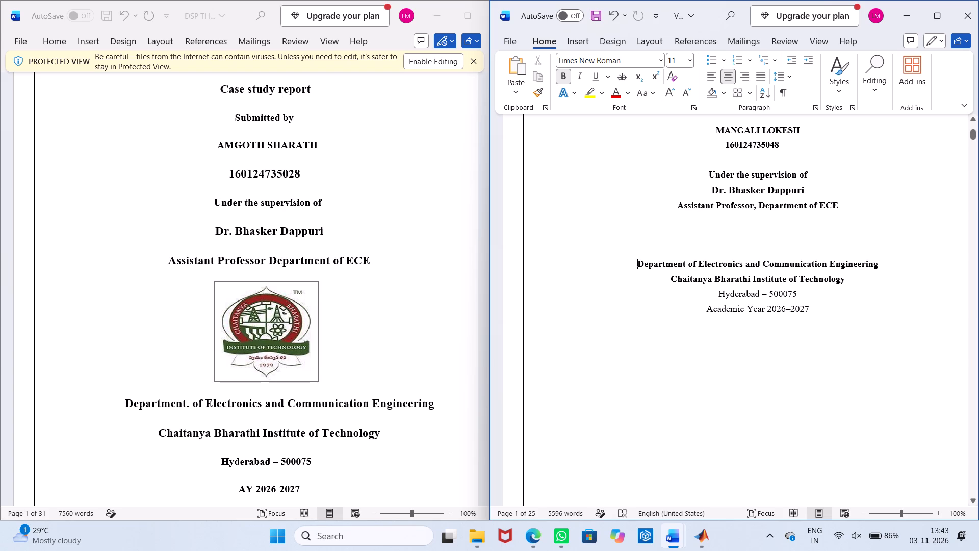
{"action": "key", "text": "Return"}
{"action": "key", "text": "Return"}
{"action": "key", "text": "Return"}
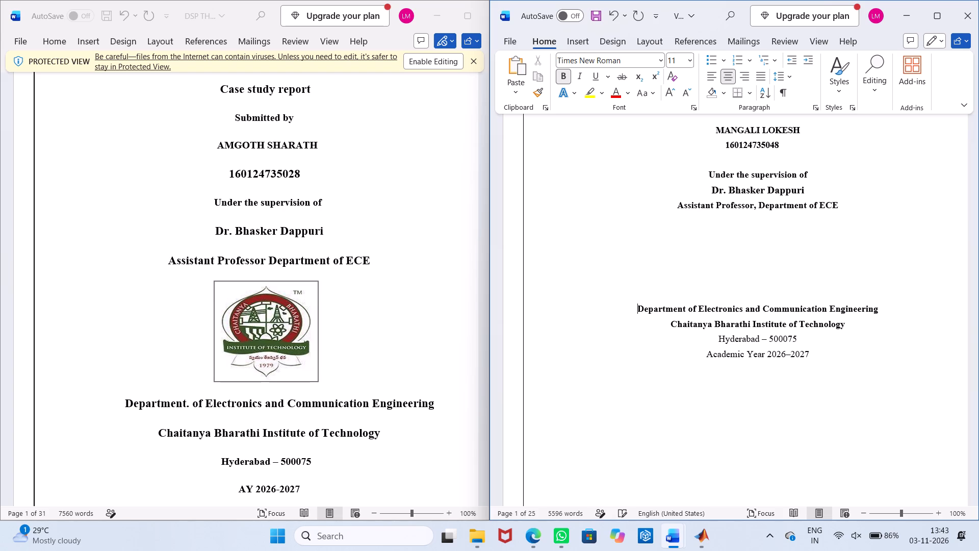
{"action": "key", "text": "Return"}
{"action": "key", "text": "Return"}
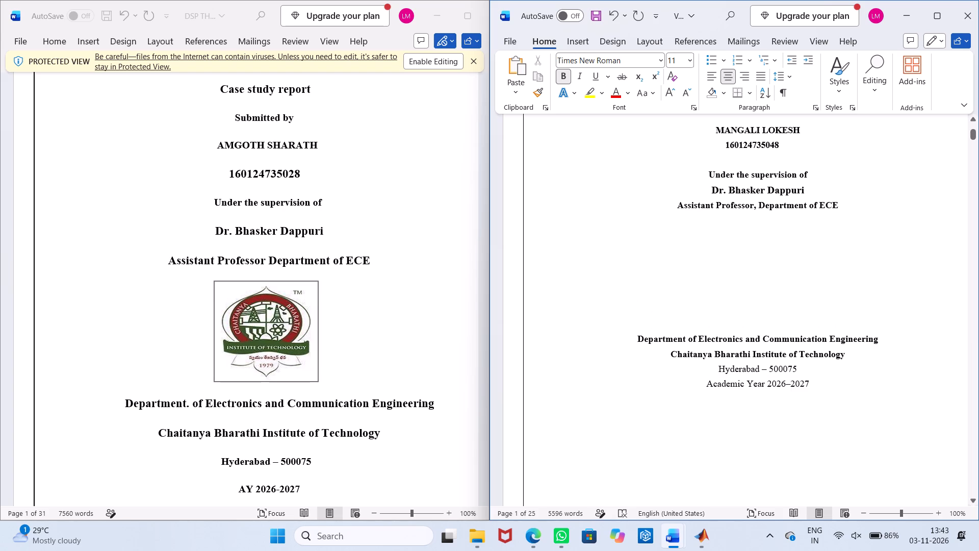
{"action": "left_click", "coordinate": [739, 270]}
{"action": "key", "text": "ctrl+v"}
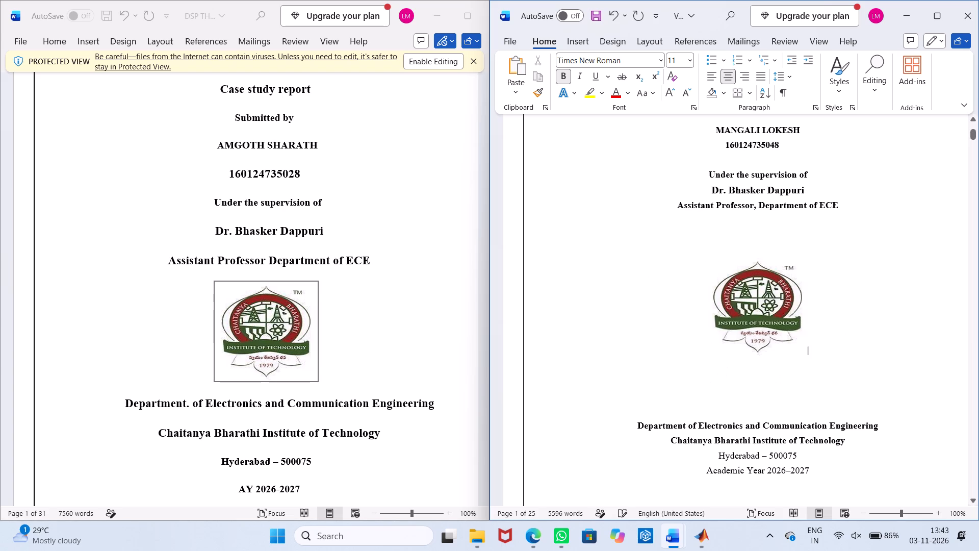
Remove three blank lines between the emblem and "Department of Electronics and Communication Engineering", keeping that line centred.
{"action": "left_click", "coordinate": [631, 422]}
{"action": "key", "text": "BackSpace"}
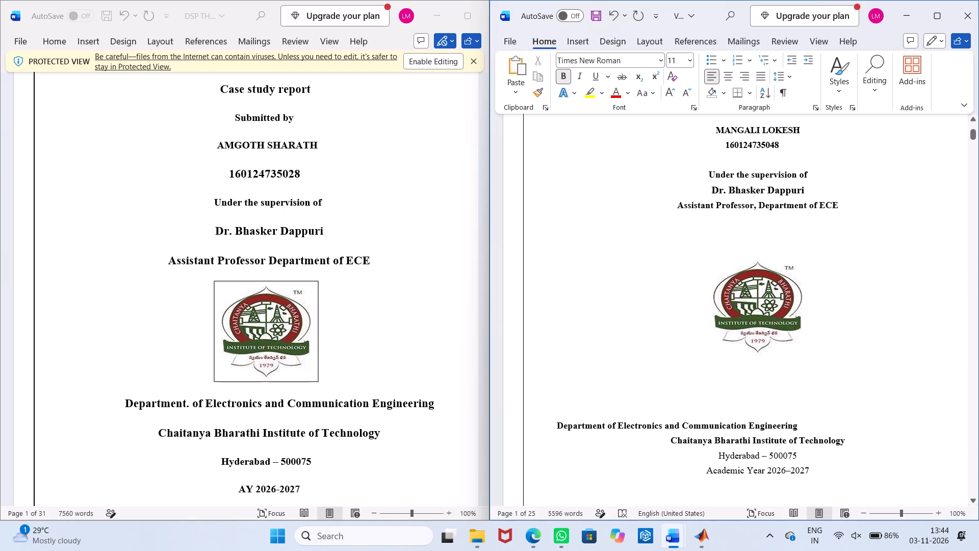
{"action": "key", "text": "BackSpace"}
{"action": "key", "text": "BackSpace"}
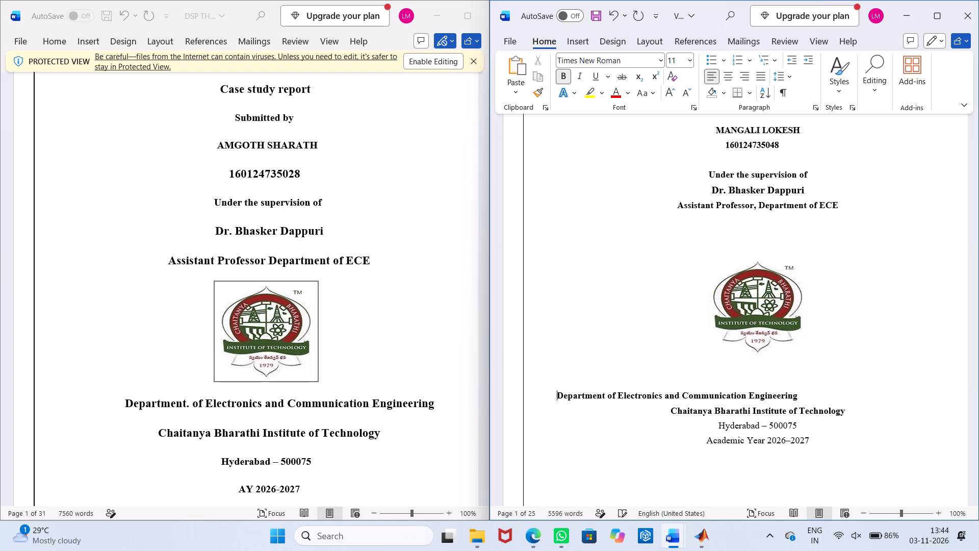
{"action": "key", "text": "BackSpace"}
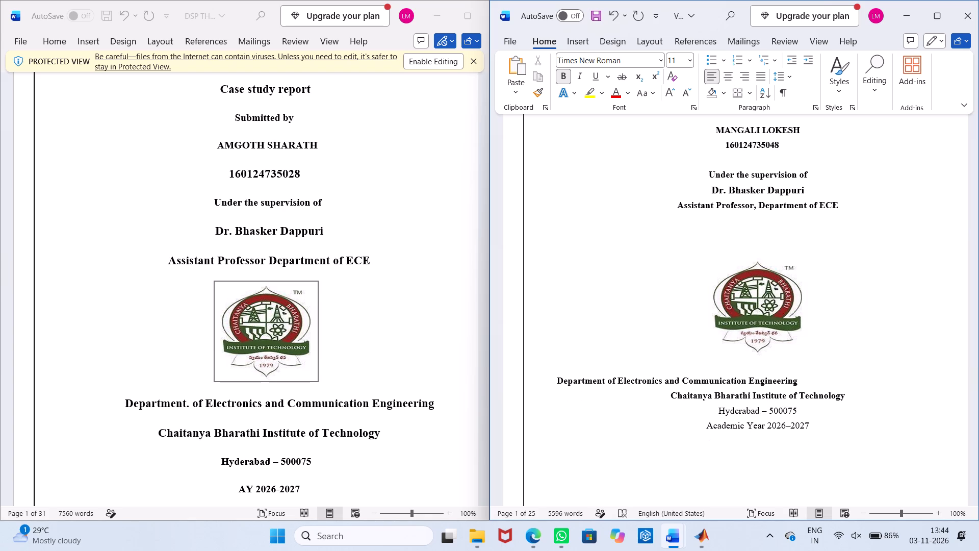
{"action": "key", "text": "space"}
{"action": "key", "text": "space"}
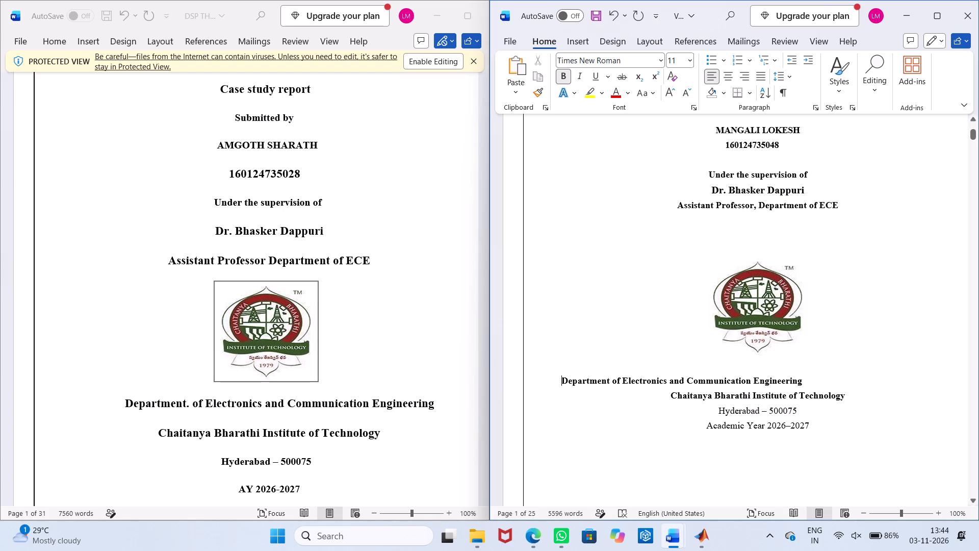
{"action": "left_click", "coordinate": [731, 79]}
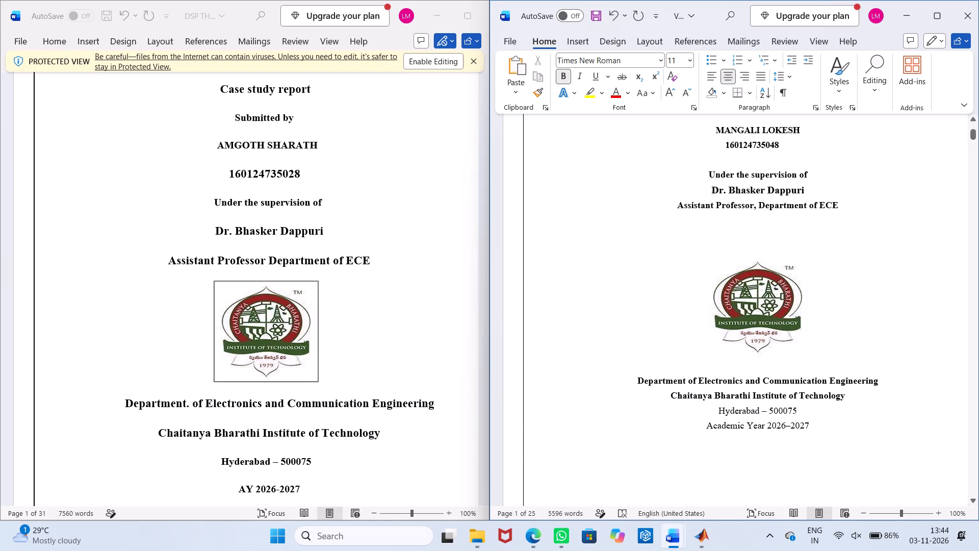
Set the font size of the three supervision lines, from "Under the supervision of" to "Department of ECE", to 14.
{"action": "scroll", "coordinate": [767, 276], "scroll_direction": "up", "scroll_amount": 1}
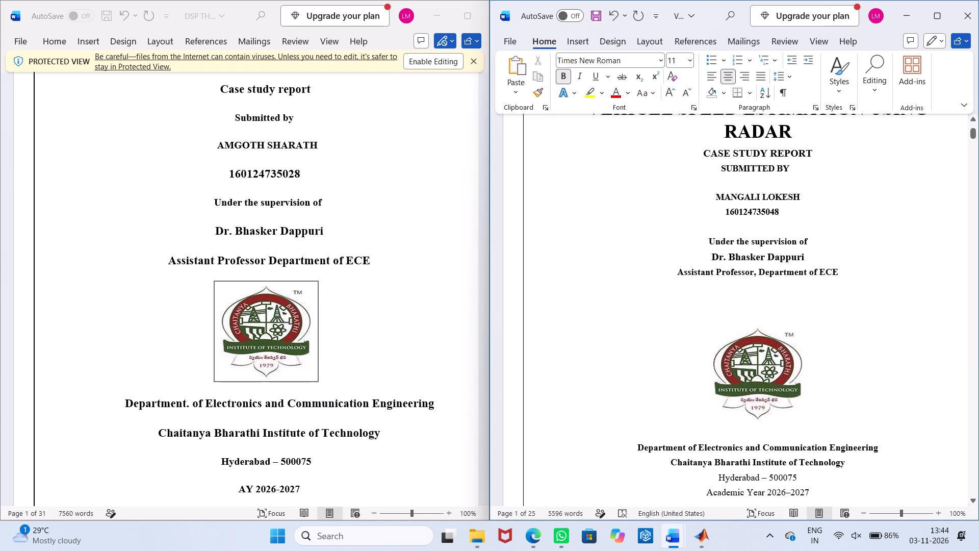
{"action": "left_click_drag", "start_coordinate": [705, 239], "coordinate": [838, 284]}
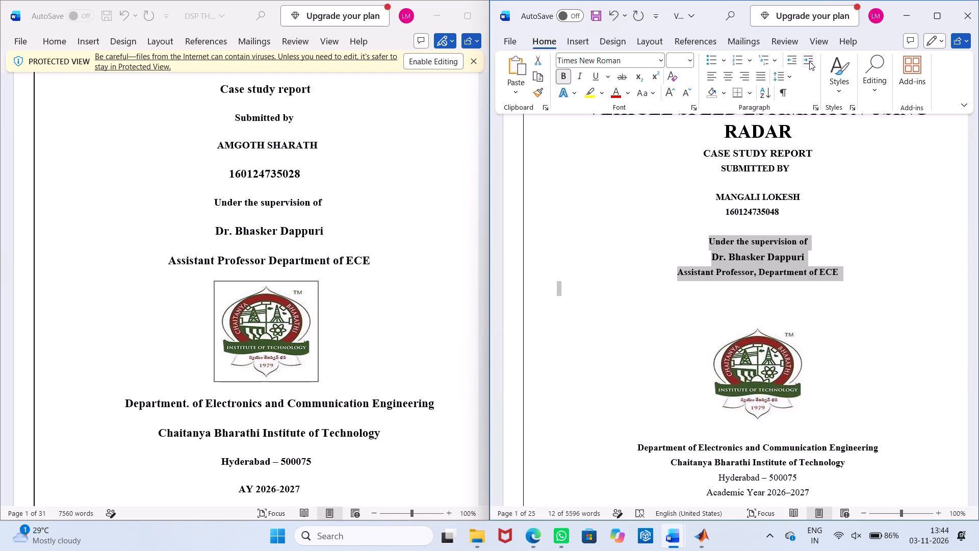
{"action": "left_click", "coordinate": [675, 57]}
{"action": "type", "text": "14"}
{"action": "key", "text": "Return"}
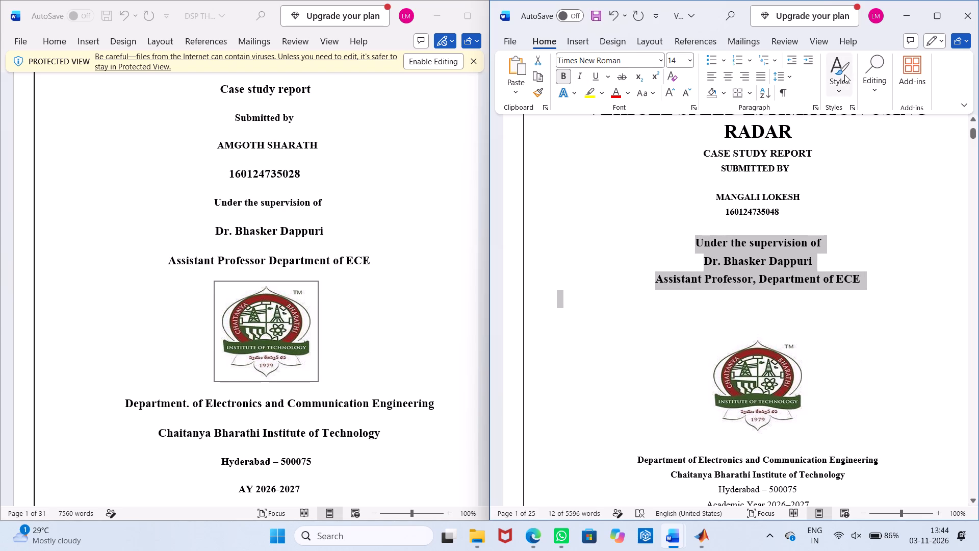
Set the font size of the "Under the supervision of" line on the radar report's cover to 12.
{"action": "left_click", "coordinate": [868, 239]}
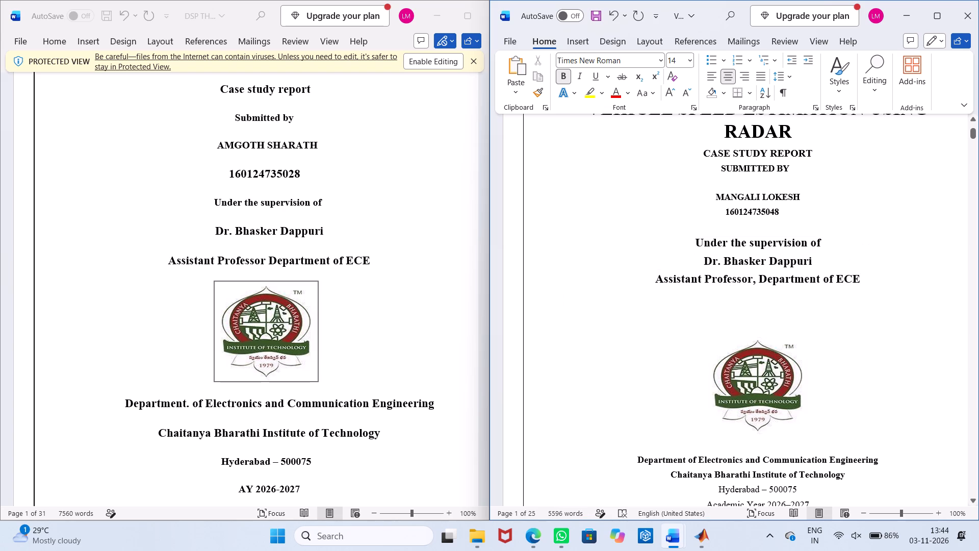
{"action": "left_click_drag", "start_coordinate": [832, 245], "coordinate": [693, 240]}
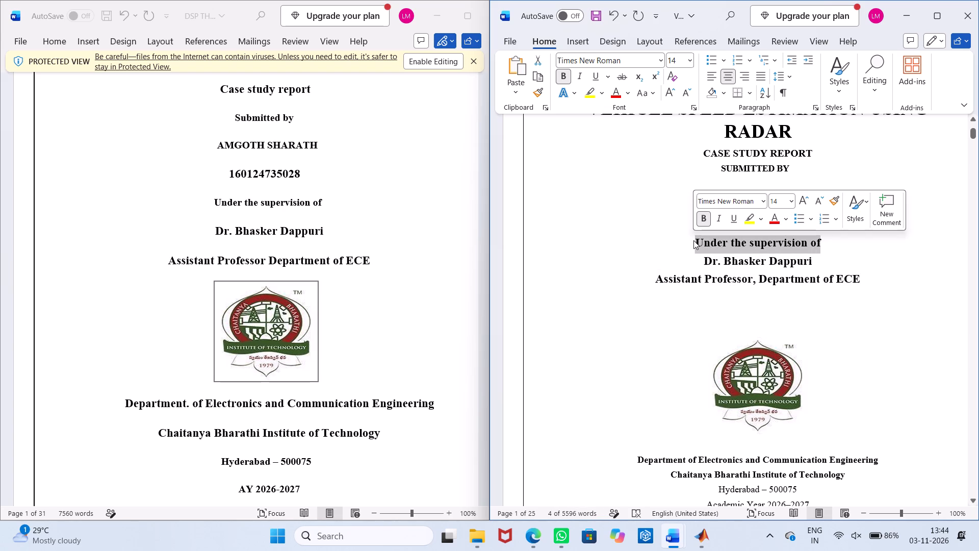
{"action": "left_click", "coordinate": [778, 197]}
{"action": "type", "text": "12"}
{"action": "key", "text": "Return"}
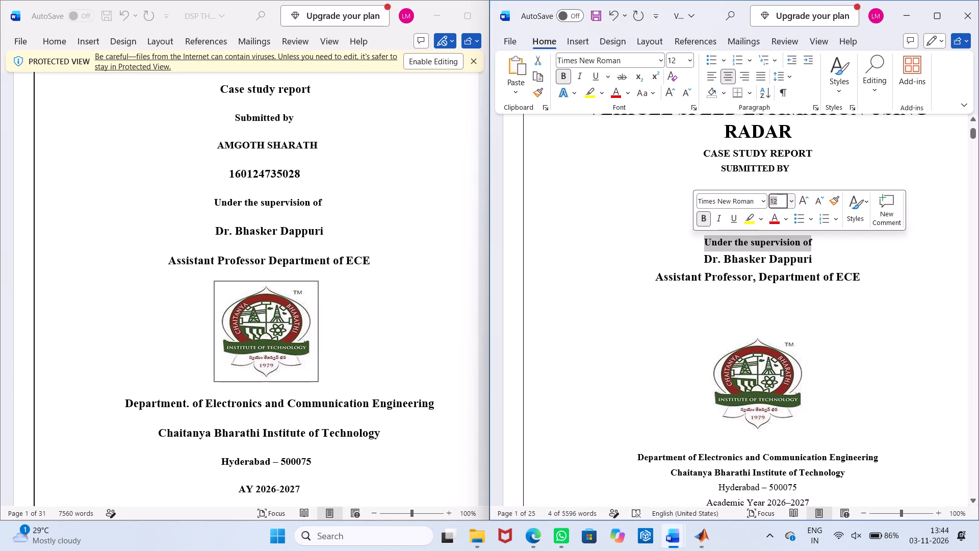
Set the cover lines "Department of Electronics and Communication Engineering" and "Chaitanya Bharathi Institute of Technology" to font size 12.
{"action": "scroll", "coordinate": [849, 252], "scroll_direction": "down", "scroll_amount": 1}
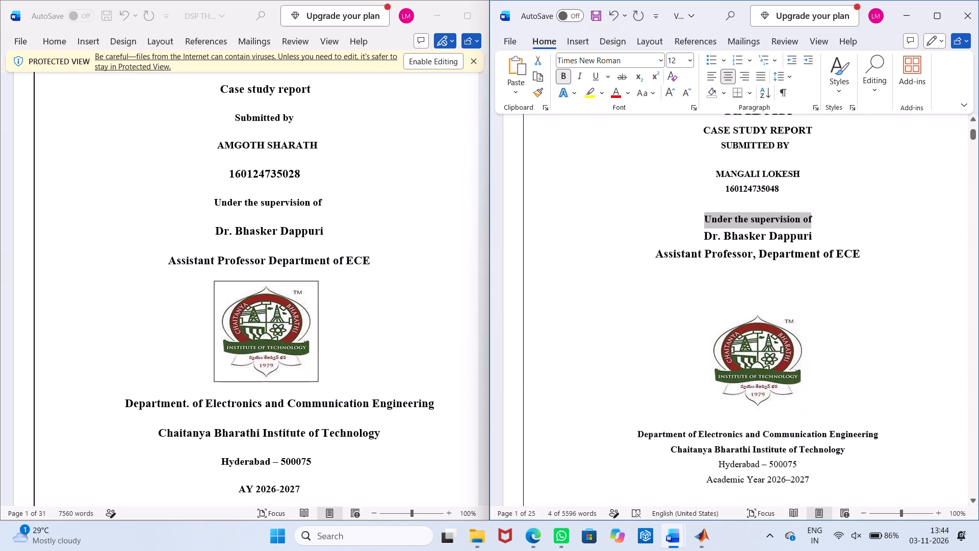
{"action": "scroll", "coordinate": [849, 252], "scroll_direction": "down", "scroll_amount": 1}
{"action": "left_click_drag", "start_coordinate": [633, 332], "coordinate": [833, 351]}
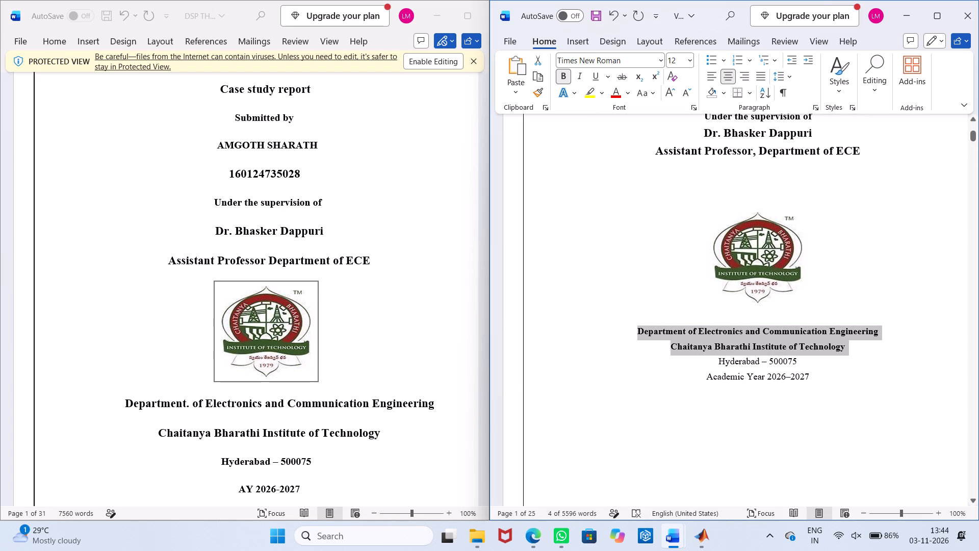
{"action": "left_click_drag", "start_coordinate": [833, 351], "coordinate": [848, 345]}
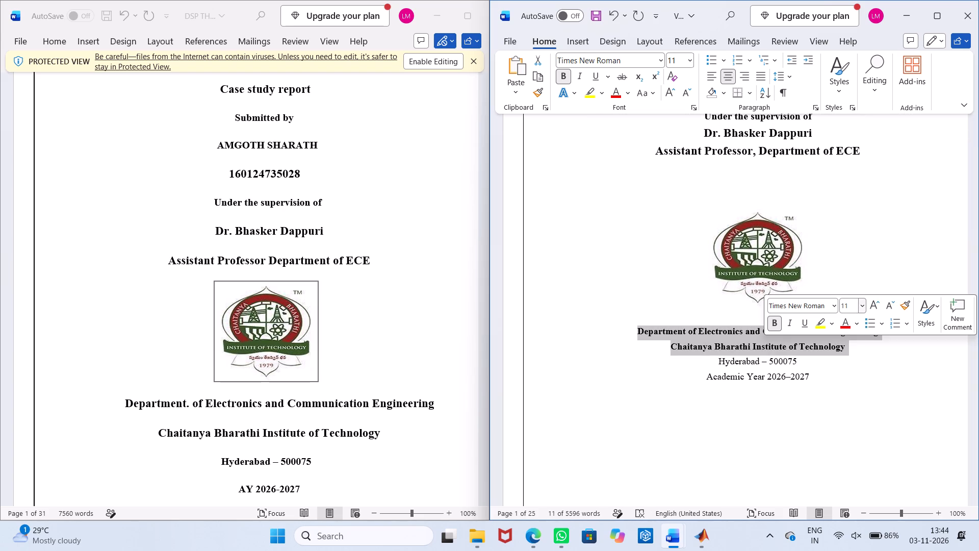
{"action": "left_click", "coordinate": [857, 303]}
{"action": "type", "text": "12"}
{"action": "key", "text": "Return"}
{"action": "left_click", "coordinate": [707, 297]}
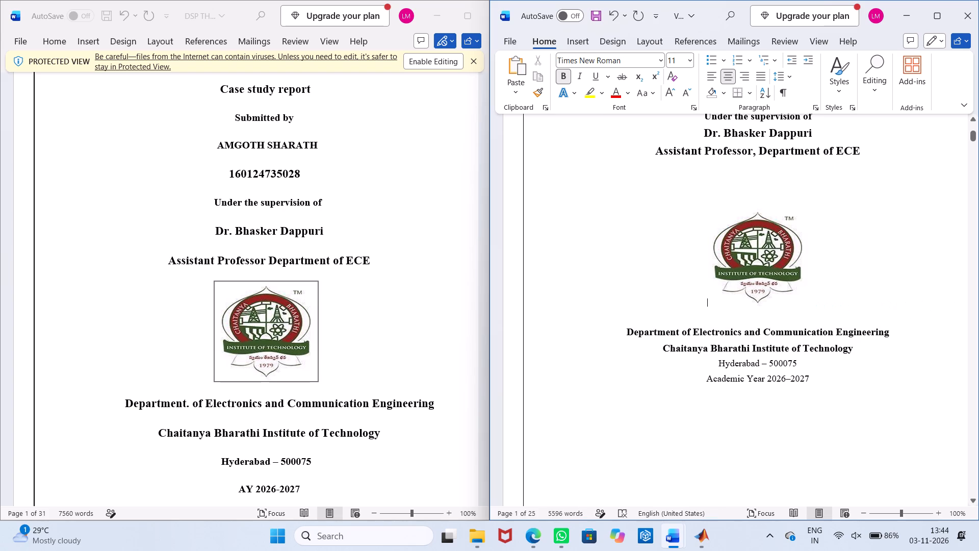
Insert a blank line between the cover title and "CASE STUDY REPORT".
{"action": "scroll", "coordinate": [707, 297], "scroll_direction": "up", "scroll_amount": 4}
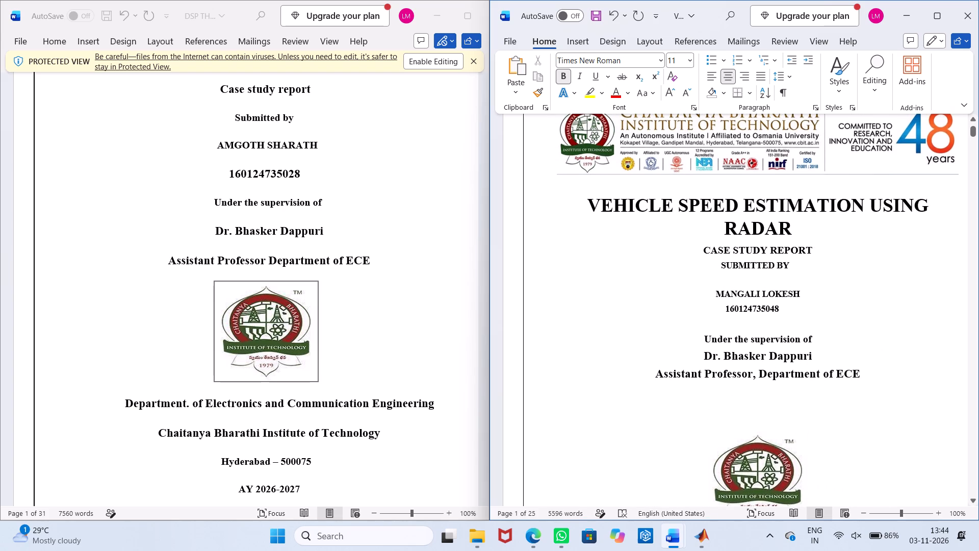
{"action": "left_click", "coordinate": [699, 248]}
{"action": "key", "text": "Return"}
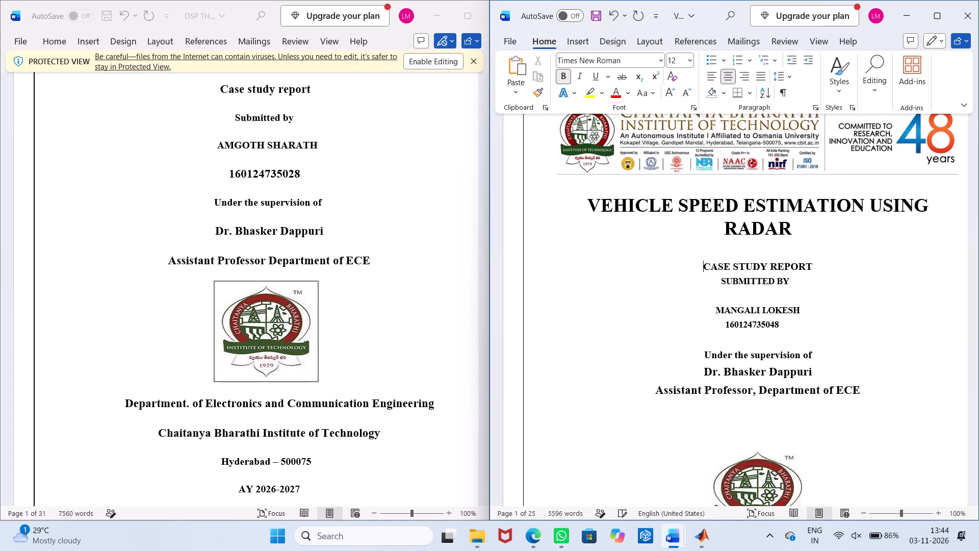
Insert five blank lines above the "DECLARATION" heading on the radar report's second page.
{"action": "scroll", "coordinate": [735, 262], "scroll_direction": "down", "scroll_amount": 2}
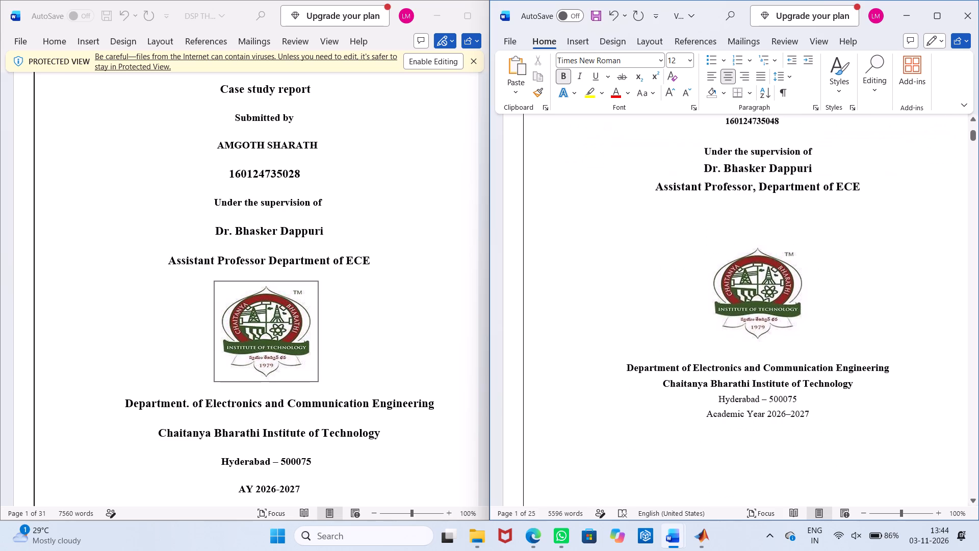
{"action": "scroll", "coordinate": [401, 226], "scroll_direction": "up", "scroll_amount": 2}
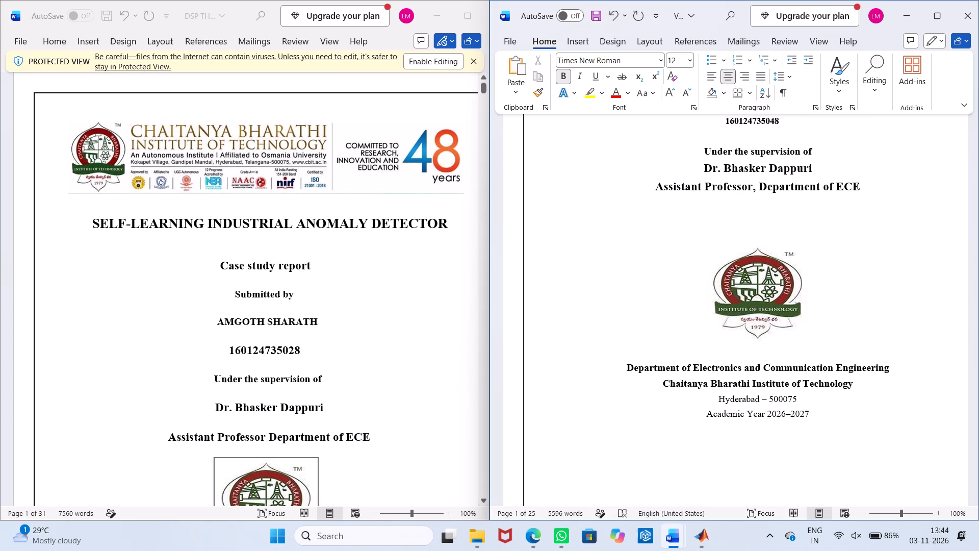
{"action": "scroll", "coordinate": [777, 223], "scroll_direction": "down", "scroll_amount": 5}
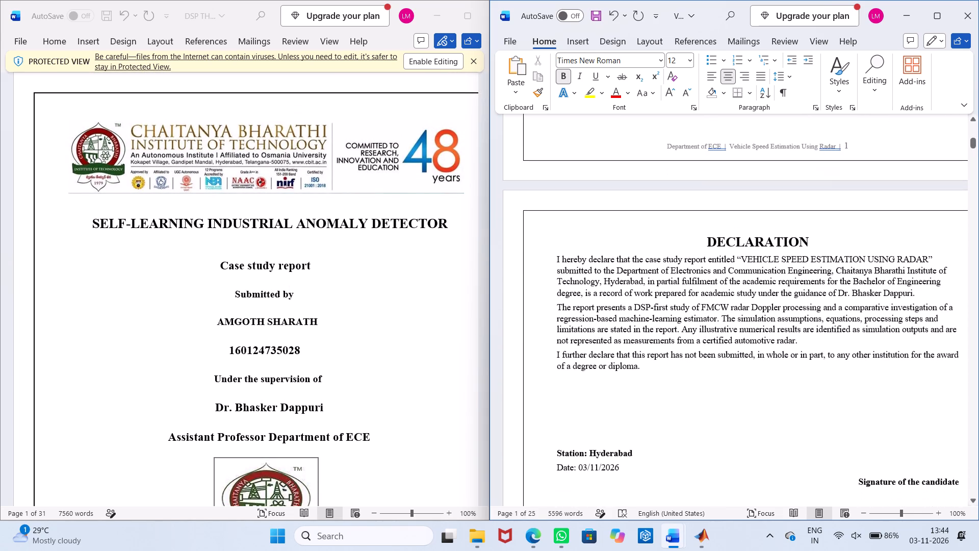
{"action": "left_click", "coordinate": [695, 242]}
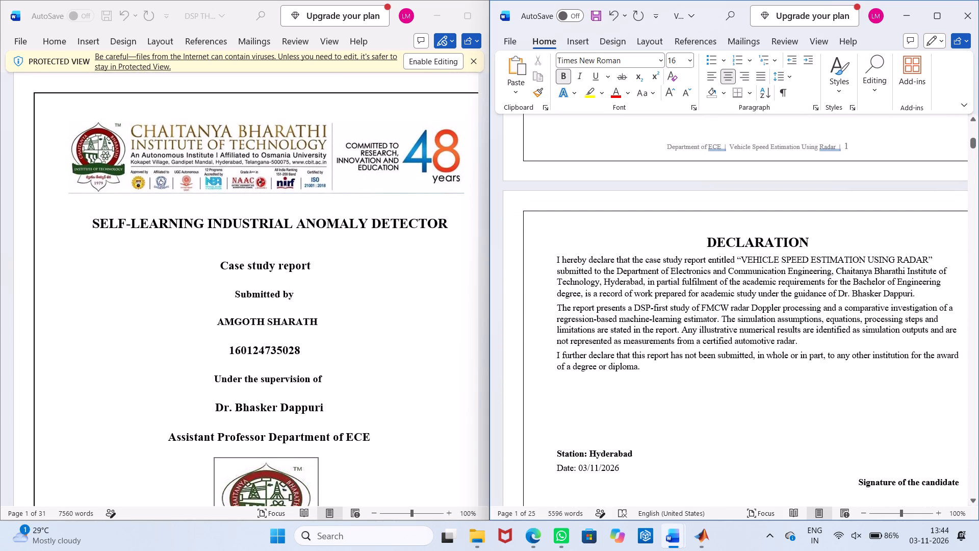
{"action": "key", "text": "Return"}
{"action": "key", "text": "Return"}
{"action": "key", "text": "Return"}
{"action": "key", "text": "Return"}
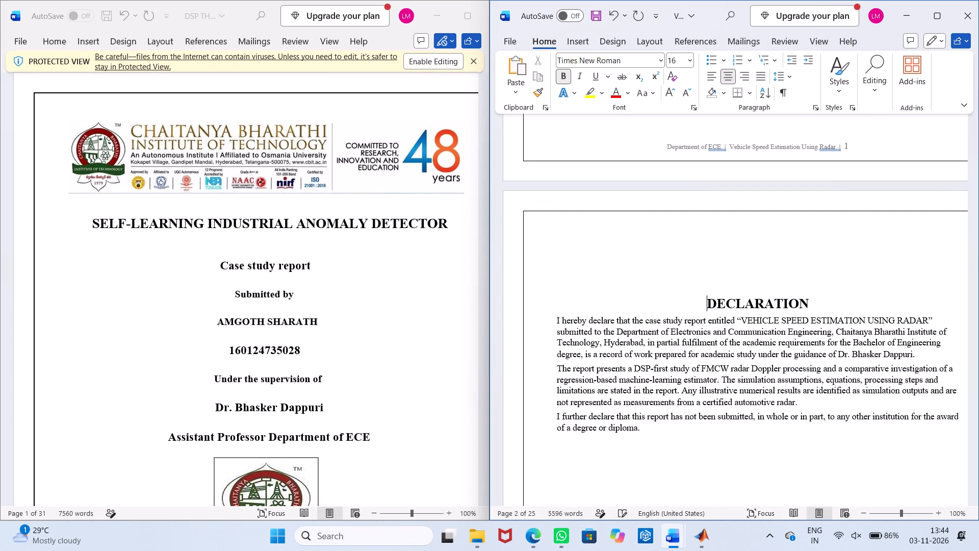
{"action": "key", "text": "Return"}
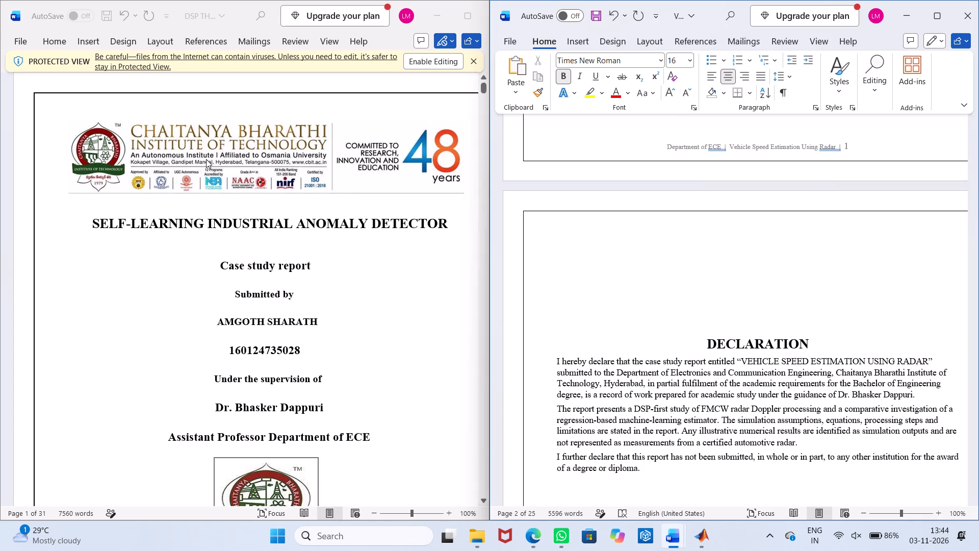
Copy the college banner image from the top of the reference report's cover.
{"action": "left_click", "coordinate": [206, 159]}
{"action": "key", "text": "ctrl+c"}
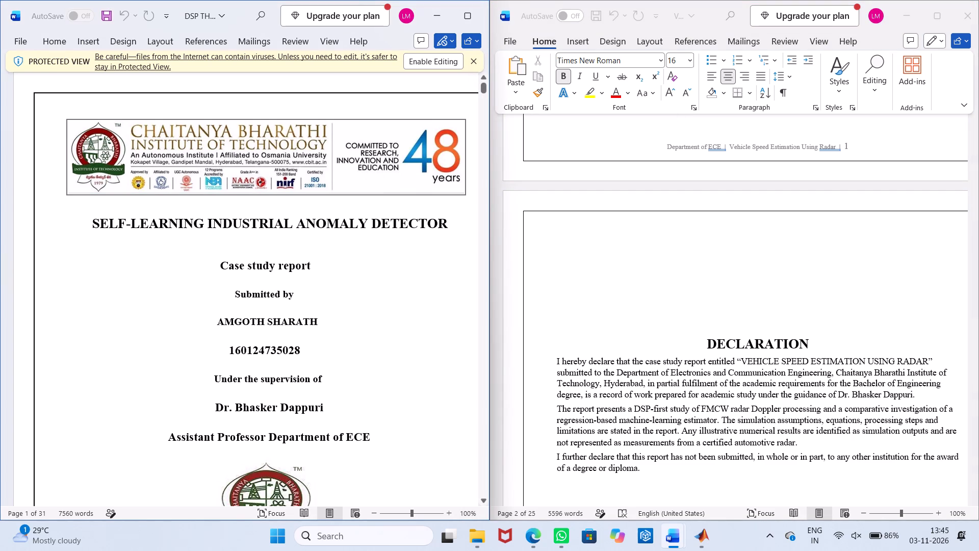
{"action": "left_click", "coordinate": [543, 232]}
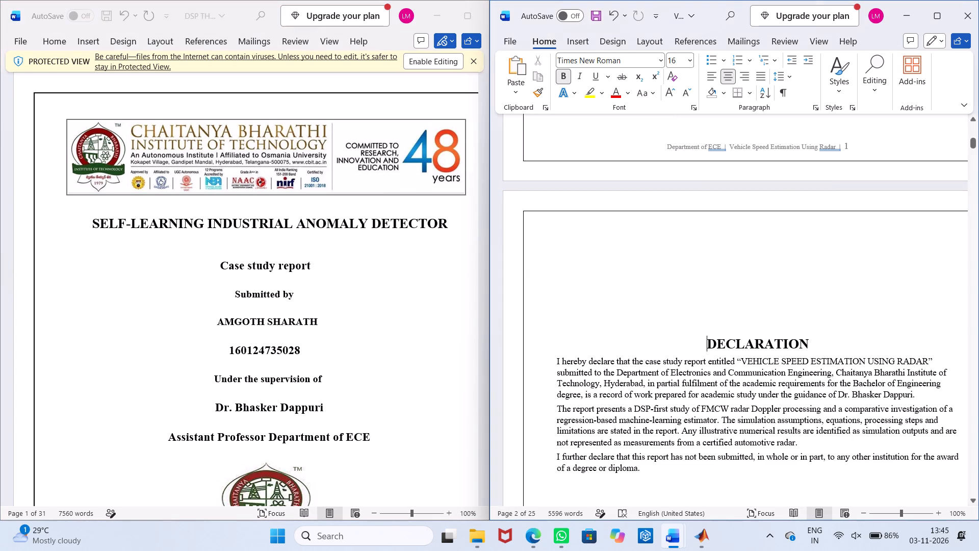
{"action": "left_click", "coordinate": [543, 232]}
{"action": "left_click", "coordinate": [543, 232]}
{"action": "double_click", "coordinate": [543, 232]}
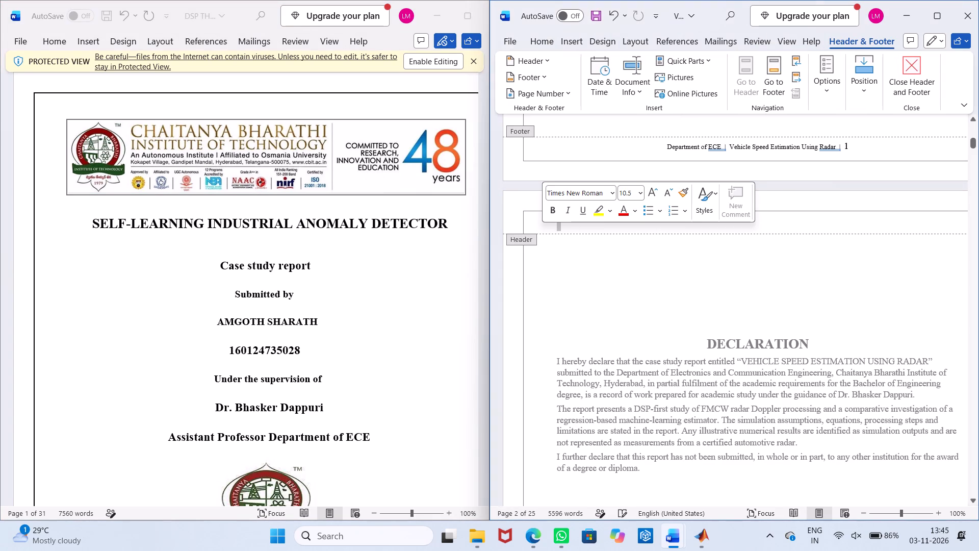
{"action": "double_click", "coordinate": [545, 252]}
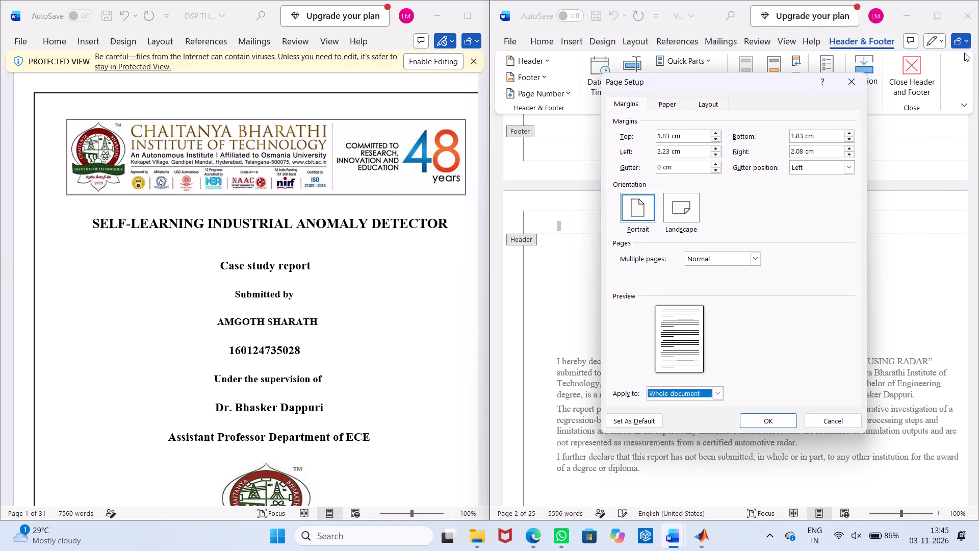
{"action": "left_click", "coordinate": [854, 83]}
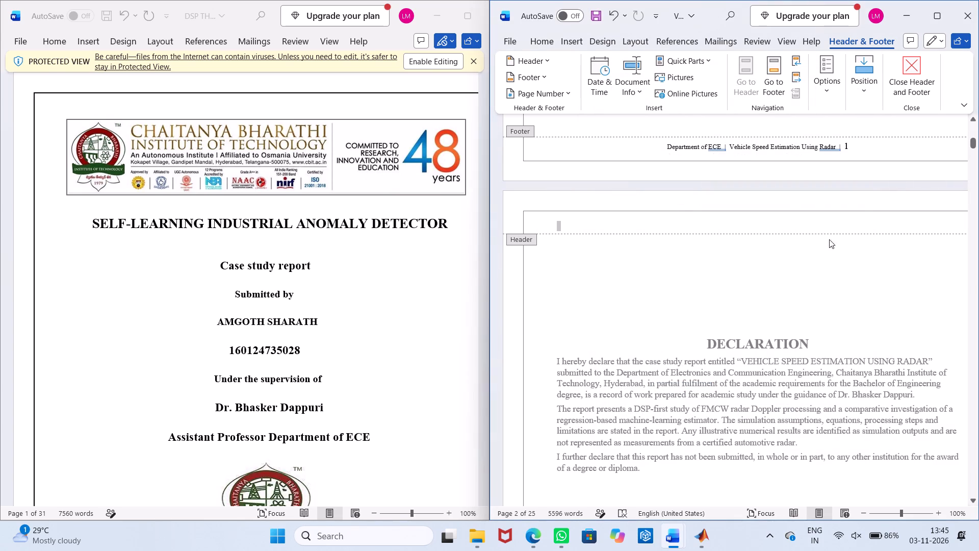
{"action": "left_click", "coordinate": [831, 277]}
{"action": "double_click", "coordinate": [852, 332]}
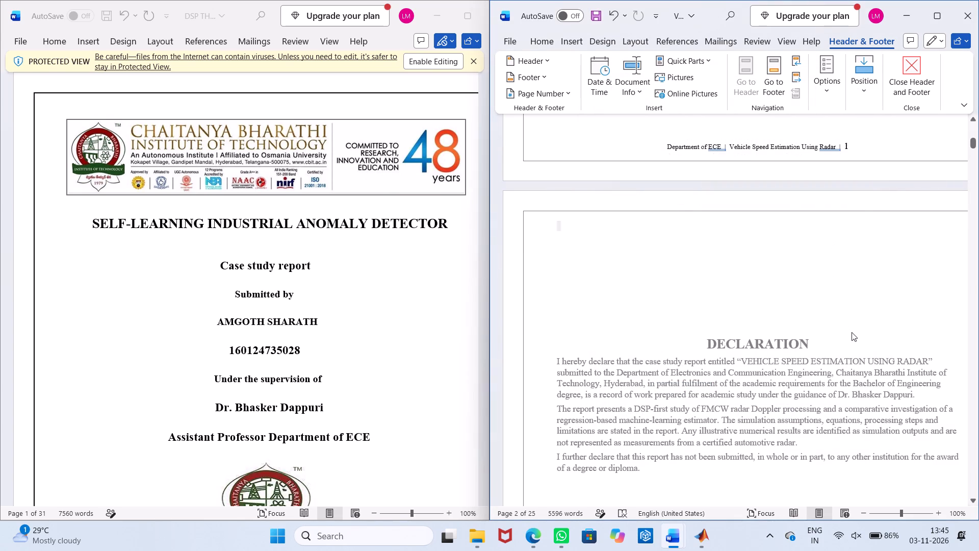
Paste the college banner on the first blank line of the radar report's Declaration page.
{"action": "left_click", "coordinate": [611, 229]}
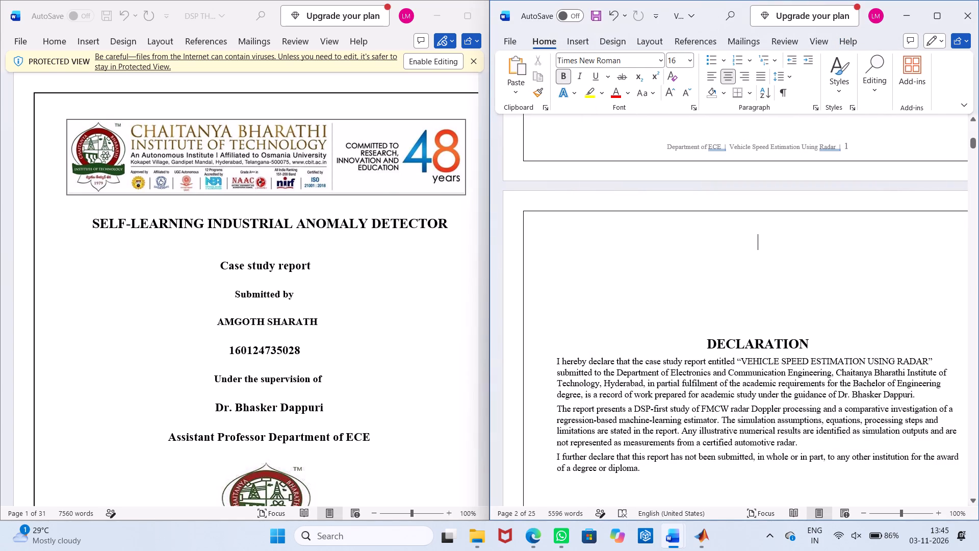
{"action": "left_click", "coordinate": [611, 229]}
{"action": "key", "text": "ctrl+v"}
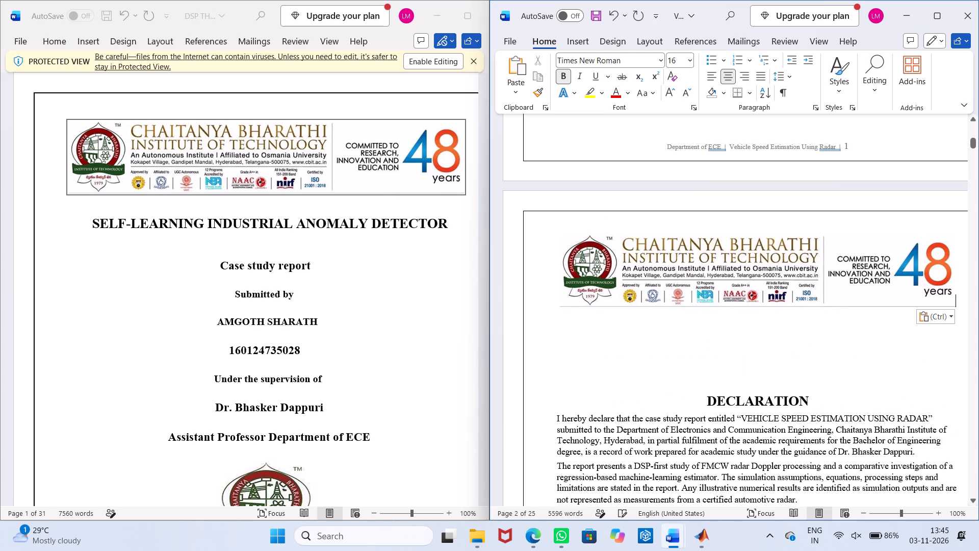
Remove three blank lines between the banner and the "DECLARATION" heading, keeping one, and centre the heading.
{"action": "left_click", "coordinate": [701, 395]}
{"action": "key", "text": "BackSpace"}
{"action": "key", "text": "BackSpace"}
{"action": "key", "text": "BackSpace"}
{"action": "key", "text": "BackSpace"}
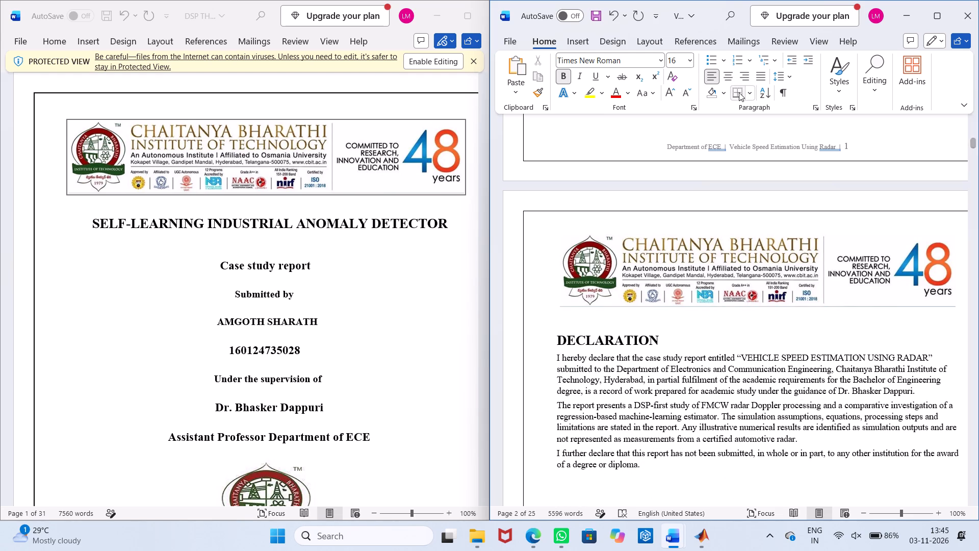
{"action": "left_click", "coordinate": [728, 78]}
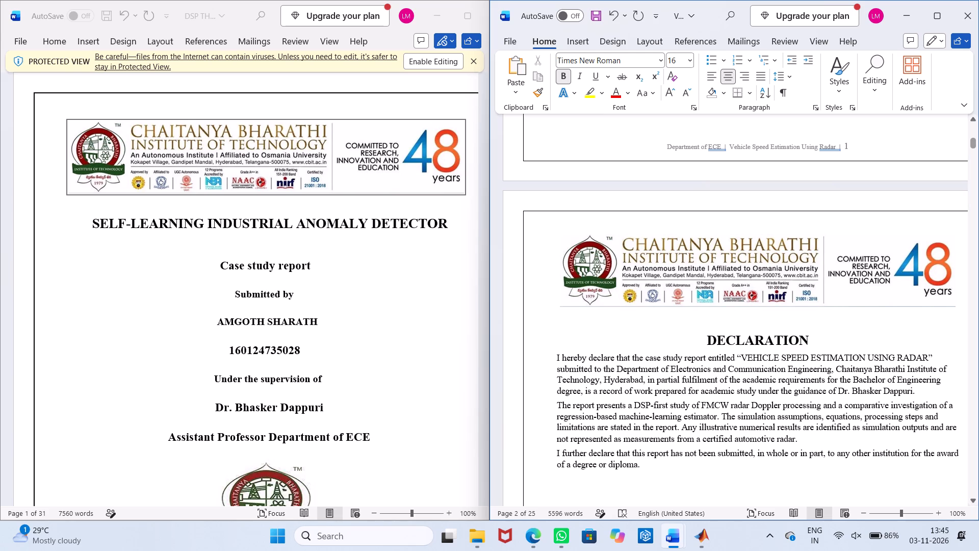
Paste the college banner at the top of the Certificate page and put the "CERTIFICATE" heading on its own line below it.
{"action": "scroll", "coordinate": [726, 378], "scroll_direction": "down", "scroll_amount": 3}
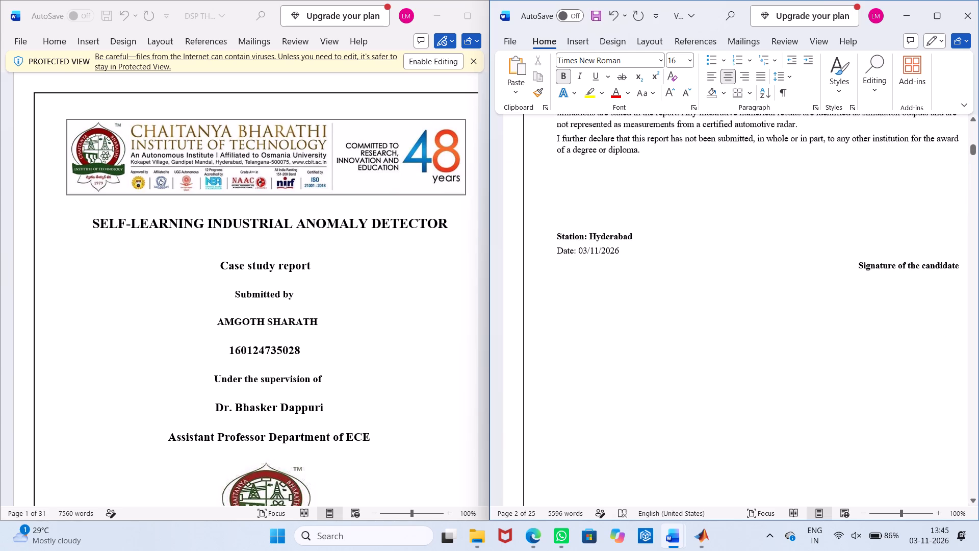
{"action": "scroll", "coordinate": [726, 378], "scroll_direction": "down", "scroll_amount": 3}
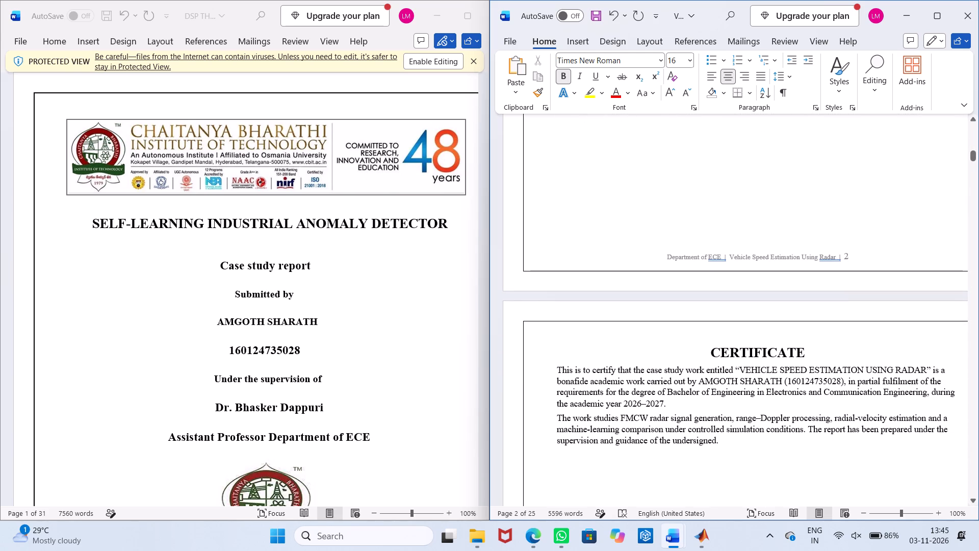
{"action": "left_click", "coordinate": [704, 355]}
{"action": "key", "text": "ctrl+v"}
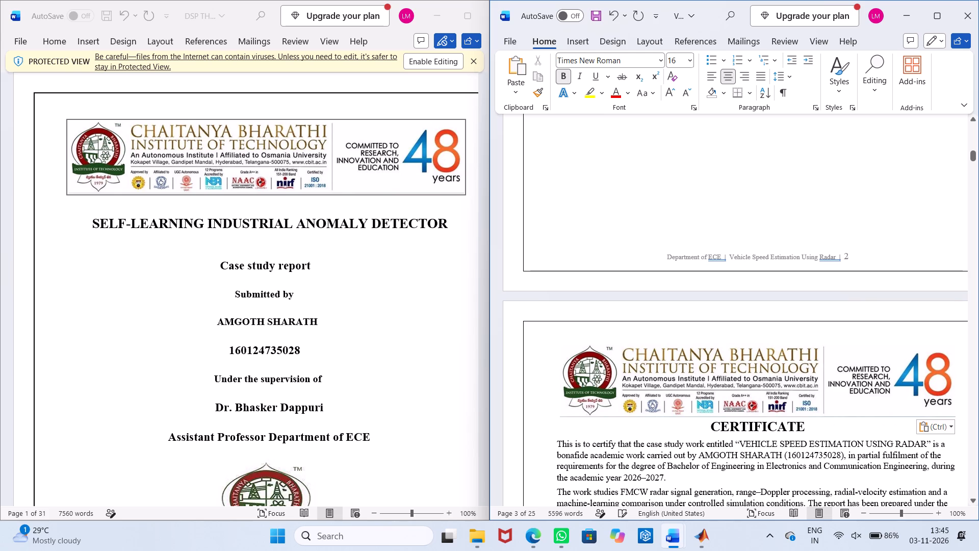
{"action": "left_click", "coordinate": [704, 429]}
{"action": "key", "text": "Return"}
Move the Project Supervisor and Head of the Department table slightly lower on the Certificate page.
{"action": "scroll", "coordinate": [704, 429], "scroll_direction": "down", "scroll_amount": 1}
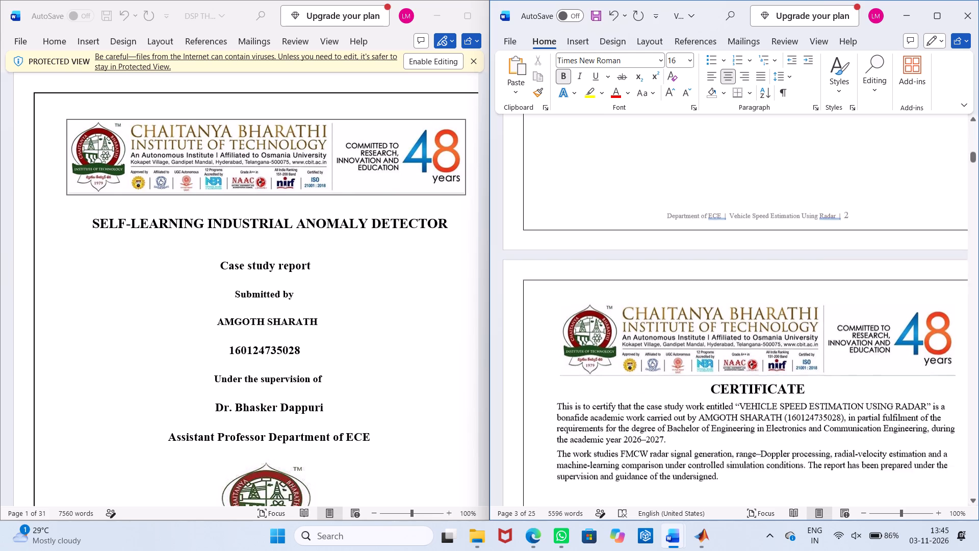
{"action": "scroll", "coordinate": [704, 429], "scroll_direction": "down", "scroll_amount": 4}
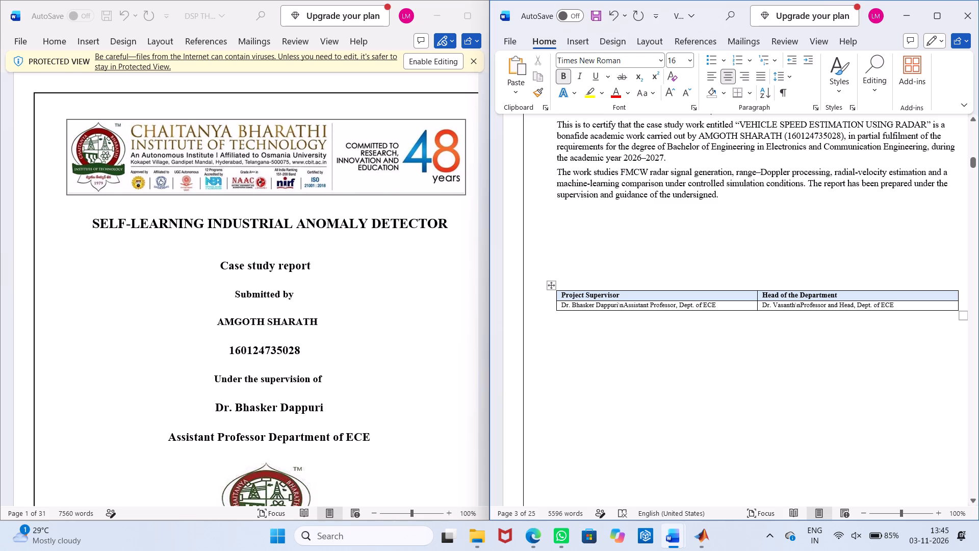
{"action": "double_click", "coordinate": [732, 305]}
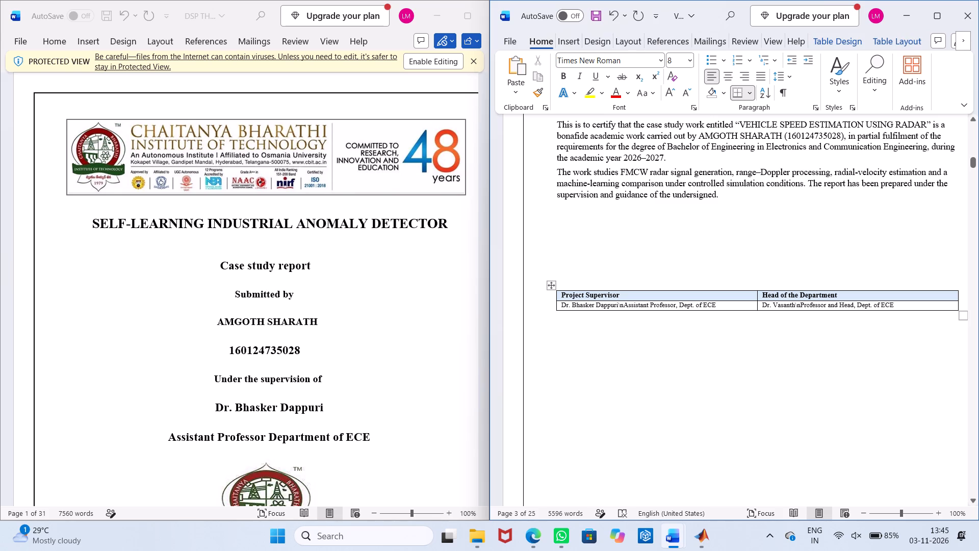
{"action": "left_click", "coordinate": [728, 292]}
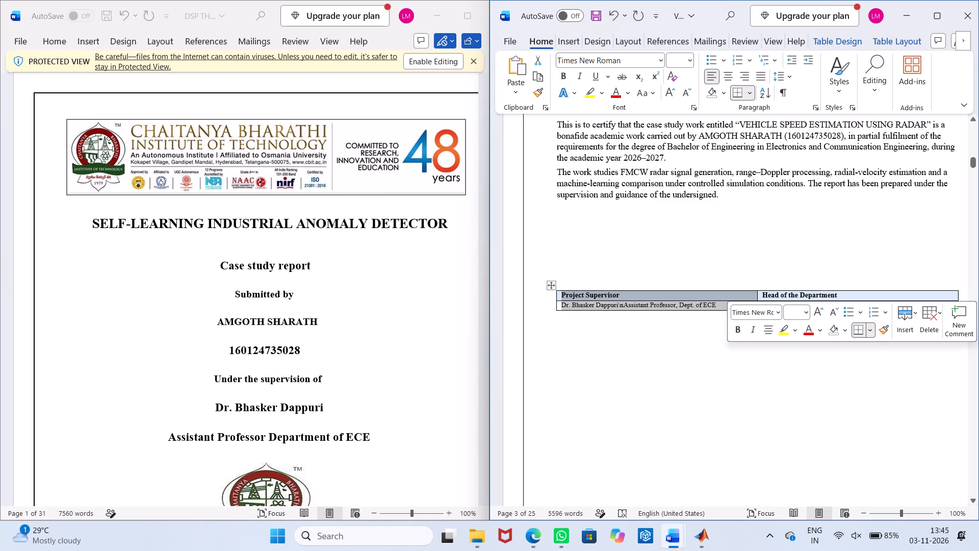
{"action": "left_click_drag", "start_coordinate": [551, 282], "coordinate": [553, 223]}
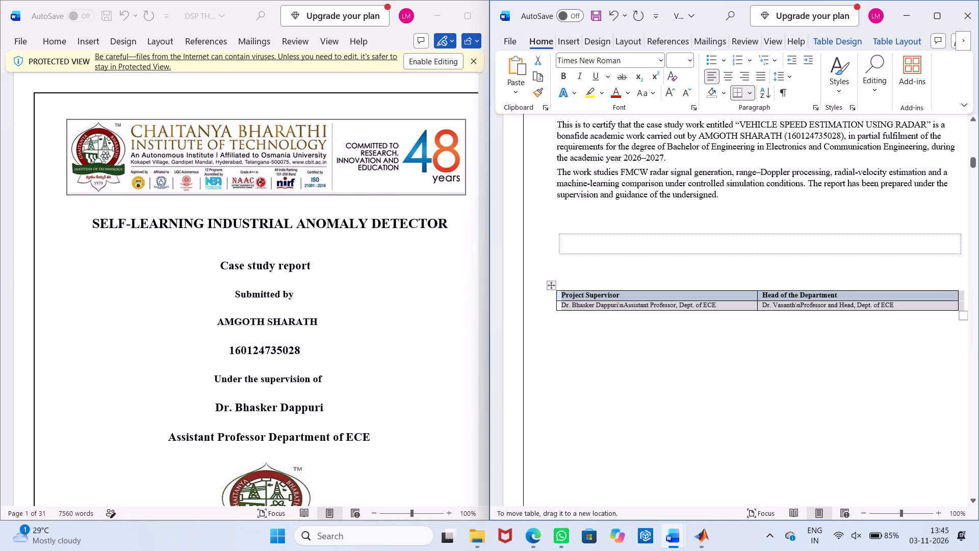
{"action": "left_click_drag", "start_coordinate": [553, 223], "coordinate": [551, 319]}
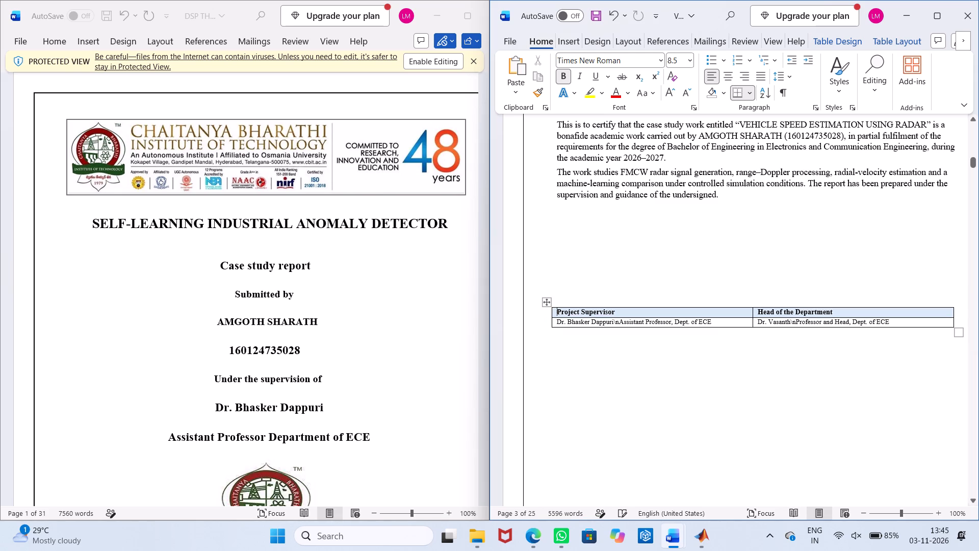
Delete the row of names below the Project Supervisor and Head of the Department headings in the Certificate page table.
{"action": "triple_click", "coordinate": [614, 324]}
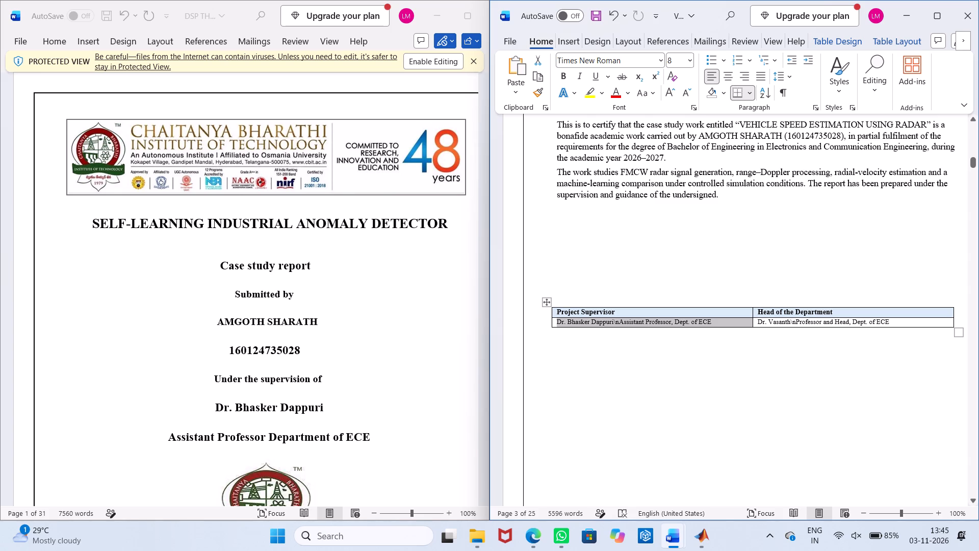
{"action": "left_click_drag", "start_coordinate": [616, 299], "coordinate": [826, 325]}
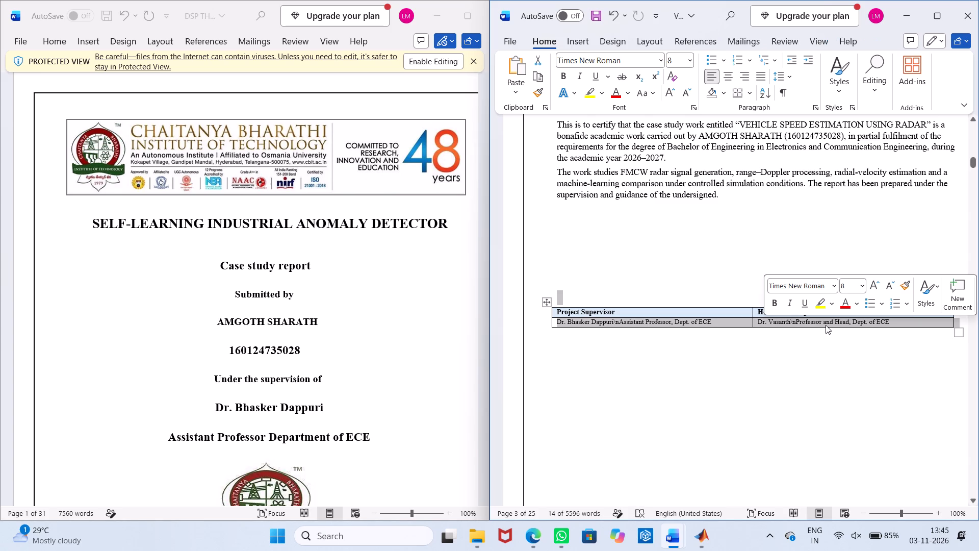
{"action": "left_click_drag", "start_coordinate": [826, 329], "coordinate": [774, 293]}
{"action": "left_click_drag", "start_coordinate": [774, 293], "coordinate": [808, 348]}
{"action": "left_click_drag", "start_coordinate": [584, 297], "coordinate": [822, 318]}
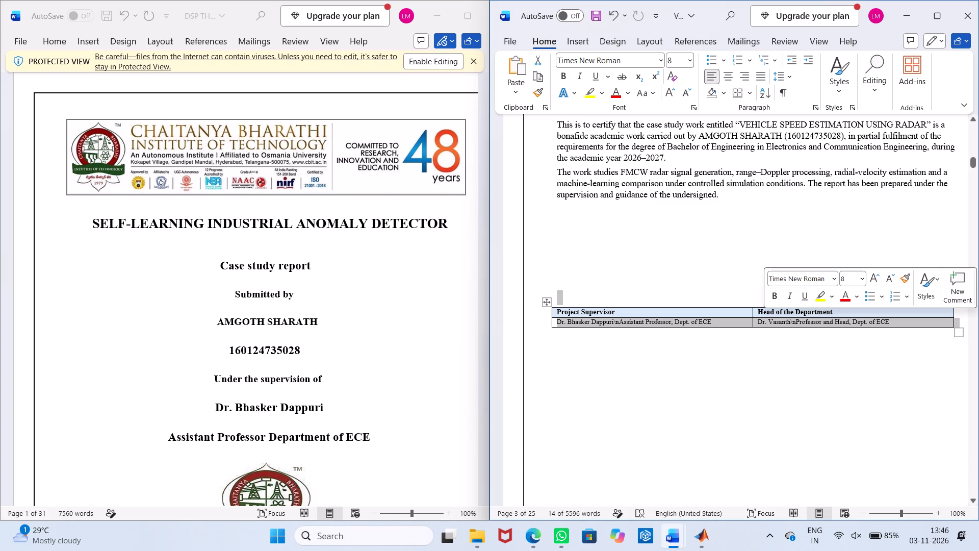
{"action": "key", "text": "BackSpace"}
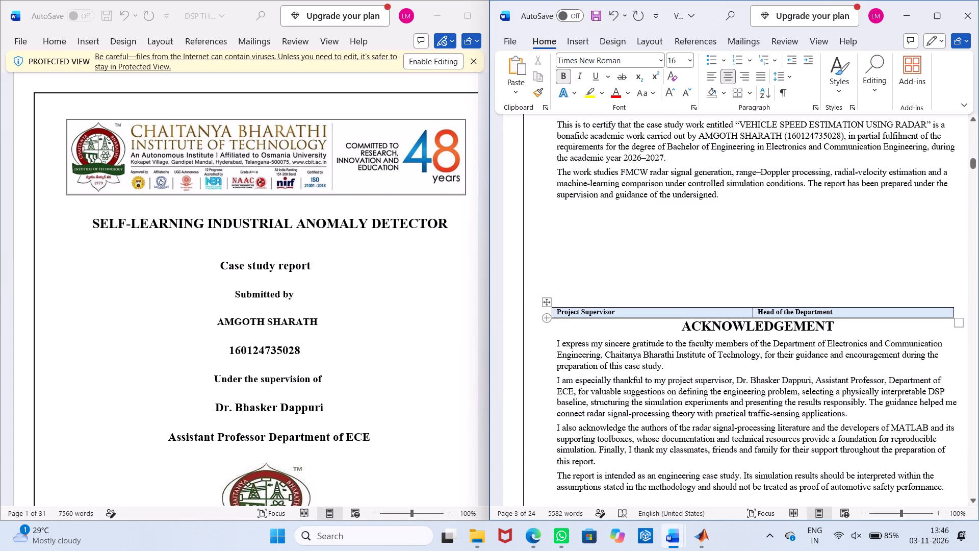
Delete the remaining Project Supervisor and Head of the Department heading row from the Certificate page.
{"action": "left_click_drag", "start_coordinate": [551, 311], "coordinate": [585, 303]}
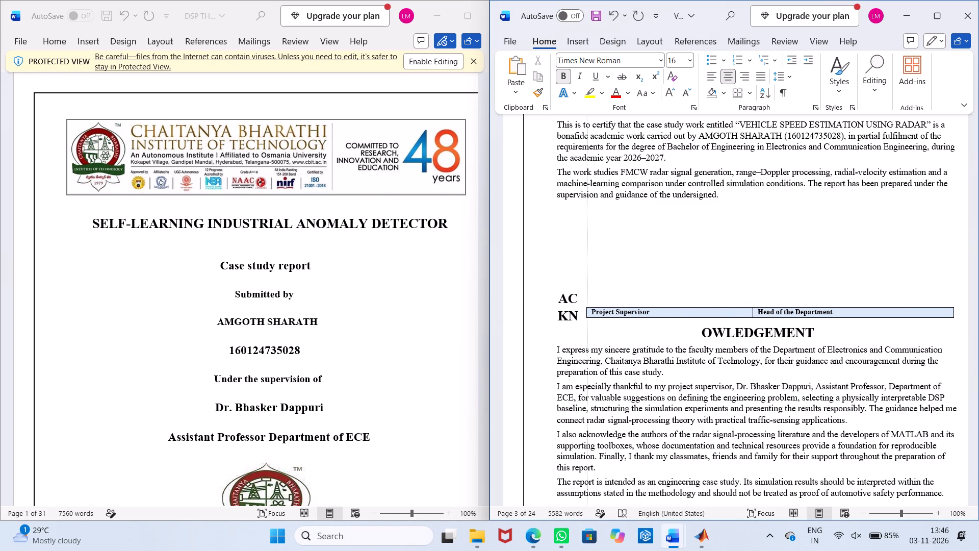
{"action": "left_click_drag", "start_coordinate": [585, 303], "coordinate": [570, 306]}
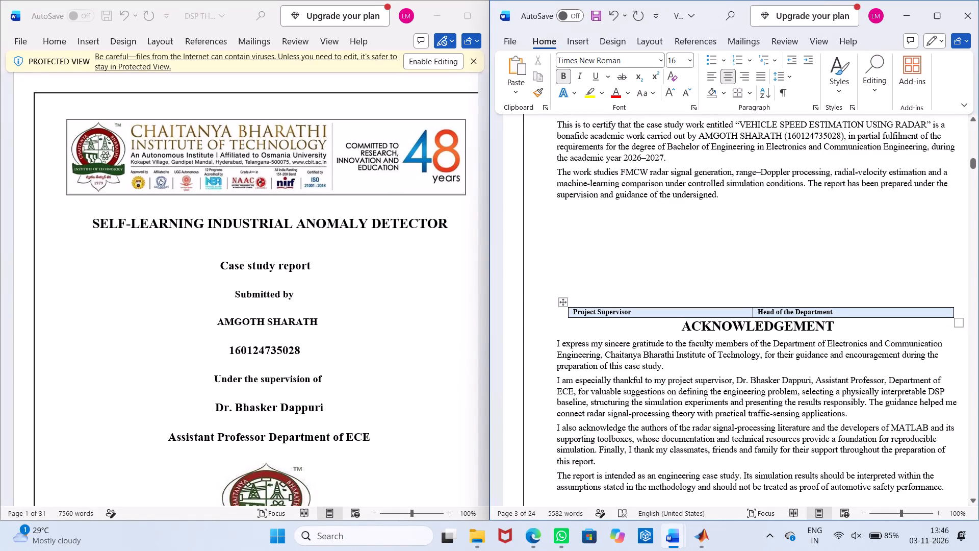
{"action": "left_click", "coordinate": [563, 304]}
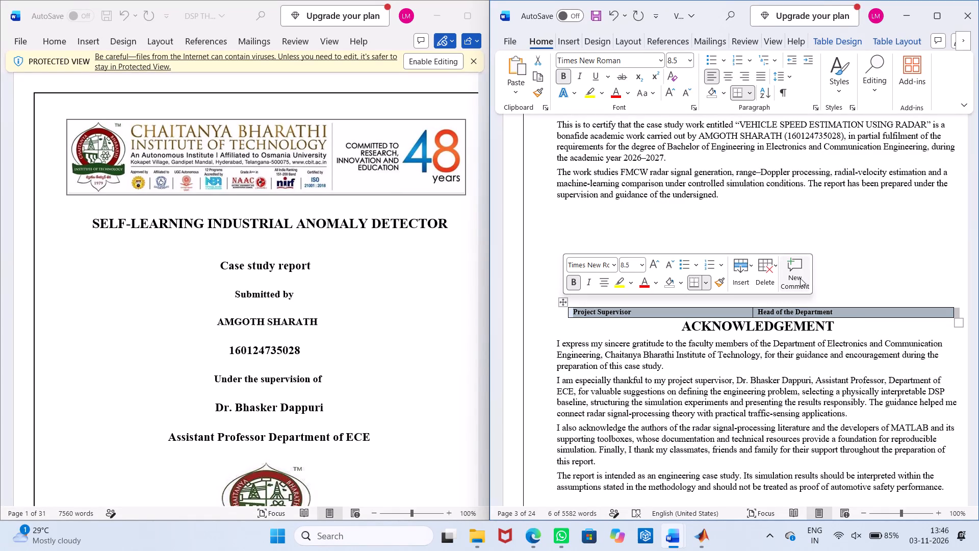
{"action": "left_click", "coordinate": [767, 269]}
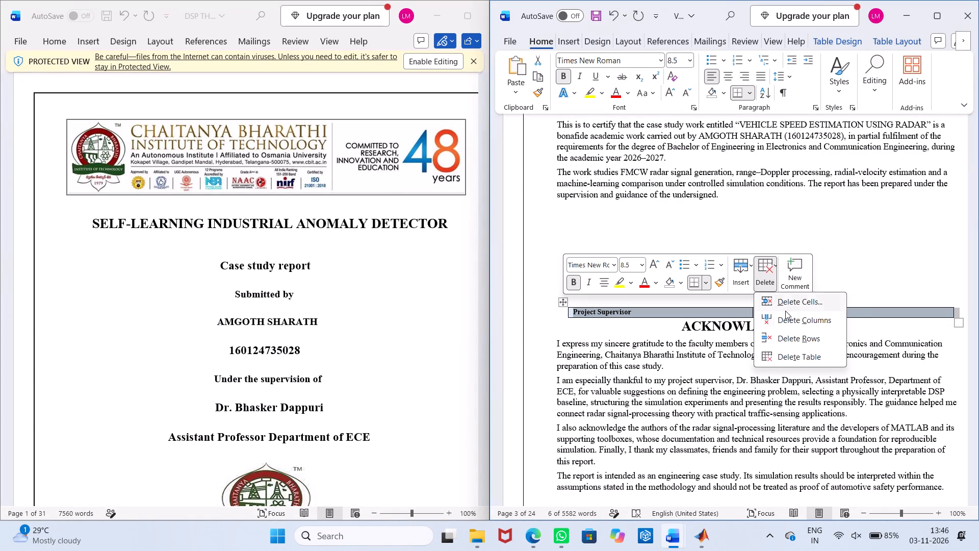
{"action": "left_click", "coordinate": [791, 337]}
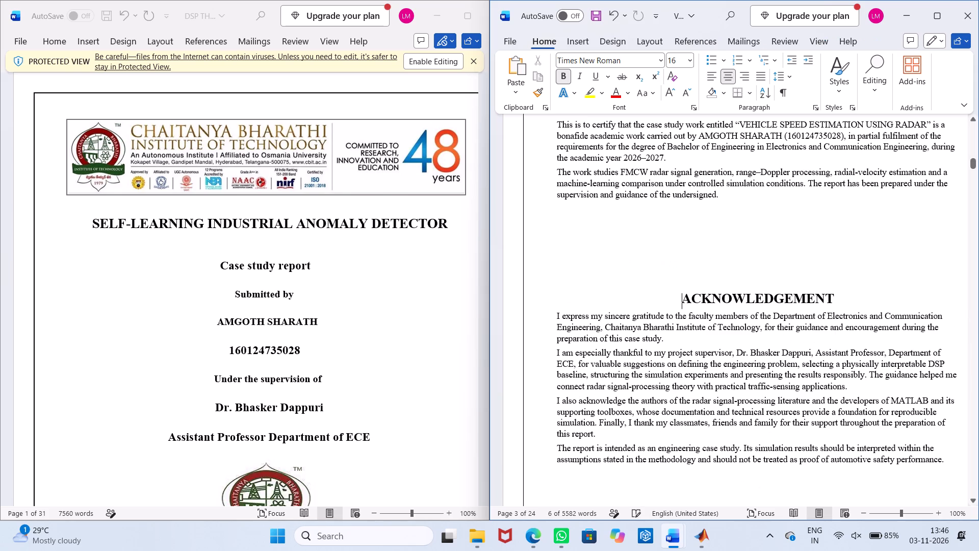
Insert 17 blank lines before the "ACKNOWLEDGEMENT" heading so that it starts at the top of the next page.
{"action": "key", "text": "Return"}
{"action": "key", "text": "Return"}
{"action": "key", "text": "Return"}
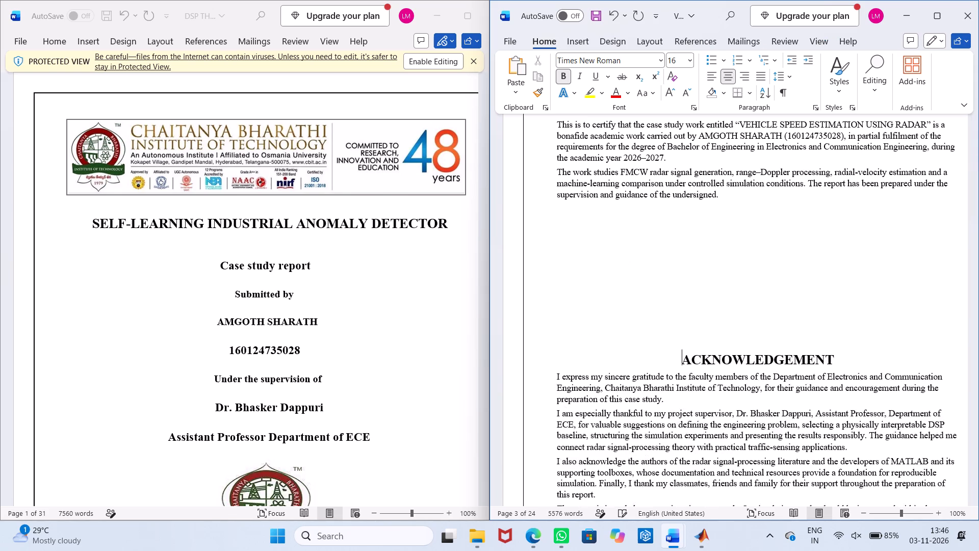
{"action": "key", "text": "Return"}
{"action": "key", "text": "Return"}
{"action": "key", "text": "Return"}
{"action": "key", "text": "Return"}
{"action": "key", "text": "Return"}
{"action": "key", "text": "Return"}
{"action": "key", "text": "Return"}
{"action": "key", "text": "Return"}
{"action": "key", "text": "Return"}
{"action": "key", "text": "Return"}
{"action": "key", "text": "Return"}
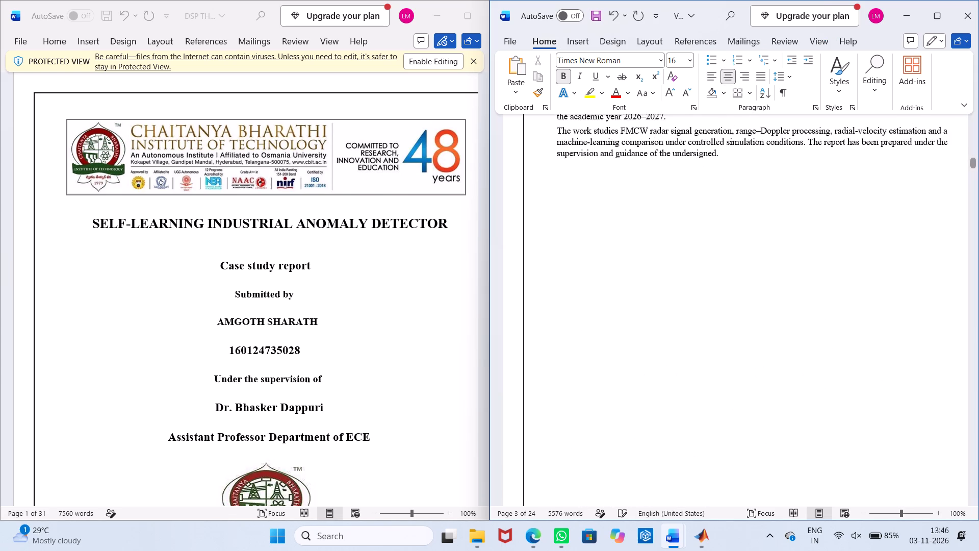
{"action": "key", "text": "Return"}
{"action": "key", "text": "Return"}
{"action": "key", "text": "Return"}
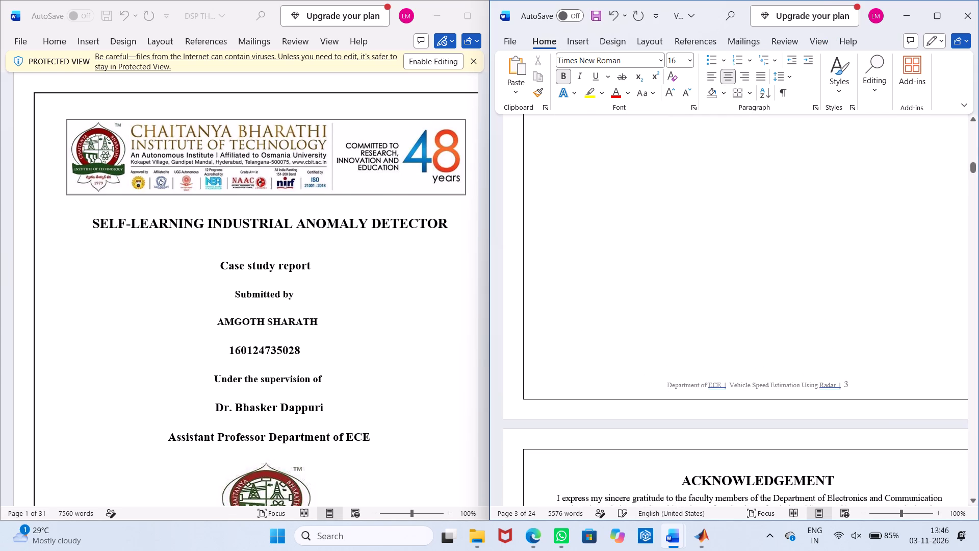
{"action": "key", "text": "Return"}
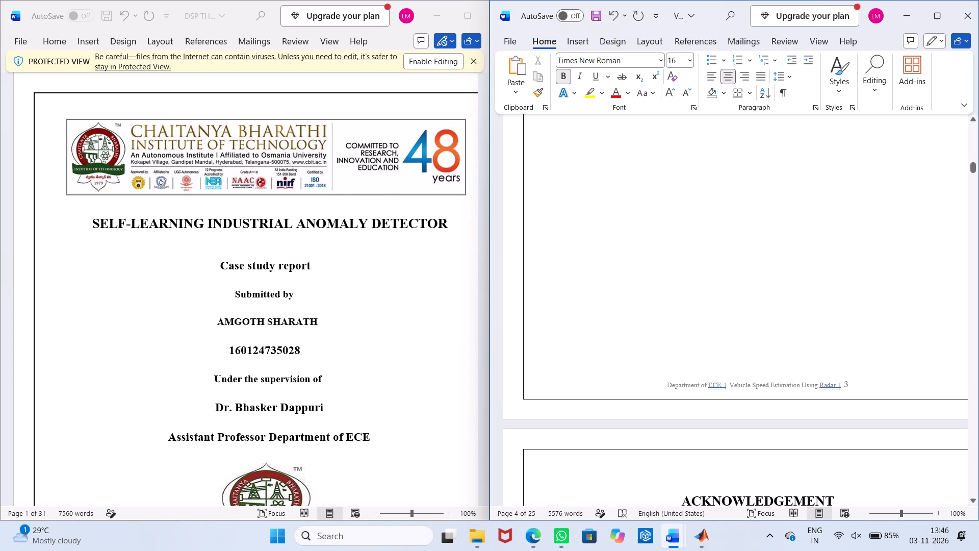
{"action": "key", "text": "BackSpace"}
Set the font size of the two body paragraphs below the "CERTIFICATE" heading to 12.
{"action": "scroll", "coordinate": [677, 267], "scroll_direction": "up", "scroll_amount": 1}
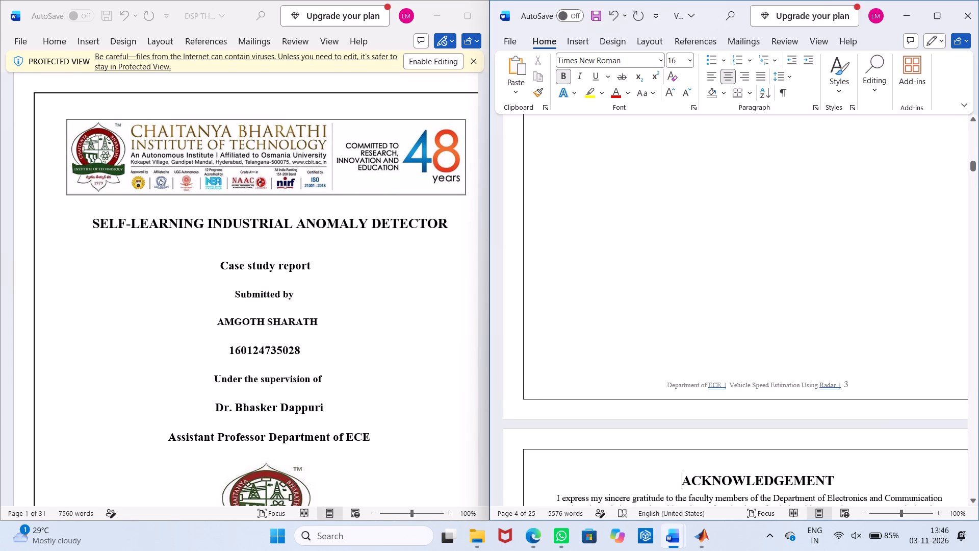
{"action": "scroll", "coordinate": [677, 267], "scroll_direction": "up", "scroll_amount": 2}
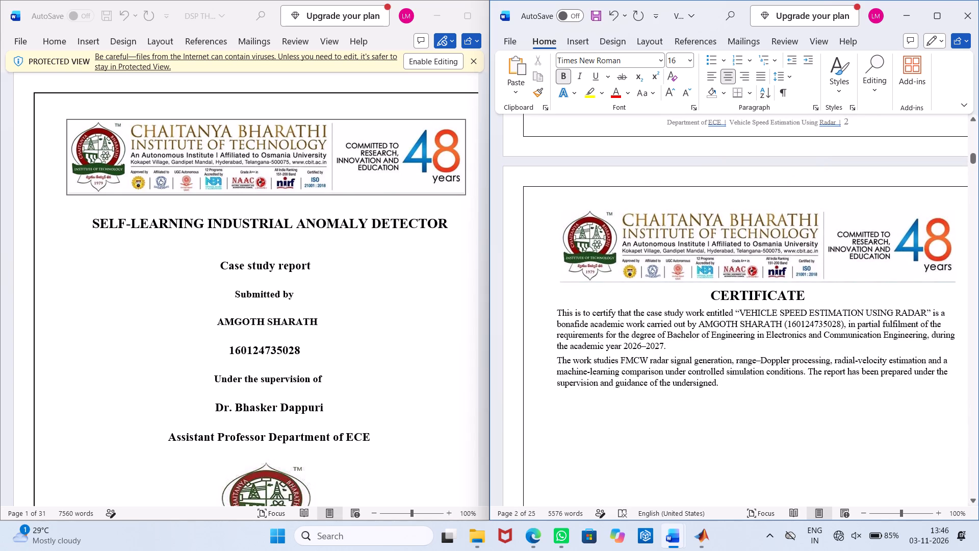
{"action": "left_click_drag", "start_coordinate": [553, 306], "coordinate": [697, 395]}
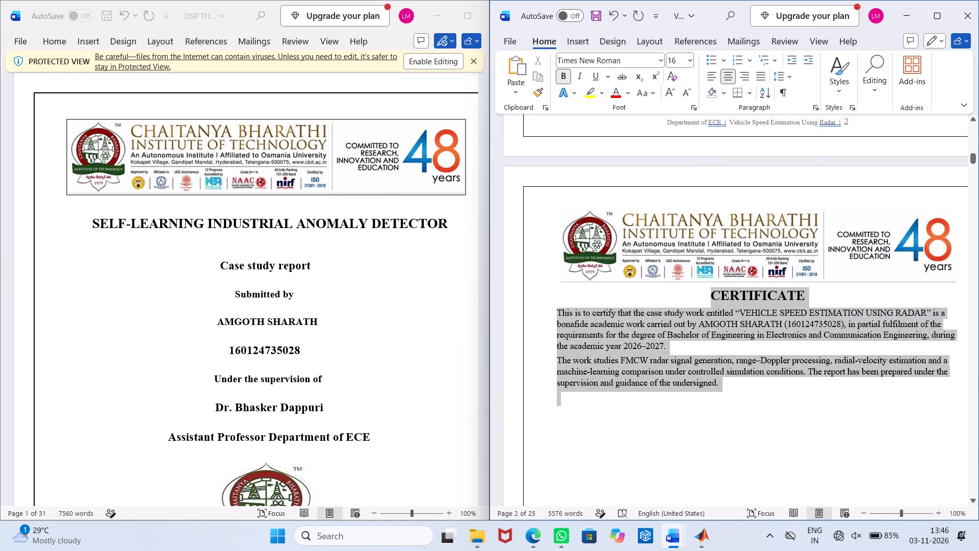
{"action": "left_click_drag", "start_coordinate": [697, 395], "coordinate": [700, 396]}
{"action": "left_click", "coordinate": [700, 396]}
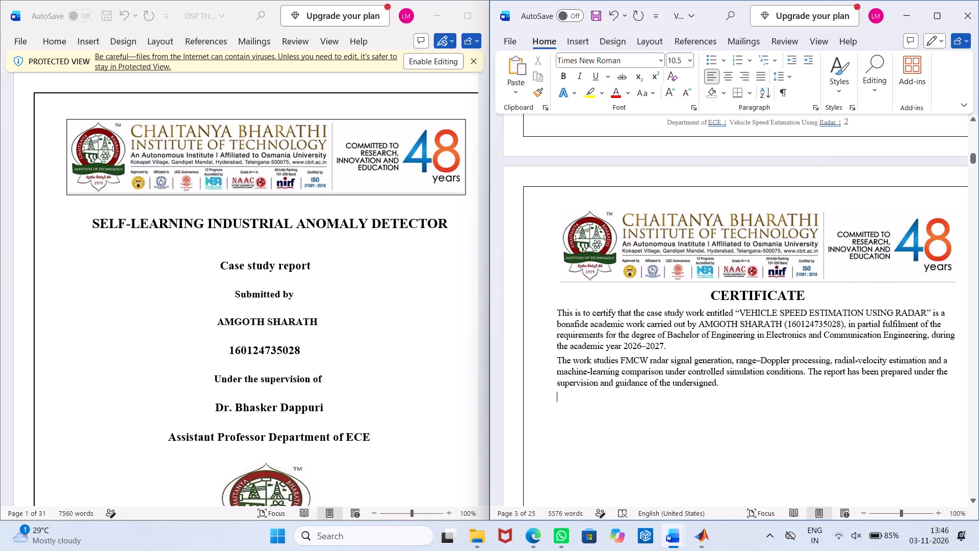
{"action": "left_click_drag", "start_coordinate": [553, 308], "coordinate": [782, 386]}
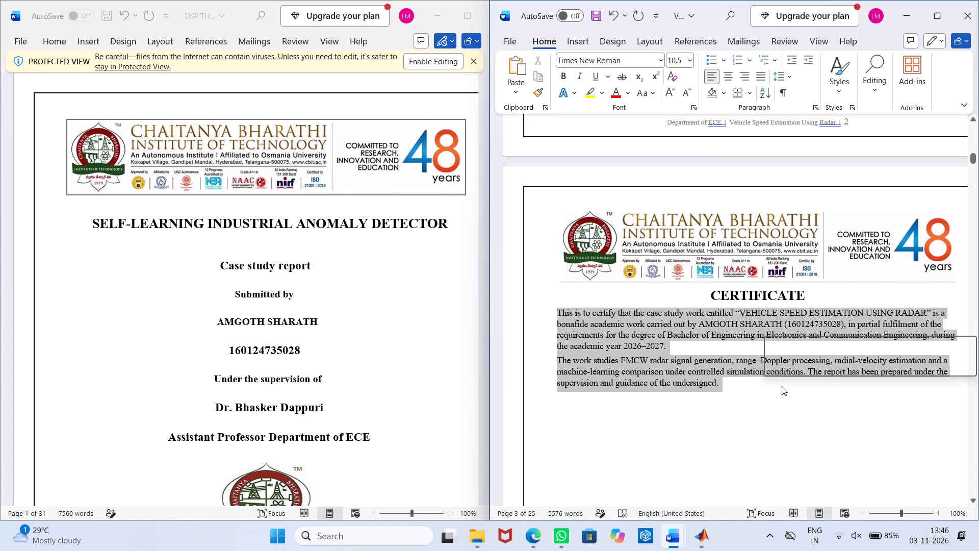
{"action": "left_click", "coordinate": [851, 342]}
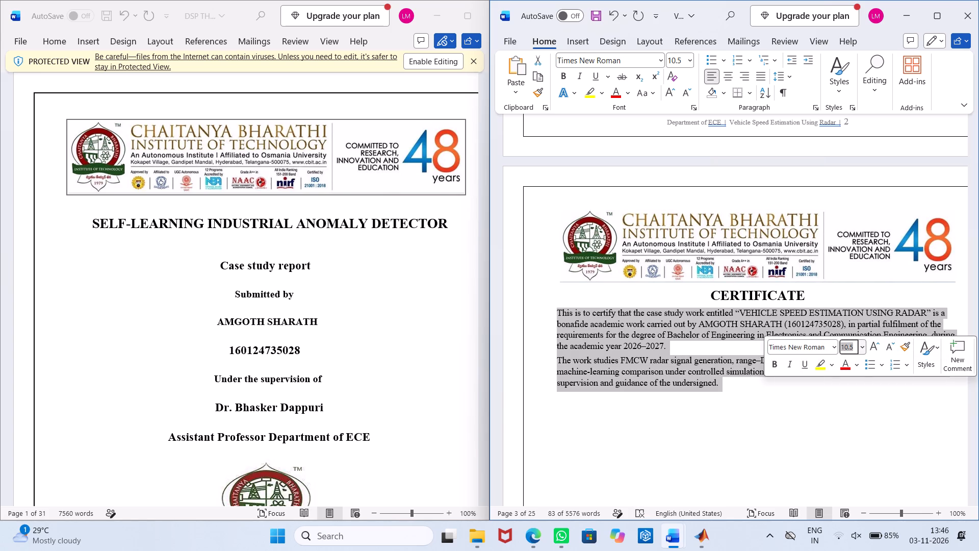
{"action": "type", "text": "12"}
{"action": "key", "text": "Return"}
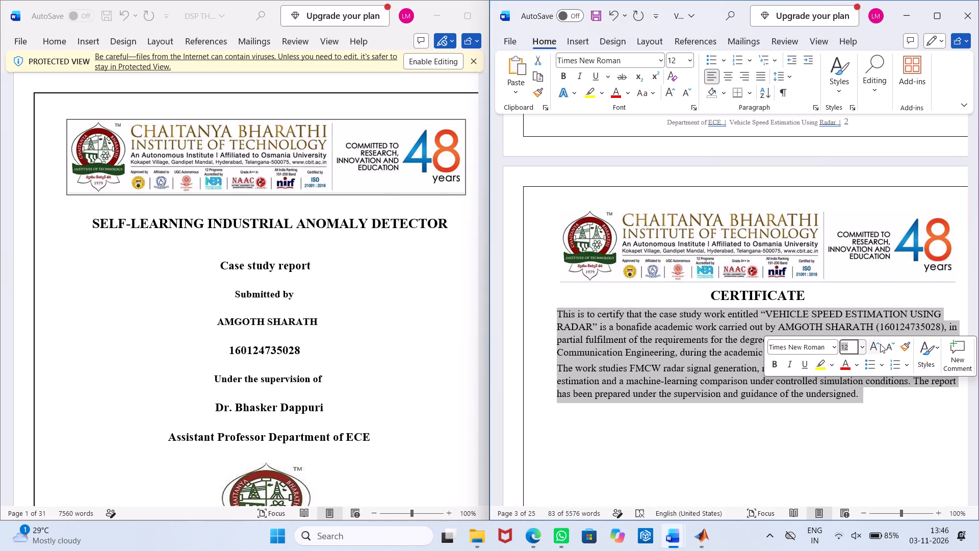
Format the two Certificate body paragraphs as a bulleted list.
{"action": "left_click", "coordinate": [870, 369]}
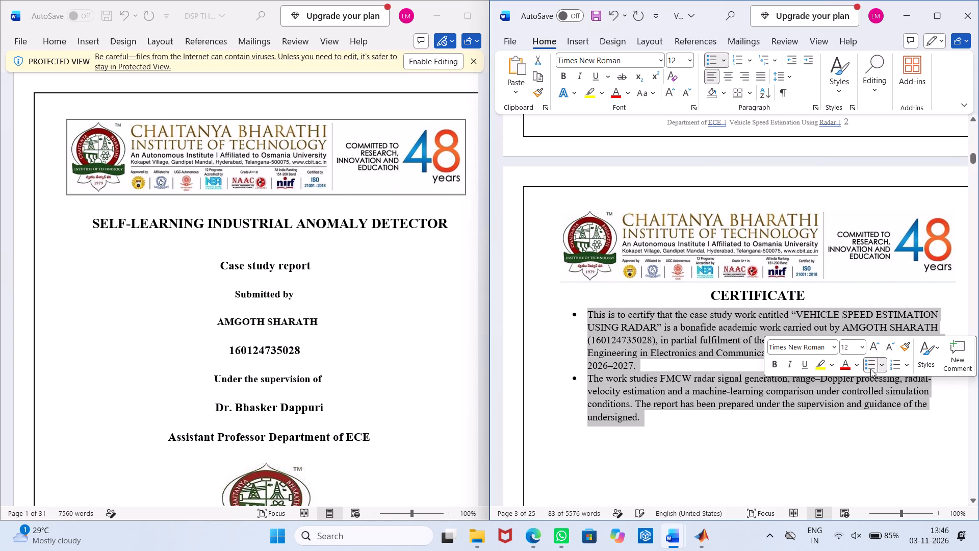
{"action": "left_click", "coordinate": [808, 453]}
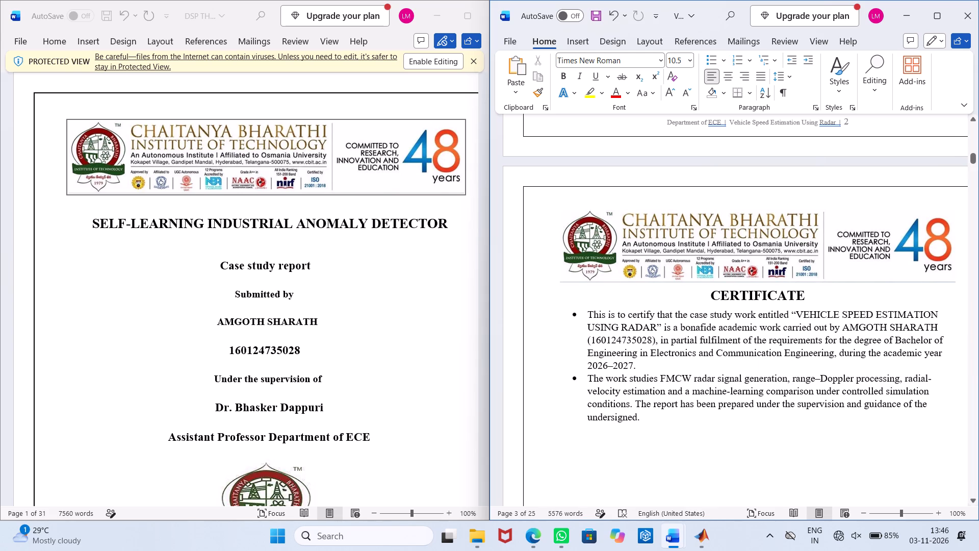
Set the font size of the three body paragraphs below the "DECLARATION" heading to 12.
{"action": "scroll", "coordinate": [777, 412], "scroll_direction": "up", "scroll_amount": 3}
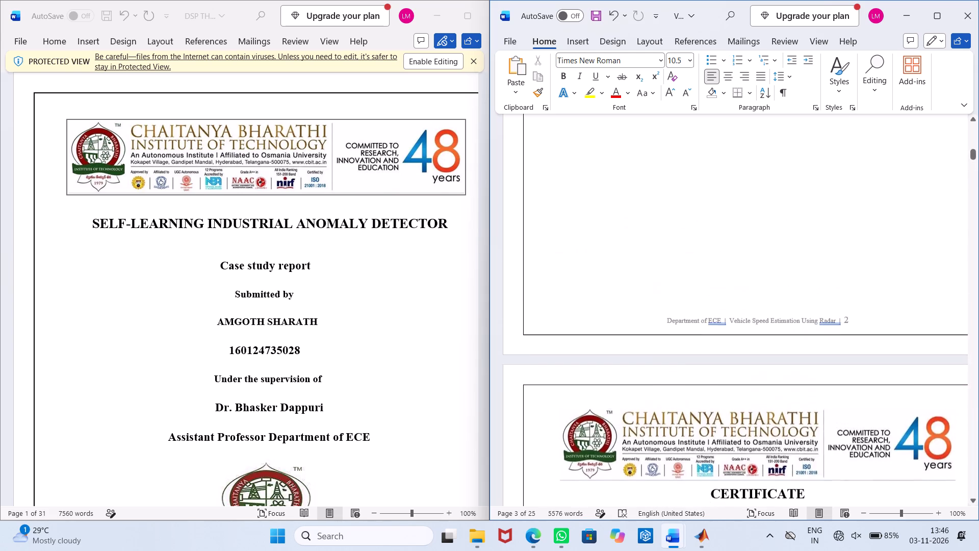
{"action": "scroll", "coordinate": [777, 412], "scroll_direction": "up", "scroll_amount": 2}
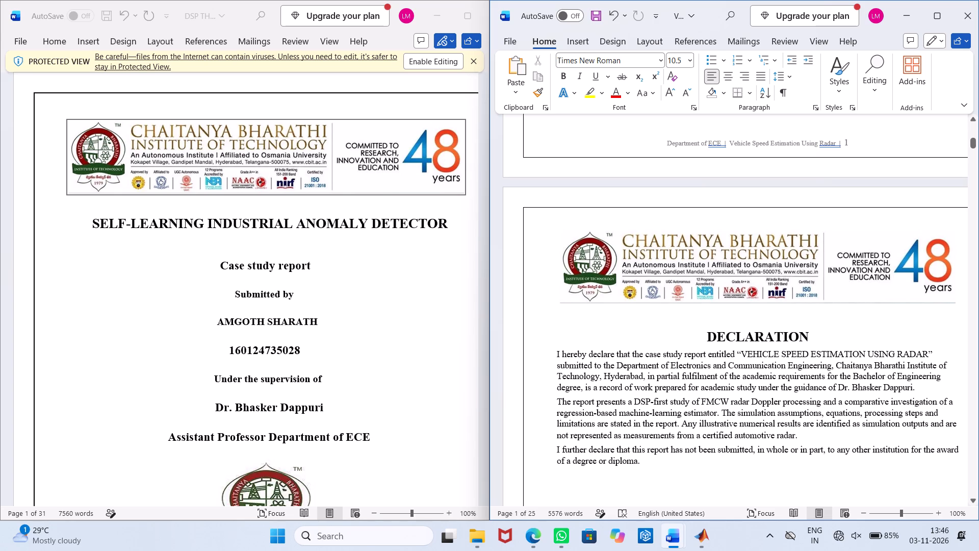
{"action": "left_click_drag", "start_coordinate": [548, 349], "coordinate": [707, 475]}
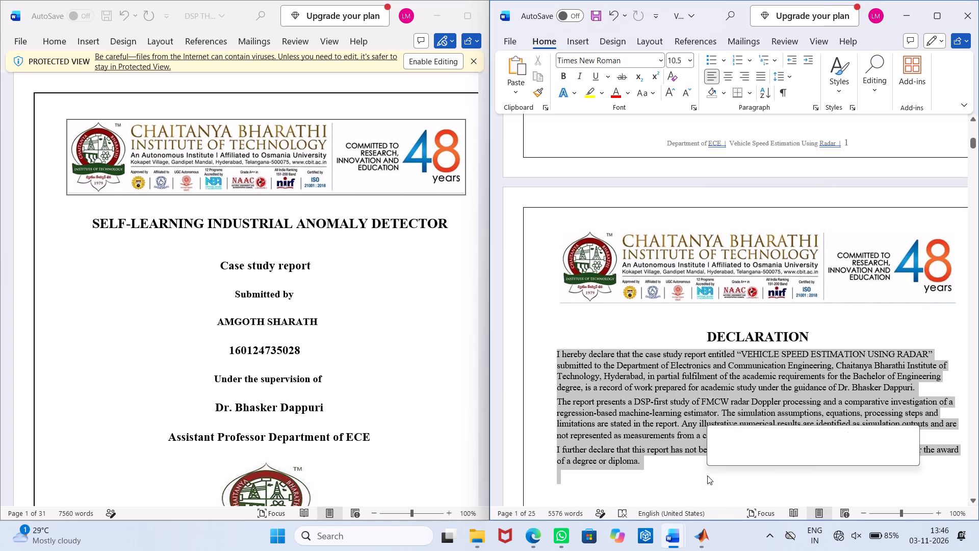
{"action": "left_click", "coordinate": [789, 432]}
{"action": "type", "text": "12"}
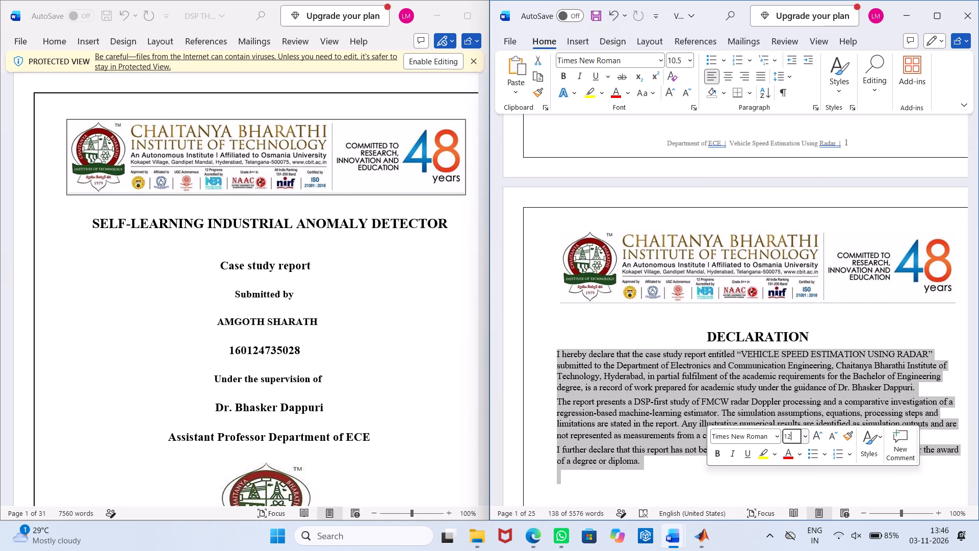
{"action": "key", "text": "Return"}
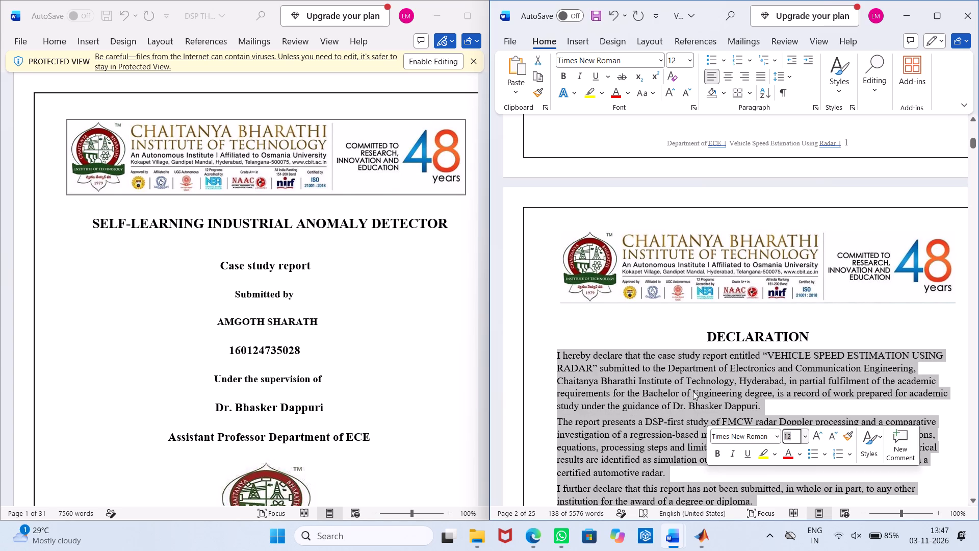
Set the font size of the Station and Date lines at the end of the Declaration to 12.
{"action": "scroll", "coordinate": [683, 371], "scroll_direction": "down", "scroll_amount": 2}
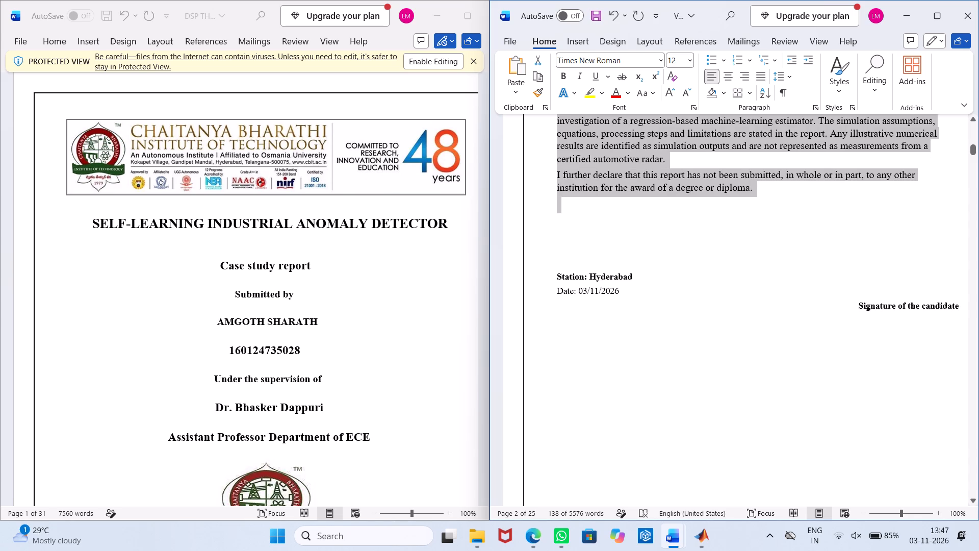
{"action": "left_click_drag", "start_coordinate": [553, 269], "coordinate": [643, 313]}
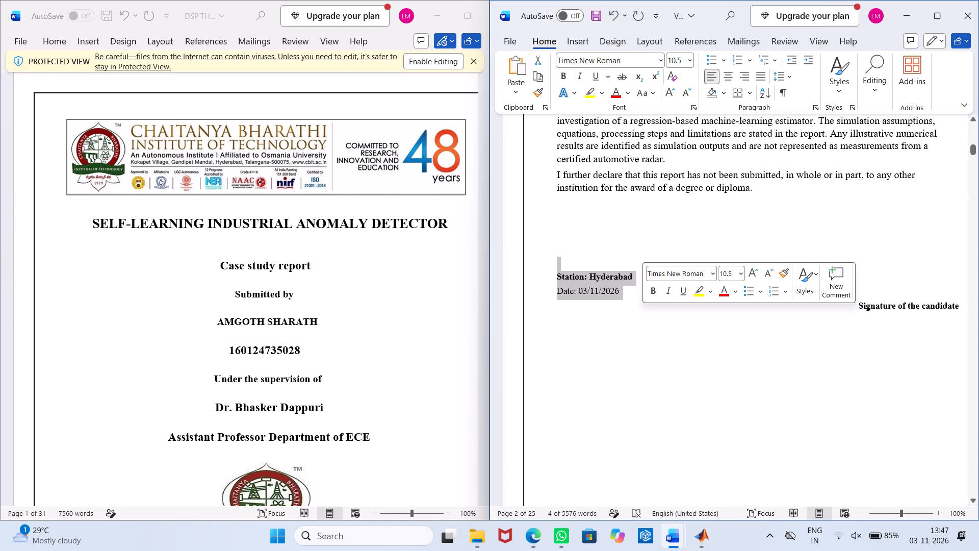
{"action": "left_click", "coordinate": [722, 270]}
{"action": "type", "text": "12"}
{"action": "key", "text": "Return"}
Set the font size of the "Signature of the candidate" line in the Declaration to 12.
{"action": "left_click_drag", "start_coordinate": [858, 305], "coordinate": [978, 304]}
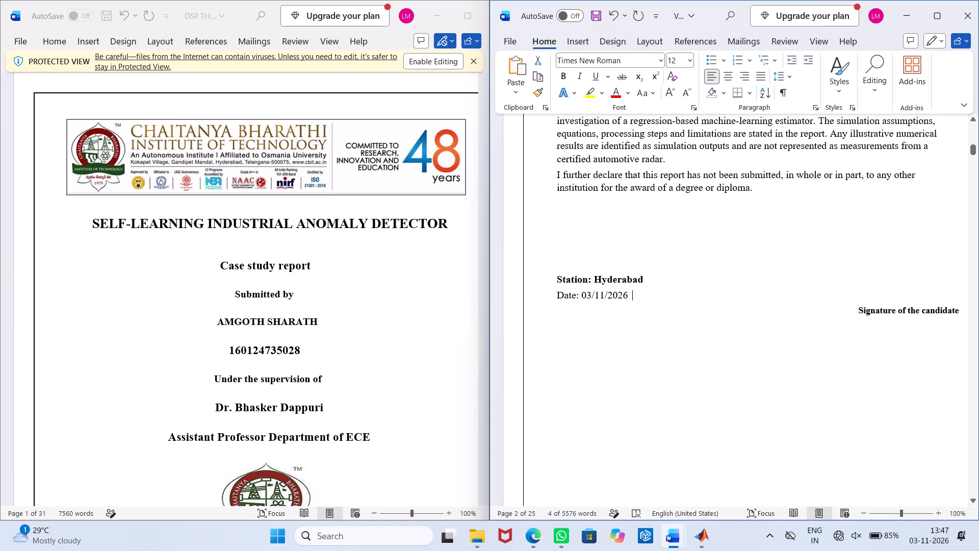
{"action": "left_click_drag", "start_coordinate": [978, 304], "coordinate": [978, 321]}
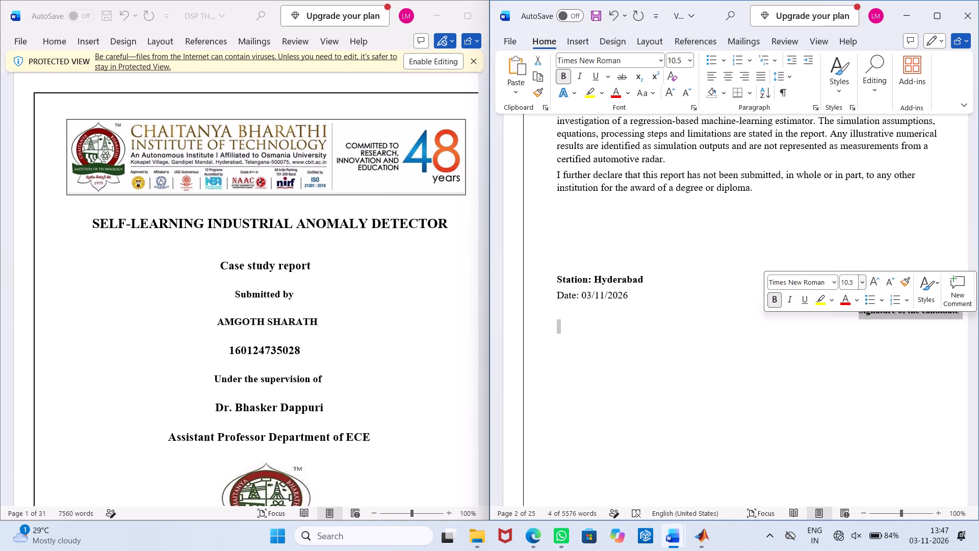
{"action": "left_click", "coordinate": [845, 278]}
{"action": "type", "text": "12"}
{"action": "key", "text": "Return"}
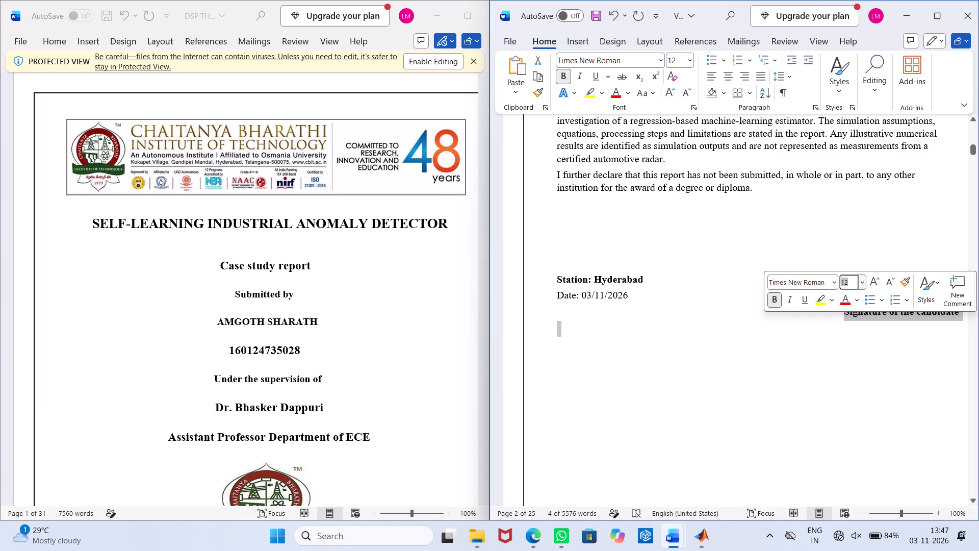
{"action": "left_click", "coordinate": [838, 238]}
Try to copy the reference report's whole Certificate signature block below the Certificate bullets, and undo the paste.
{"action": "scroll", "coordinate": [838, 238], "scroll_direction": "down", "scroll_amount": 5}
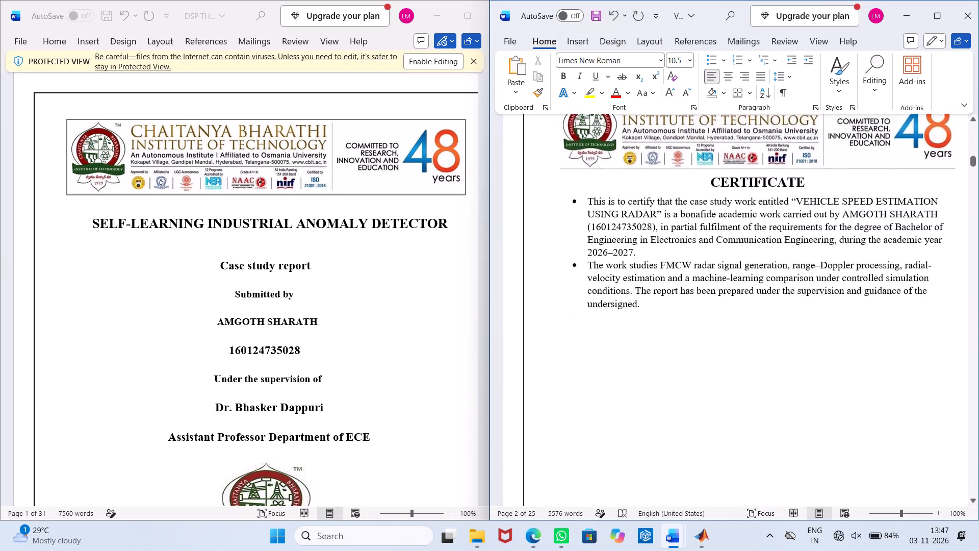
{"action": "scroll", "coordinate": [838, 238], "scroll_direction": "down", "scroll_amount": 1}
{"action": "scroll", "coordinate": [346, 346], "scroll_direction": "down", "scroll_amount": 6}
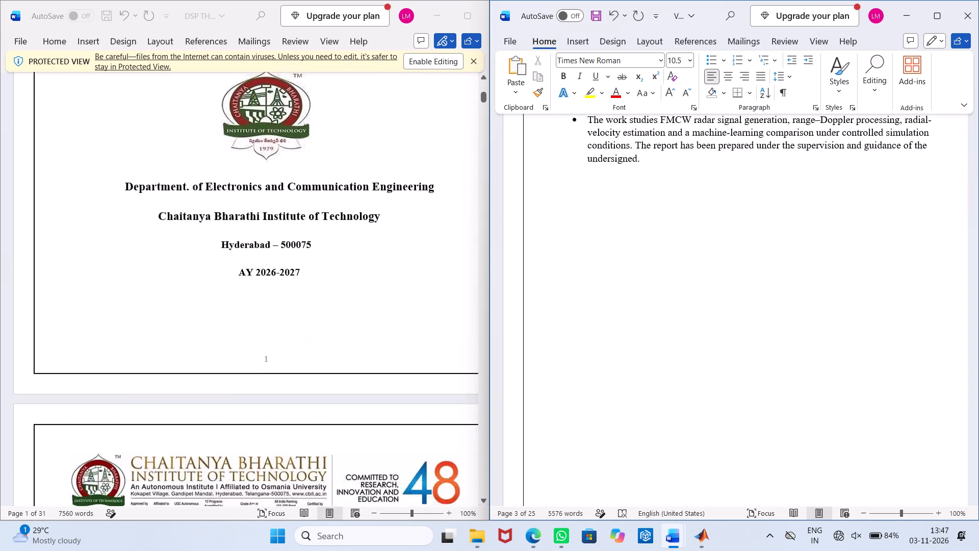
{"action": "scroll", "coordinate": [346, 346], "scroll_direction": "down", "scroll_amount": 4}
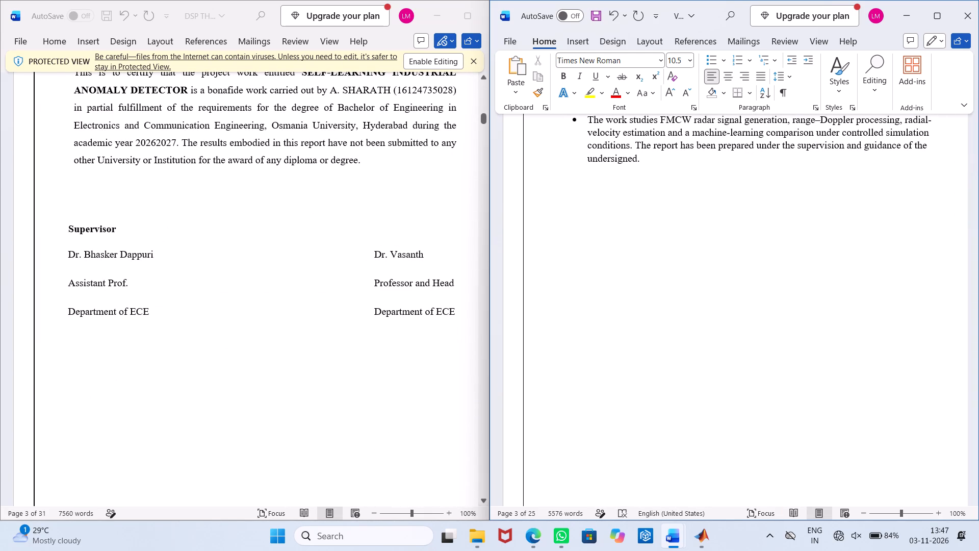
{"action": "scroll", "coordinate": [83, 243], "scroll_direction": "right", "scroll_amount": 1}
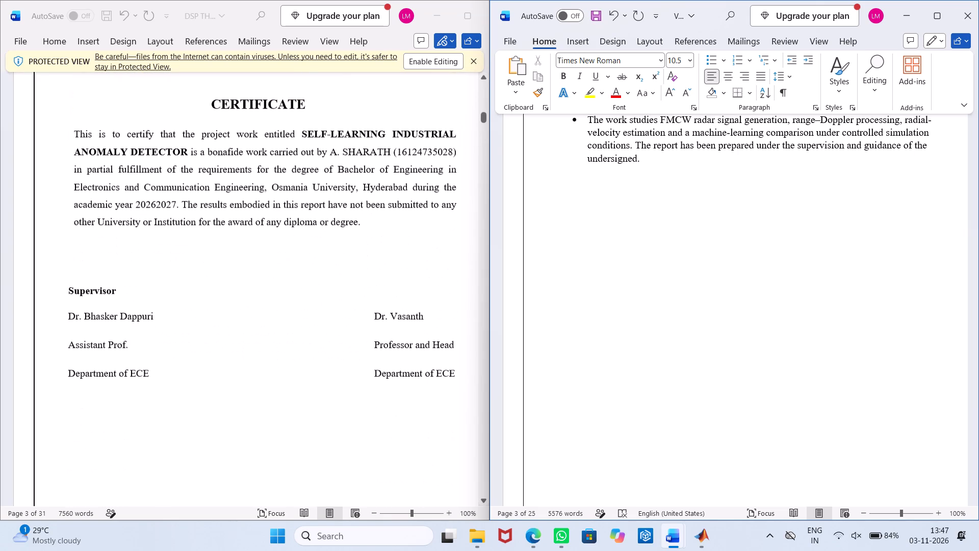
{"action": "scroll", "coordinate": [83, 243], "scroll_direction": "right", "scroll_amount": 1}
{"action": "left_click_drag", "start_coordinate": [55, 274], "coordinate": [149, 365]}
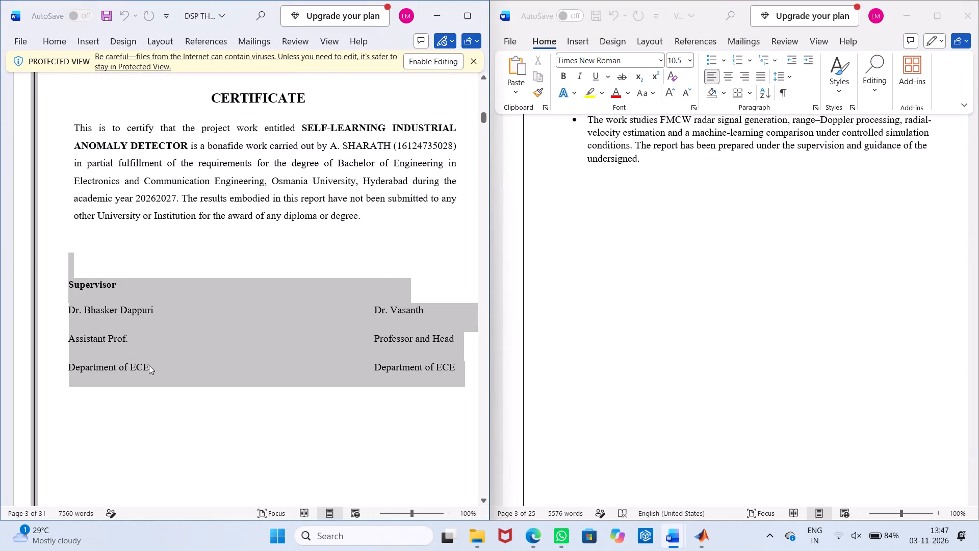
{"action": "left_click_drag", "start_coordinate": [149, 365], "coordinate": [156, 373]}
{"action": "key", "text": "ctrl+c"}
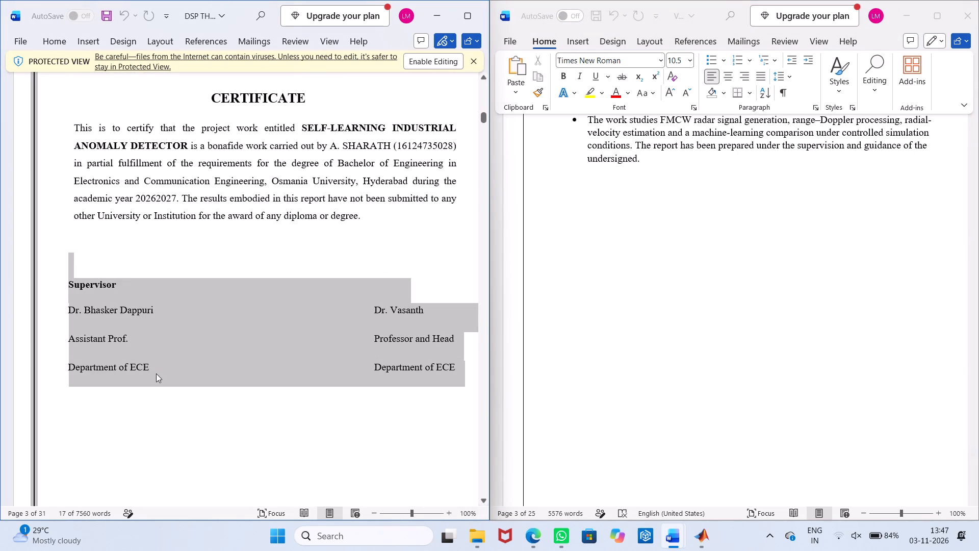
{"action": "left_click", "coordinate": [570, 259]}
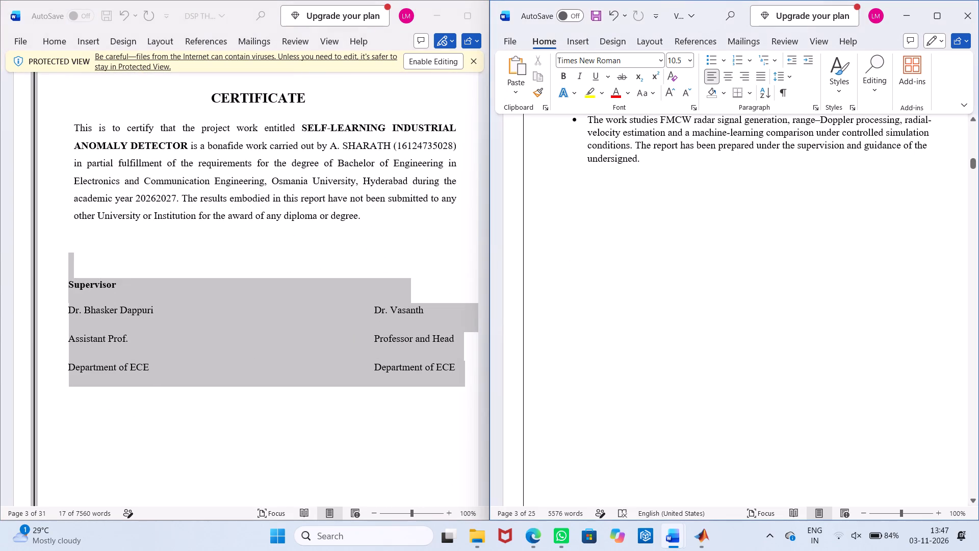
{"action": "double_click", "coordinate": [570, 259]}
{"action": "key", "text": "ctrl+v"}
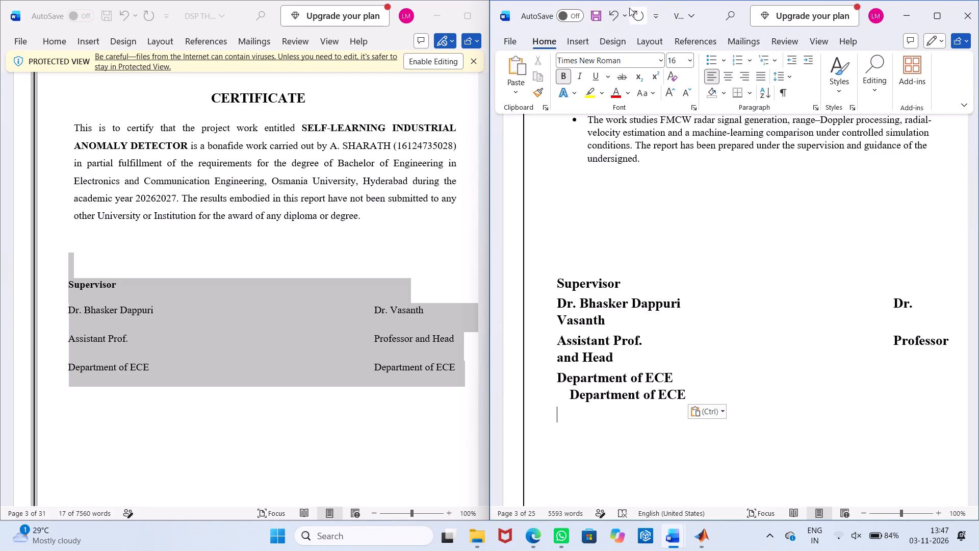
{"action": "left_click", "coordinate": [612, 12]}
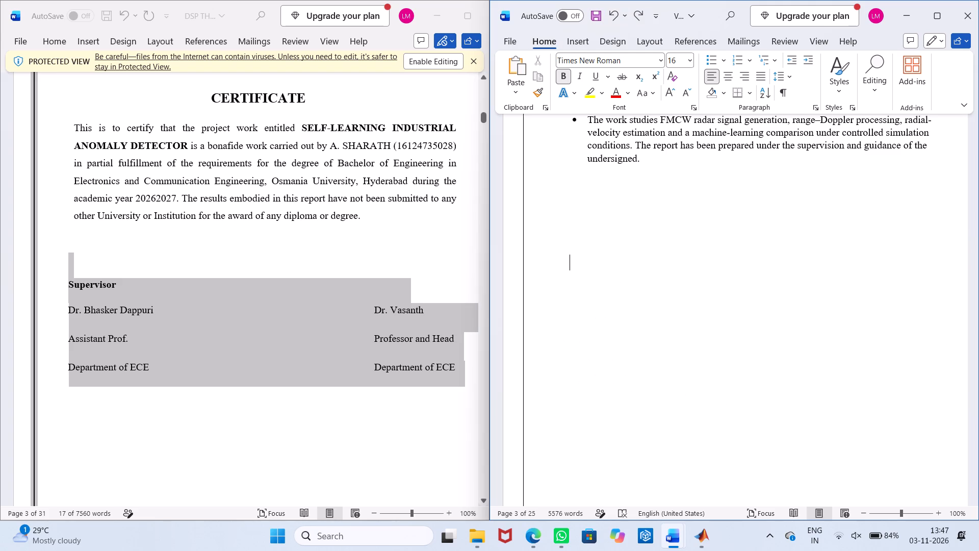
Copy only the "Supervisor" label from the reference Certificate for the blank area below the Certificate bullets.
{"action": "left_click", "coordinate": [231, 259]}
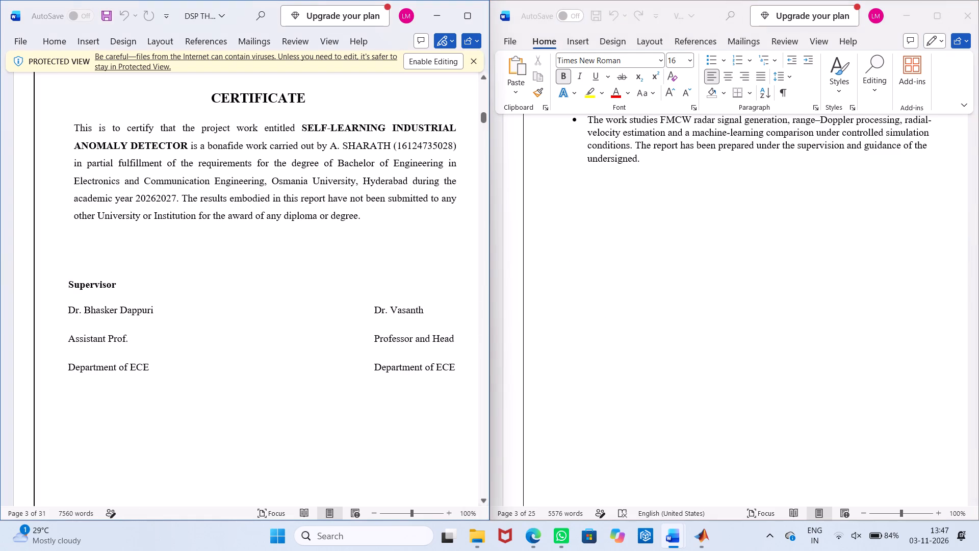
{"action": "left_click_drag", "start_coordinate": [63, 284], "coordinate": [130, 284]}
{"action": "triple_click", "coordinate": [130, 284]}
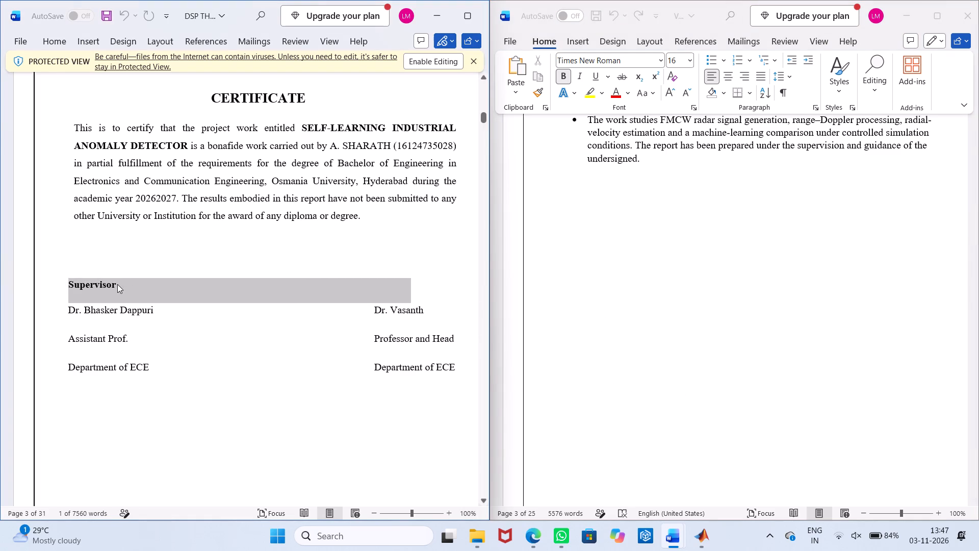
{"action": "left_click_drag", "start_coordinate": [117, 284], "coordinate": [73, 267]}
{"action": "left_click", "coordinate": [73, 267]}
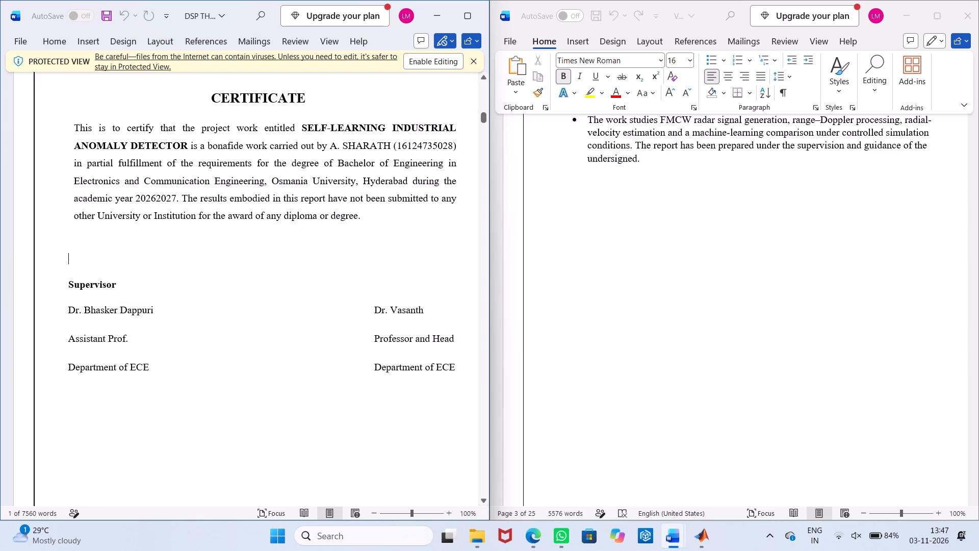
{"action": "left_click_drag", "start_coordinate": [67, 279], "coordinate": [117, 282]}
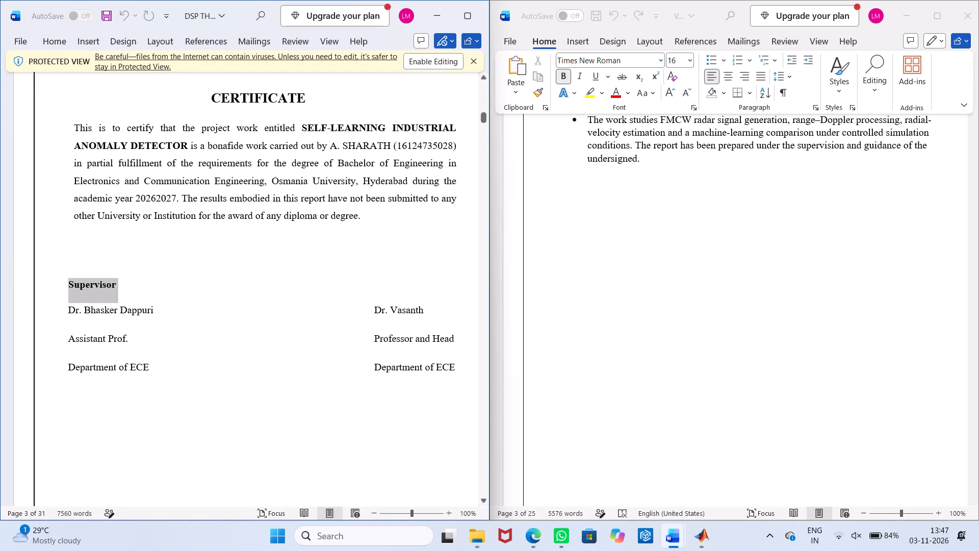
{"action": "left_click_drag", "start_coordinate": [117, 282], "coordinate": [117, 283]}
{"action": "key", "text": "ctrl+c"}
{"action": "left_click", "coordinate": [552, 247]}
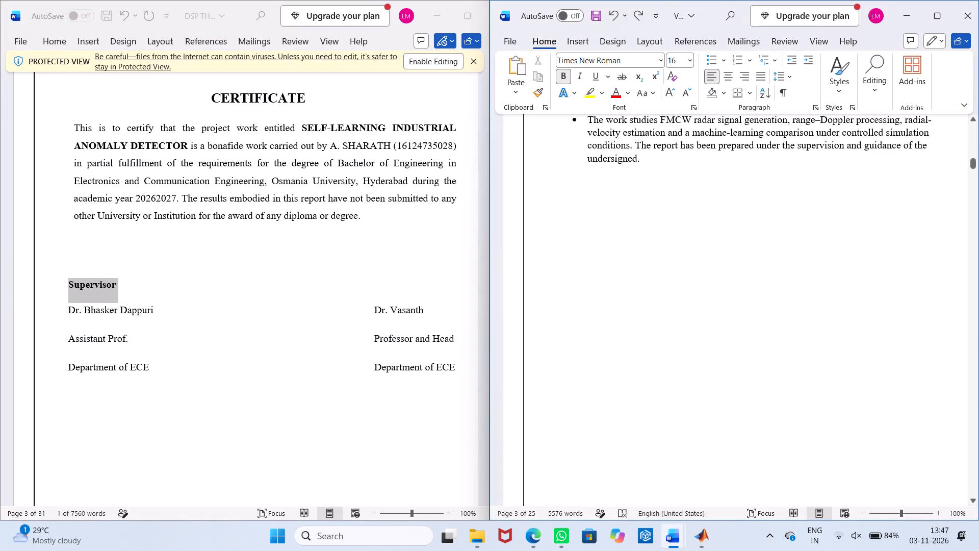
Paste the "Supervisor" label below the Certificate bullets and enter the supervisor's name with the "Dr." title on the line beneath it.
{"action": "key", "text": "ctrl+v"}
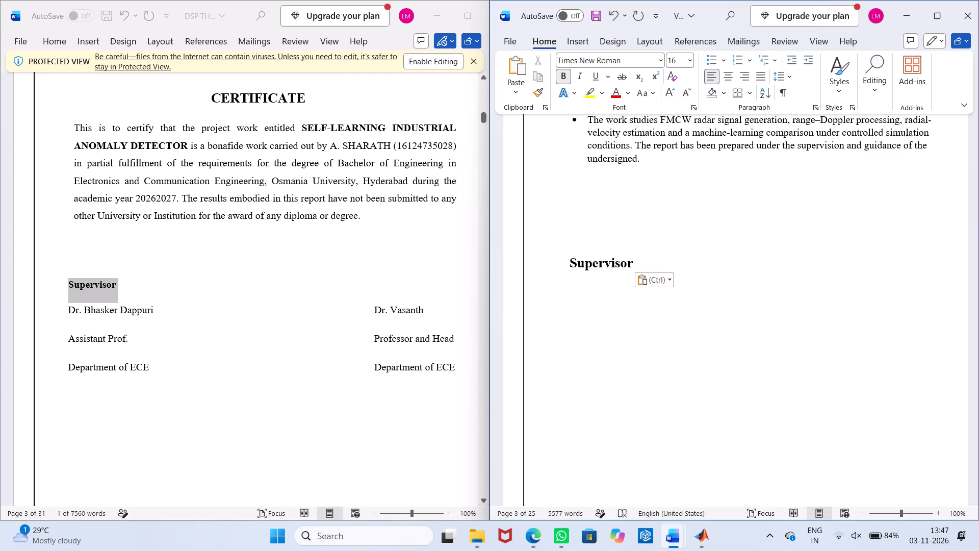
{"action": "key", "text": "Return"}
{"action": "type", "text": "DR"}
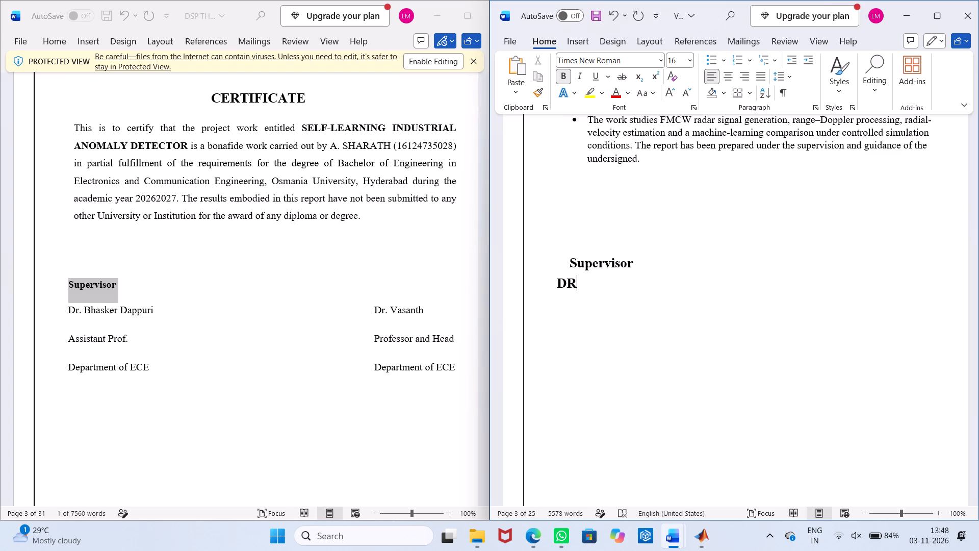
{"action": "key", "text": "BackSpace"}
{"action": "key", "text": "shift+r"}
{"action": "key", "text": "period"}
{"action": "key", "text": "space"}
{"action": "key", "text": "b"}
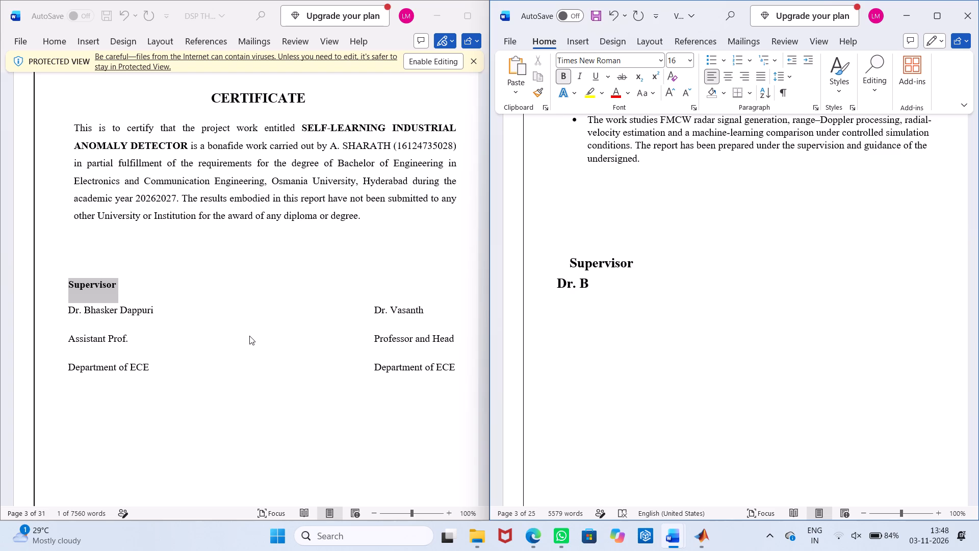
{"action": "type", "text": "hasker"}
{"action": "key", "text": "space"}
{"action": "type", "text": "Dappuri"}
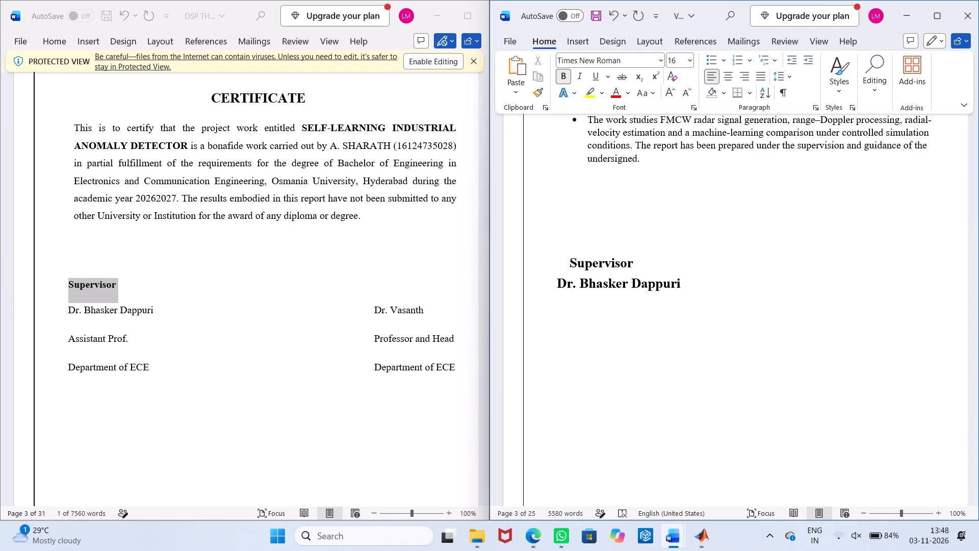
Add a designation line under the supervisor's name in the Certificate signature block, beginning with "Assistant".
{"action": "left_click", "coordinate": [249, 336]}
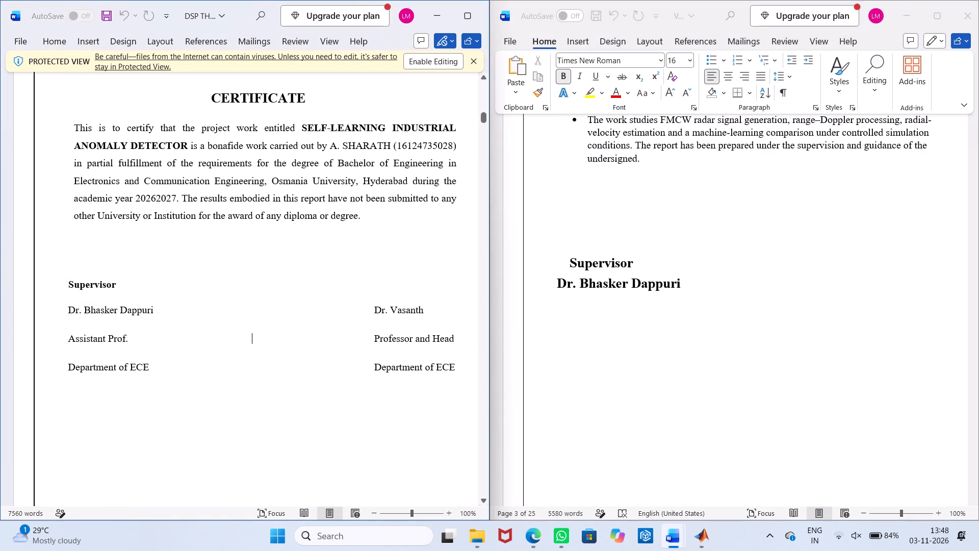
{"action": "key", "text": "Return"}
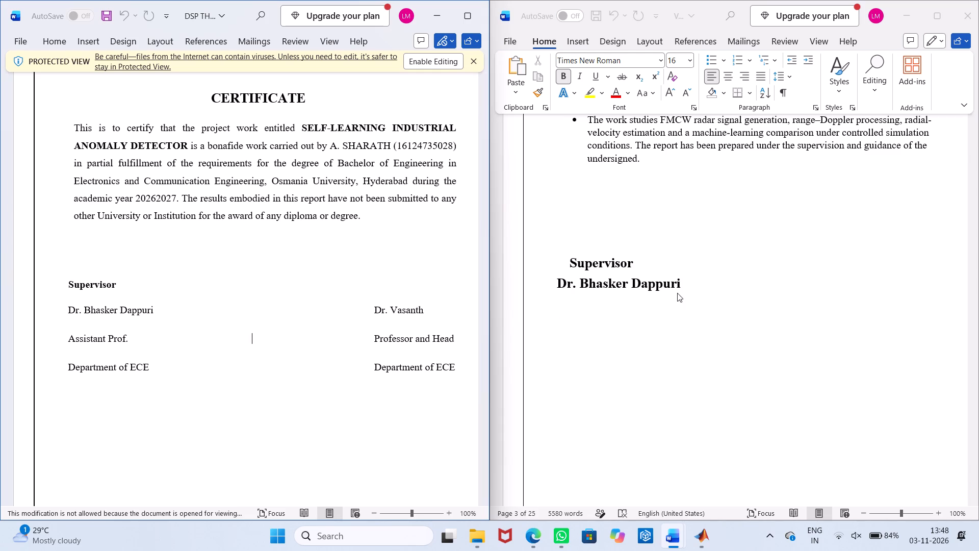
{"action": "left_click", "coordinate": [684, 280]}
{"action": "key", "text": "Return"}
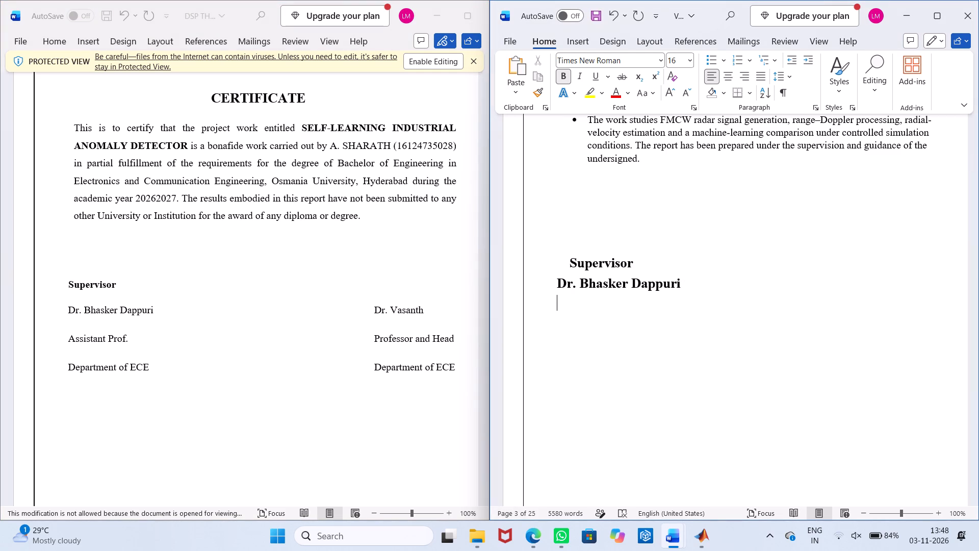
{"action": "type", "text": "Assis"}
Complete the title line "Assistant Professor" below the supervisor's name in the Certificate and start a new line.
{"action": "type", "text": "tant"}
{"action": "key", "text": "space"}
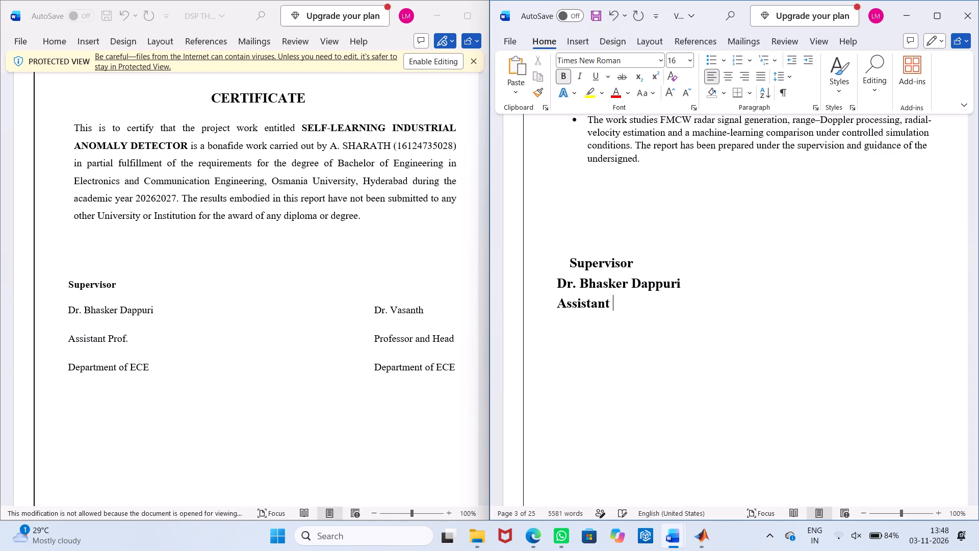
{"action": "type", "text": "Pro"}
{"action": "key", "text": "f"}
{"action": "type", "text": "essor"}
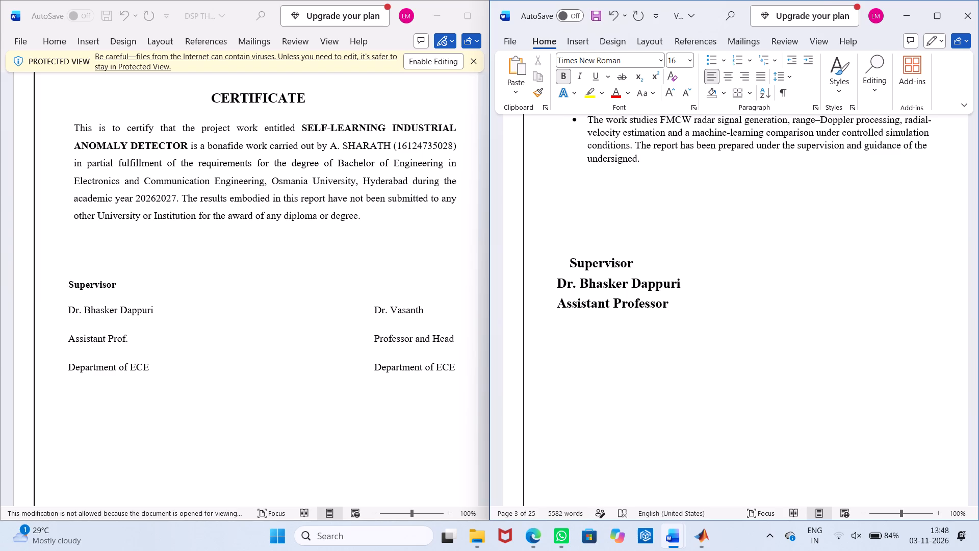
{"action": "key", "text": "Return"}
Add the line "Department of ECE" below "Assistant Professor" in the Certificate's supervisor block.
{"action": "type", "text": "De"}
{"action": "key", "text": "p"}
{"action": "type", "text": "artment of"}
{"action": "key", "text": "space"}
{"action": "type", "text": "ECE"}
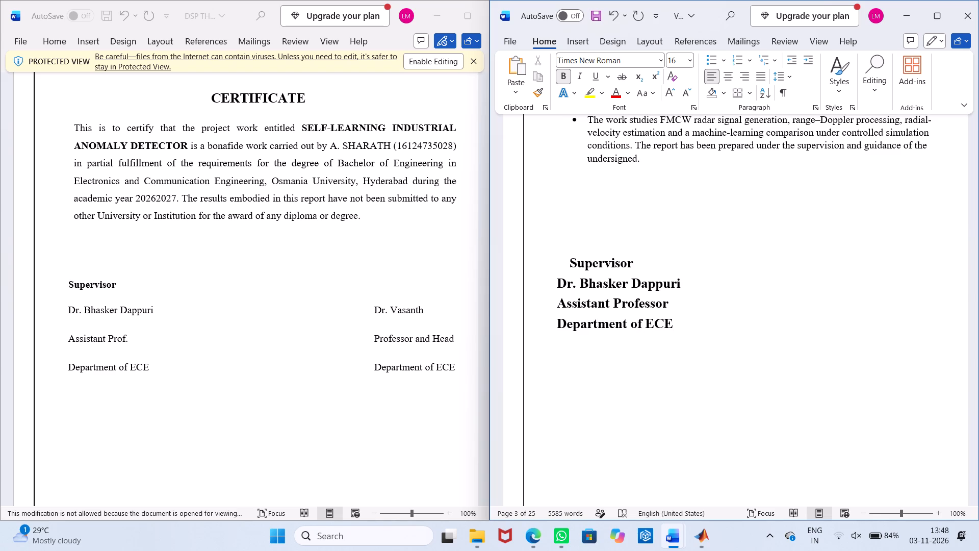
Format the Certificate's four-line supervisor block with font size 14 and 1.5 line spacing.
{"action": "left_click_drag", "start_coordinate": [564, 252], "coordinate": [680, 361]}
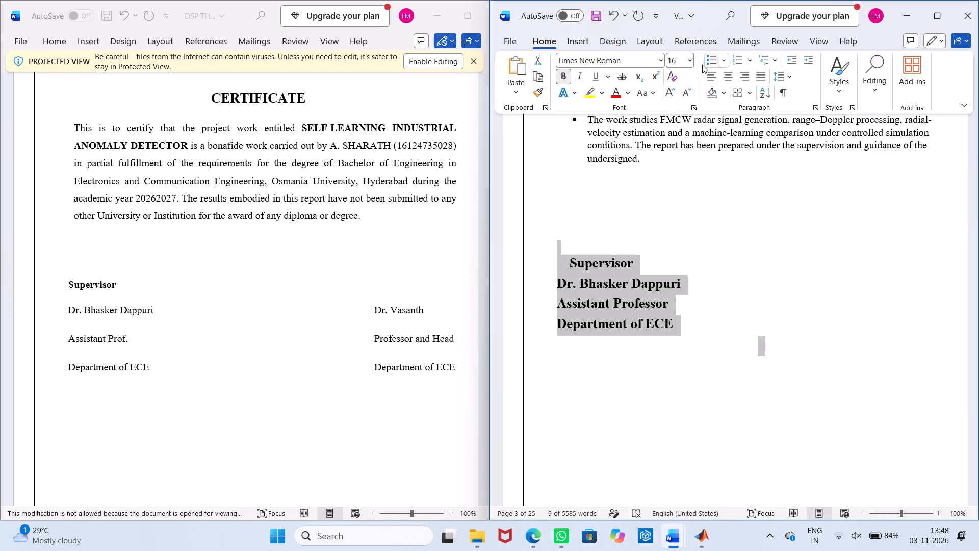
{"action": "left_click", "coordinate": [675, 61]}
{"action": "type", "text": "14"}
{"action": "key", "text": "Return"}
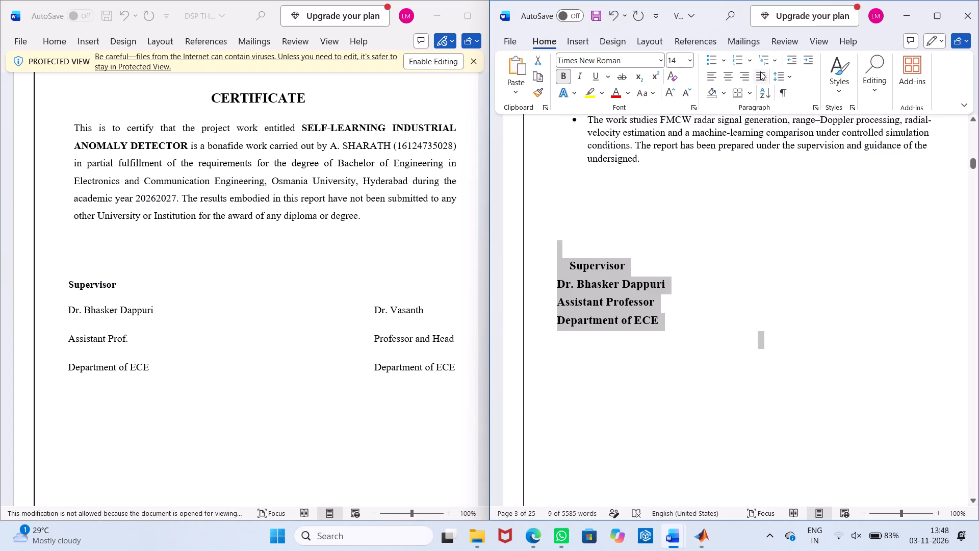
{"action": "left_click", "coordinate": [779, 77]}
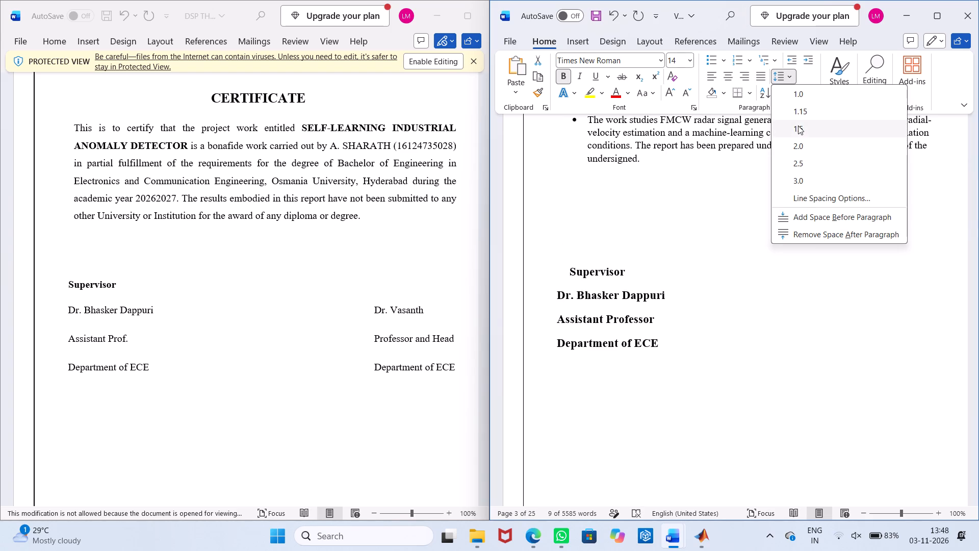
{"action": "left_click", "coordinate": [798, 126]}
{"action": "left_click", "coordinate": [760, 260]}
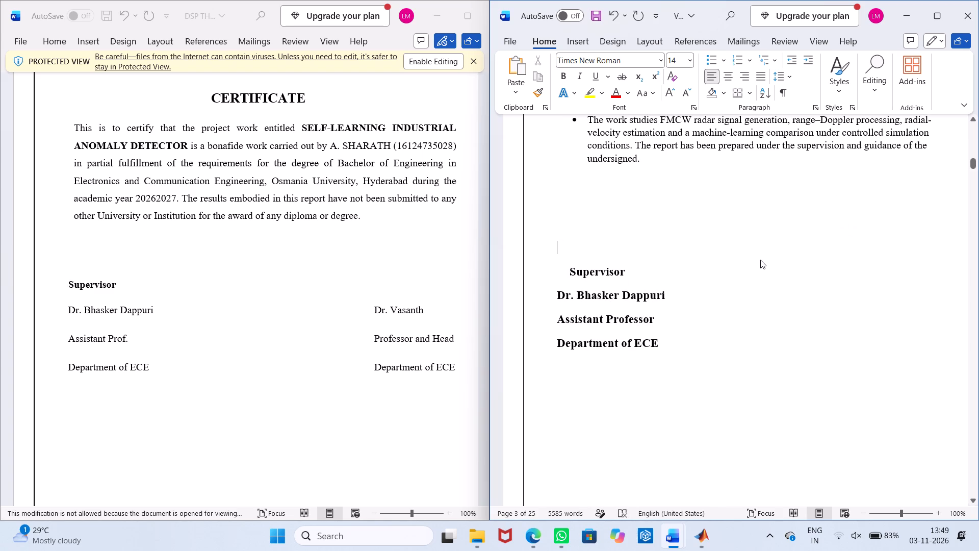
Start a second signature column by placing the insertion point across from the "Supervisor" label on the same line.
{"action": "left_click", "coordinate": [839, 267]}
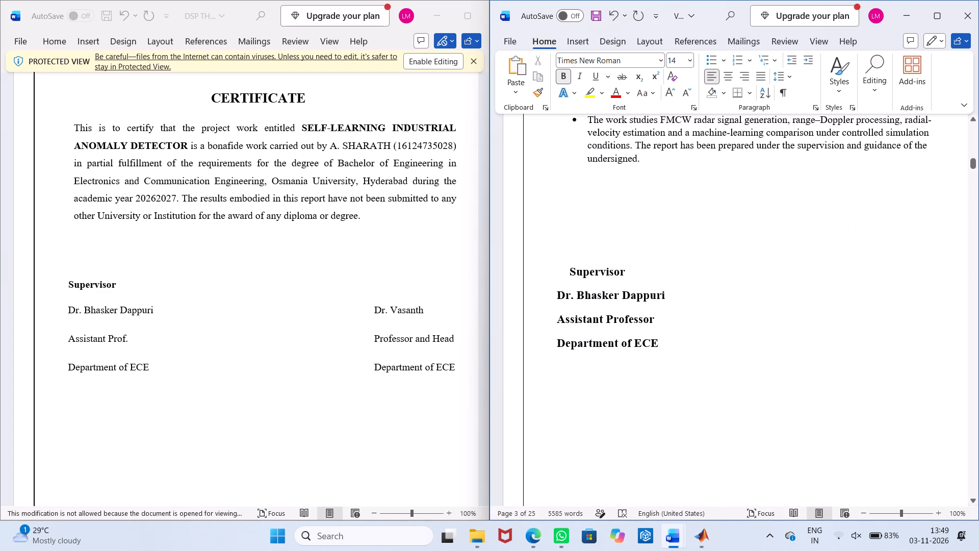
{"action": "double_click", "coordinate": [829, 269]}
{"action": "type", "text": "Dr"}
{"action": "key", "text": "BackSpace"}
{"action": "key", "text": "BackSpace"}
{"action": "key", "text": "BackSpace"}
Add the label "Head of the Department" on the same line as "Supervisor", across the page in the Certificate signature block.
{"action": "left_click", "coordinate": [805, 274]}
{"action": "double_click", "coordinate": [805, 274]}
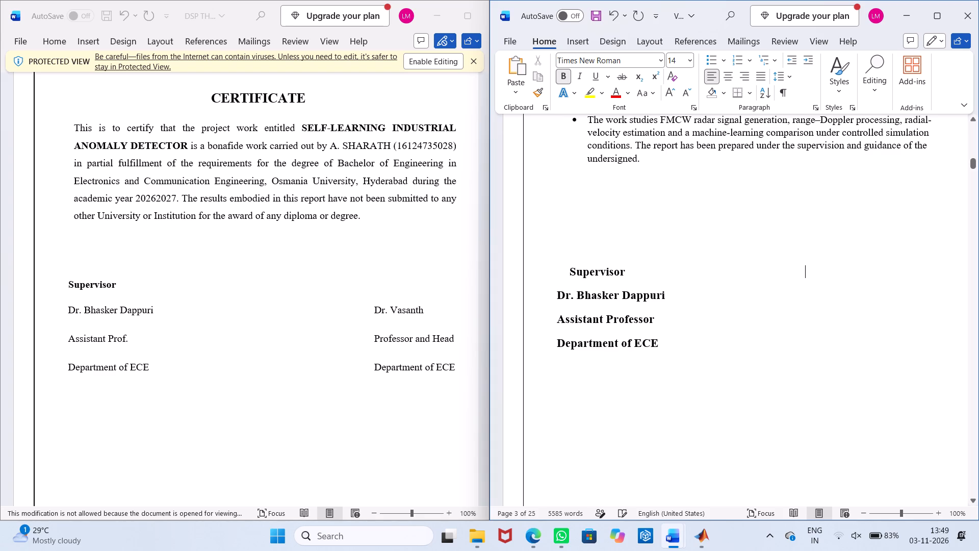
{"action": "double_click", "coordinate": [805, 274]}
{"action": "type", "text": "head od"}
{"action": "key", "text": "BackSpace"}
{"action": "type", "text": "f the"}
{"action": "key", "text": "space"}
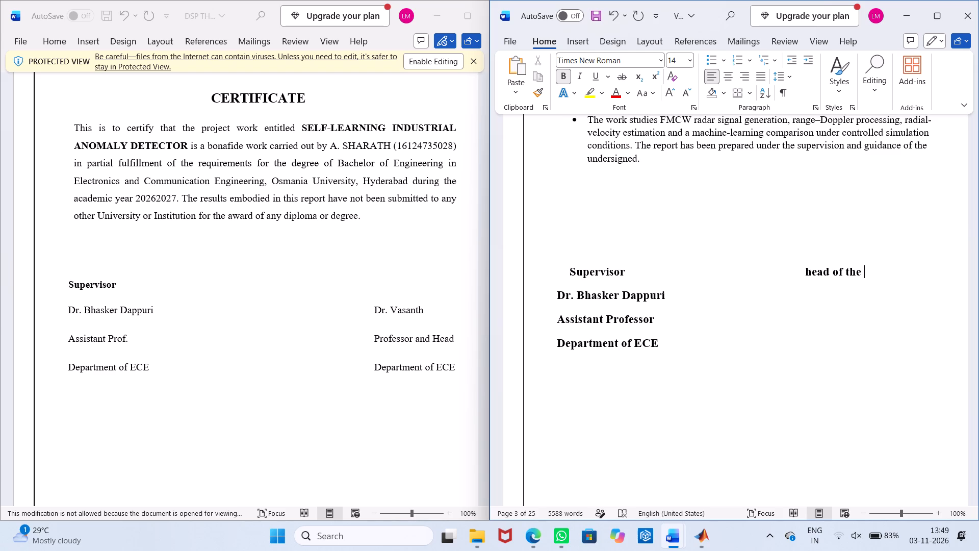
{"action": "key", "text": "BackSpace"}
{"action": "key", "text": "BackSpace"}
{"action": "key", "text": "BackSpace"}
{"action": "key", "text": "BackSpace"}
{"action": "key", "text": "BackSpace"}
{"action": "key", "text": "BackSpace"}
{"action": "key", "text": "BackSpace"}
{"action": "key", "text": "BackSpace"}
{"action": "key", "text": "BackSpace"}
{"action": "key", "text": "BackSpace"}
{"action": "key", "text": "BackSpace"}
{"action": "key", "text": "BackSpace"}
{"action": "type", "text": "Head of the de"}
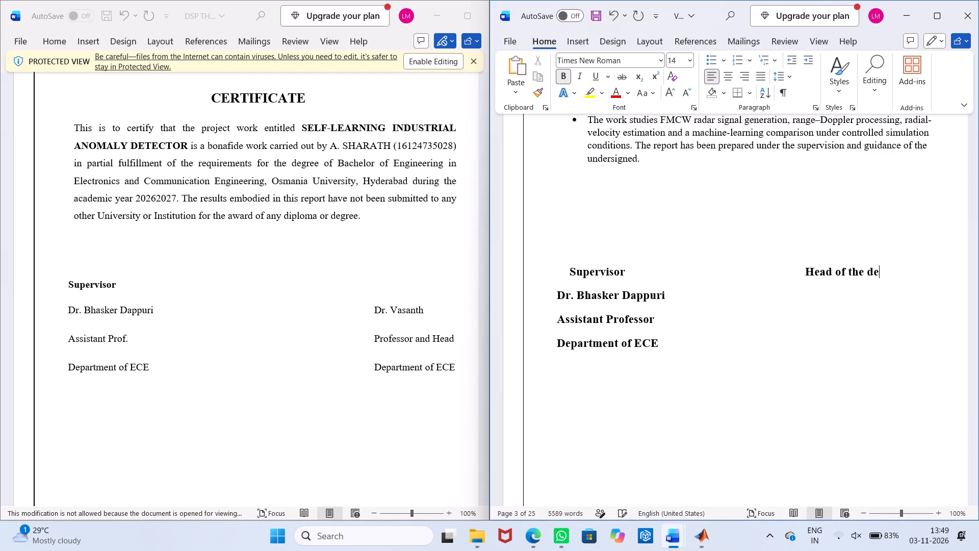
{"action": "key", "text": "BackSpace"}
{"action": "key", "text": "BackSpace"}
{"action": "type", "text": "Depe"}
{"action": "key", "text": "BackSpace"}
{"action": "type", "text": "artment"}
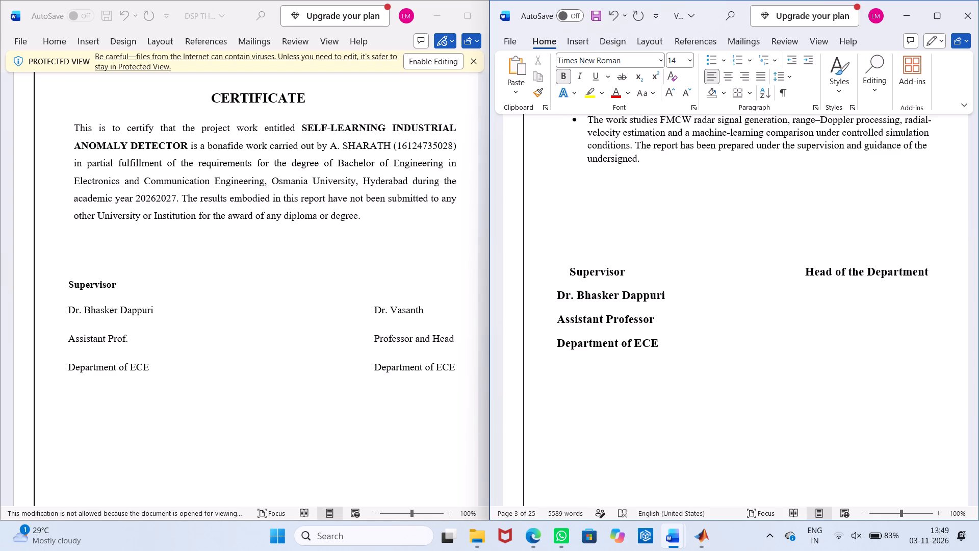
Add the department head's title and name beneath "Head of the Department", on the same line as the supervisor's name in the Certificate.
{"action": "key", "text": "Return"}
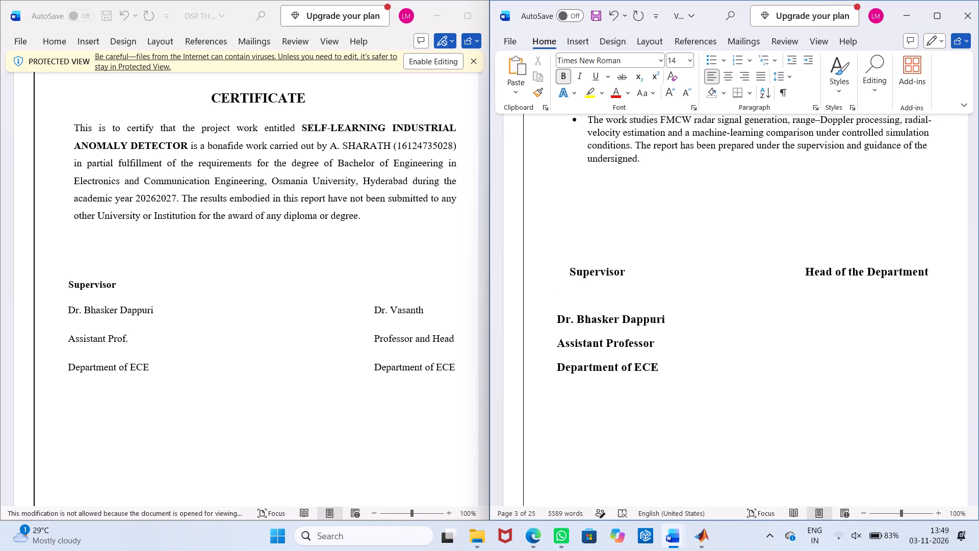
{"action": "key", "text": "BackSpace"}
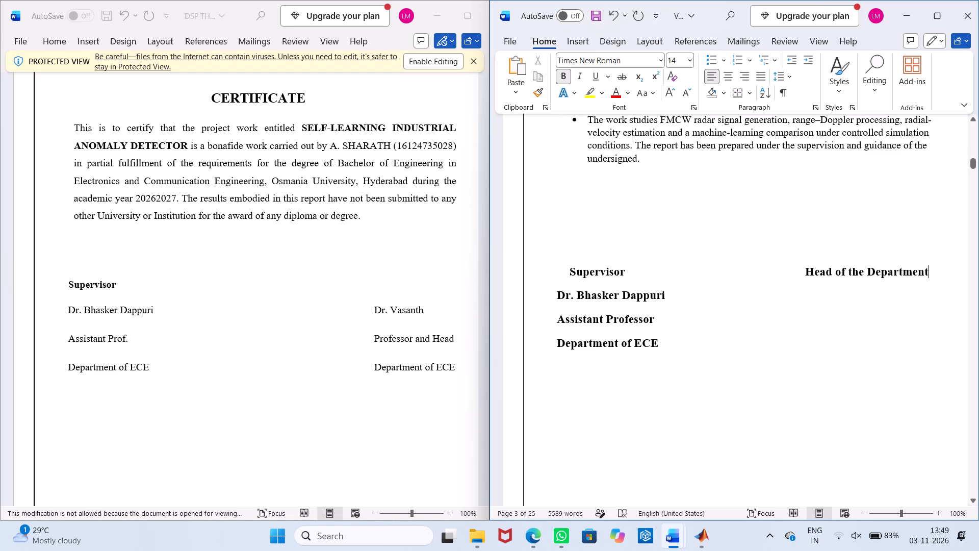
{"action": "double_click", "coordinate": [798, 295]}
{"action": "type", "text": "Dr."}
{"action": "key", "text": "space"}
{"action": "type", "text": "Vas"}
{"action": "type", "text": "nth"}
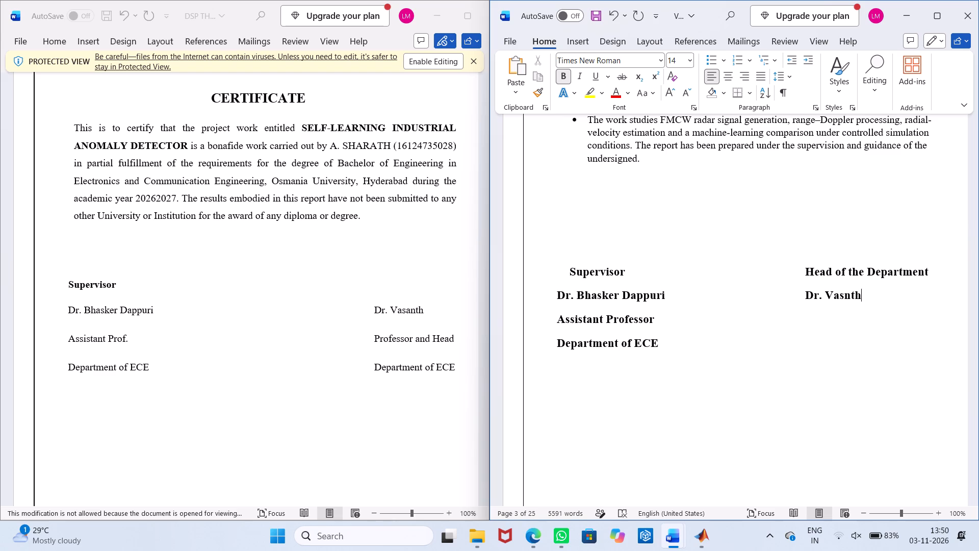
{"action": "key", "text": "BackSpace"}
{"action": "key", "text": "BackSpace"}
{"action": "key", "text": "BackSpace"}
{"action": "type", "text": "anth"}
Indent the department head's name one tab stop so it sits roughly centred beneath "Head of the Department".
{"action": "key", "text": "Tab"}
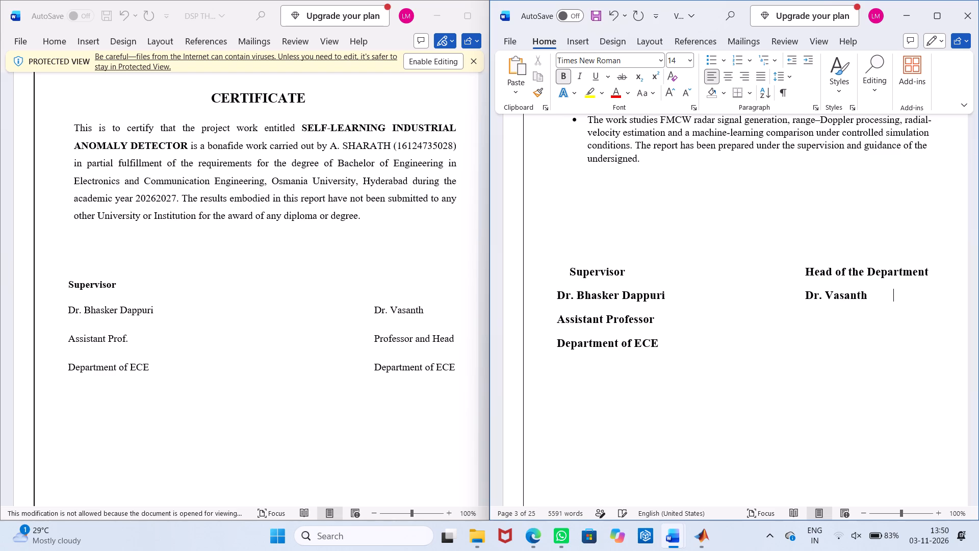
{"action": "left_click", "coordinate": [795, 296]}
{"action": "key", "text": "Tab"}
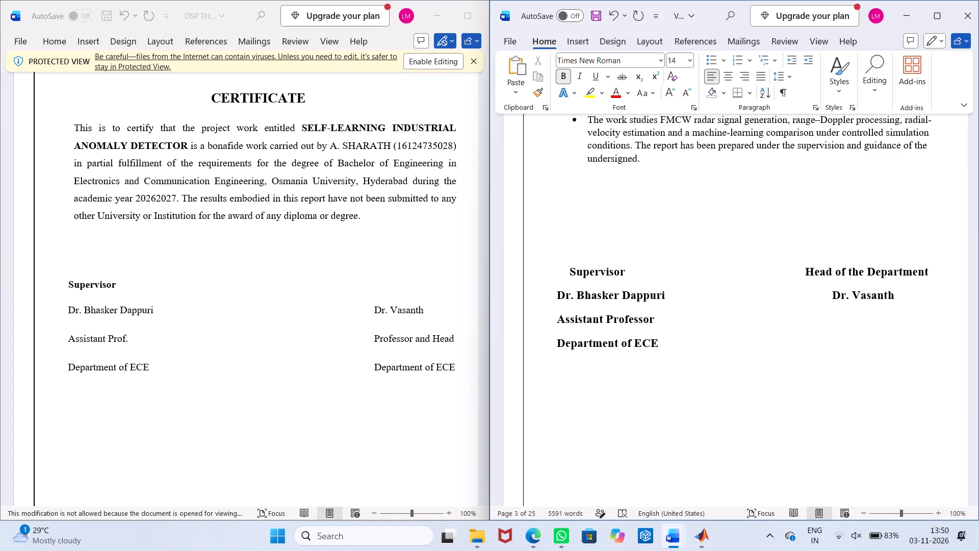
Start the department head's title line with "Associate" below the head's name, on the same line as "Assistant Professor".
{"action": "left_click", "coordinate": [900, 293]}
{"action": "double_click", "coordinate": [823, 317]}
Enter the title "Associate Professor" below the department head's name in the Certificate signature block.
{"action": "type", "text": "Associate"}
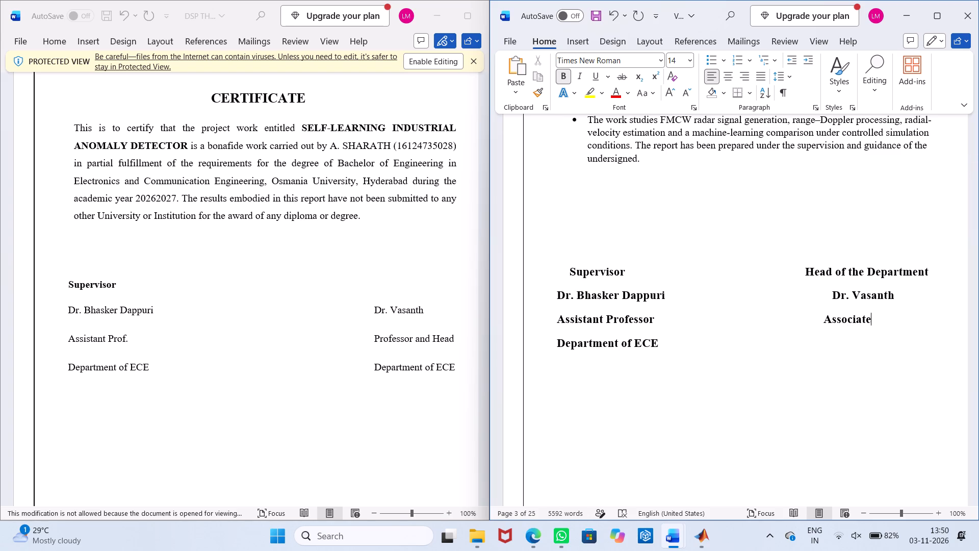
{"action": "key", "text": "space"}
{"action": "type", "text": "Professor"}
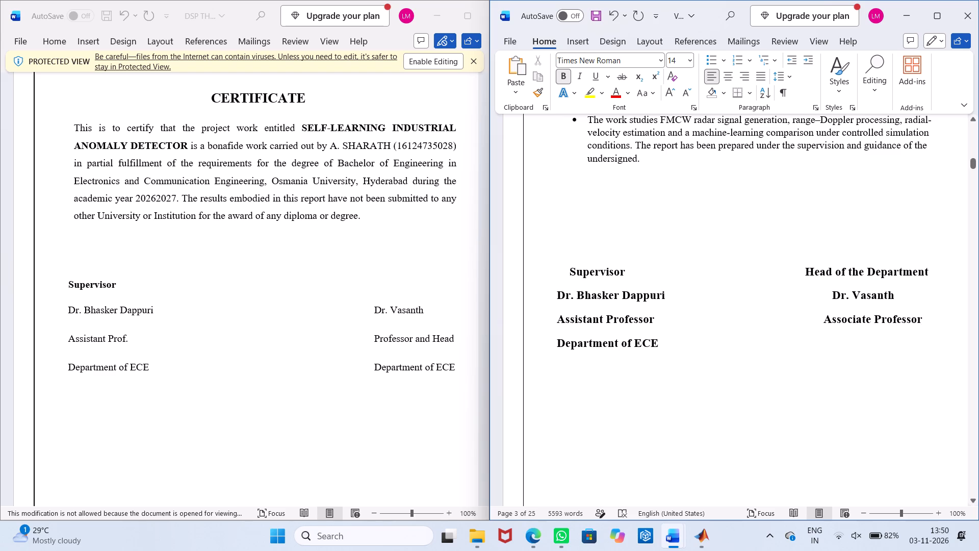
Copy the supervisor's "Department of ECE" line and place the copy across the page, under the department head's "Associate Professor".
{"action": "left_click_drag", "start_coordinate": [663, 340], "coordinate": [651, 341]}
{"action": "left_click_drag", "start_coordinate": [651, 341], "coordinate": [549, 342]}
{"action": "key", "text": "ctrl+c"}
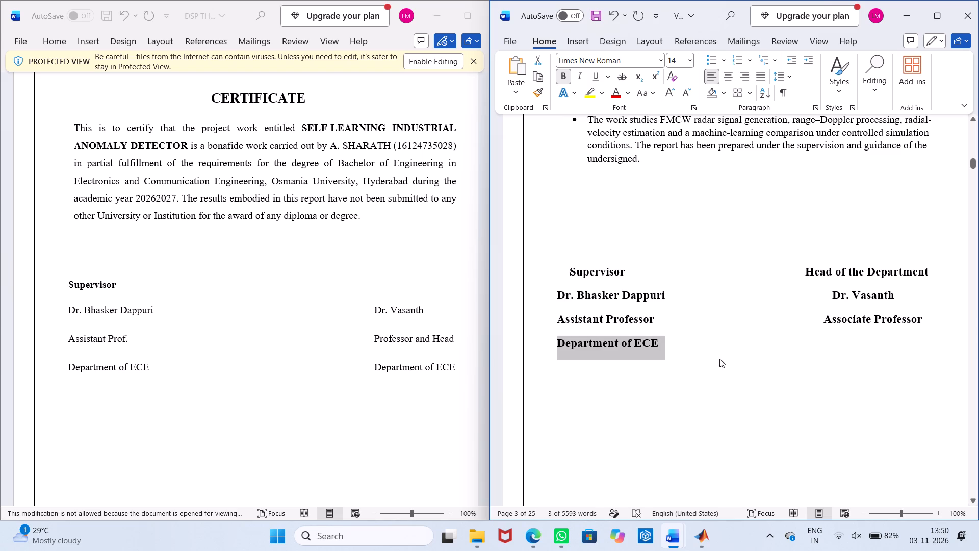
{"action": "double_click", "coordinate": [817, 338]}
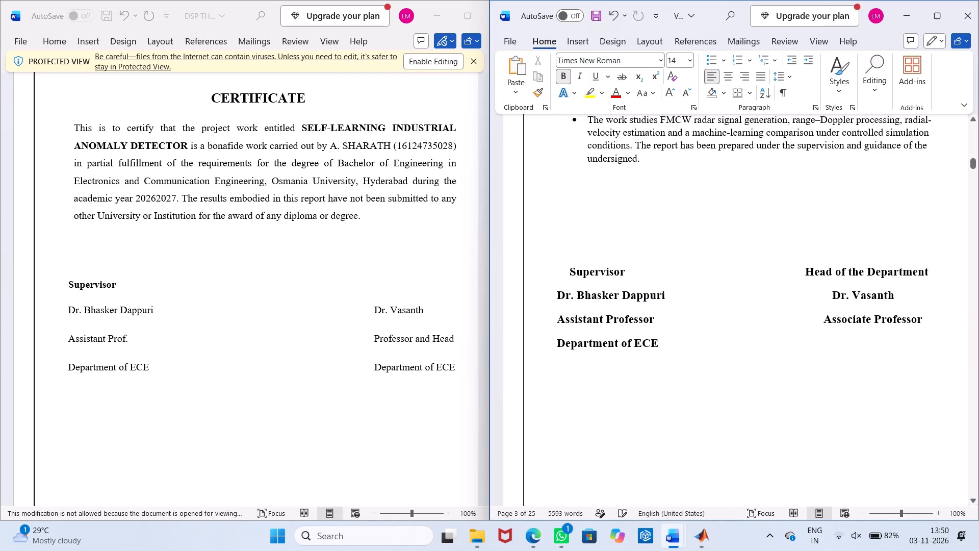
{"action": "key", "text": "ctrl+v"}
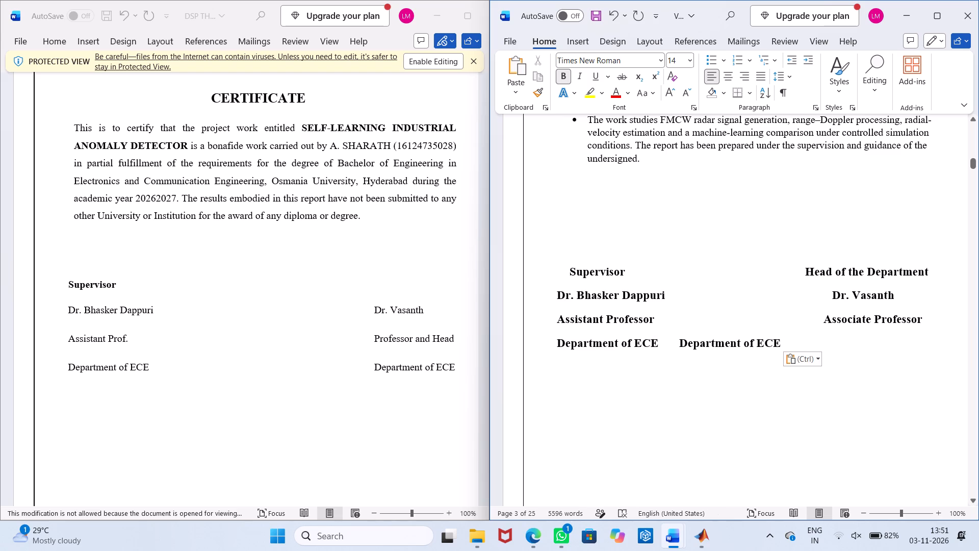
{"action": "left_click", "coordinate": [670, 342]}
{"action": "left_click", "coordinate": [670, 342]}
{"action": "key", "text": "Tab"}
{"action": "key", "text": "Tab"}
{"action": "key", "text": "Tab"}
{"action": "key", "text": "Tab"}
{"action": "key", "text": "Tab"}
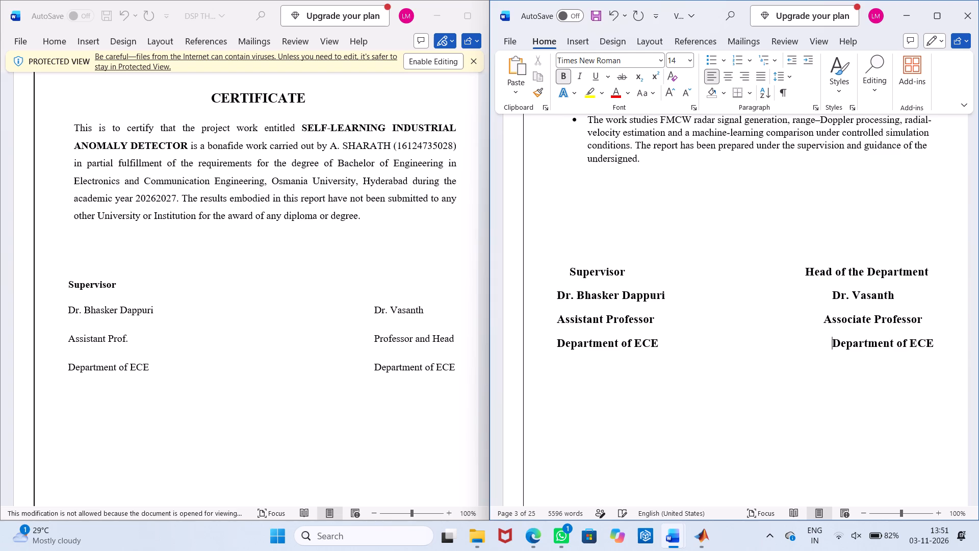
{"action": "key", "text": "BackSpace"}
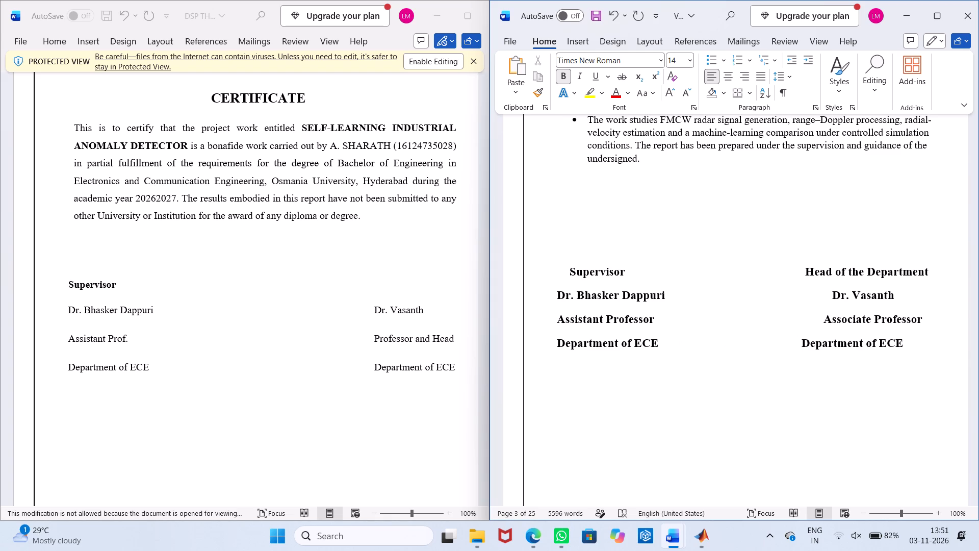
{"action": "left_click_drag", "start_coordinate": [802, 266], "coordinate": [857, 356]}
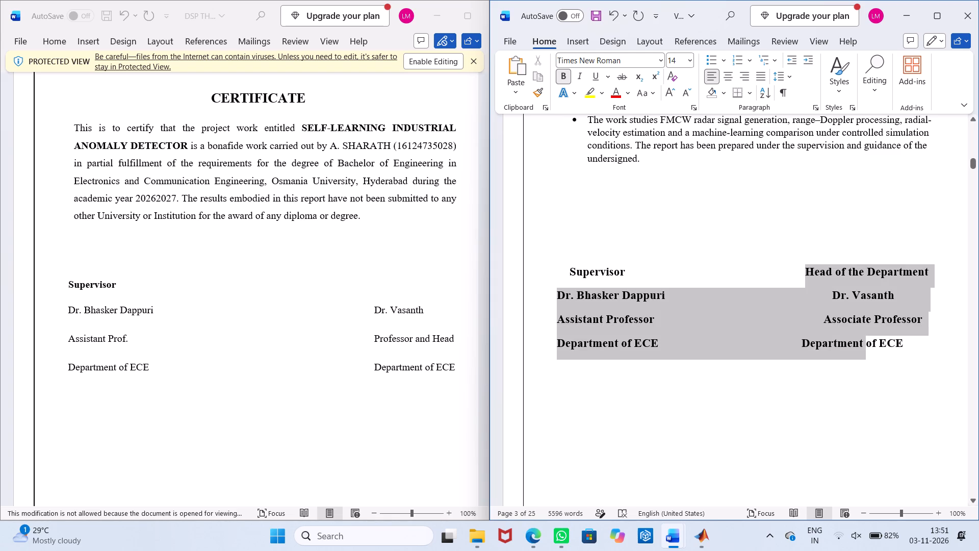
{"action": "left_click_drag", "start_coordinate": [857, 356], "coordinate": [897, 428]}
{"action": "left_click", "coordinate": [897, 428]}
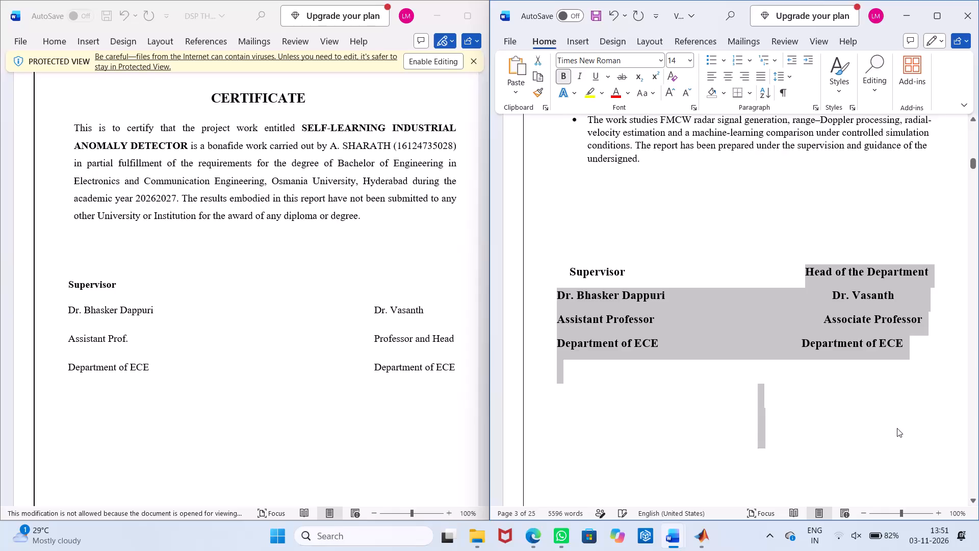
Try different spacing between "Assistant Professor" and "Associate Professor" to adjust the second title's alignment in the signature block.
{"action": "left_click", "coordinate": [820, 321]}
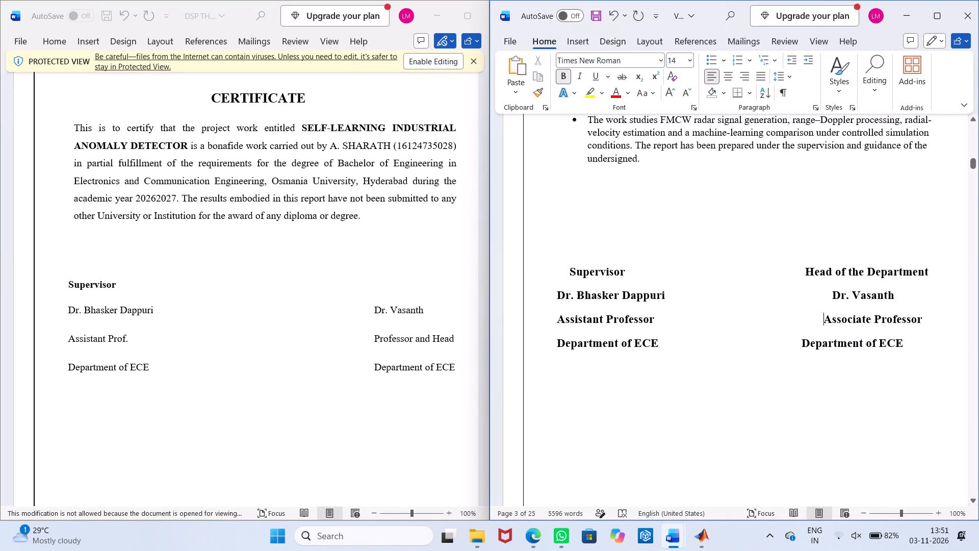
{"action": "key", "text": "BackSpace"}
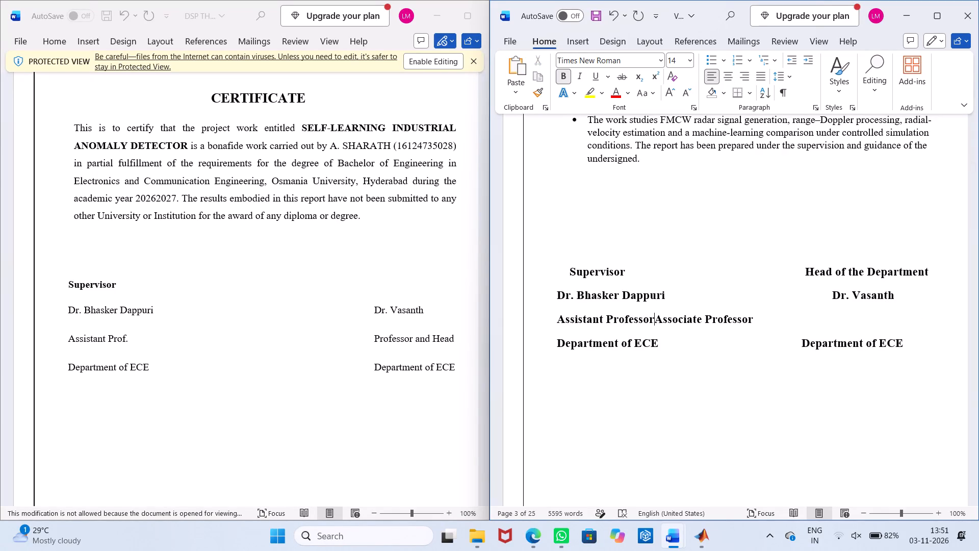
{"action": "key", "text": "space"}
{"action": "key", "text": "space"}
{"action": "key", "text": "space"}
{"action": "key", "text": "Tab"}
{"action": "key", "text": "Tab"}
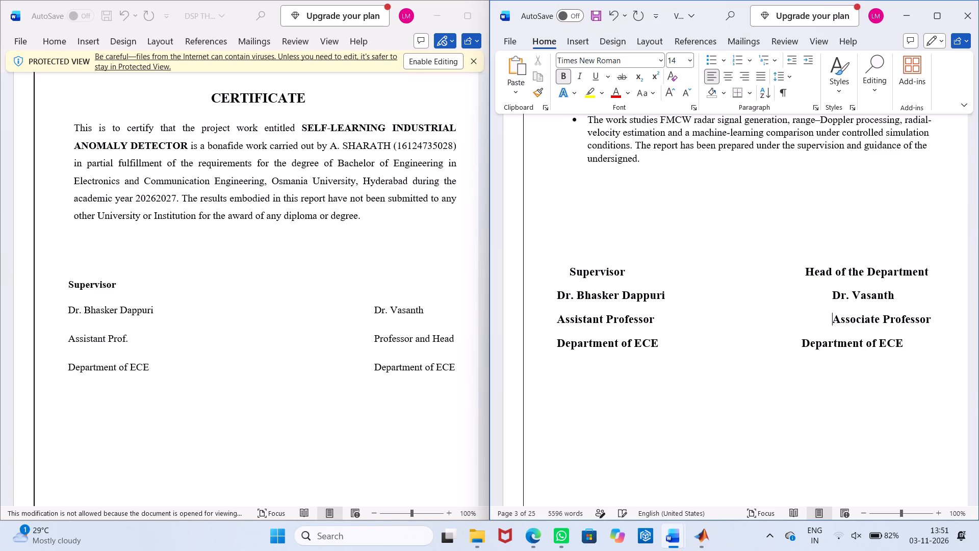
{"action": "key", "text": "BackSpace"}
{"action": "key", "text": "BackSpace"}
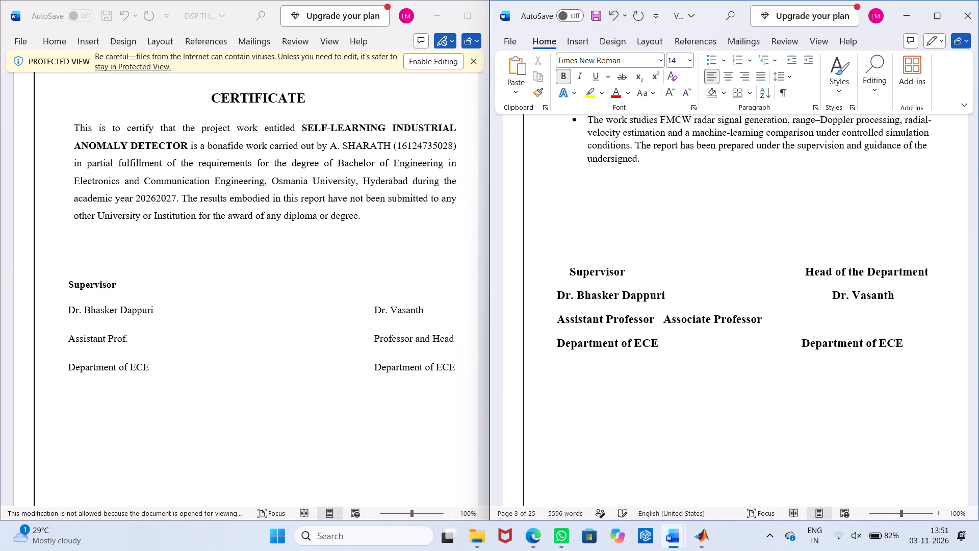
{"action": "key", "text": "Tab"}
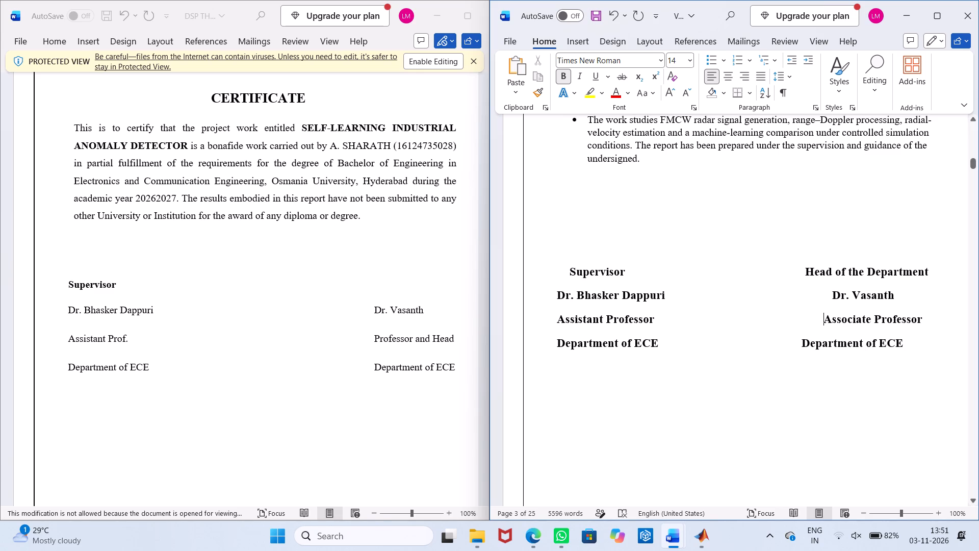
Add eight spaces before the department head's "Department of ECE" to align it beneath "Associate Professor".
{"action": "left_click", "coordinate": [800, 343]}
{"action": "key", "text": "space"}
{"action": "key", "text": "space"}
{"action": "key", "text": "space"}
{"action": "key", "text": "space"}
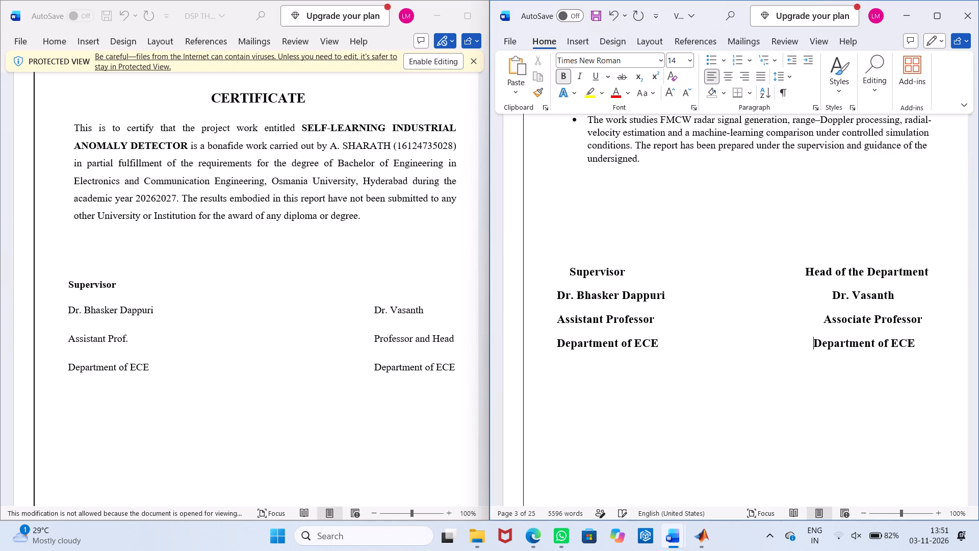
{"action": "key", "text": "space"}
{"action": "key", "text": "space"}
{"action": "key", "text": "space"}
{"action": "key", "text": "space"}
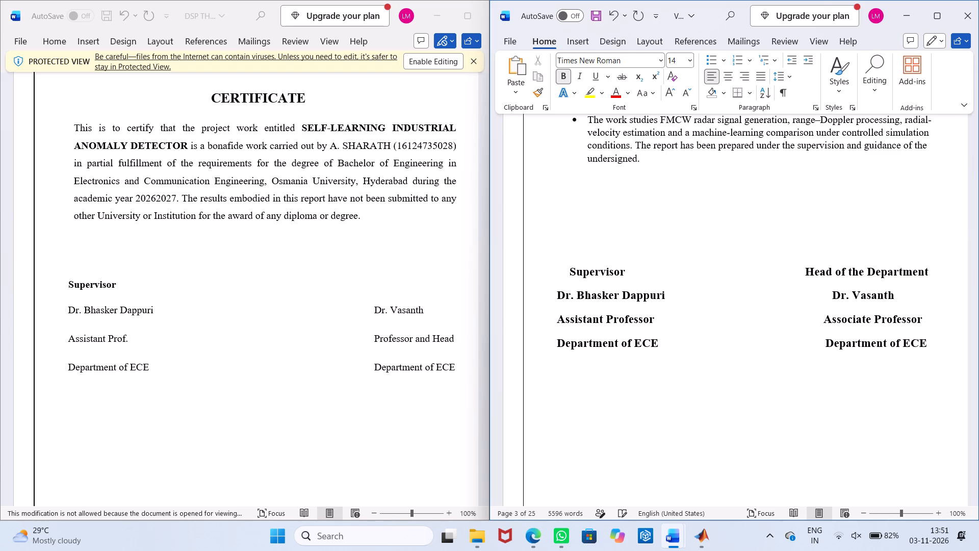
Copy the college banner from the Certificate page to the top of the Acknowledgement page, replacing the blank space above its heading.
{"action": "scroll", "coordinate": [753, 394], "scroll_direction": "down", "scroll_amount": 4}
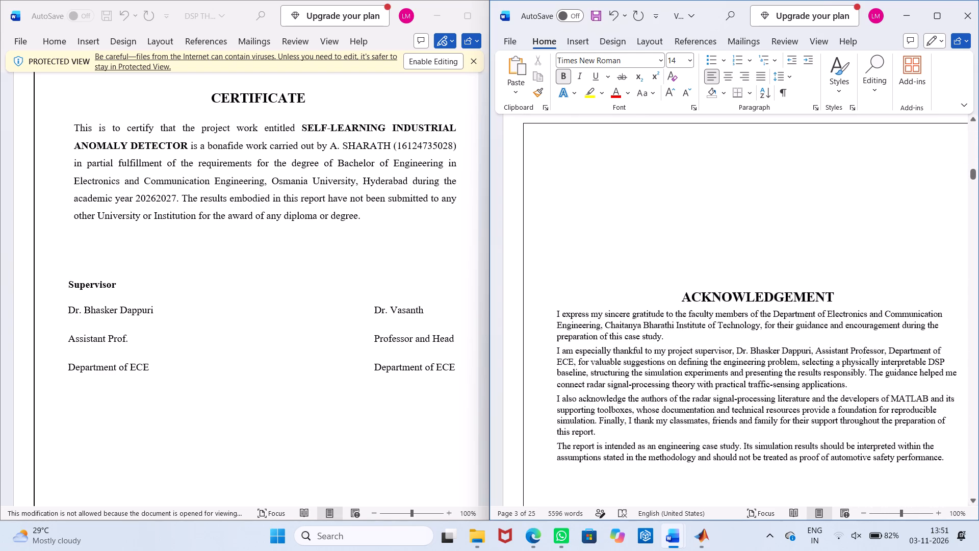
{"action": "scroll", "coordinate": [753, 394], "scroll_direction": "up", "scroll_amount": 6}
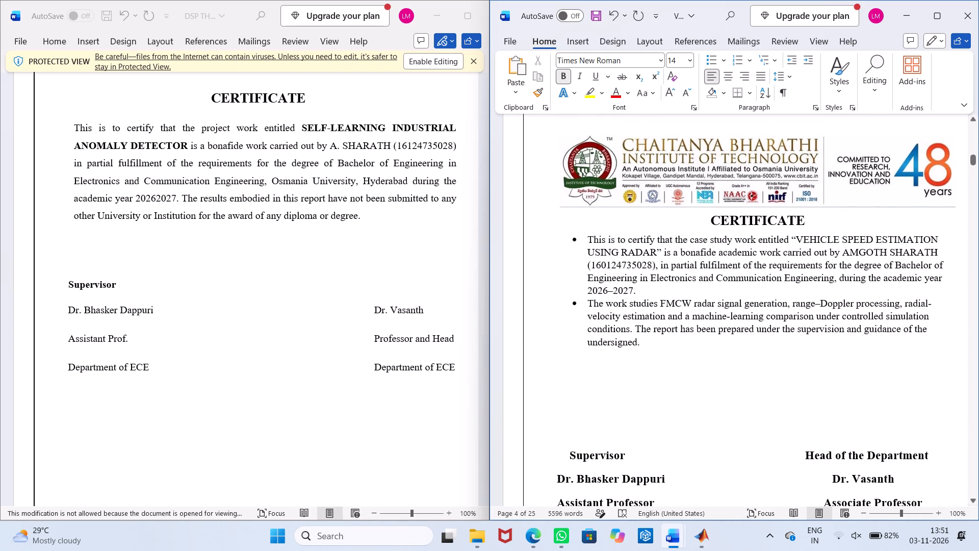
{"action": "double_click", "coordinate": [733, 201]}
{"action": "key", "text": "ctrl+c"}
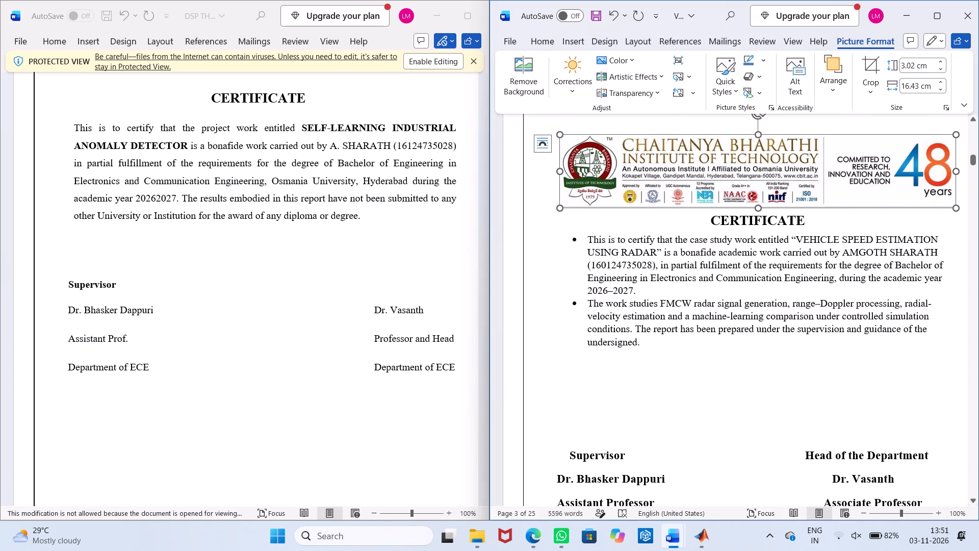
{"action": "scroll", "coordinate": [689, 289], "scroll_direction": "down", "scroll_amount": 3}
{"action": "left_click", "coordinate": [595, 303]}
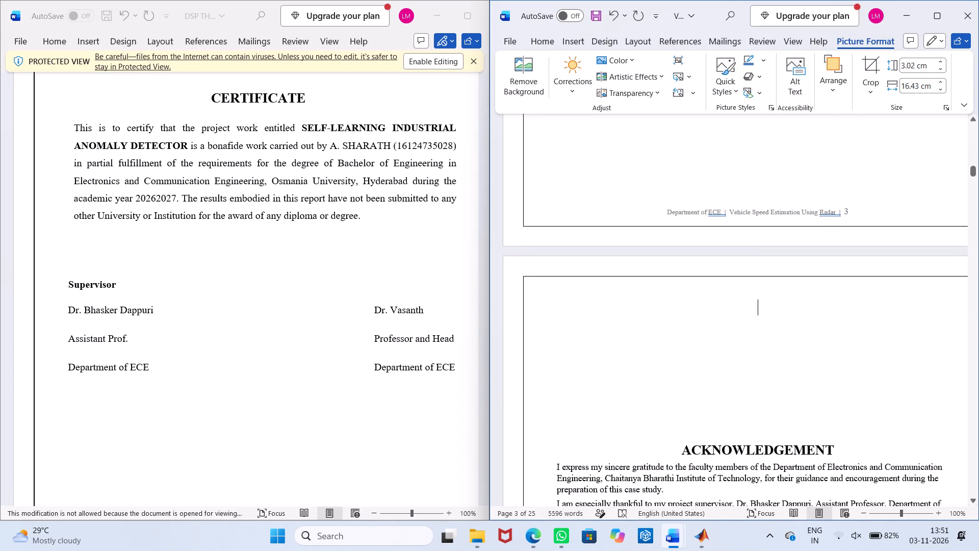
{"action": "left_click", "coordinate": [669, 454]}
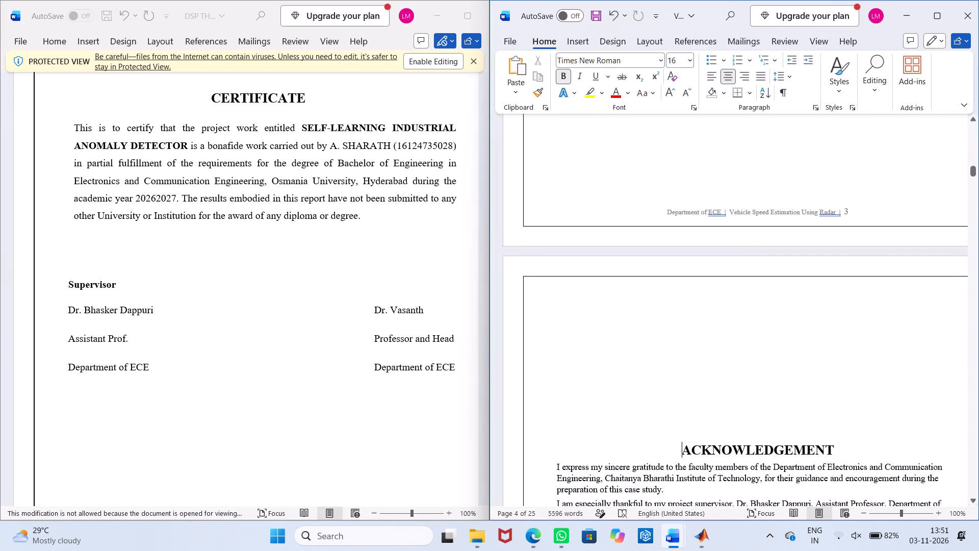
{"action": "key", "text": "BackSpace"}
{"action": "key", "text": "BackSpace"}
{"action": "key", "text": "BackSpace"}
{"action": "key", "text": "BackSpace"}
{"action": "key", "text": "BackSpace"}
{"action": "key", "text": "BackSpace"}
{"action": "key", "text": "BackSpace"}
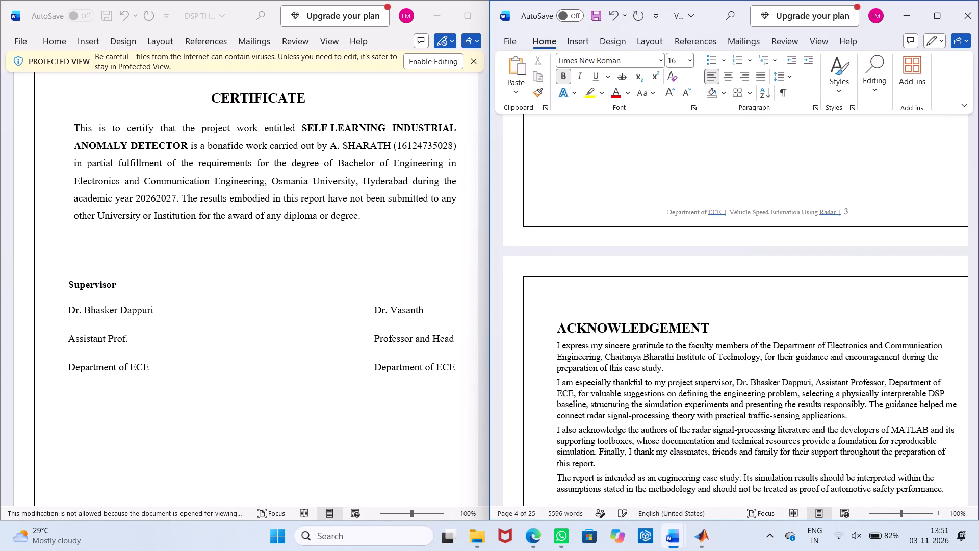
{"action": "key", "text": "BackSpace"}
{"action": "key", "text": "ctrl+v"}
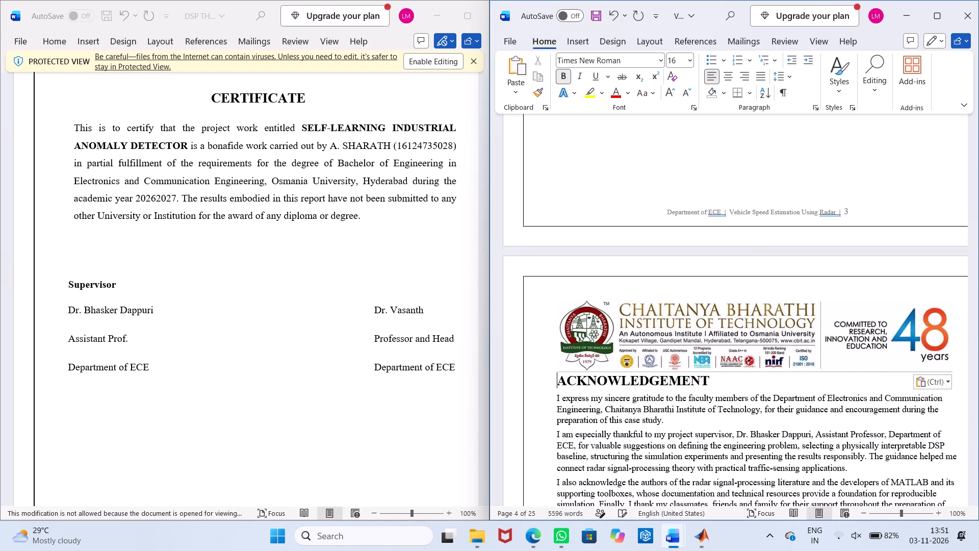
Put the ACKNOWLEDGEMENT heading on its own line below the banner and centre it.
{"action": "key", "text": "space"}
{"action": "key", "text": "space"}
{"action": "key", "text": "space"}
{"action": "key", "text": "Return"}
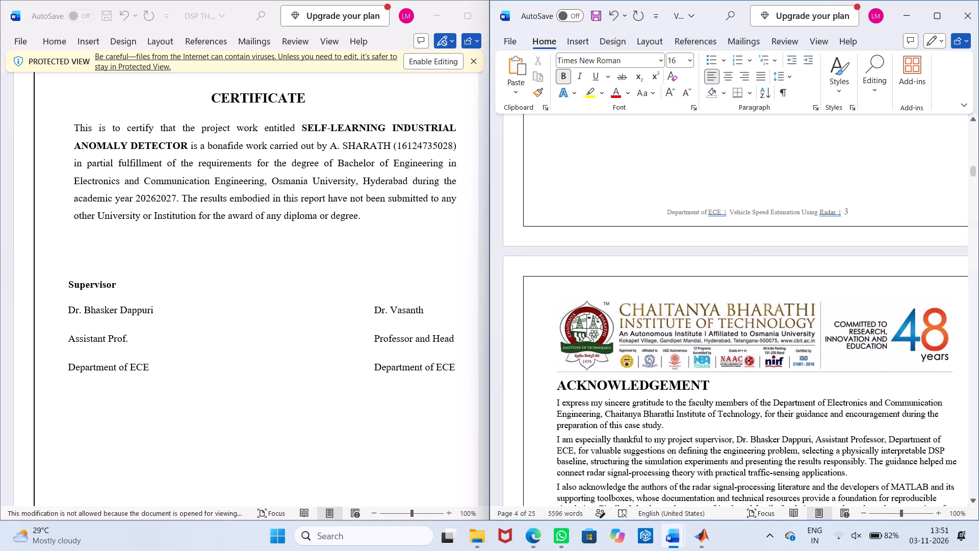
{"action": "left_click", "coordinate": [732, 73]}
Set the font size of all the Abstract body paragraphs to 12 points, leaving out the heading.
{"action": "scroll", "coordinate": [712, 407], "scroll_direction": "down", "scroll_amount": 4}
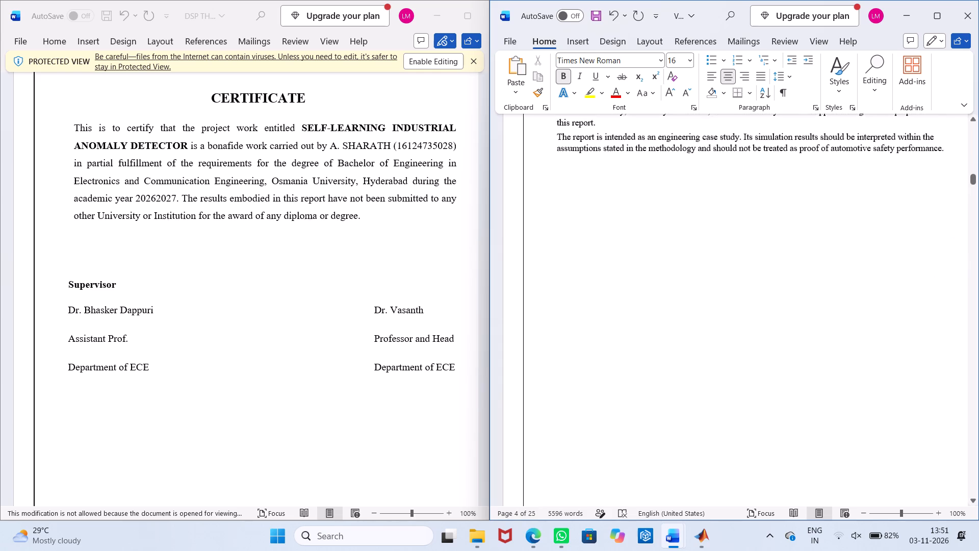
{"action": "scroll", "coordinate": [712, 407], "scroll_direction": "down", "scroll_amount": 5}
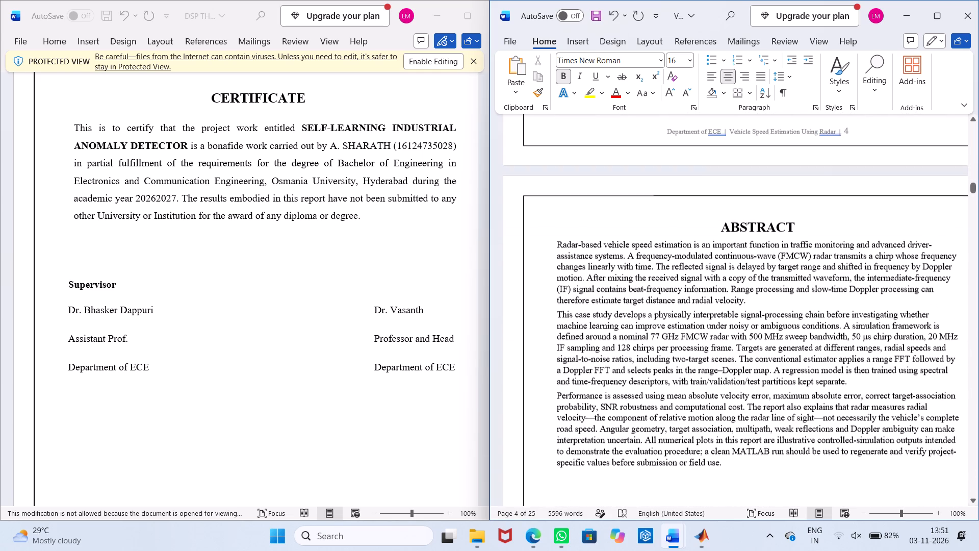
{"action": "scroll", "coordinate": [712, 407], "scroll_direction": "down", "scroll_amount": 1}
{"action": "left_click_drag", "start_coordinate": [556, 223], "coordinate": [775, 459]}
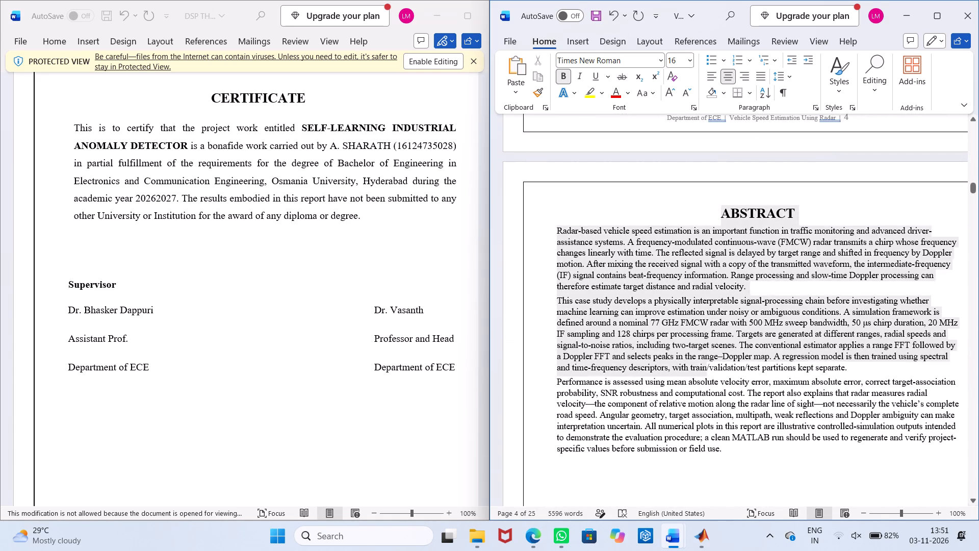
{"action": "left_click_drag", "start_coordinate": [775, 459], "coordinate": [789, 493]}
{"action": "left_click", "coordinate": [789, 493]}
{"action": "left_click_drag", "start_coordinate": [789, 493], "coordinate": [769, 480]}
{"action": "left_click_drag", "start_coordinate": [769, 480], "coordinate": [554, 228]}
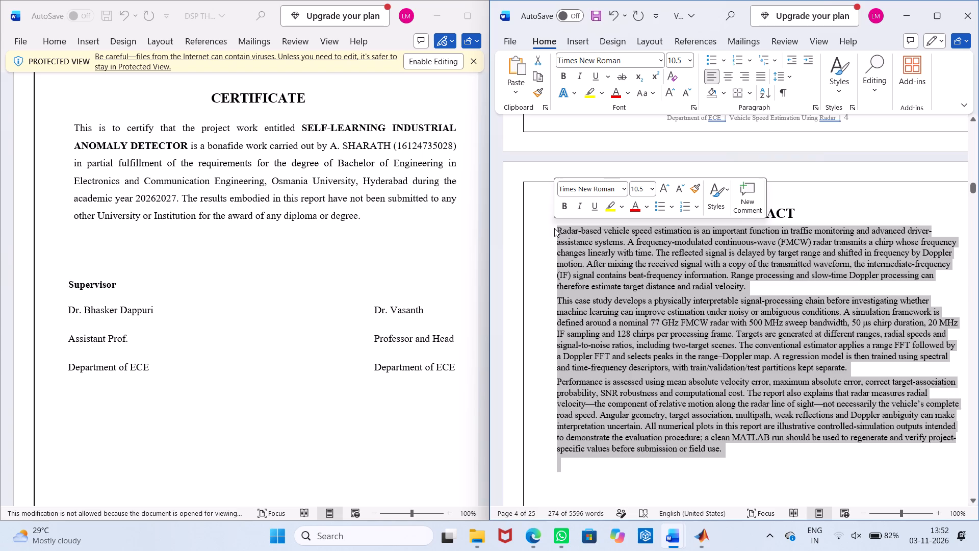
{"action": "left_click", "coordinate": [674, 60]}
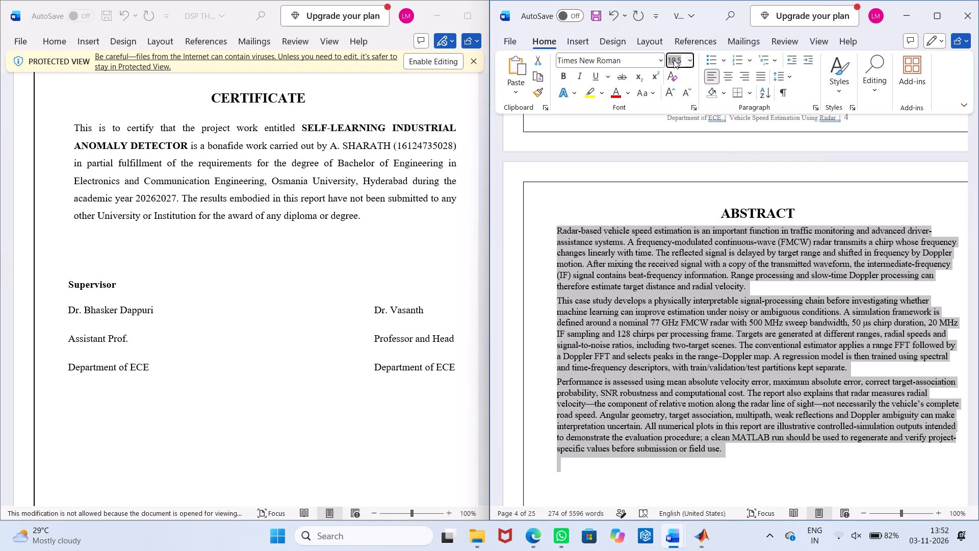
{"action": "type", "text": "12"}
{"action": "left_click", "coordinate": [786, 78]}
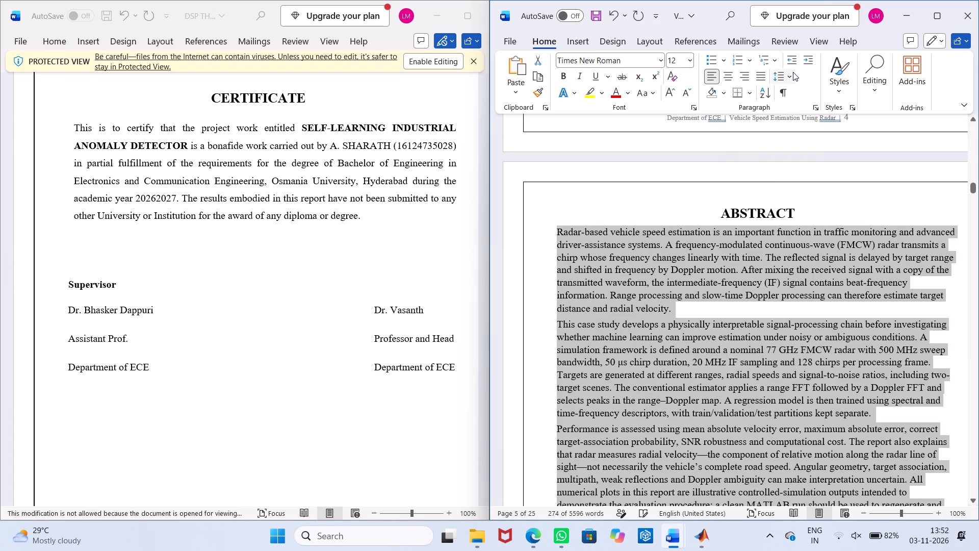
Set the line spacing of the selected Abstract body paragraphs to 1.5.
{"action": "left_click", "coordinate": [788, 78]}
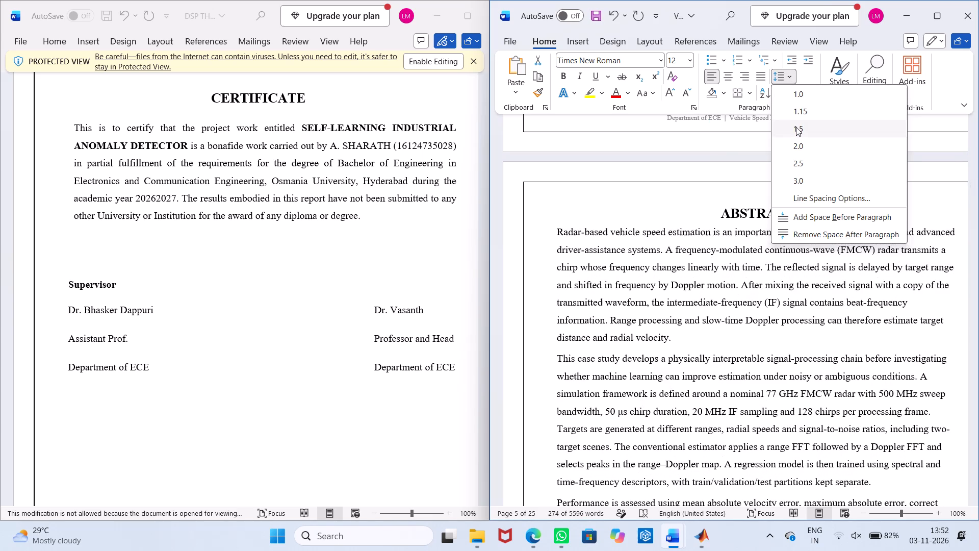
{"action": "left_click", "coordinate": [796, 127]}
{"action": "left_click", "coordinate": [642, 290]}
Set the first Table of Contents page, heading and table together, to 12-point text with 1.5 line spacing.
{"action": "scroll", "coordinate": [642, 290], "scroll_direction": "down", "scroll_amount": 1}
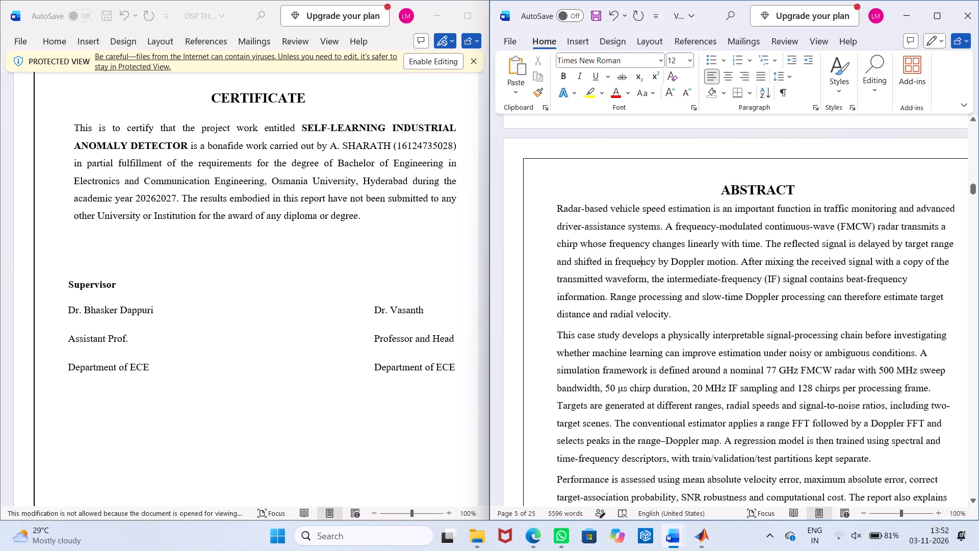
{"action": "scroll", "coordinate": [642, 290], "scroll_direction": "down", "scroll_amount": 5}
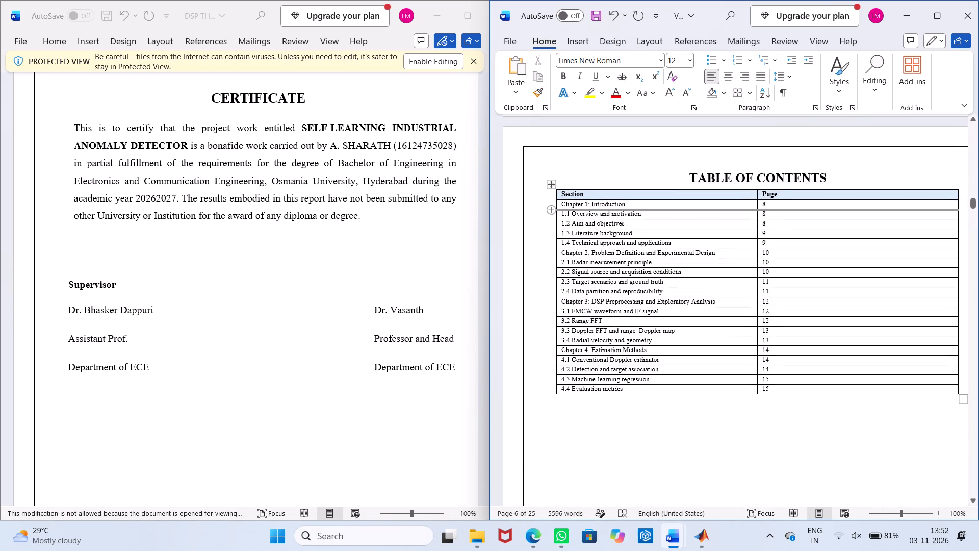
{"action": "left_click_drag", "start_coordinate": [583, 182], "coordinate": [703, 373]}
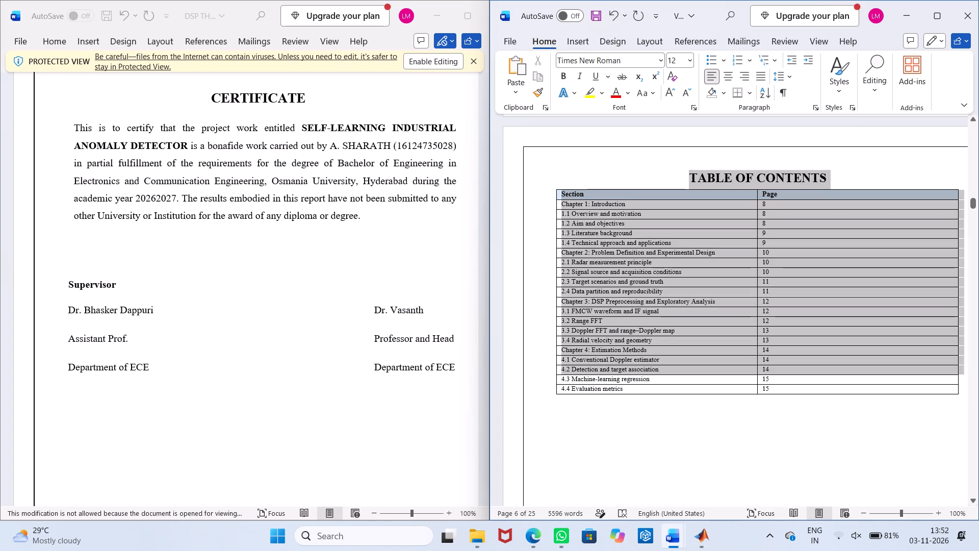
{"action": "left_click_drag", "start_coordinate": [703, 373], "coordinate": [785, 397]}
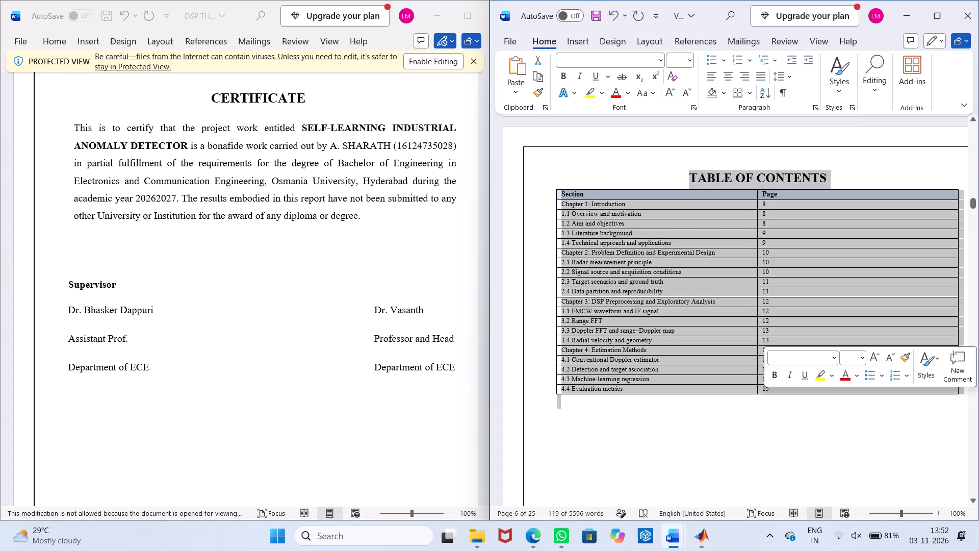
{"action": "left_click", "coordinate": [847, 353]}
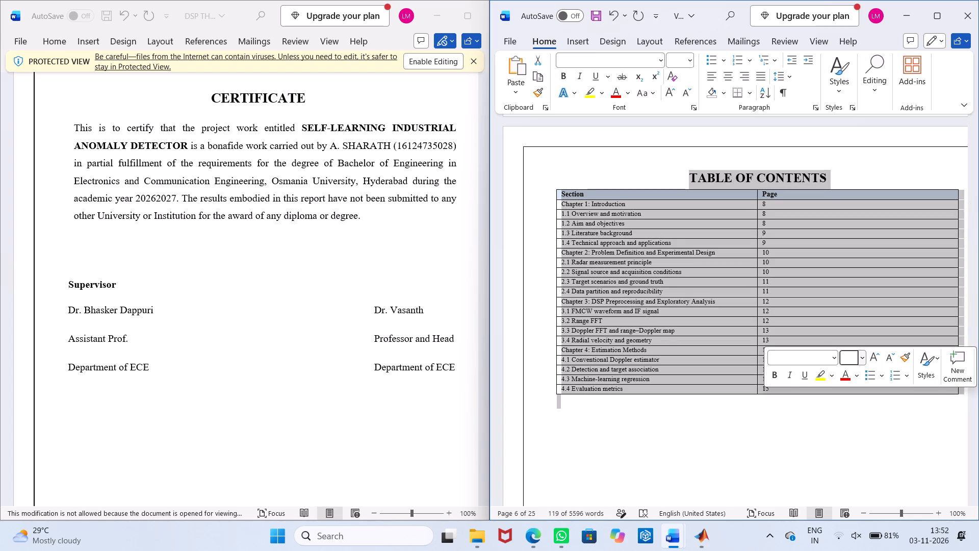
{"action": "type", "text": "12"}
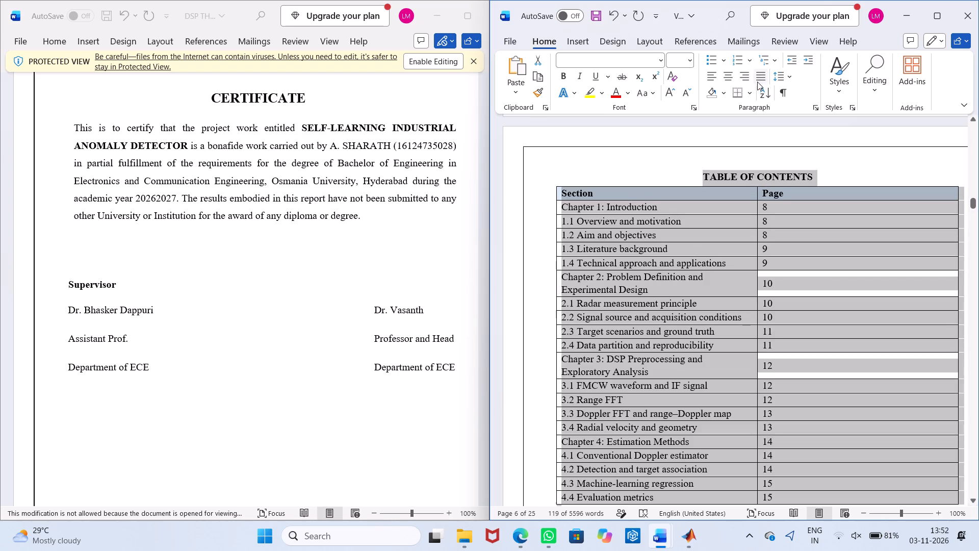
{"action": "left_click", "coordinate": [783, 78]}
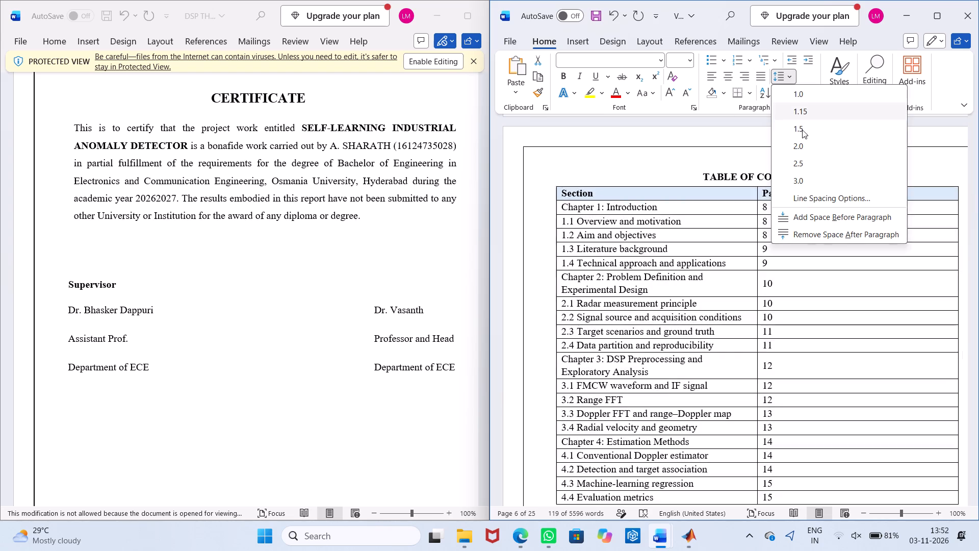
{"action": "left_click", "coordinate": [802, 135]}
{"action": "left_click", "coordinate": [672, 171]}
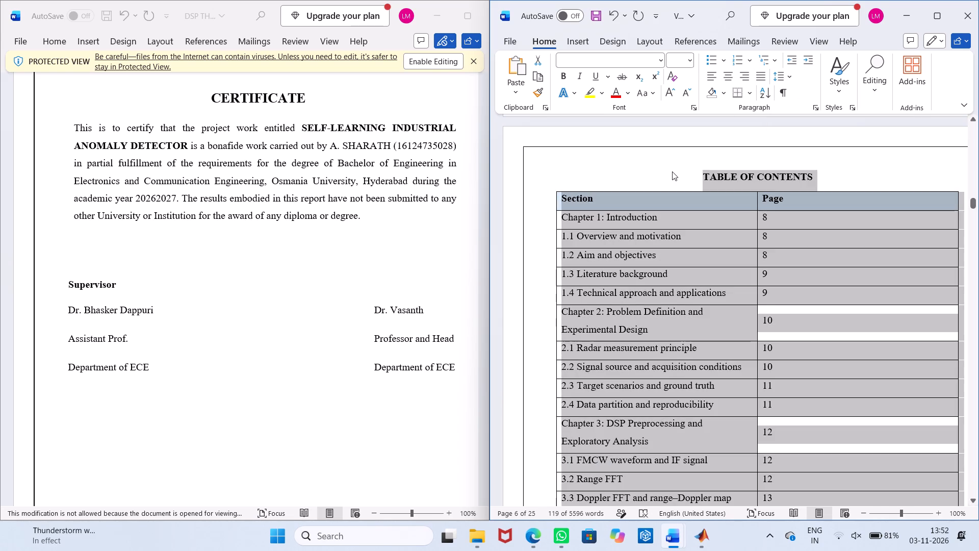
Set the font size of the TABLE OF CONTENTS heading to 16 points.
{"action": "left_click_drag", "start_coordinate": [684, 176], "coordinate": [818, 167]}
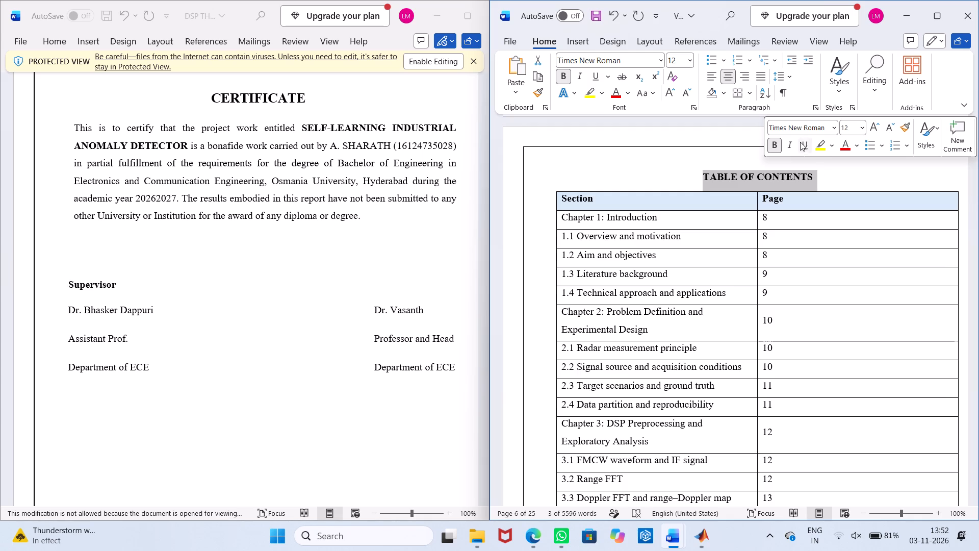
{"action": "left_click", "coordinate": [851, 127]}
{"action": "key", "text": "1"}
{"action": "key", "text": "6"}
{"action": "key", "text": "Return"}
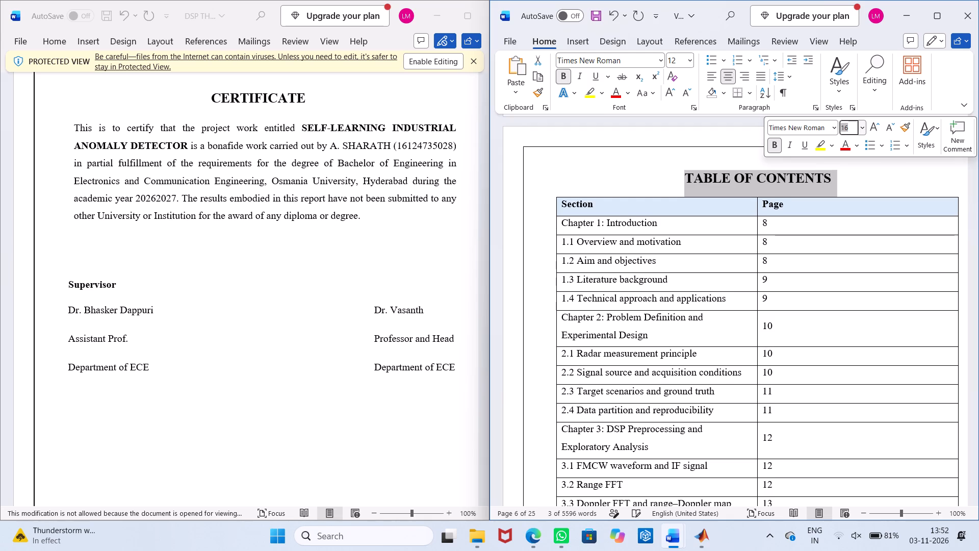
Set the TABLE OF CONTENTS (CONTINUED) heading, its table and the note below to 12 points with 1.5 line spacing.
{"action": "scroll", "coordinate": [777, 306], "scroll_direction": "down", "scroll_amount": 7}
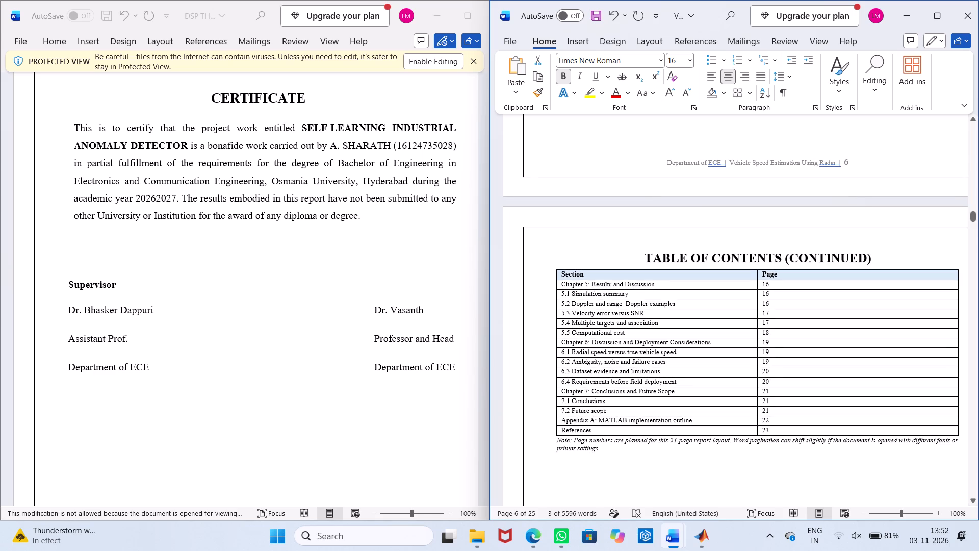
{"action": "left_click_drag", "start_coordinate": [556, 267], "coordinate": [723, 454]}
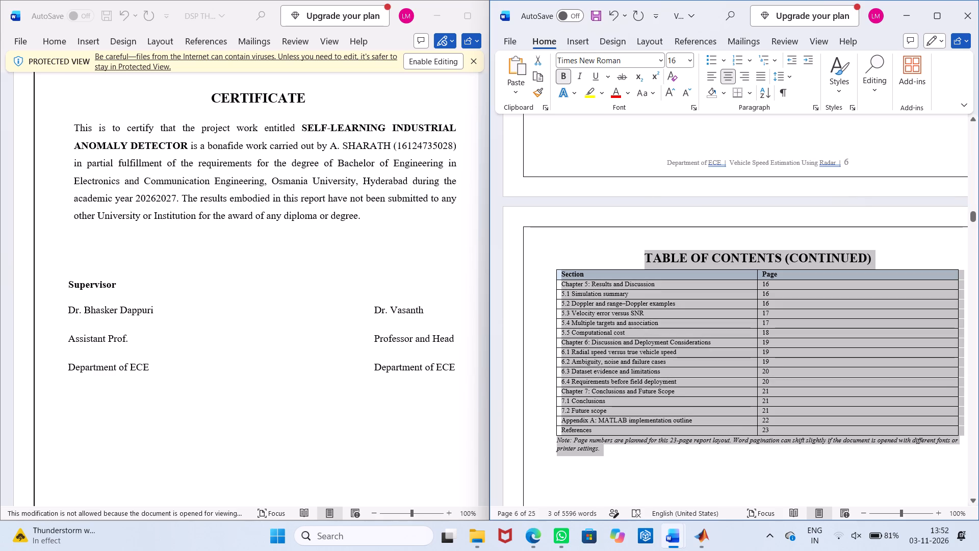
{"action": "left_click_drag", "start_coordinate": [723, 454], "coordinate": [724, 454]}
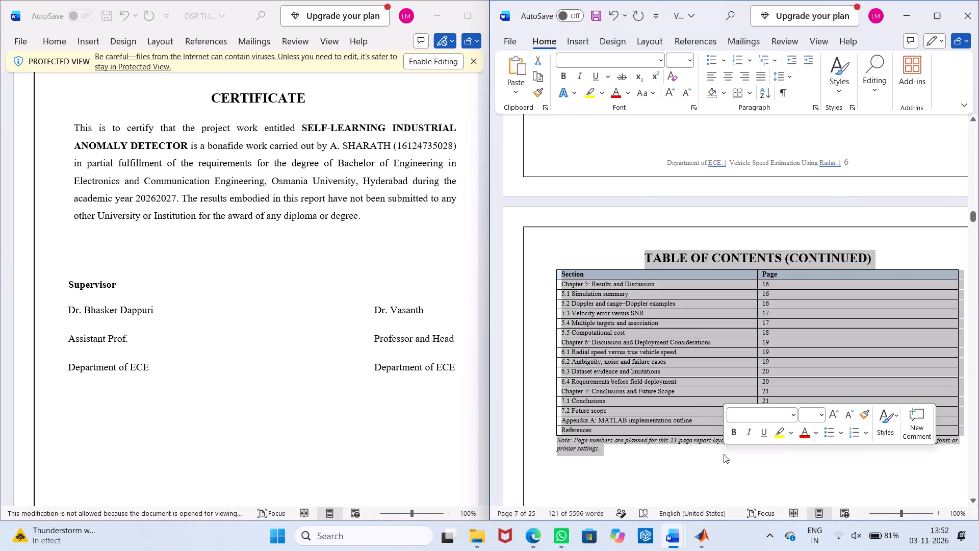
{"action": "left_click", "coordinate": [811, 418]}
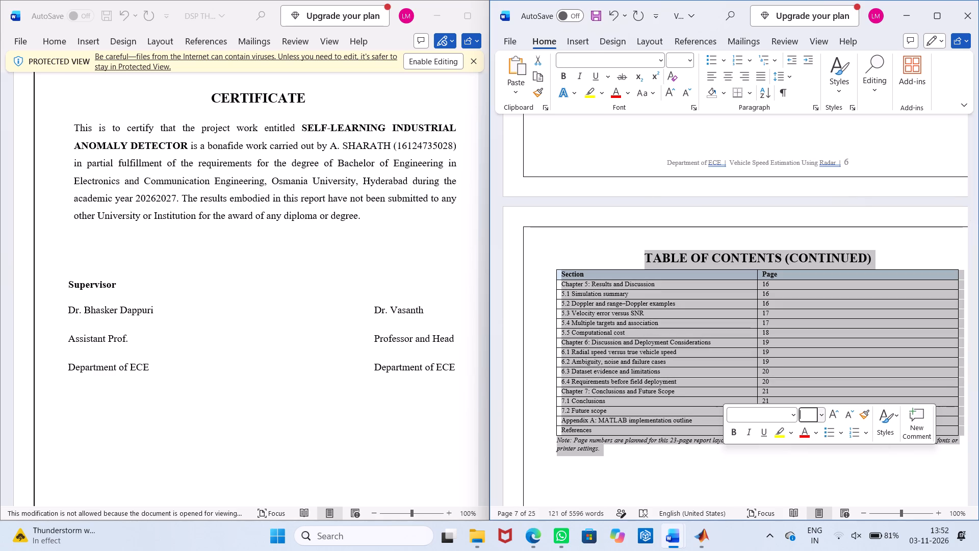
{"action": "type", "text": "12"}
{"action": "left_click", "coordinate": [785, 72]}
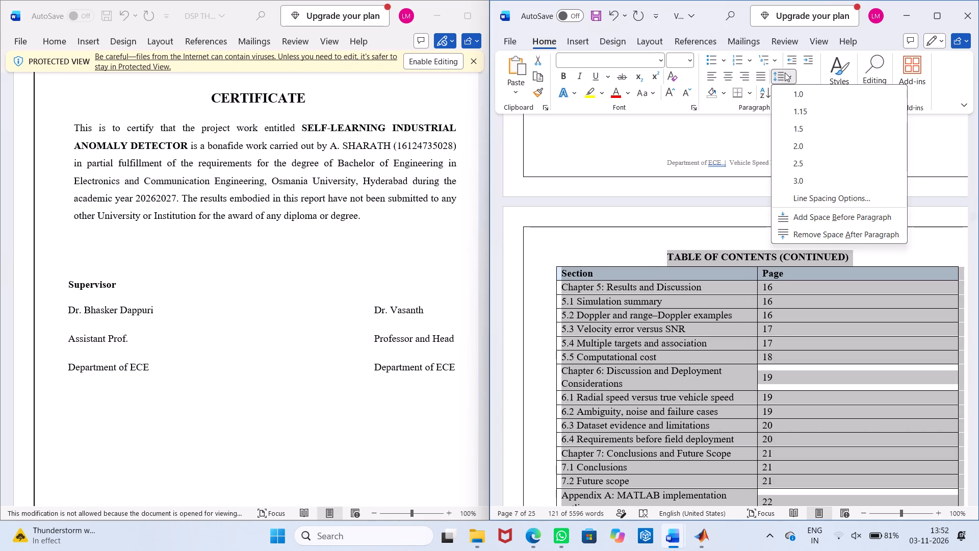
{"action": "left_click", "coordinate": [800, 128]}
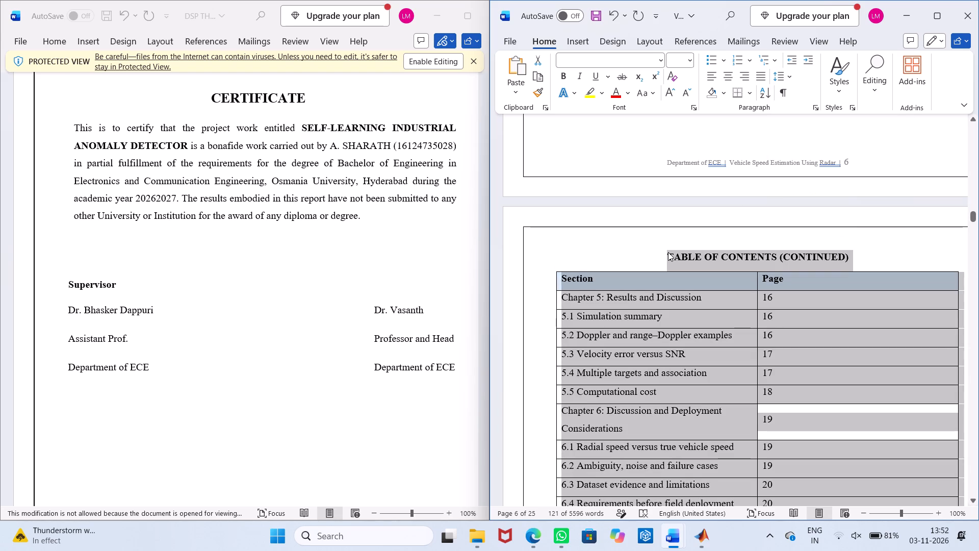
Set the font size of the TABLE OF CONTENTS (CONTINUED) heading to 16 points.
{"action": "left_click_drag", "start_coordinate": [668, 252], "coordinate": [848, 248]}
{"action": "left_click", "coordinate": [848, 248]}
{"action": "left_click_drag", "start_coordinate": [848, 248], "coordinate": [679, 244]}
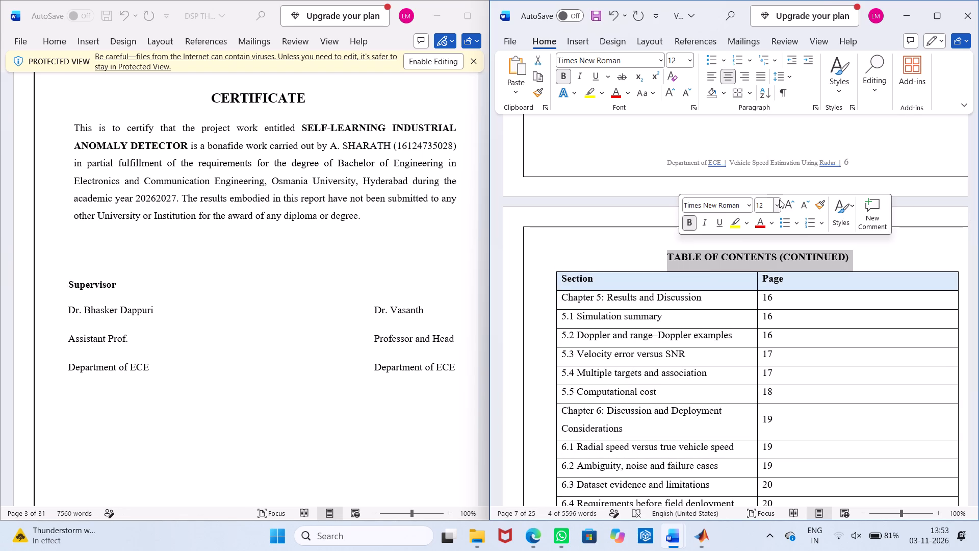
{"action": "left_click", "coordinate": [760, 210]}
{"action": "left_click", "coordinate": [760, 210]}
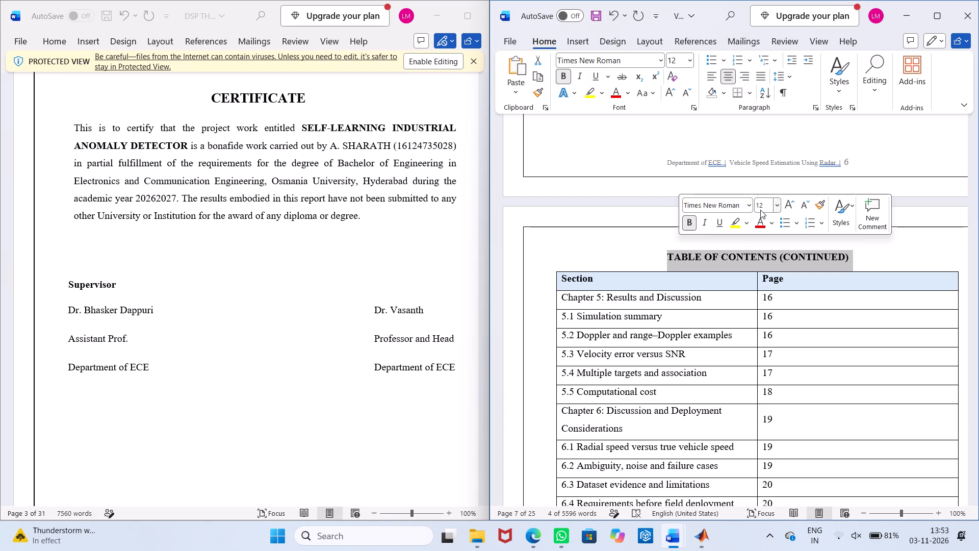
{"action": "left_click", "coordinate": [759, 207]}
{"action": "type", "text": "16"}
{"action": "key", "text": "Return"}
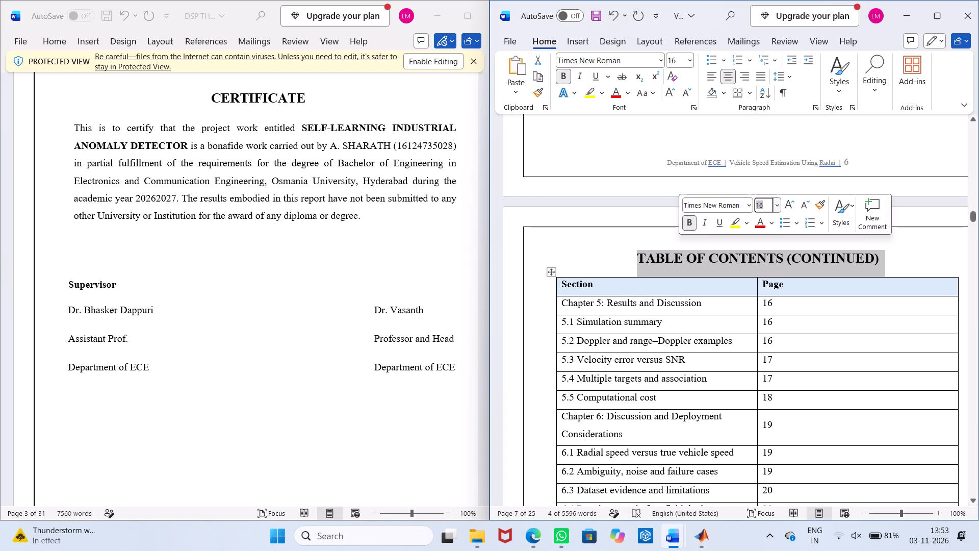
Delete the italic note about page numbers below the continued contents table.
{"action": "scroll", "coordinate": [755, 320], "scroll_direction": "down", "scroll_amount": 4}
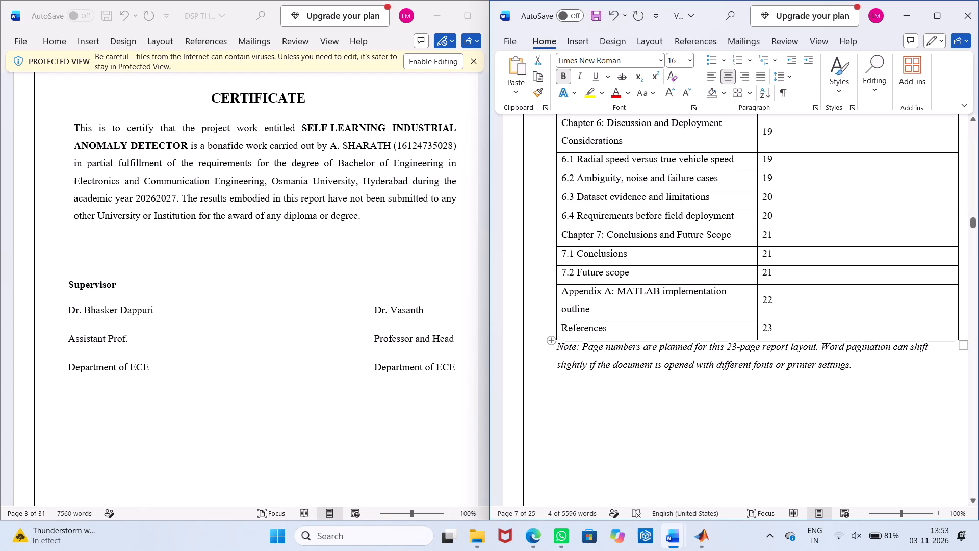
{"action": "left_click_drag", "start_coordinate": [554, 349], "coordinate": [745, 384]}
{"action": "key", "text": "BackSpace"}
{"action": "key", "text": "Delete"}
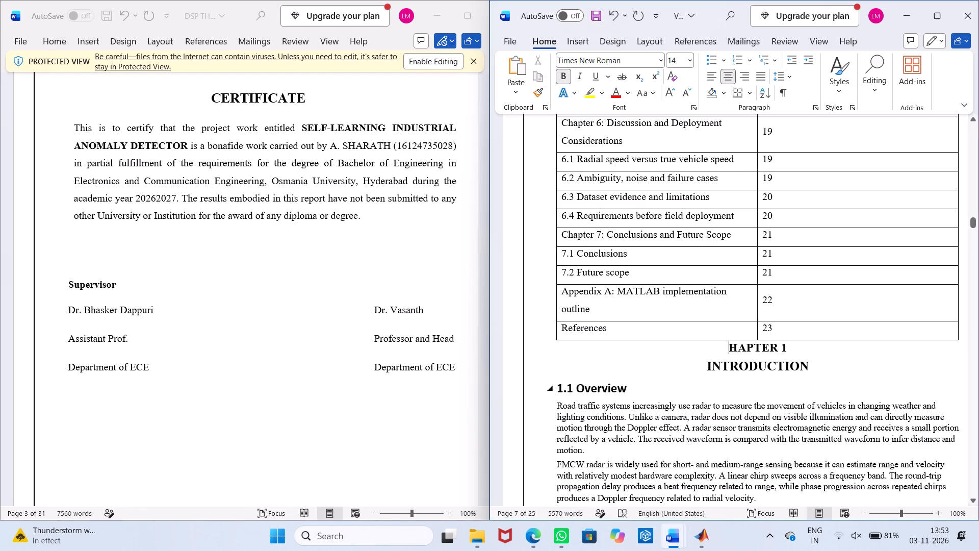
Insert blank lines after the continued contents table to push the Chapter 1 heading onto a new page.
{"action": "key", "text": "Return"}
{"action": "key", "text": "Return"}
{"action": "key", "text": "Return"}
{"action": "key", "text": "Return"}
{"action": "key", "text": "Return"}
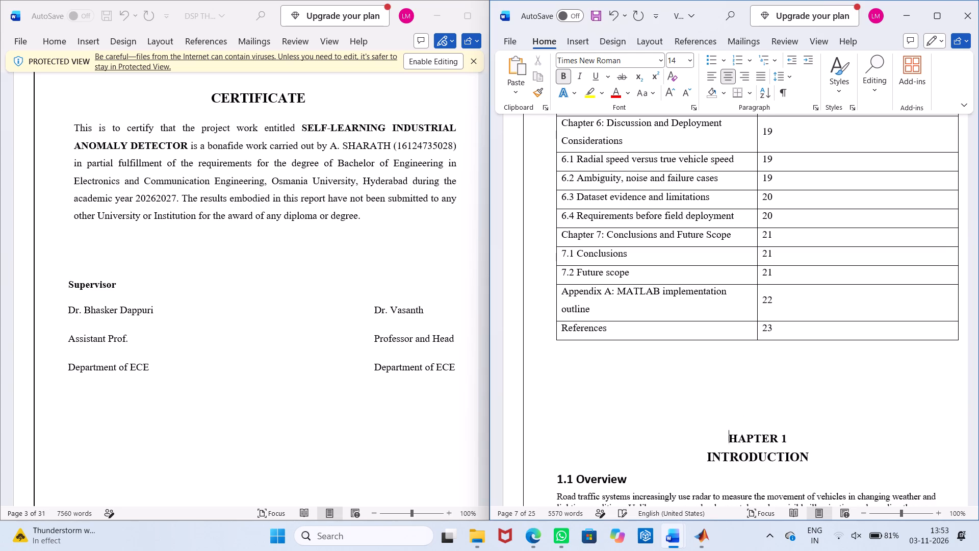
{"action": "key", "text": "Return"}
{"action": "key", "text": "Return"}
{"action": "key", "text": "Return"}
{"action": "key", "text": "Return"}
{"action": "key", "text": "Return"}
{"action": "key", "text": "Return"}
{"action": "key", "text": "Return"}
{"action": "key", "text": "Return"}
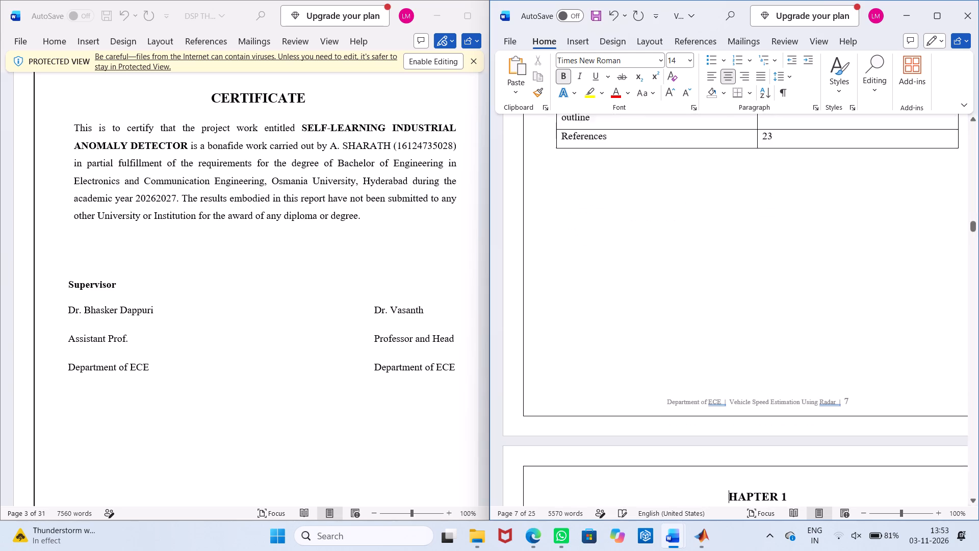
{"action": "key", "text": "Return"}
{"action": "key", "text": "BackSpace"}
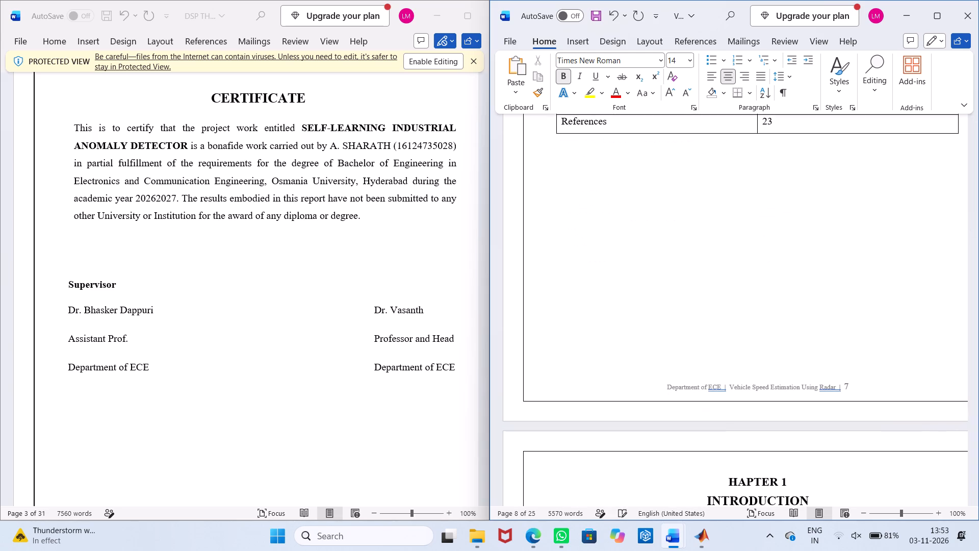
Restore the missing C in the CHAPTER 1 heading and centre the heading at the top of its page.
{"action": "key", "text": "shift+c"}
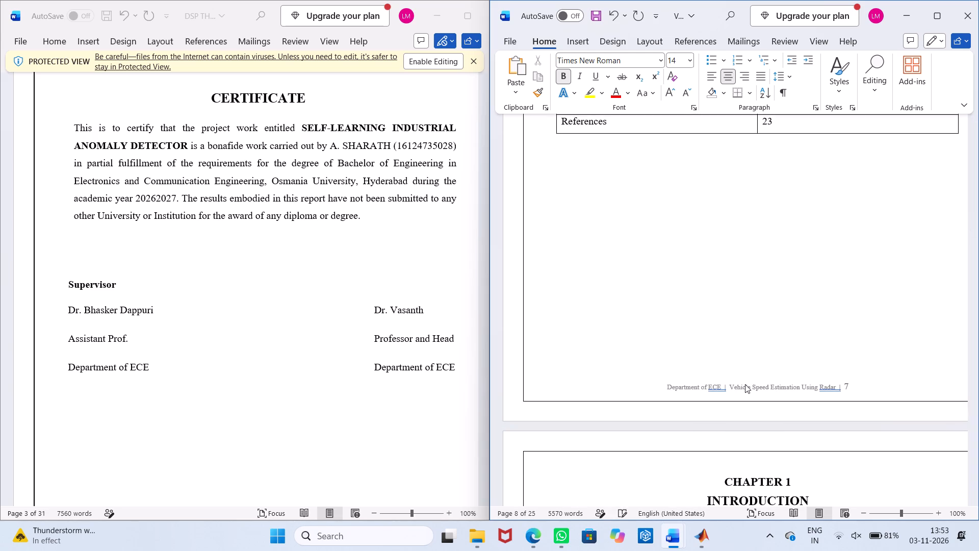
{"action": "key", "text": "BackSpace"}
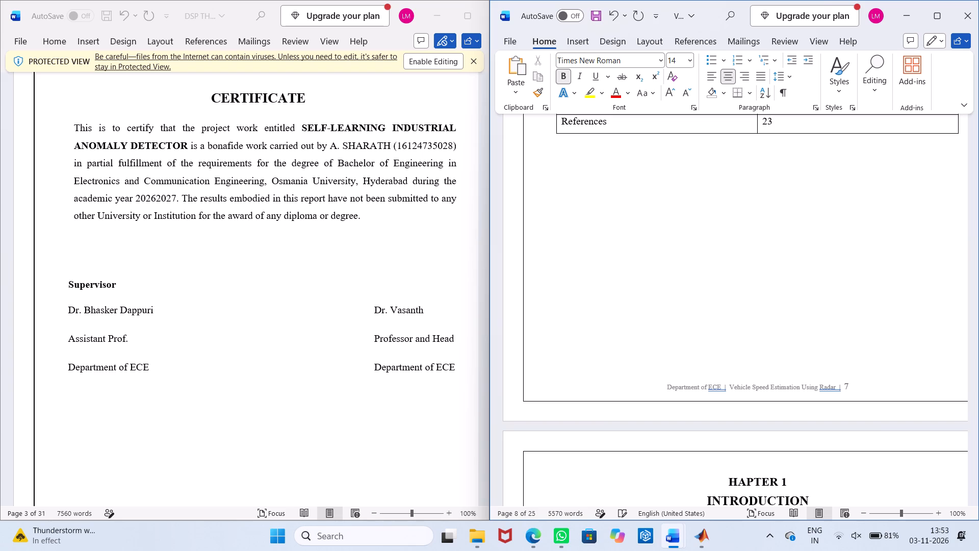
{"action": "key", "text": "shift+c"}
{"action": "key", "text": "Left"}
{"action": "key", "text": "BackSpace"}
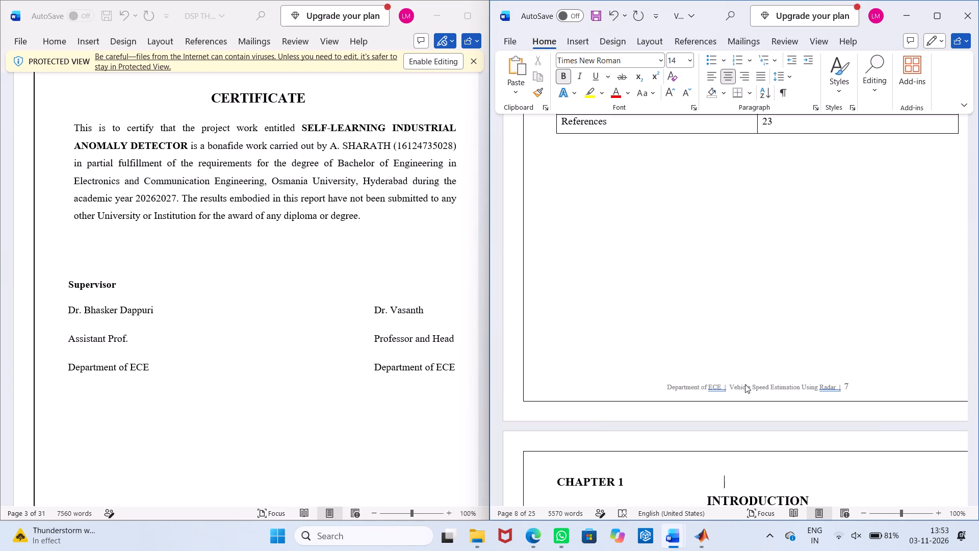
{"action": "key", "text": "BackSpace"}
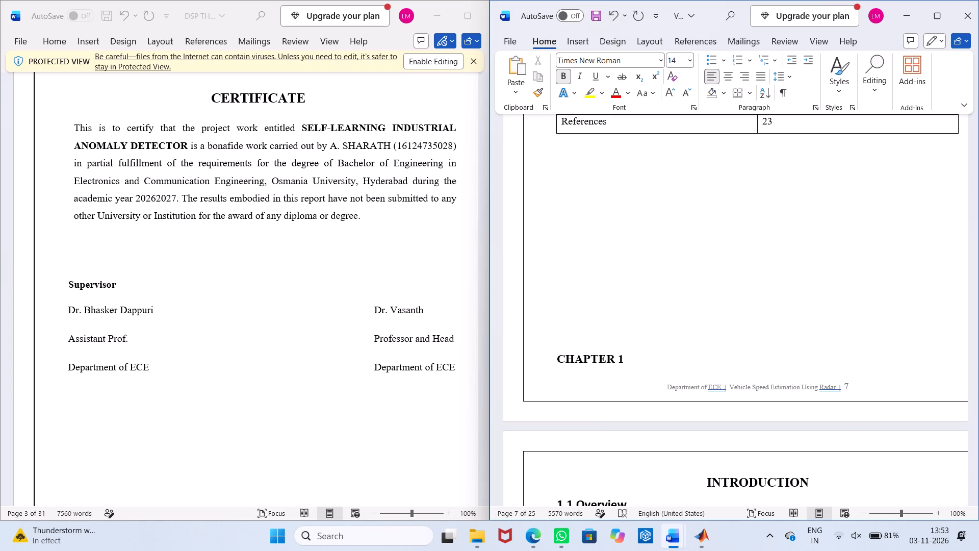
{"action": "key", "text": "Return"}
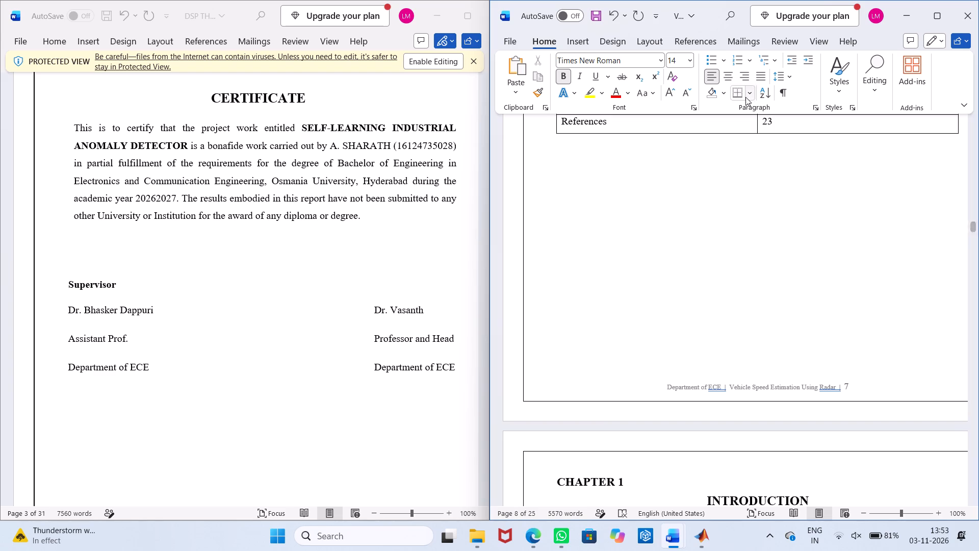
{"action": "left_click", "coordinate": [730, 77]}
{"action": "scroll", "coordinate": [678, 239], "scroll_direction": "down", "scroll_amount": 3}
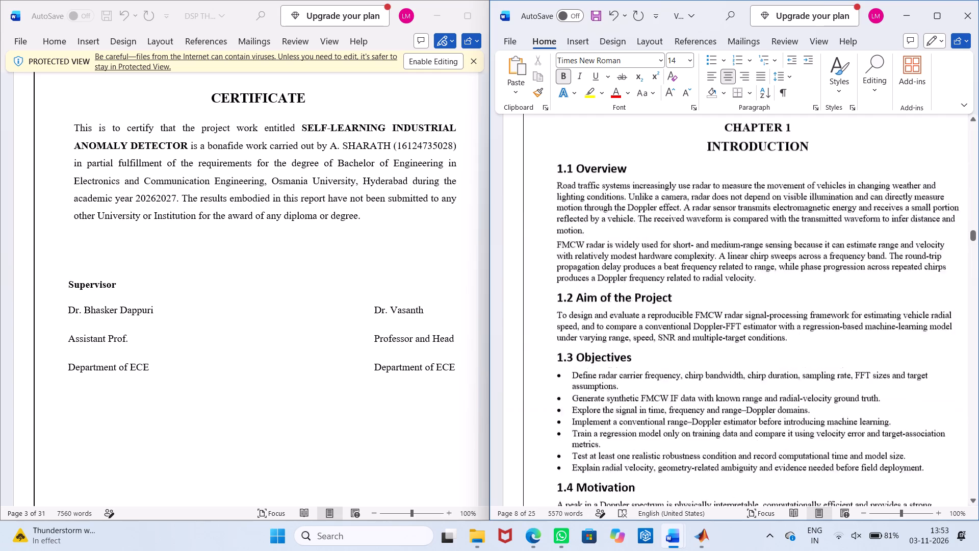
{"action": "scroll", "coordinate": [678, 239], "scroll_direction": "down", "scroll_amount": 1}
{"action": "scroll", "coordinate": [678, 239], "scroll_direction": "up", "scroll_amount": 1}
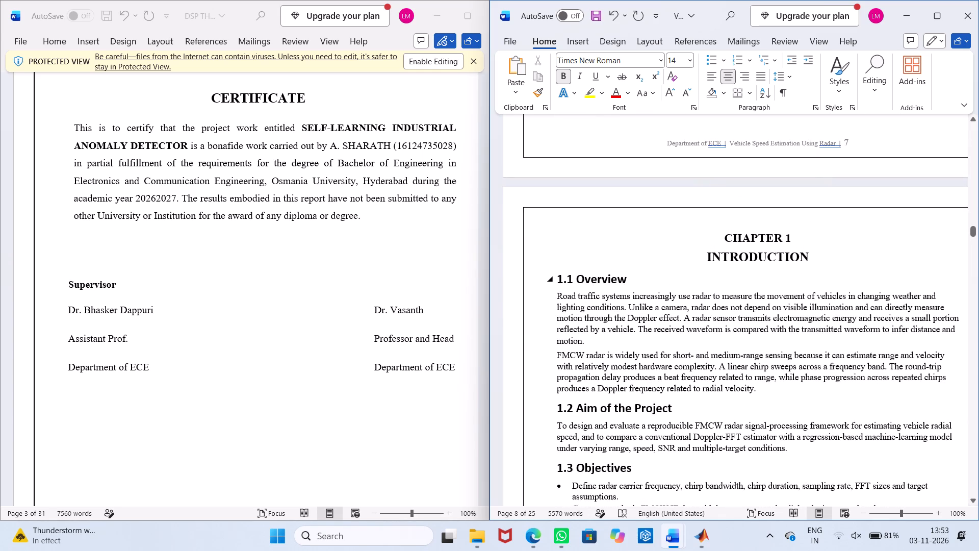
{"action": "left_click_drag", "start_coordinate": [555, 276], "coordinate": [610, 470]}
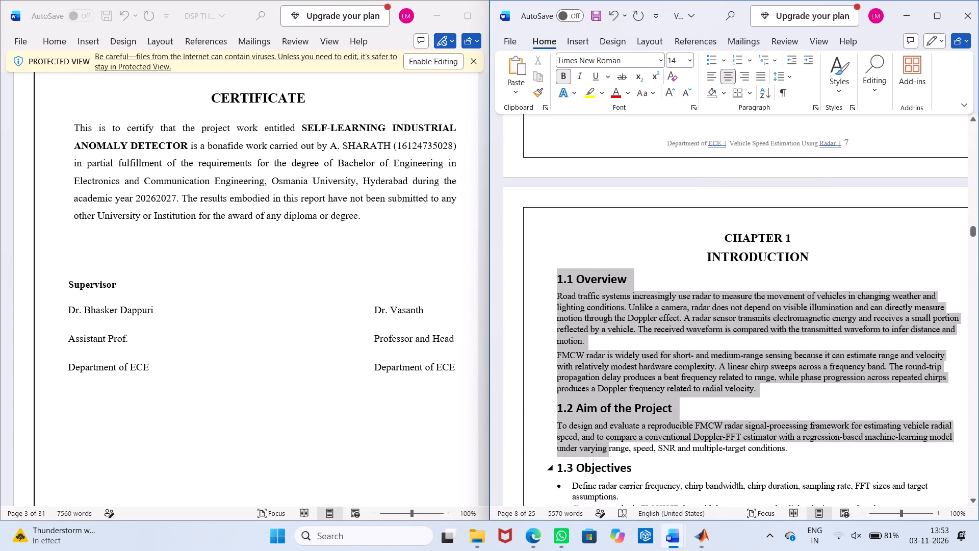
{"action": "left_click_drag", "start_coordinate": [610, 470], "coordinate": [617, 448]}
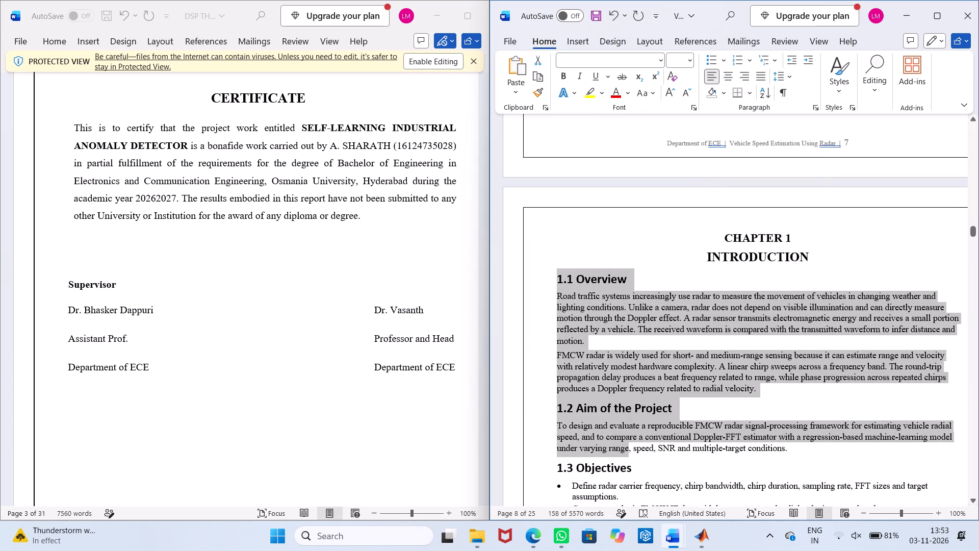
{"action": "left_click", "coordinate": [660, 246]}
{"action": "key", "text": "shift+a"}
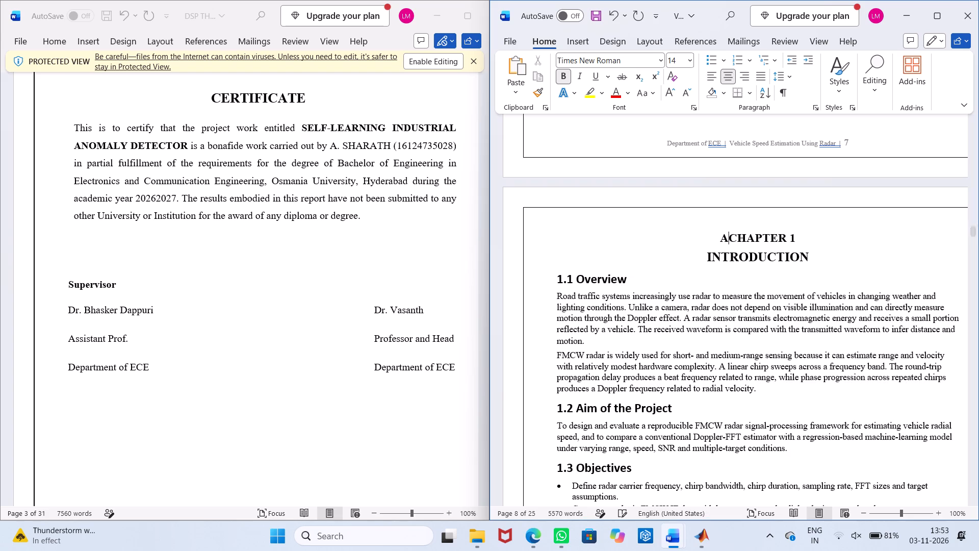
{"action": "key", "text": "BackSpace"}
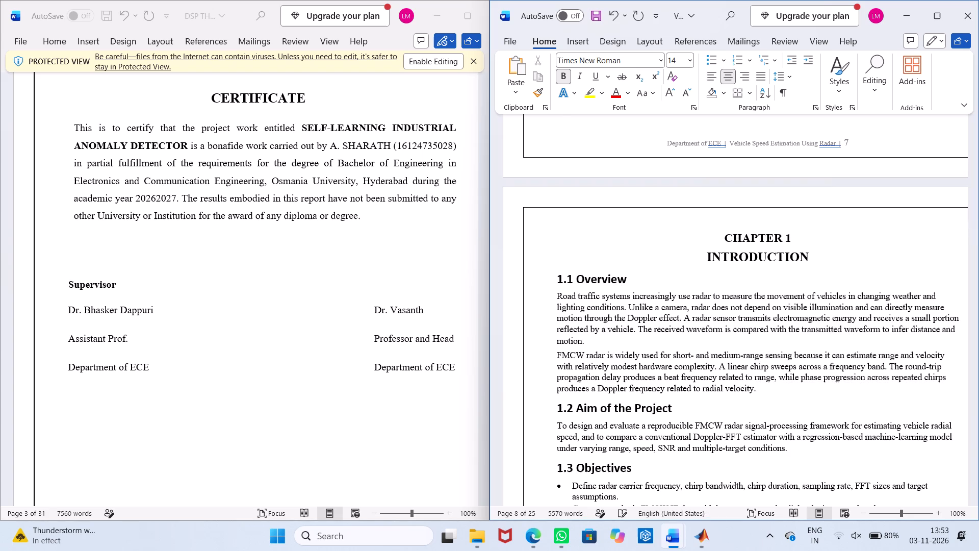
Set the line spacing of the entire report to 1.5.
{"action": "key", "text": "ctrl+a"}
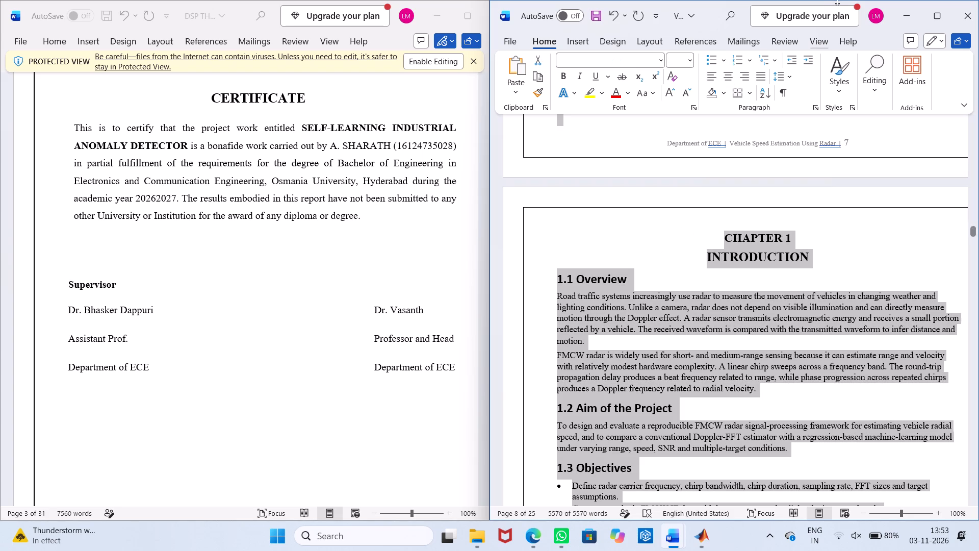
{"action": "left_click", "coordinate": [778, 75]}
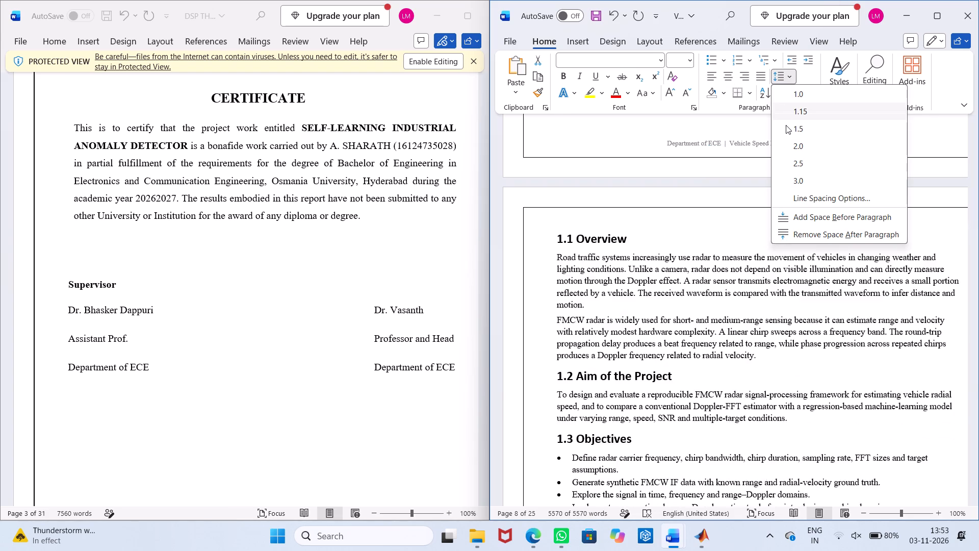
{"action": "left_click", "coordinate": [786, 125]}
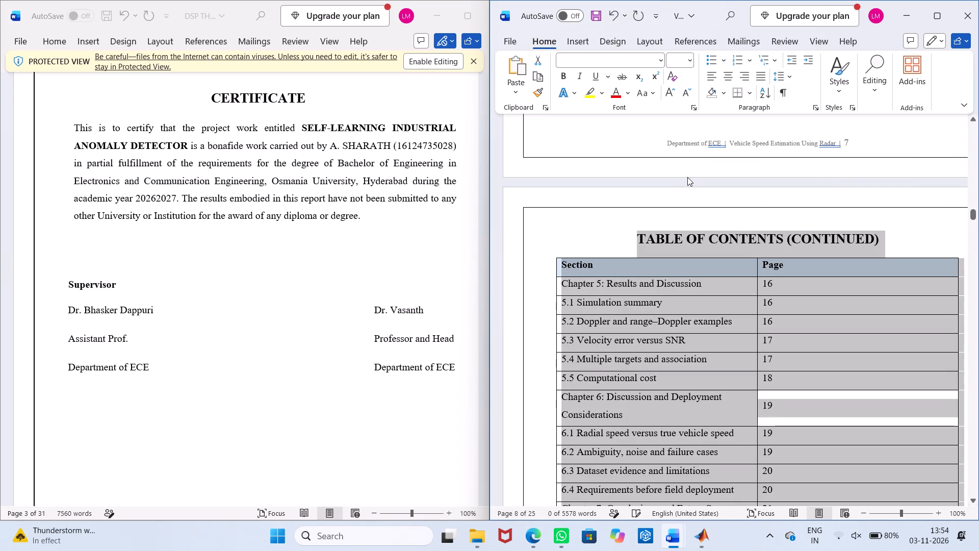
Set the font size of the entire report's text to 12 points.
{"action": "scroll", "coordinate": [667, 208], "scroll_direction": "down", "scroll_amount": 5}
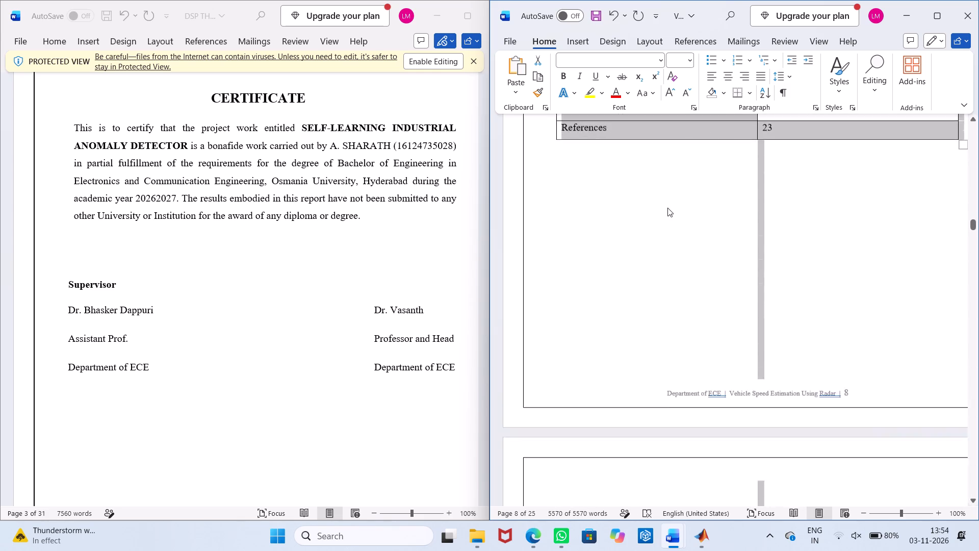
{"action": "scroll", "coordinate": [667, 208], "scroll_direction": "down", "scroll_amount": 1}
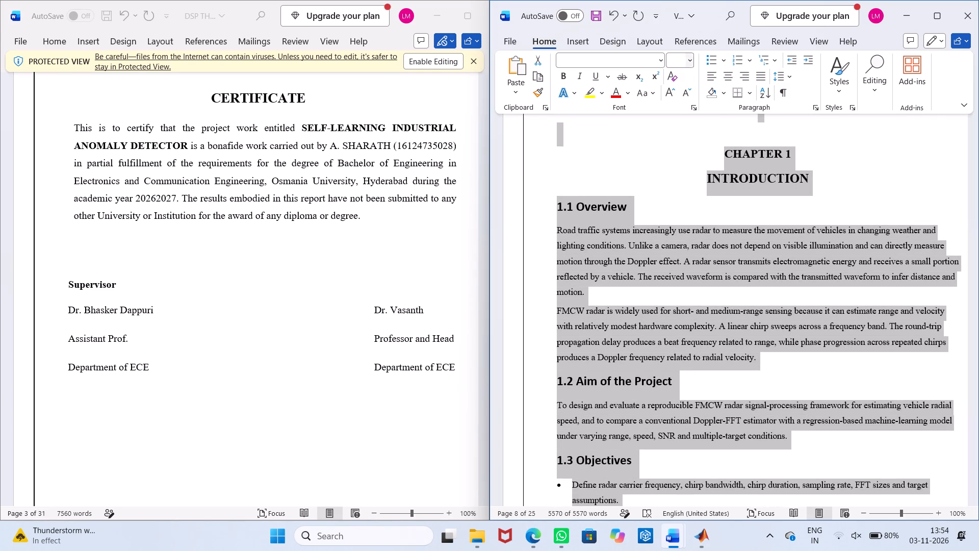
{"action": "left_click", "coordinate": [677, 61]}
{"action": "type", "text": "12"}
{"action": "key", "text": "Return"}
Set the VEHICLE SPEED ESTIMATION USING RADAR title on the cover page to 16 points.
{"action": "scroll", "coordinate": [686, 217], "scroll_direction": "up", "scroll_amount": 4}
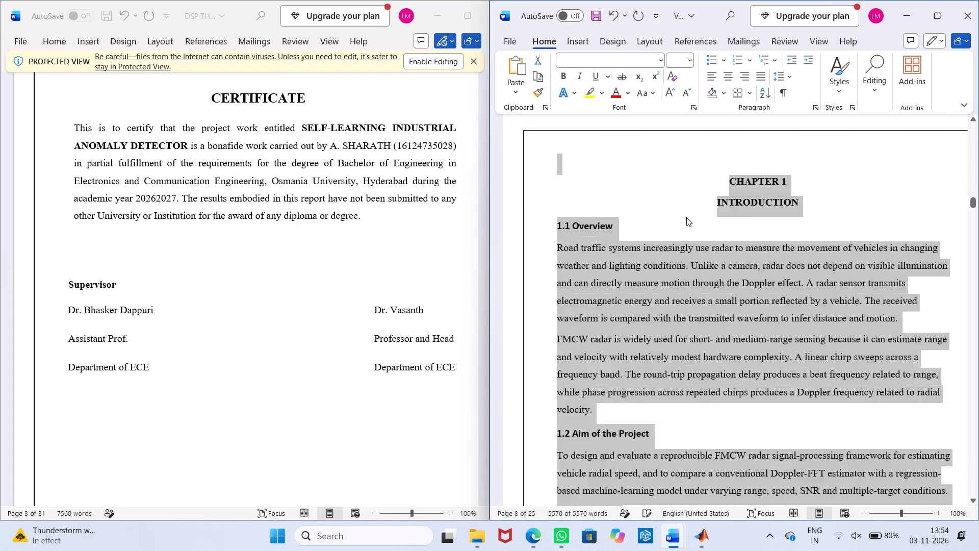
{"action": "scroll", "coordinate": [686, 217], "scroll_direction": "up", "scroll_amount": 11}
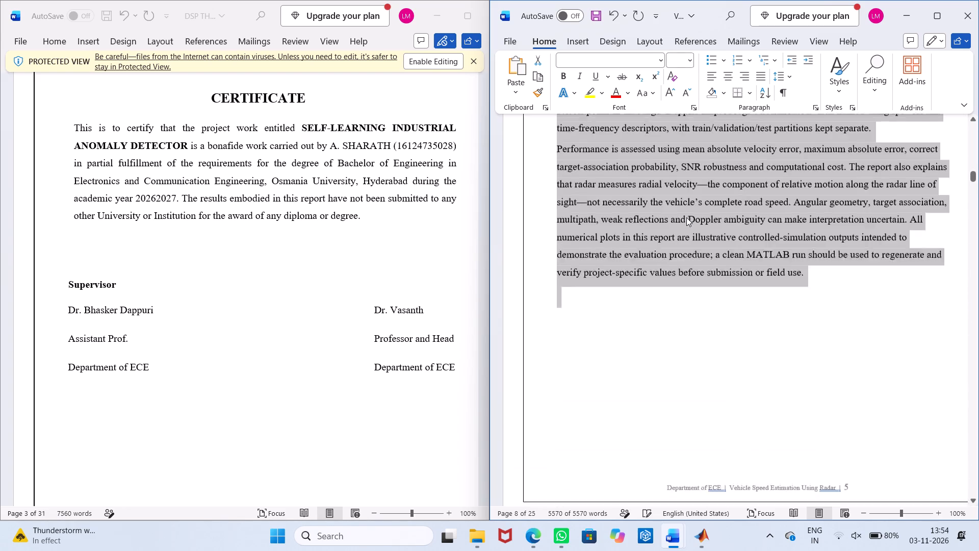
{"action": "scroll", "coordinate": [686, 217], "scroll_direction": "up", "scroll_amount": 5}
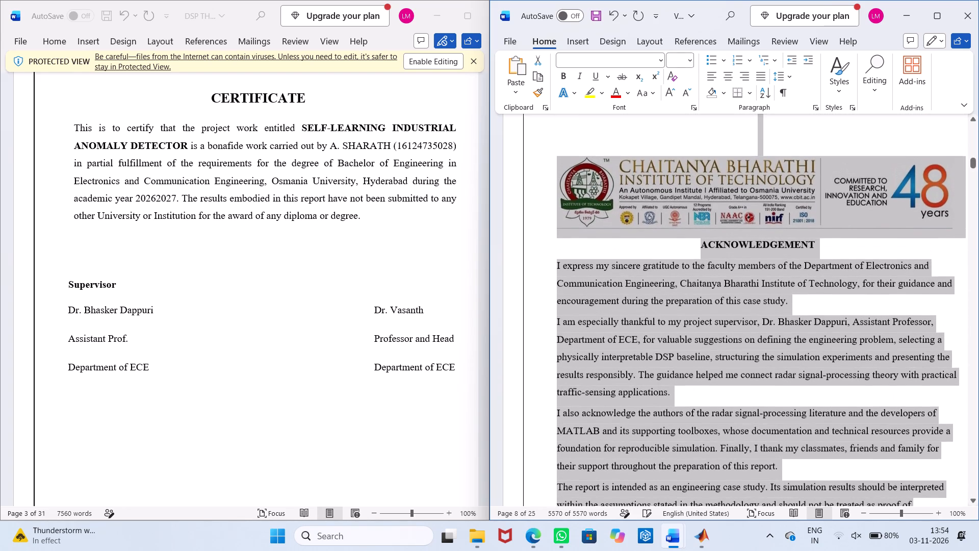
{"action": "scroll", "coordinate": [686, 217], "scroll_direction": "up", "scroll_amount": 6}
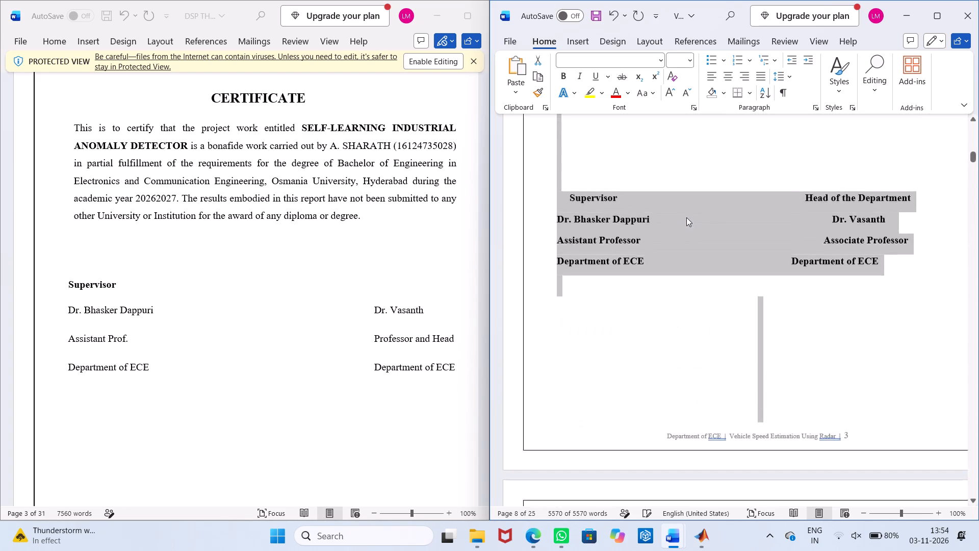
{"action": "scroll", "coordinate": [686, 217], "scroll_direction": "up", "scroll_amount": 2}
{"action": "left_click", "coordinate": [690, 344]}
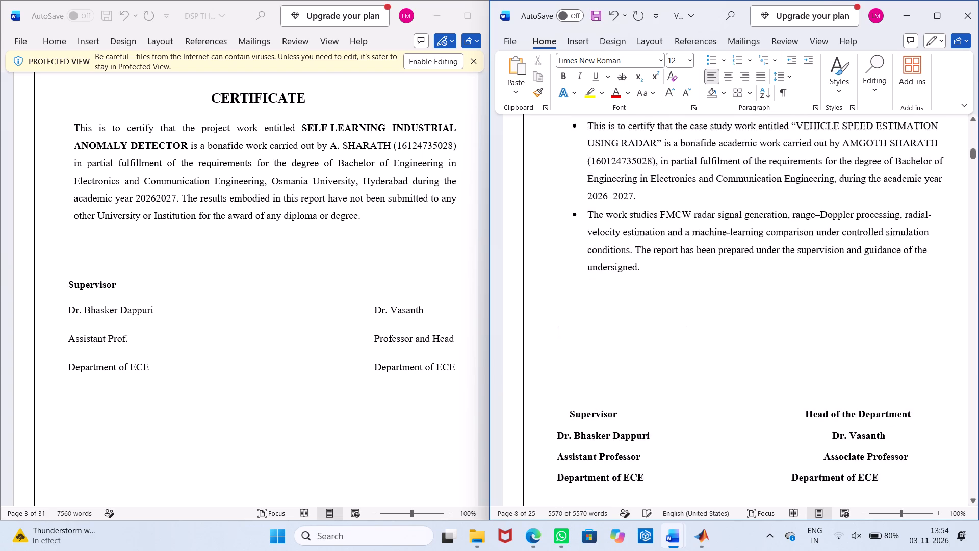
{"action": "scroll", "coordinate": [690, 344], "scroll_direction": "up", "scroll_amount": 6}
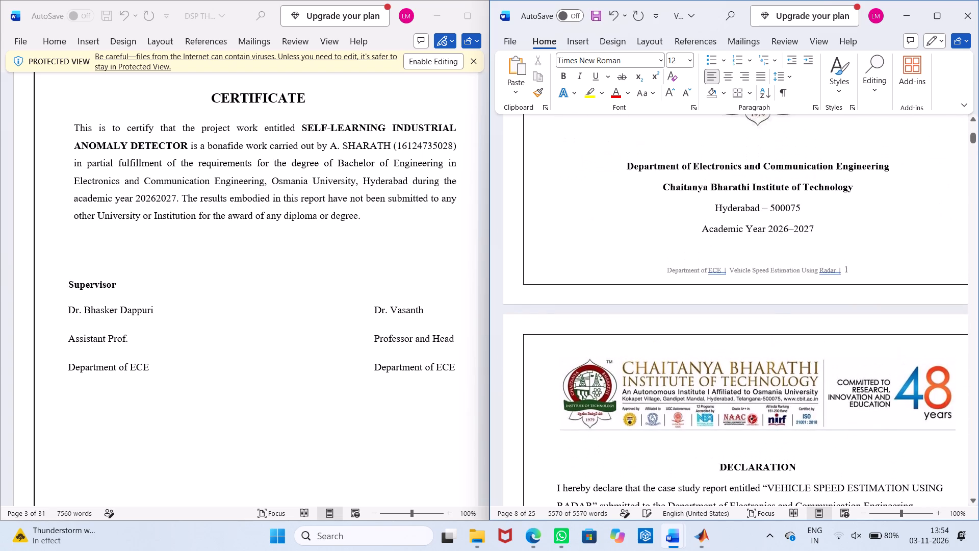
{"action": "scroll", "coordinate": [690, 344], "scroll_direction": "up", "scroll_amount": 5}
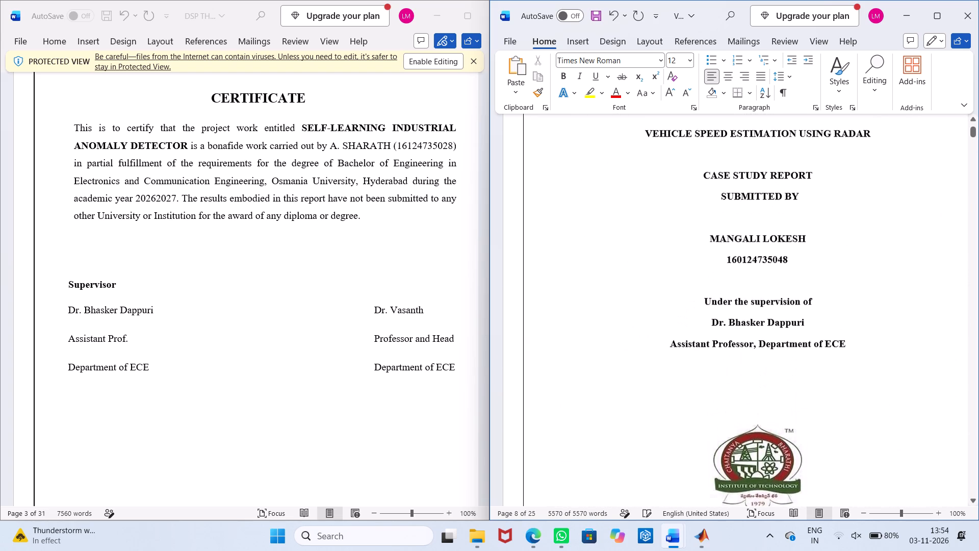
{"action": "scroll", "coordinate": [690, 344], "scroll_direction": "up", "scroll_amount": 1}
{"action": "left_click_drag", "start_coordinate": [643, 196], "coordinate": [779, 223]}
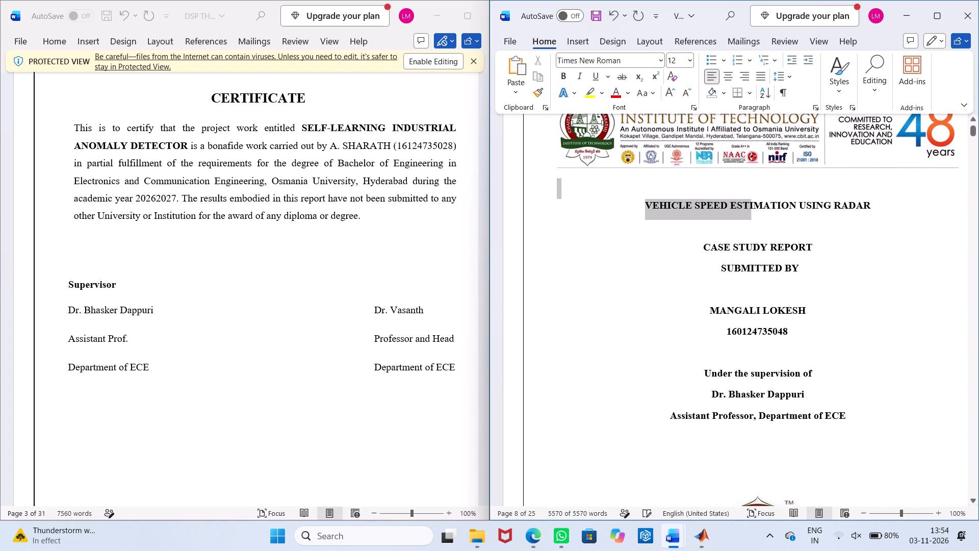
{"action": "left_click_drag", "start_coordinate": [779, 223], "coordinate": [911, 213]}
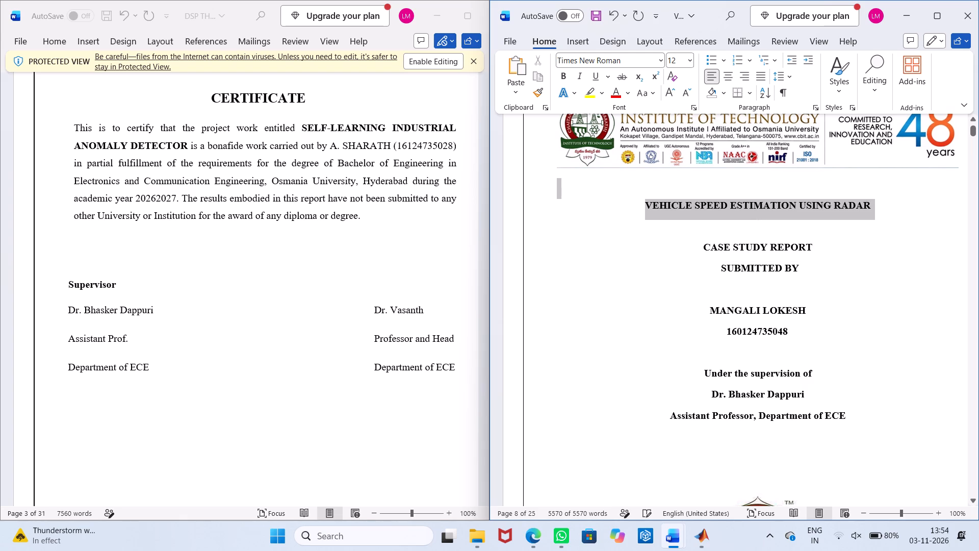
{"action": "left_click_drag", "start_coordinate": [911, 213], "coordinate": [924, 213]}
{"action": "left_click", "coordinate": [677, 59]}
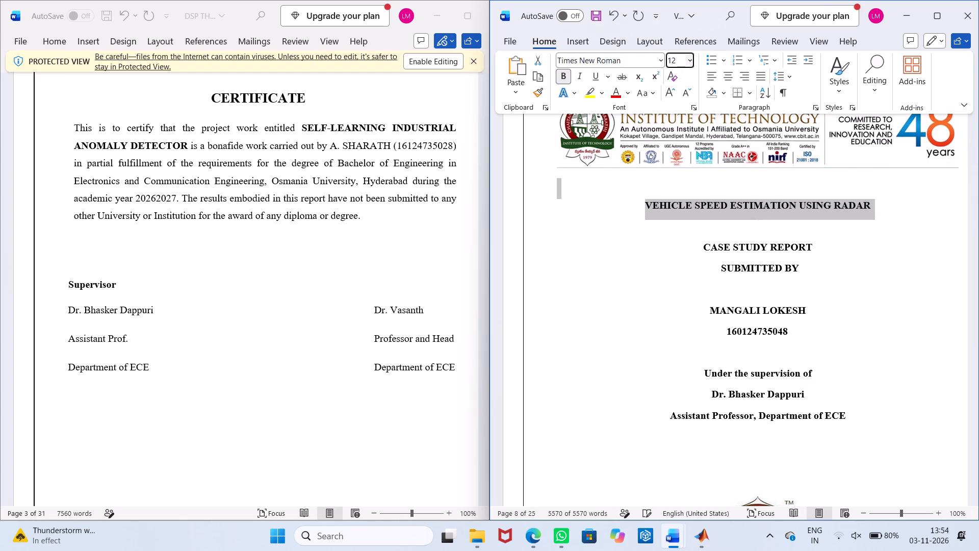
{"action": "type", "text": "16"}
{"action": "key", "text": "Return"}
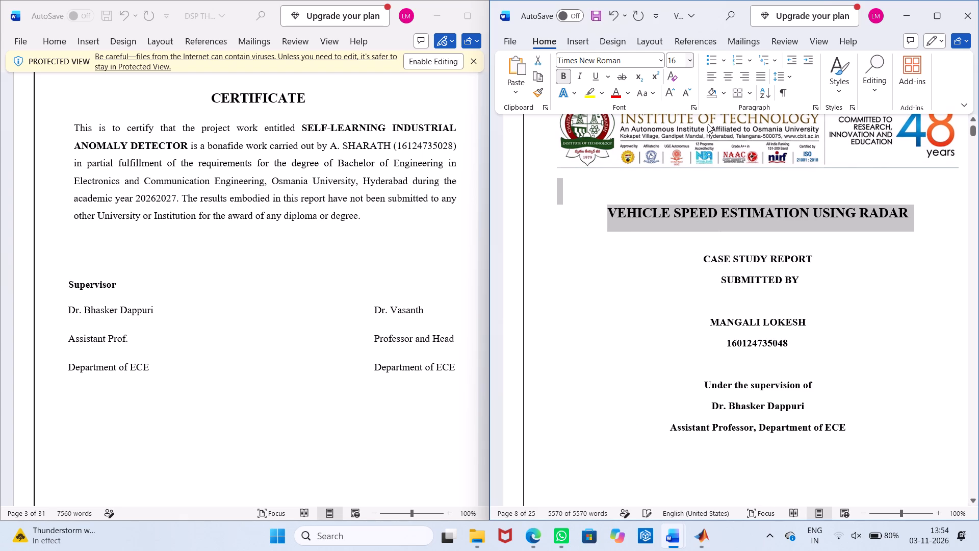
Set the cover page lines from CASE STUDY REPORT through the student's roll number to 14 points.
{"action": "left_click_drag", "start_coordinate": [705, 255], "coordinate": [839, 296]}
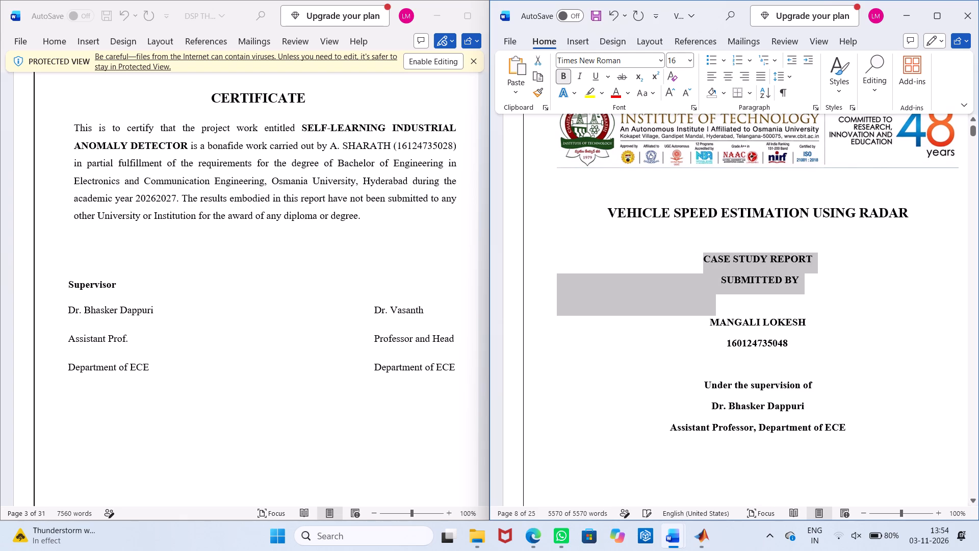
{"action": "left_click_drag", "start_coordinate": [839, 296], "coordinate": [911, 308]}
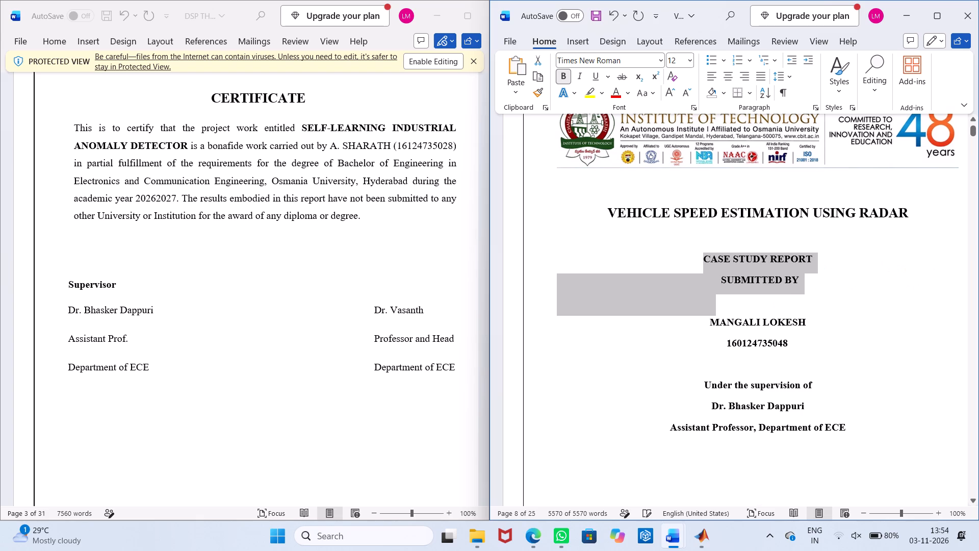
{"action": "left_click", "coordinate": [890, 356]}
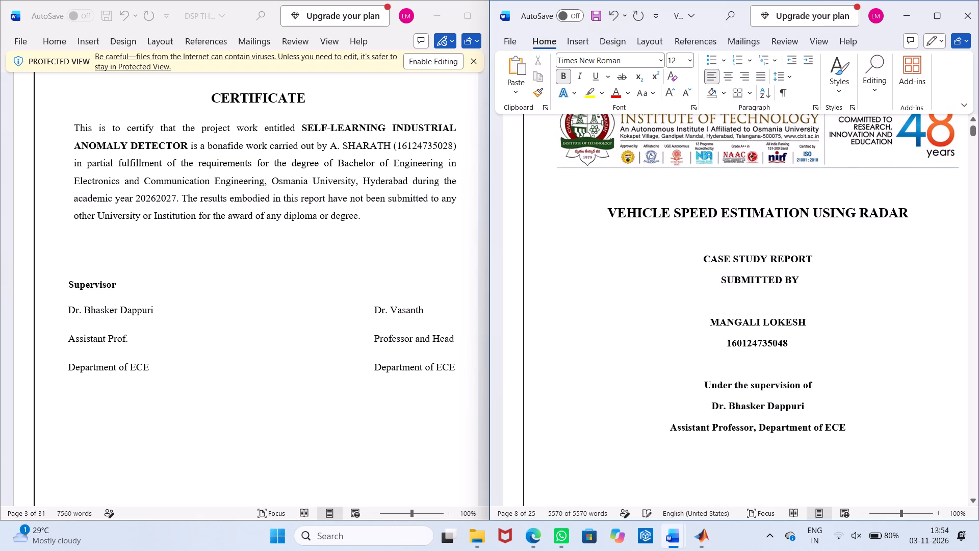
{"action": "left_click_drag", "start_coordinate": [701, 254], "coordinate": [710, 258]}
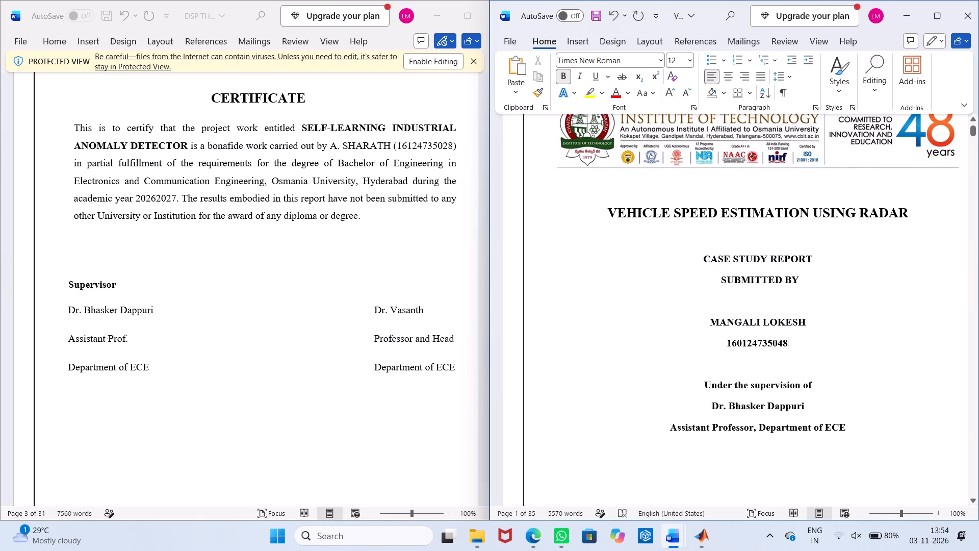
{"action": "left_click_drag", "start_coordinate": [710, 258], "coordinate": [829, 355]}
{"action": "left_click", "coordinate": [849, 313]}
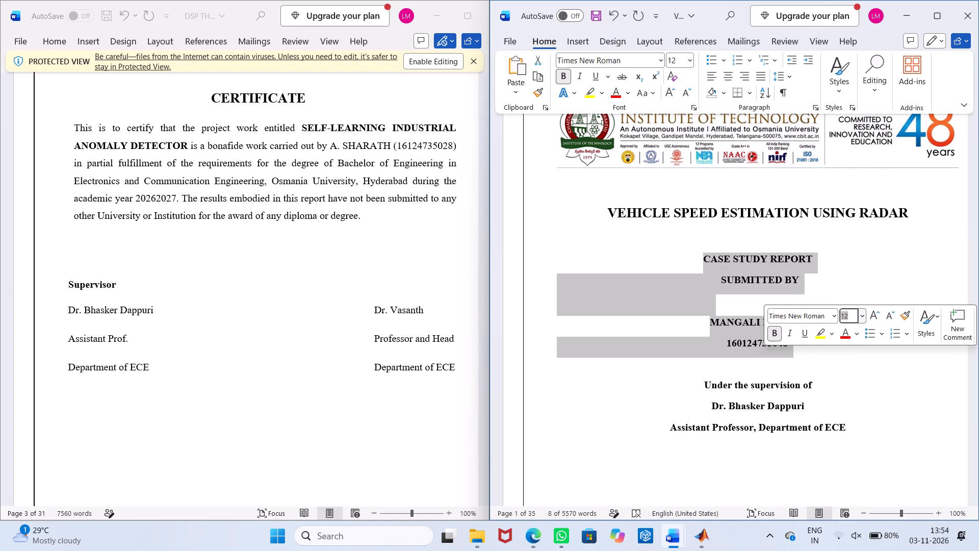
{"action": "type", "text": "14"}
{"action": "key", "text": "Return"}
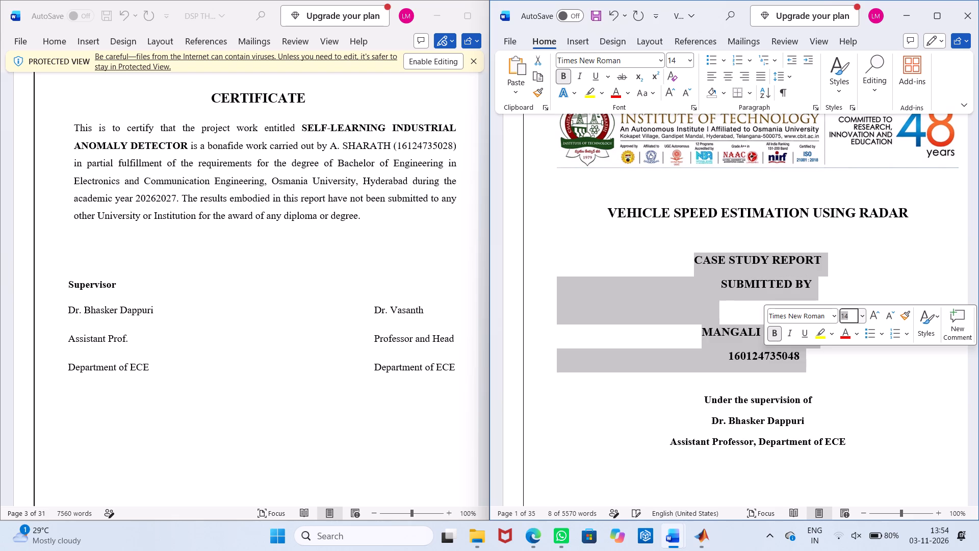
Set the cover page's three supervision lines, from Under the supervision of to the supervisor's department, to 14 points.
{"action": "left_click", "coordinate": [667, 397]}
{"action": "scroll", "coordinate": [667, 397], "scroll_direction": "down", "scroll_amount": 1}
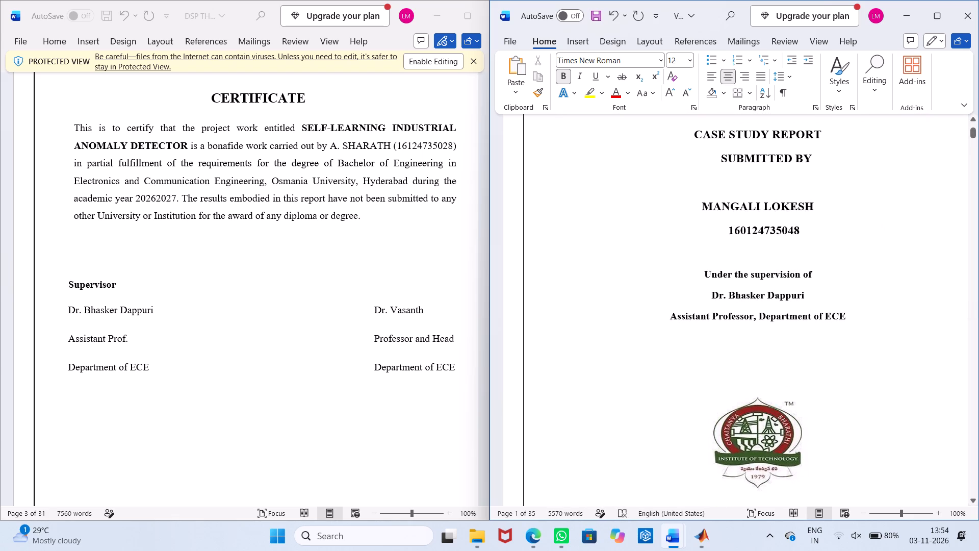
{"action": "left_click_drag", "start_coordinate": [699, 275], "coordinate": [821, 337]}
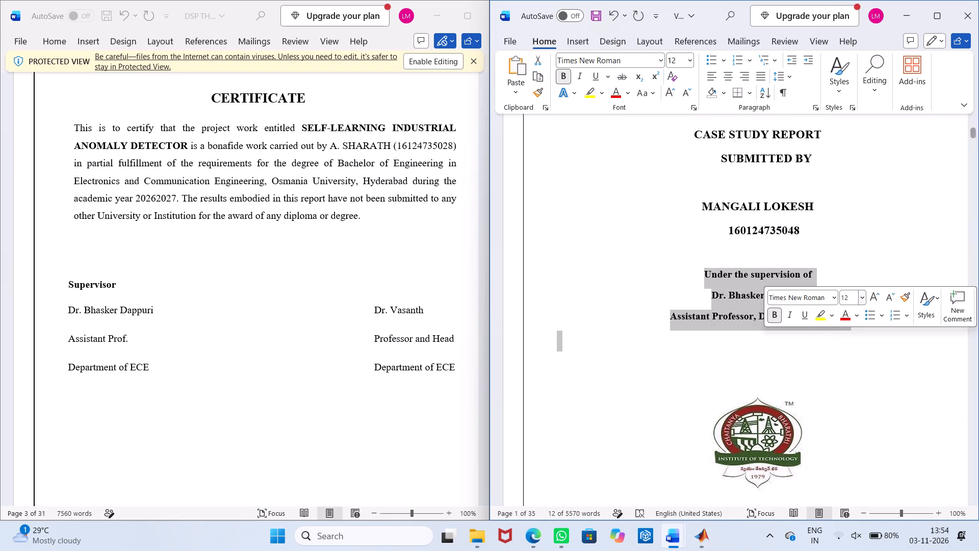
{"action": "left_click", "coordinate": [852, 293]}
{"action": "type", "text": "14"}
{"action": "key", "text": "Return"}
Move the college logo on the cover page up closer to the supervision lines and centre it horizontally.
{"action": "scroll", "coordinate": [815, 406], "scroll_direction": "down", "scroll_amount": 1}
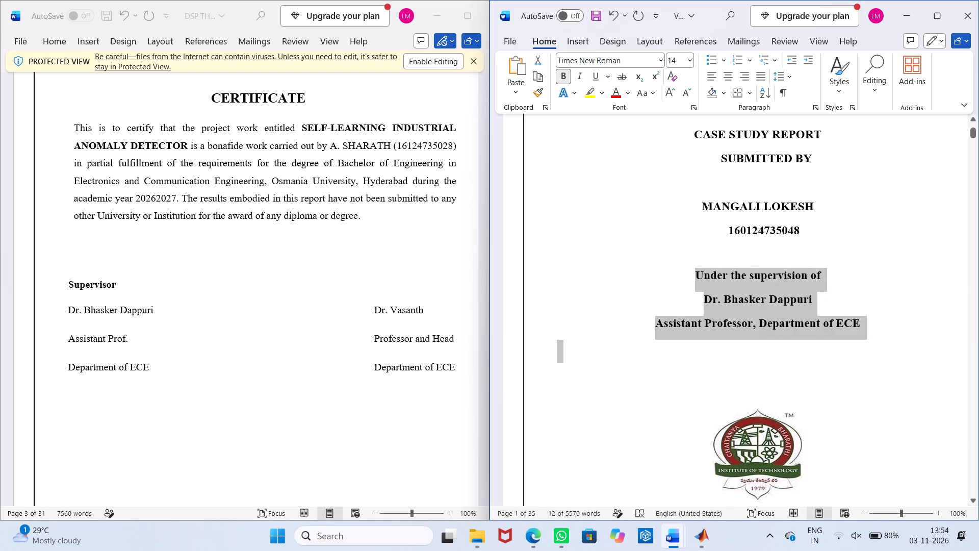
{"action": "scroll", "coordinate": [815, 406], "scroll_direction": "down", "scroll_amount": 2}
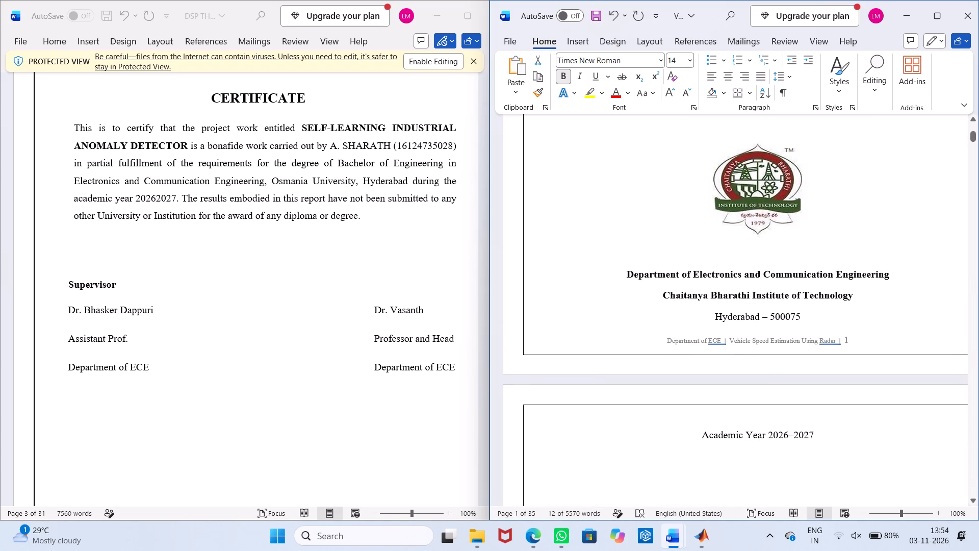
{"action": "scroll", "coordinate": [752, 262], "scroll_direction": "up", "scroll_amount": 1}
{"action": "left_click_drag", "start_coordinate": [742, 296], "coordinate": [749, 284]}
{"action": "left_click_drag", "start_coordinate": [749, 284], "coordinate": [754, 271]}
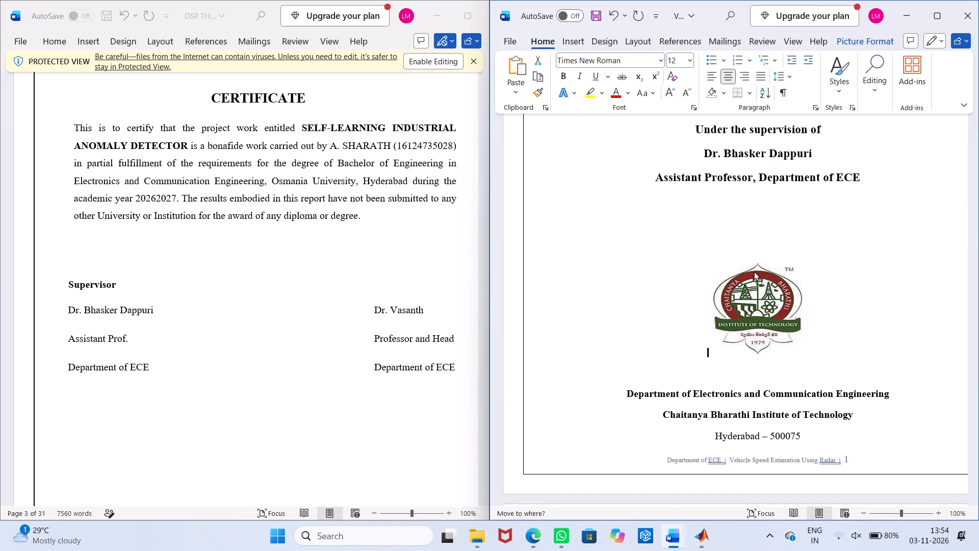
{"action": "left_click_drag", "start_coordinate": [754, 271], "coordinate": [754, 271]}
{"action": "left_click_drag", "start_coordinate": [754, 271], "coordinate": [756, 254]}
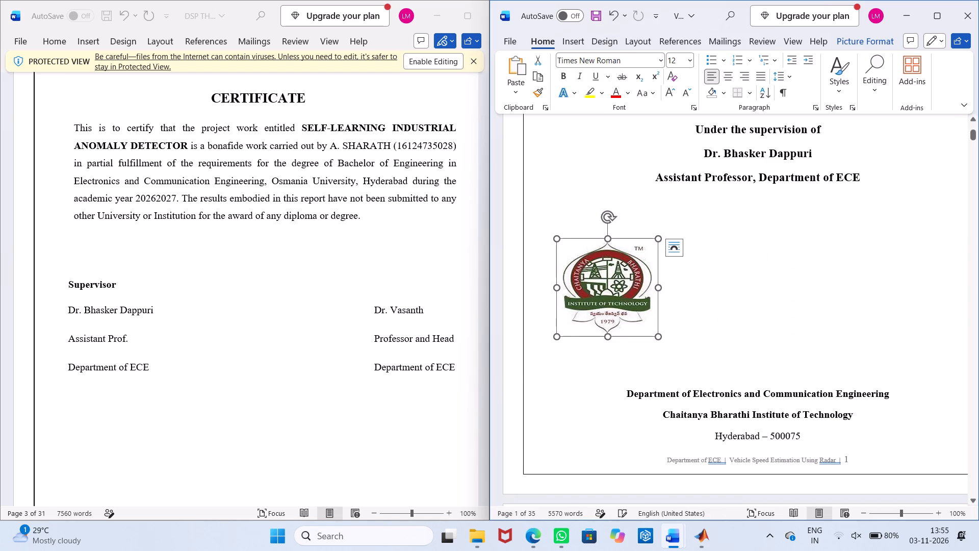
{"action": "left_click_drag", "start_coordinate": [624, 282], "coordinate": [749, 236]}
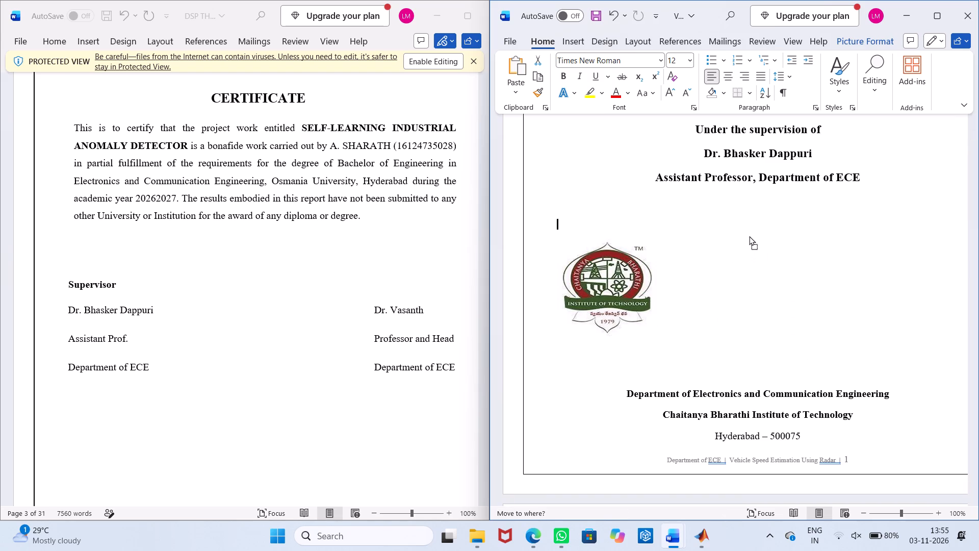
{"action": "left_click_drag", "start_coordinate": [749, 236], "coordinate": [750, 236]}
{"action": "left_click_drag", "start_coordinate": [606, 269], "coordinate": [749, 263]}
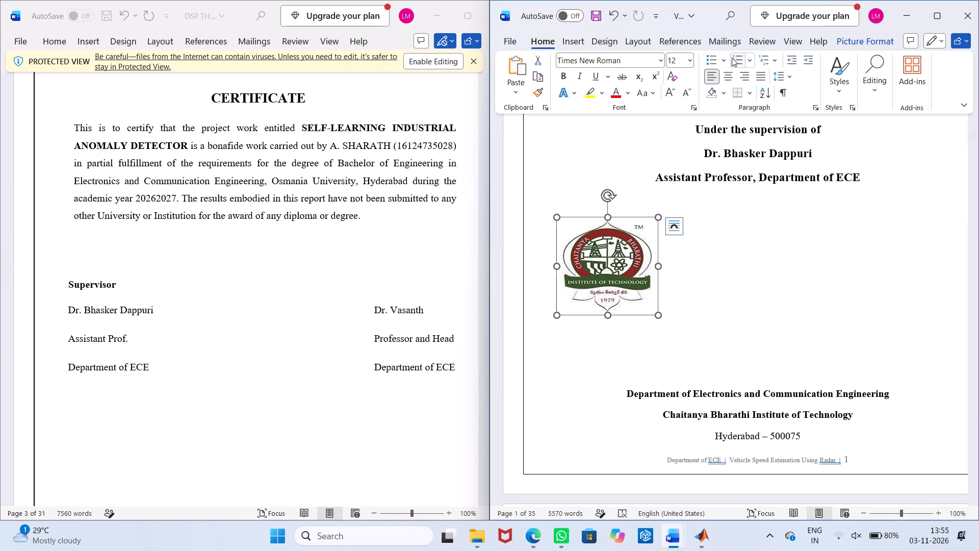
{"action": "left_click", "coordinate": [731, 74]}
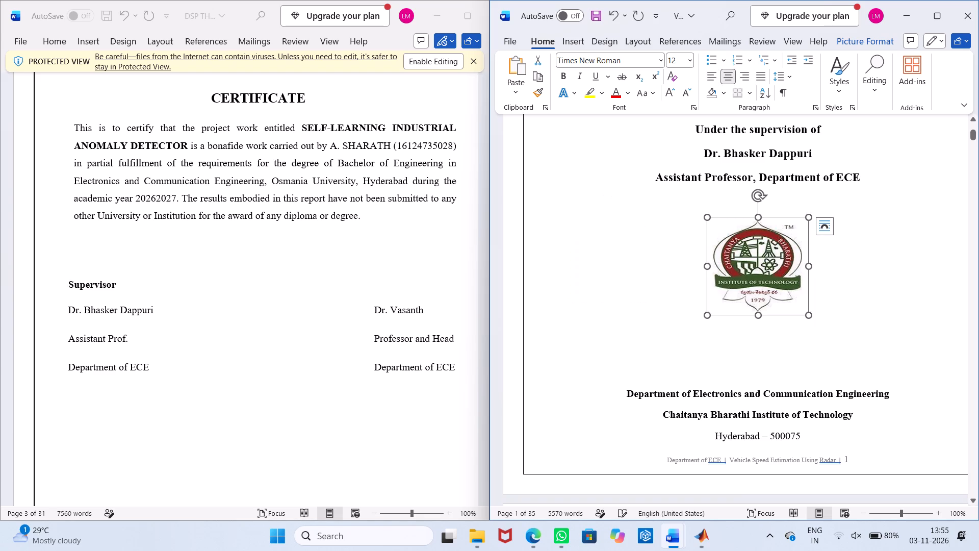
Remove the blank lines between the cover page logo and the Department of Electronics and Communication Engineering line, and centre that line.
{"action": "left_click", "coordinate": [624, 391]}
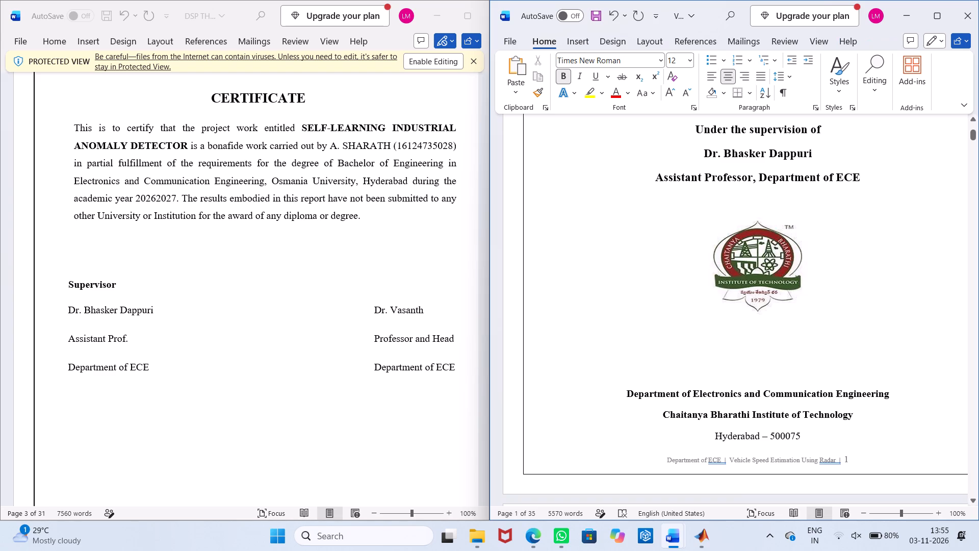
{"action": "key", "text": "BackSpace"}
{"action": "key", "text": "BackSpace"}
{"action": "key", "text": "BackSpace"}
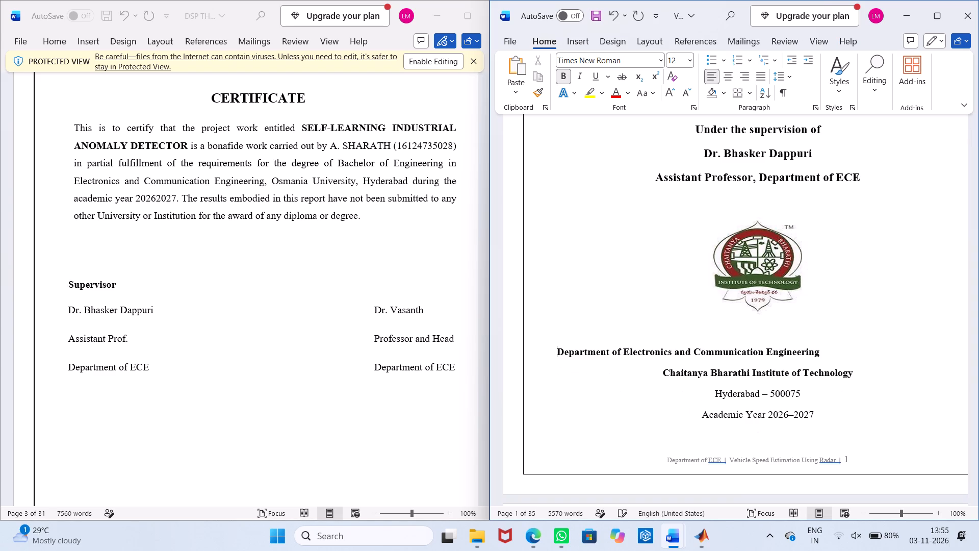
{"action": "key", "text": "BackSpace"}
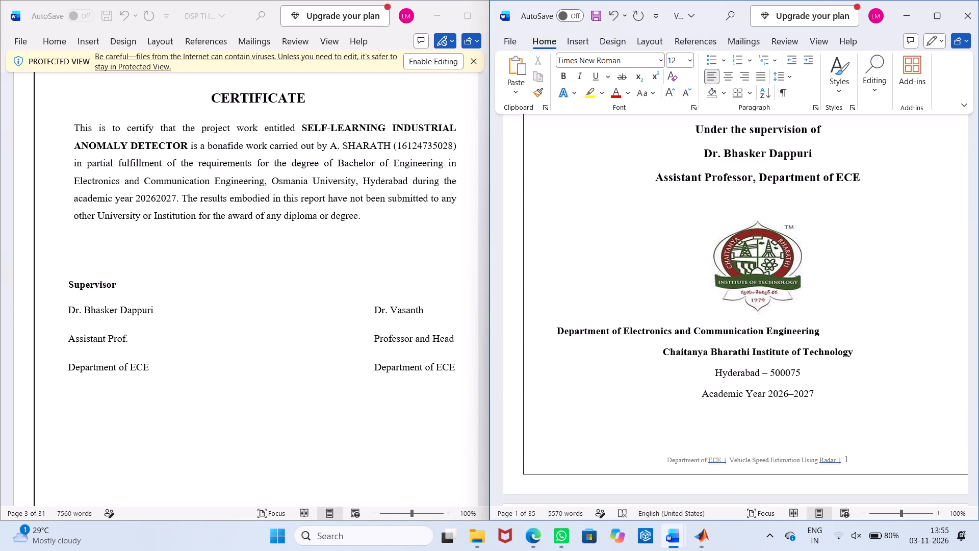
{"action": "key", "text": "Tab"}
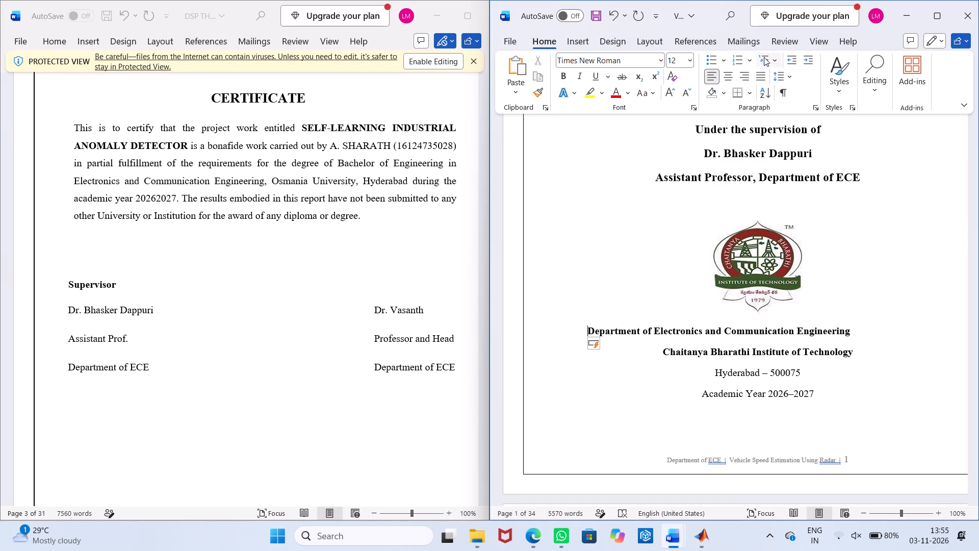
{"action": "left_click", "coordinate": [728, 83]}
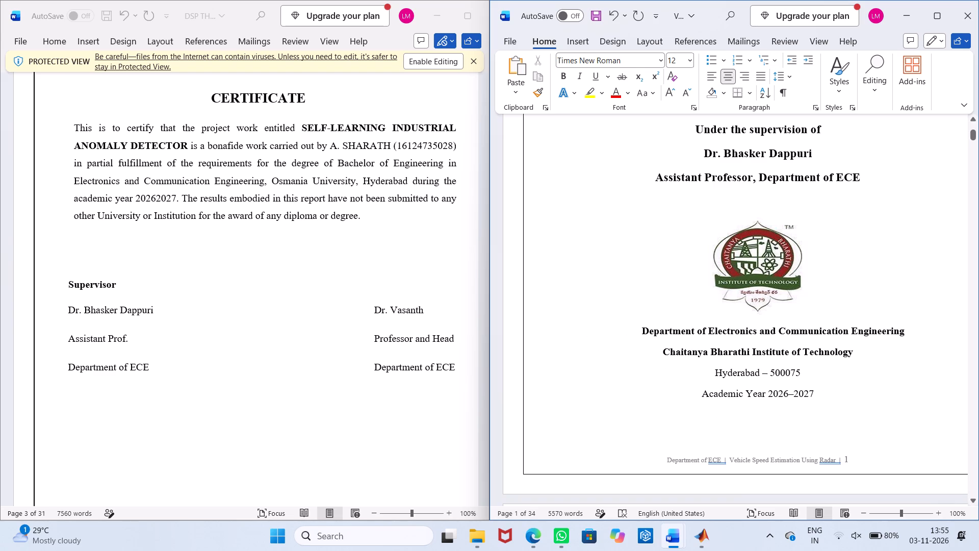
Set the cover page's Department of Electronics and Communication Engineering and Chaitanya Bharathi Institute of Technology lines to 14 points.
{"action": "left_click_drag", "start_coordinate": [628, 319], "coordinate": [882, 359]}
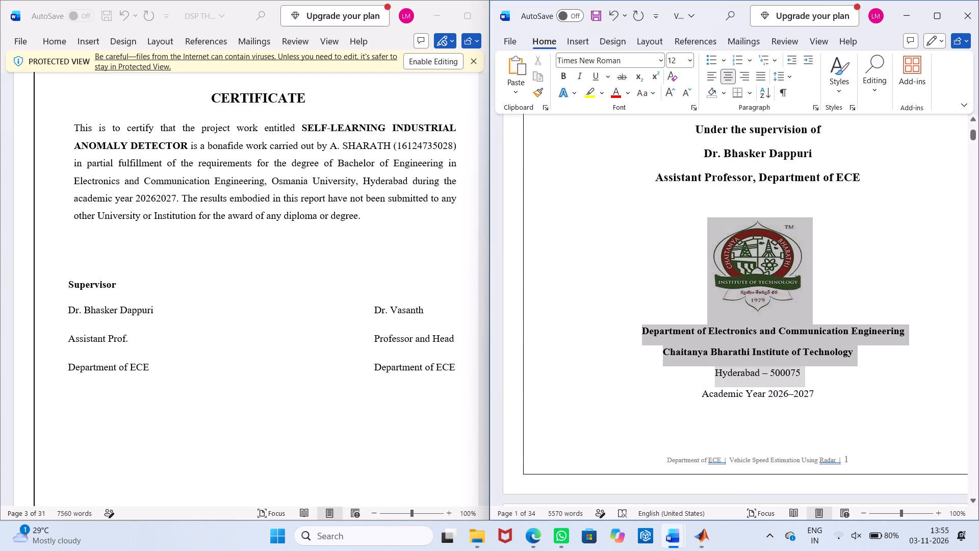
{"action": "left_click_drag", "start_coordinate": [882, 359], "coordinate": [878, 359]}
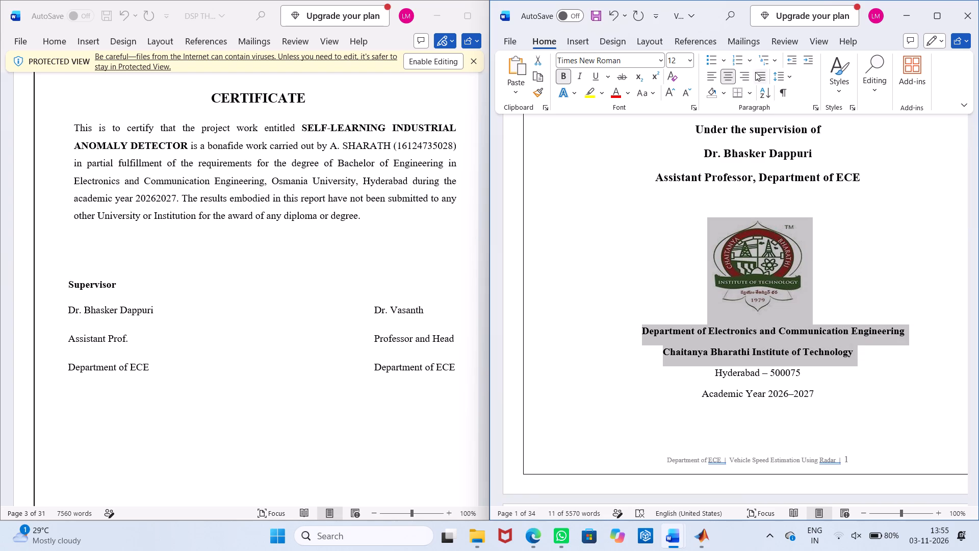
{"action": "left_click", "coordinate": [677, 60]}
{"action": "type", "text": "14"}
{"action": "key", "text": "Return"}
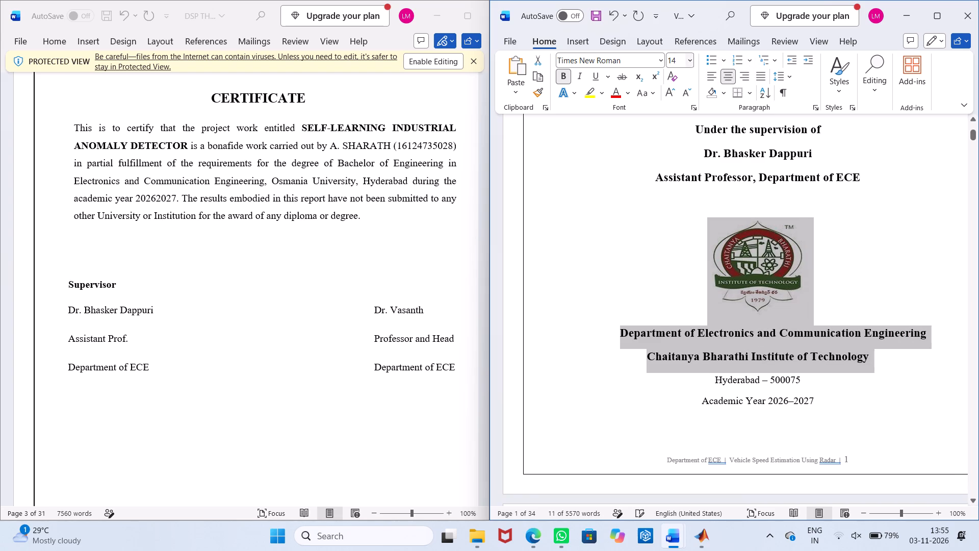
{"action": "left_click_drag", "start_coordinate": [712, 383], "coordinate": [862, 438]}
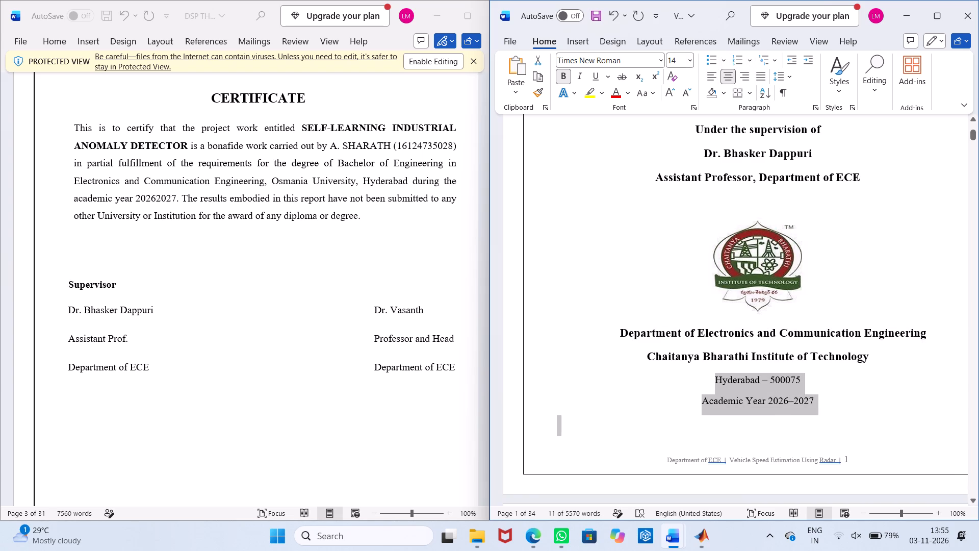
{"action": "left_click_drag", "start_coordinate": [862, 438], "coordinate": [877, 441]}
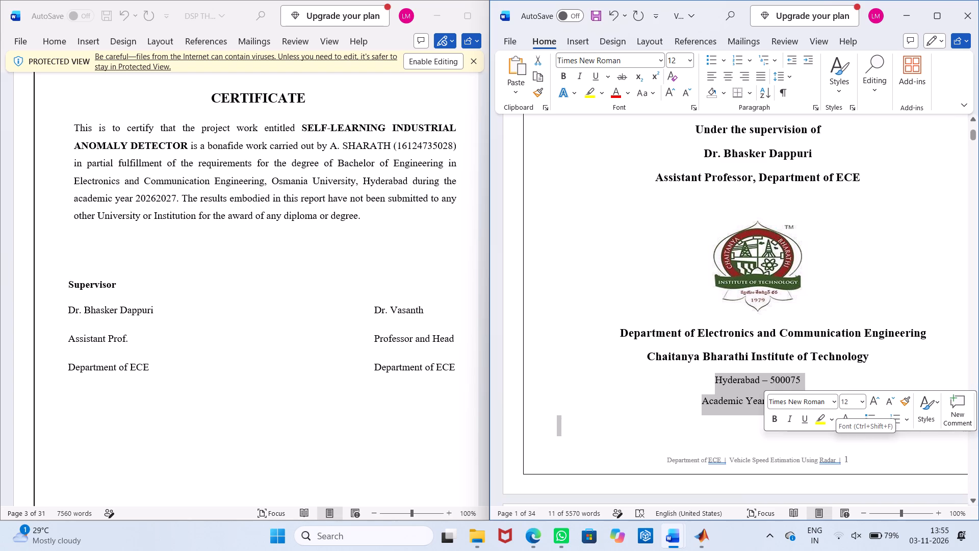
Set the DECLARATION heading on page 2 to 16 points.
{"action": "scroll", "coordinate": [630, 337], "scroll_direction": "down", "scroll_amount": 2}
{"action": "scroll", "coordinate": [659, 294], "scroll_direction": "down", "scroll_amount": 1}
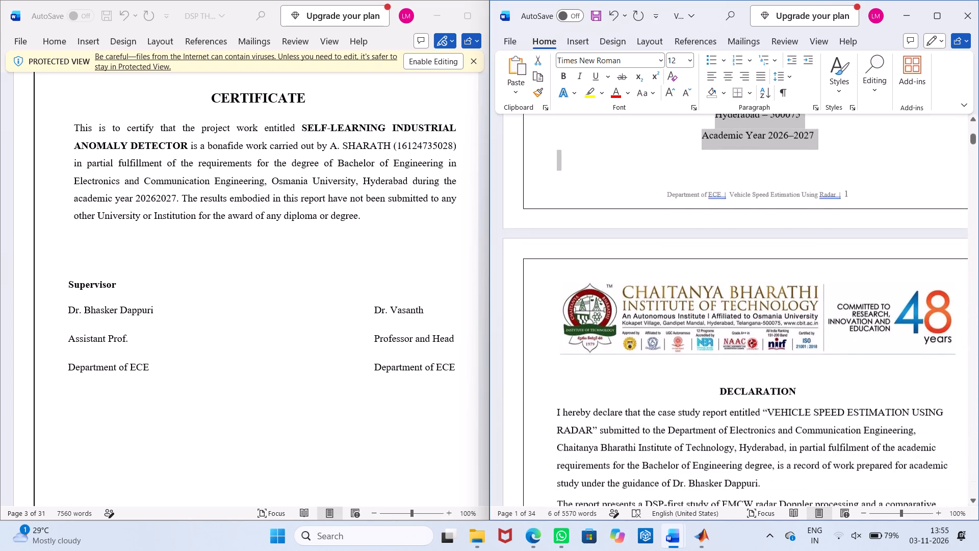
{"action": "scroll", "coordinate": [659, 294], "scroll_direction": "down", "scroll_amount": 1}
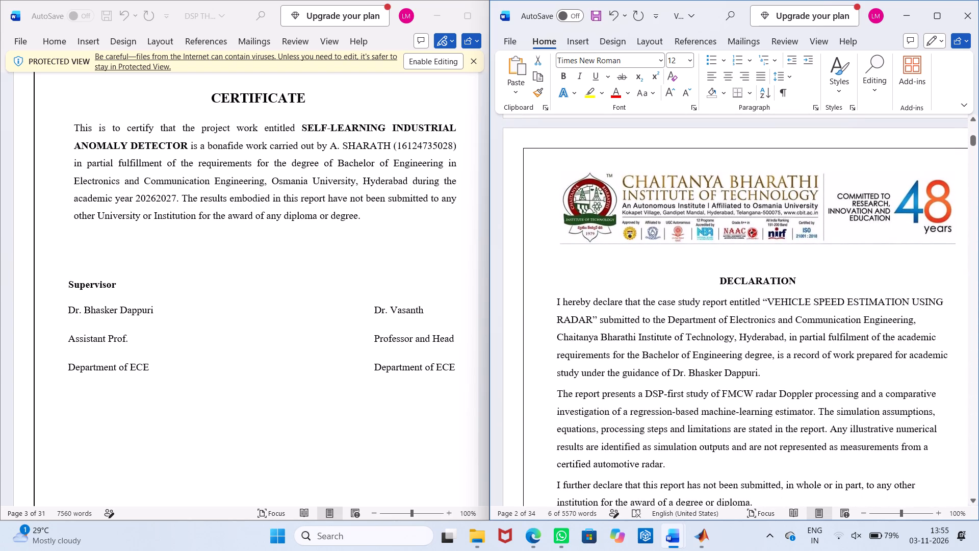
{"action": "left_click_drag", "start_coordinate": [701, 281], "coordinate": [807, 278]}
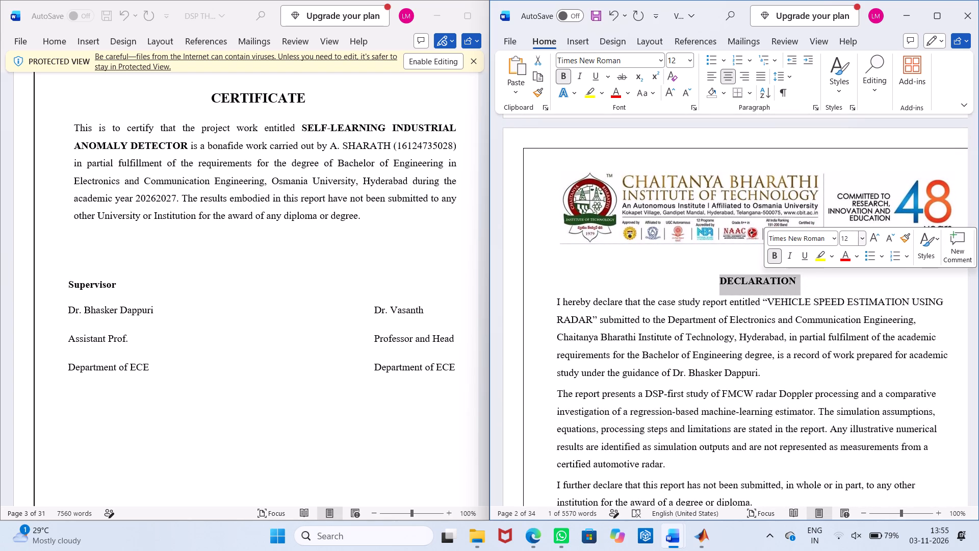
{"action": "left_click", "coordinate": [850, 235]}
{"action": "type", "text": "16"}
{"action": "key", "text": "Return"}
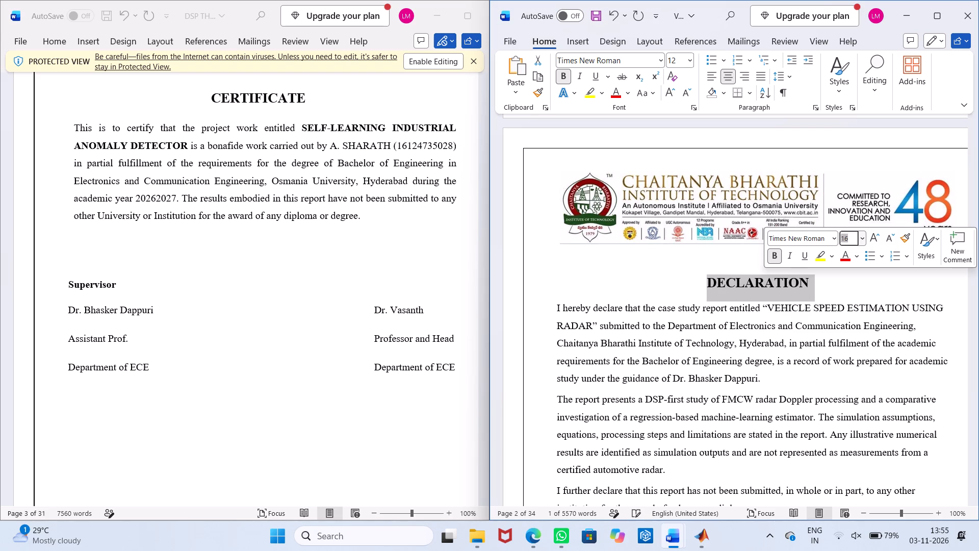
Set the Station: Hyderabad line at the end of the declaration to 14 points.
{"action": "scroll", "coordinate": [712, 336], "scroll_direction": "down", "scroll_amount": 5}
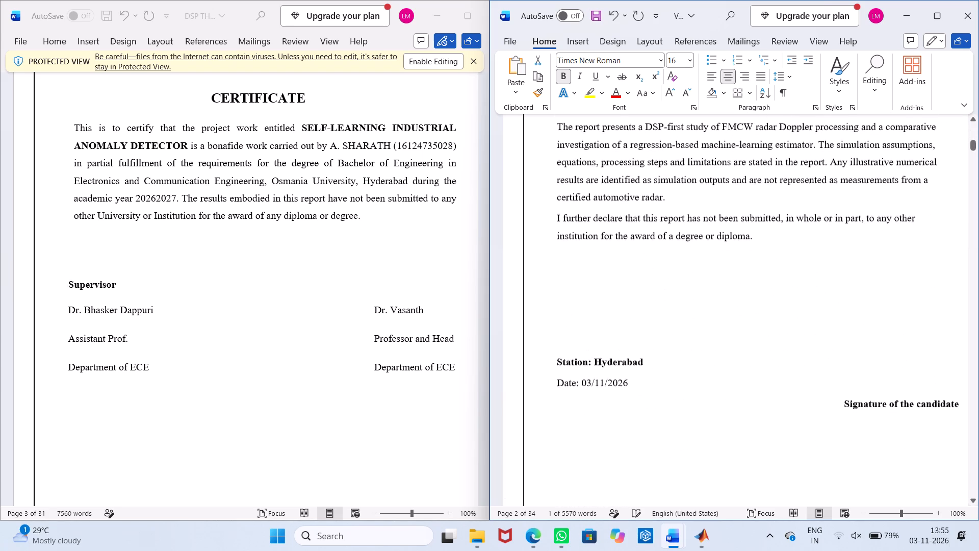
{"action": "scroll", "coordinate": [712, 336], "scroll_direction": "down", "scroll_amount": 1}
{"action": "left_click_drag", "start_coordinate": [654, 248], "coordinate": [554, 251]}
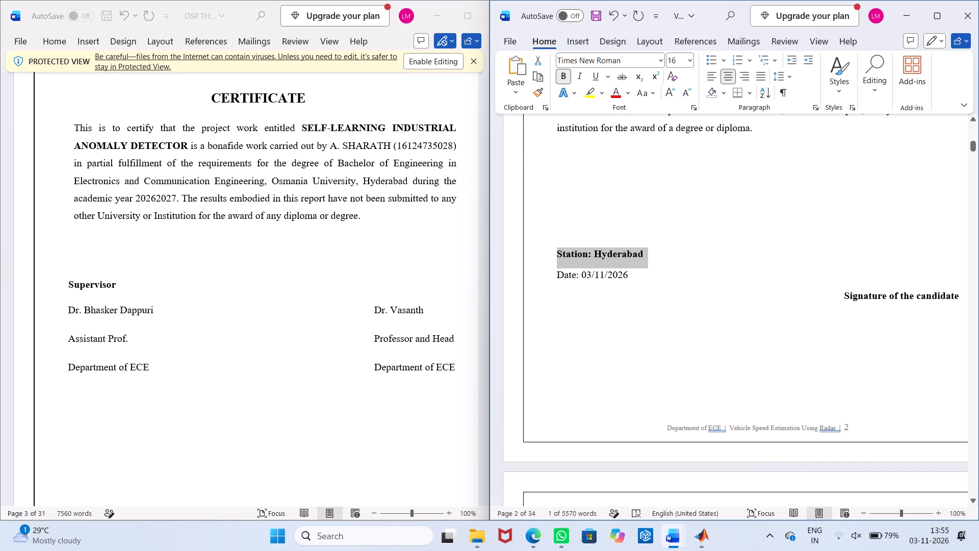
{"action": "left_click_drag", "start_coordinate": [554, 251], "coordinate": [554, 251]}
{"action": "left_click", "coordinate": [643, 206]}
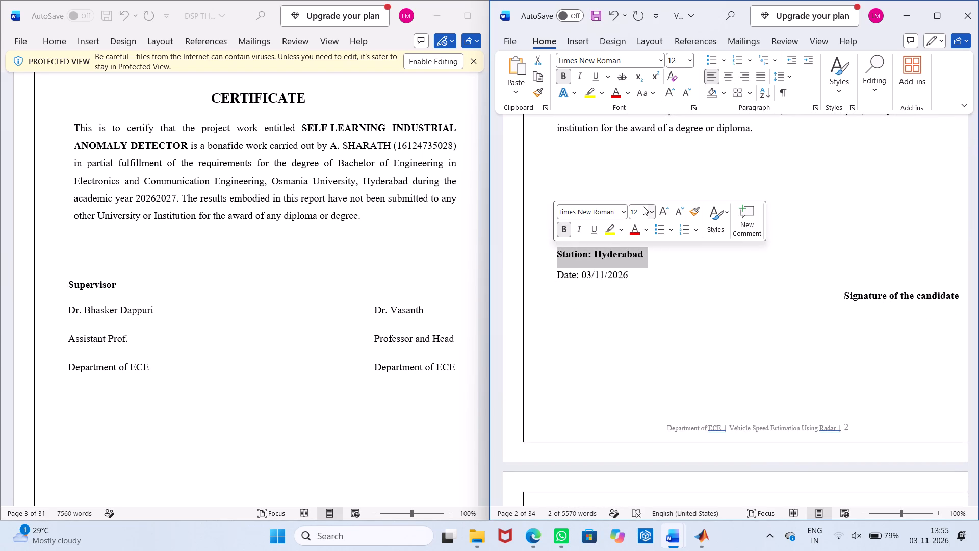
{"action": "left_click", "coordinate": [641, 209]}
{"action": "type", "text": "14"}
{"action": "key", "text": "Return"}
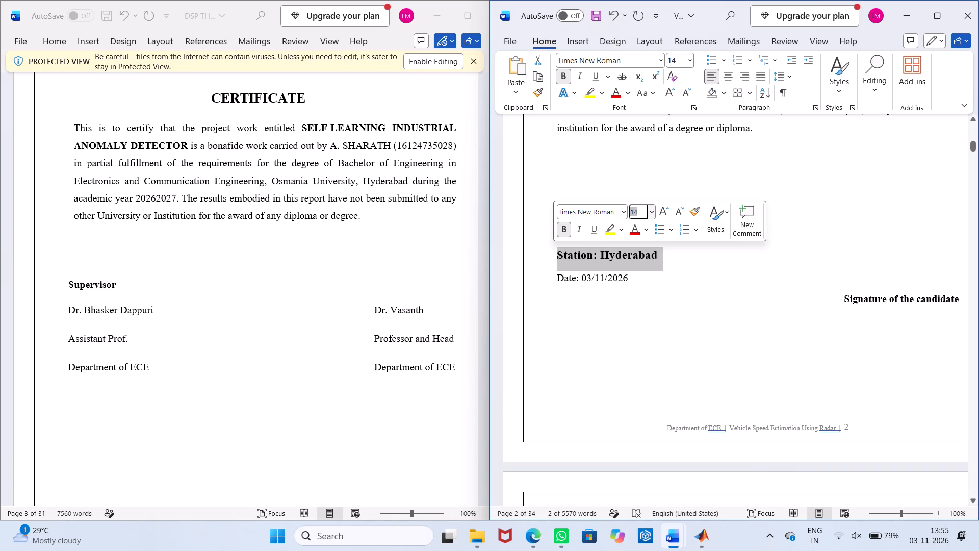
Set the Signature of the candidate line on the declaration page to 14 points.
{"action": "left_click_drag", "start_coordinate": [842, 290], "coordinate": [978, 311]}
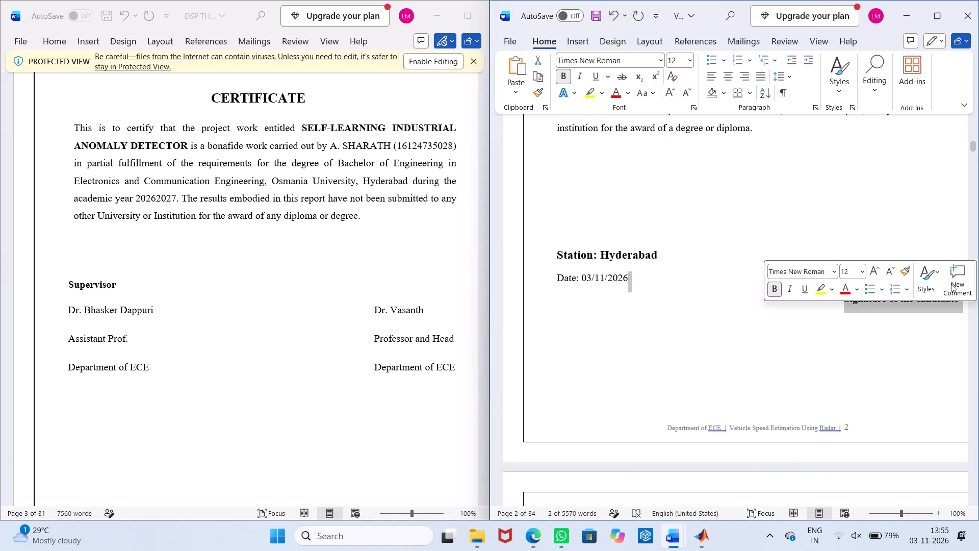
{"action": "left_click", "coordinate": [854, 270]}
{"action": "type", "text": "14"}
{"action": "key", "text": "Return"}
{"action": "left_click", "coordinate": [832, 240]}
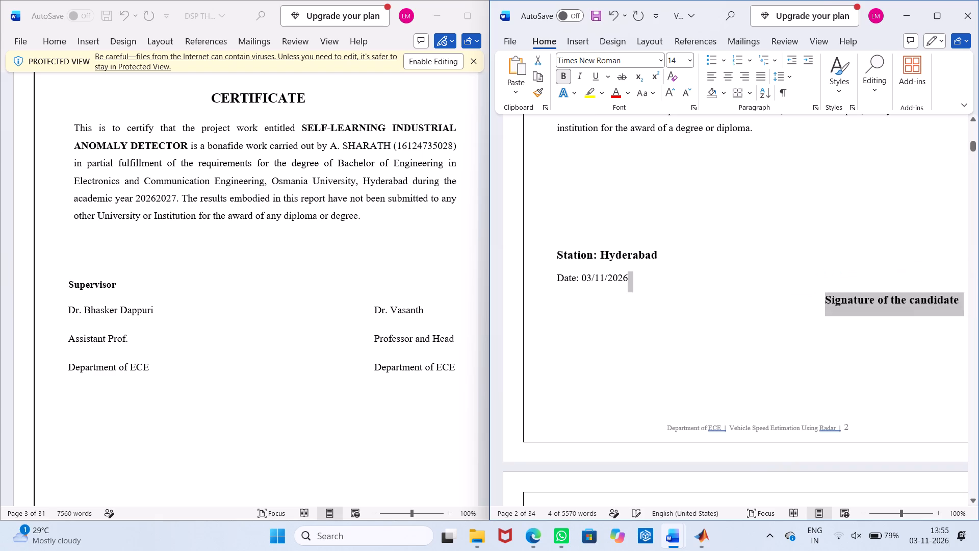
Set the CERTIFICATE heading on page 3 to 16 points.
{"action": "scroll", "coordinate": [832, 240], "scroll_direction": "down", "scroll_amount": 4}
{"action": "left_click_drag", "start_coordinate": [819, 237], "coordinate": [716, 233]}
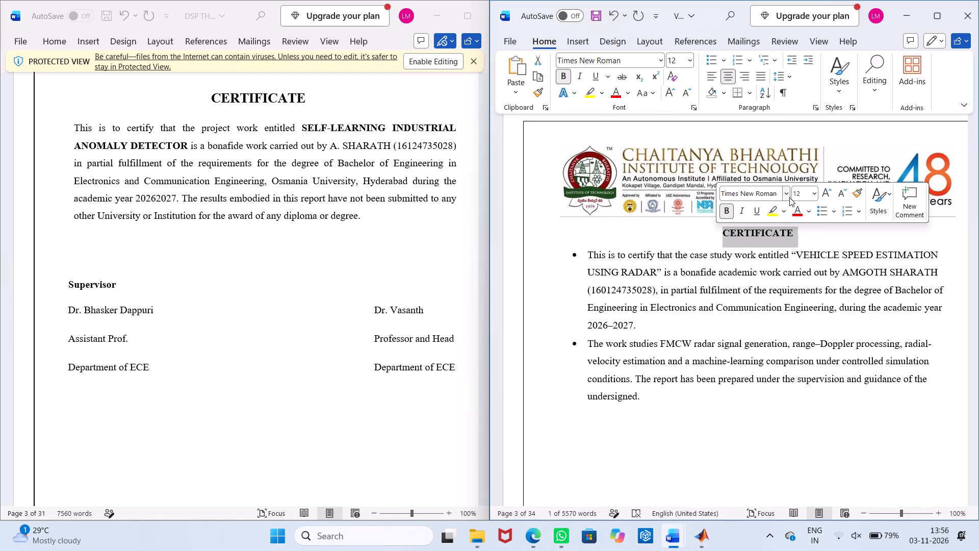
{"action": "left_click", "coordinate": [796, 194]}
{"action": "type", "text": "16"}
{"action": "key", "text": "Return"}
Set the Supervisor label in the certificate's signature block to 16 points.
{"action": "scroll", "coordinate": [724, 355], "scroll_direction": "down", "scroll_amount": 1}
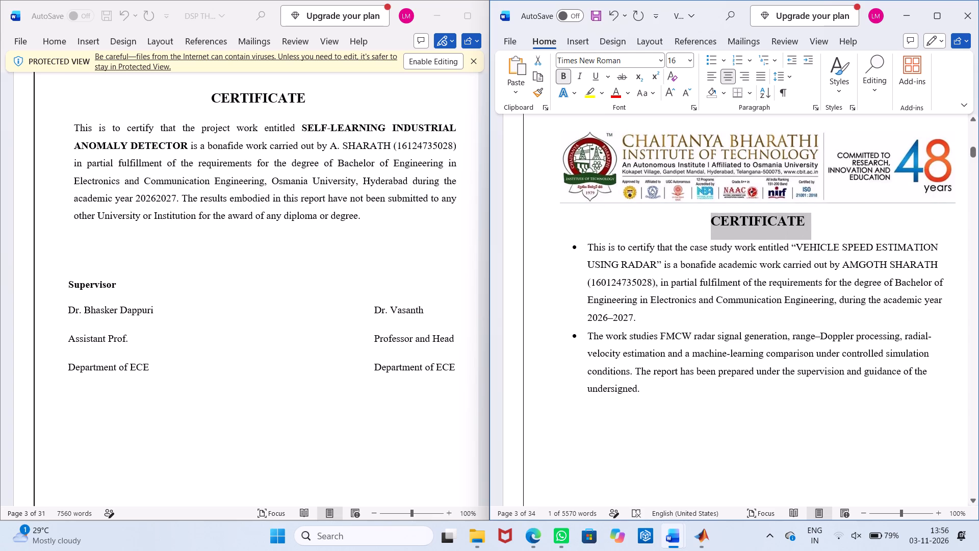
{"action": "scroll", "coordinate": [724, 355], "scroll_direction": "down", "scroll_amount": 2}
{"action": "left_click_drag", "start_coordinate": [565, 253], "coordinate": [652, 330]}
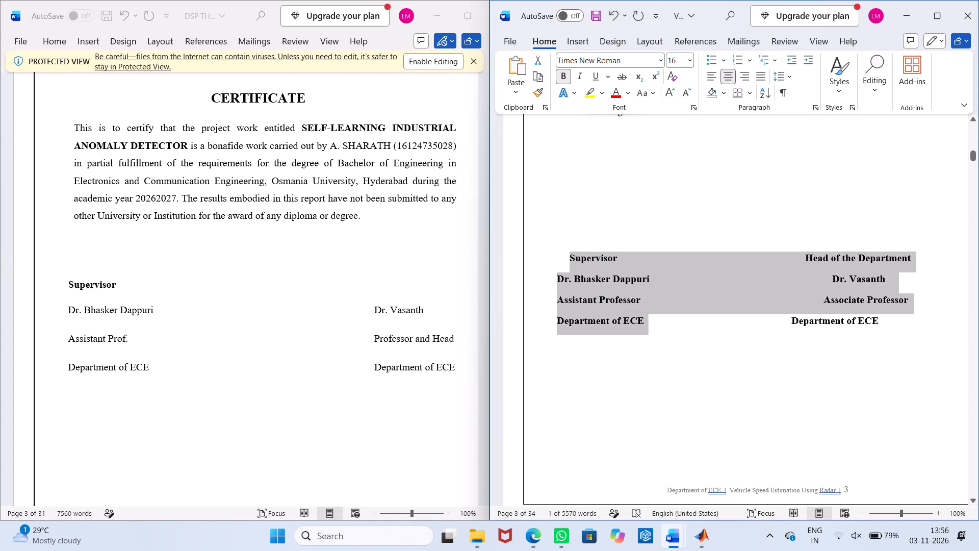
{"action": "left_click", "coordinate": [652, 330]}
{"action": "left_click_drag", "start_coordinate": [636, 258], "coordinate": [563, 262]}
{"action": "left_click", "coordinate": [651, 223]}
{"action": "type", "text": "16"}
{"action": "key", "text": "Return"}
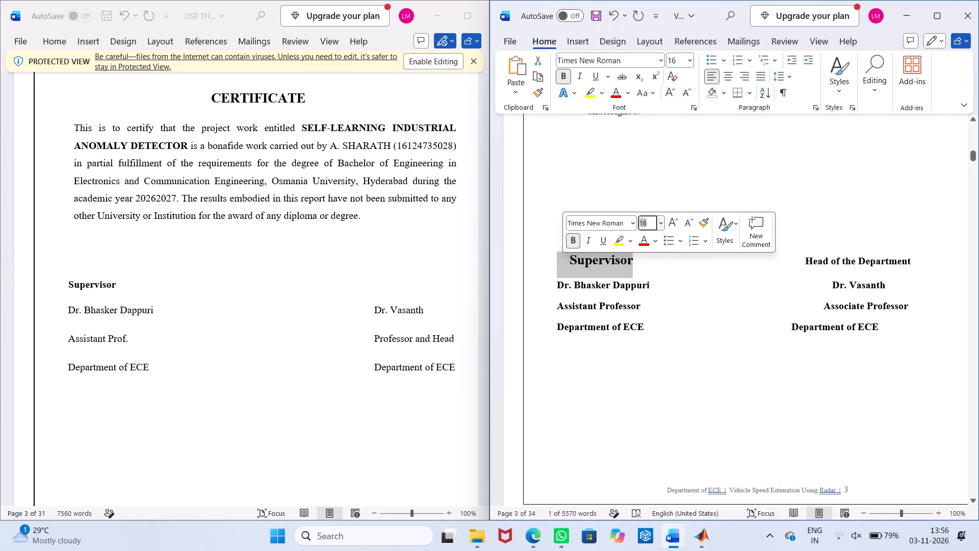
Set the name, designation and Department of ECE lines in both columns of the certificate's signature block to 14 points.
{"action": "left_click_drag", "start_coordinate": [550, 282], "coordinate": [816, 338]}
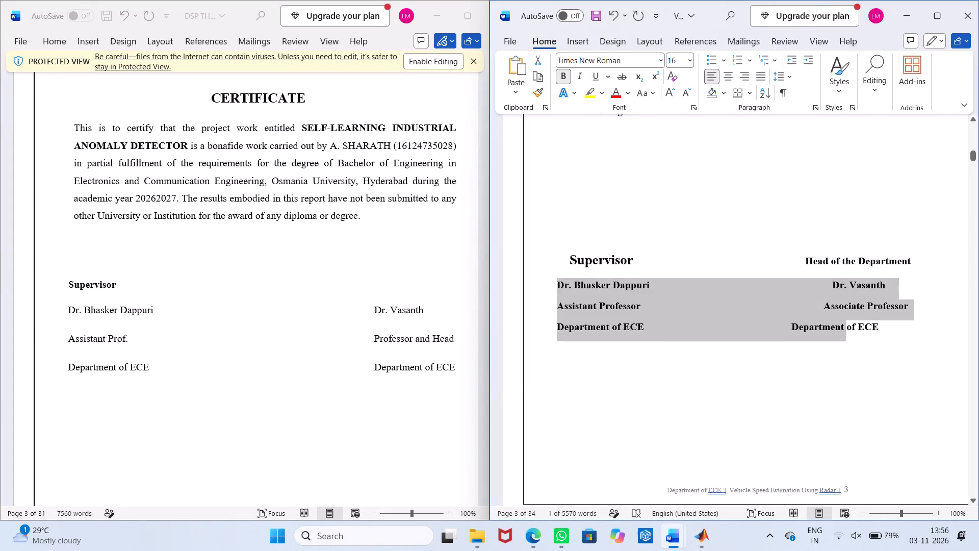
{"action": "left_click_drag", "start_coordinate": [816, 338], "coordinate": [914, 332]}
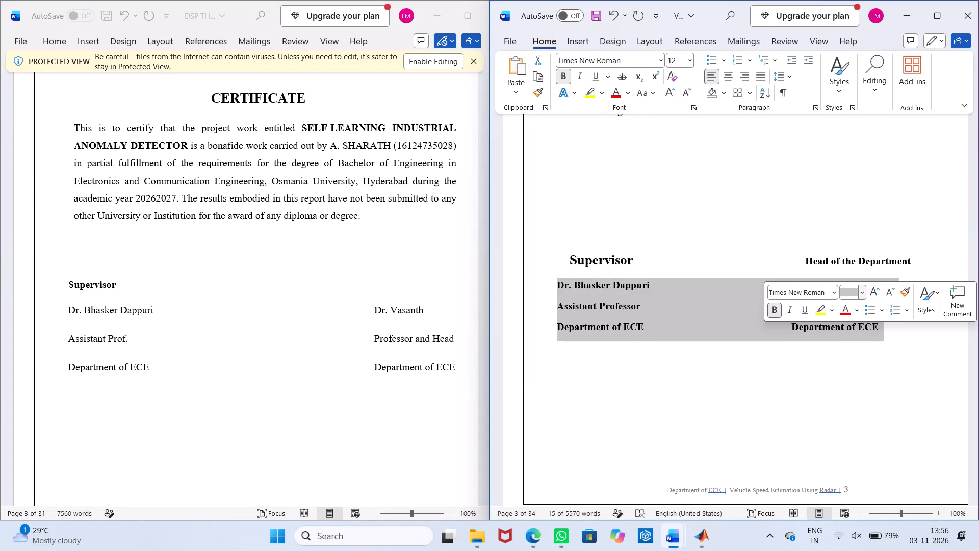
{"action": "left_click", "coordinate": [853, 291]}
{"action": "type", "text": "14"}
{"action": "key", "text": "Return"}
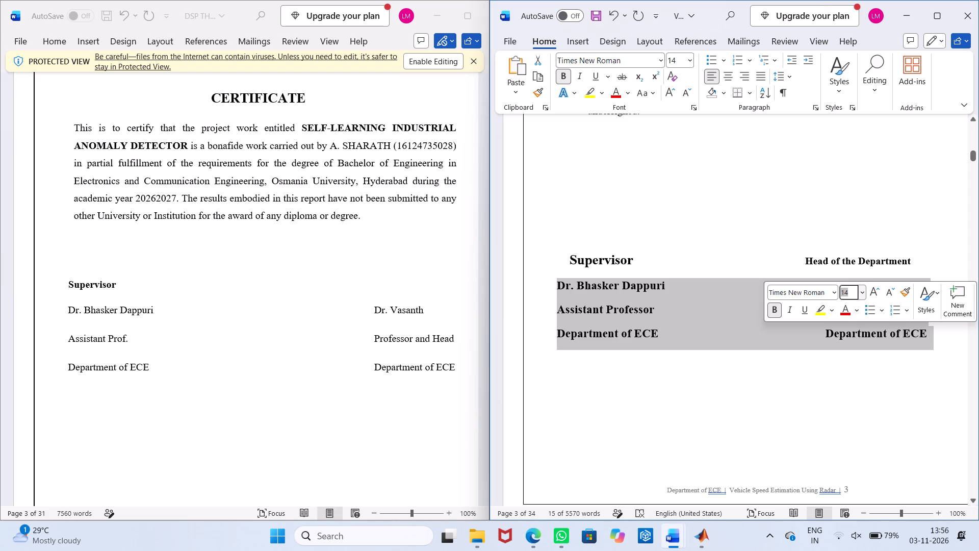
Set the Head of the Department label on page 3 to 16 points.
{"action": "left_click_drag", "start_coordinate": [804, 259], "coordinate": [904, 260]}
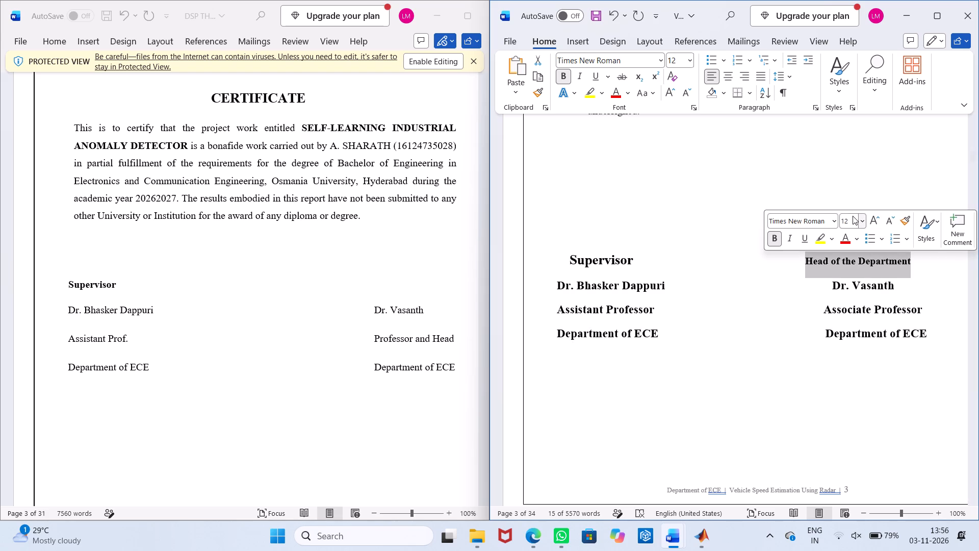
{"action": "left_click", "coordinate": [853, 216]}
{"action": "left_click", "coordinate": [843, 219]}
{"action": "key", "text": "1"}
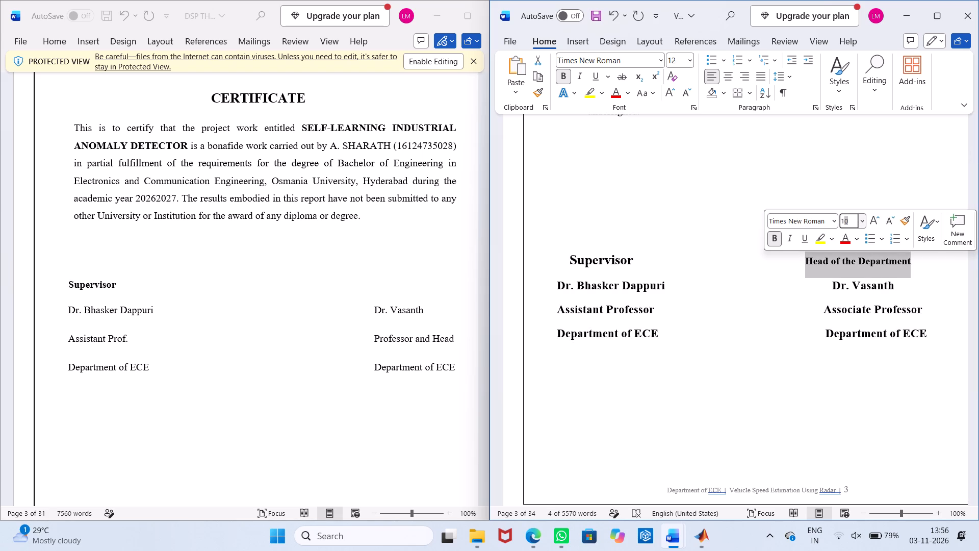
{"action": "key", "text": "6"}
{"action": "key", "text": "Return"}
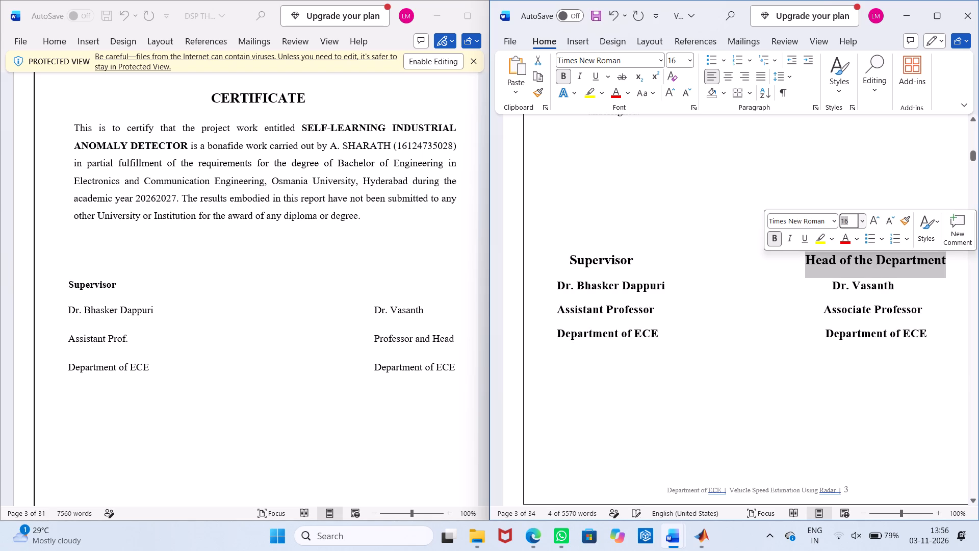
Delete the empty space directly before the ACKNOWLEDGEMENT heading on page 4.
{"action": "scroll", "coordinate": [696, 427], "scroll_direction": "down", "scroll_amount": 5}
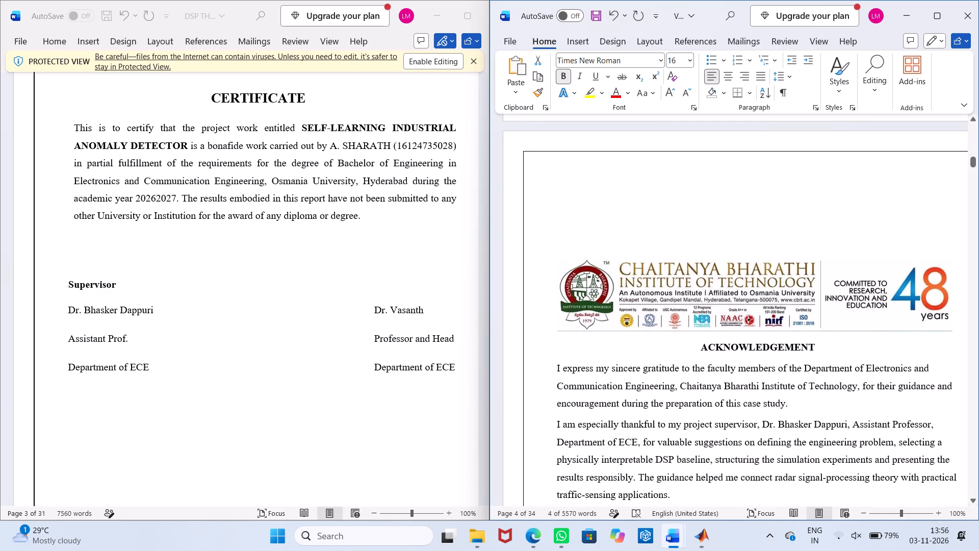
{"action": "double_click", "coordinate": [545, 253]}
{"action": "left_click", "coordinate": [687, 350]}
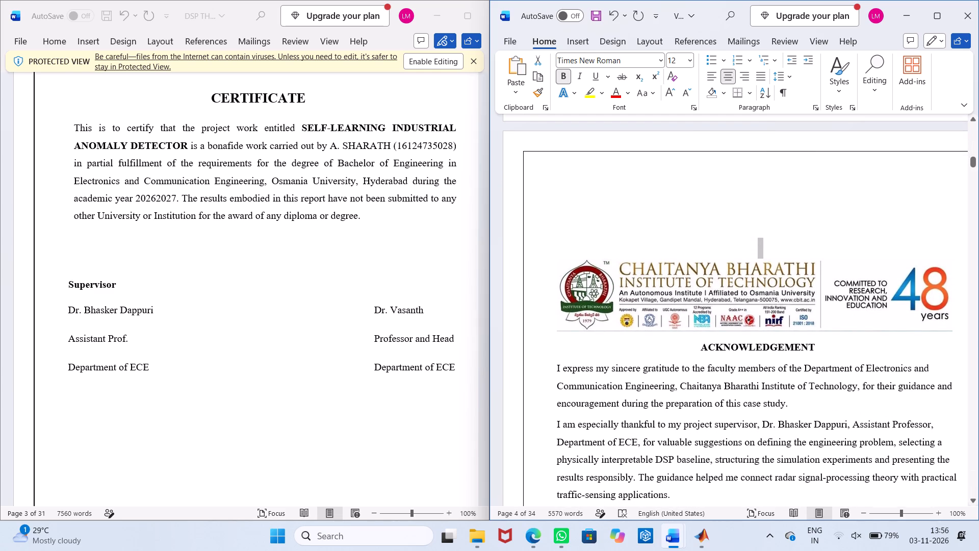
{"action": "key", "text": "BackSpace"}
{"action": "key", "text": "BackSpace"}
{"action": "key", "text": "BackSpace"}
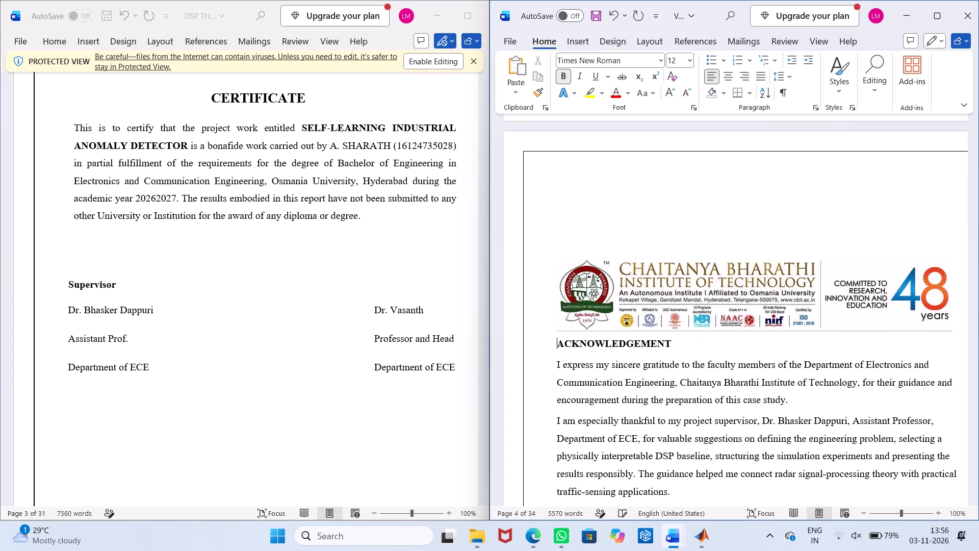
Move the college banner image on the acknowledgement page up to the top of the page, just inside the border.
{"action": "left_click_drag", "start_coordinate": [701, 296], "coordinate": [693, 179]}
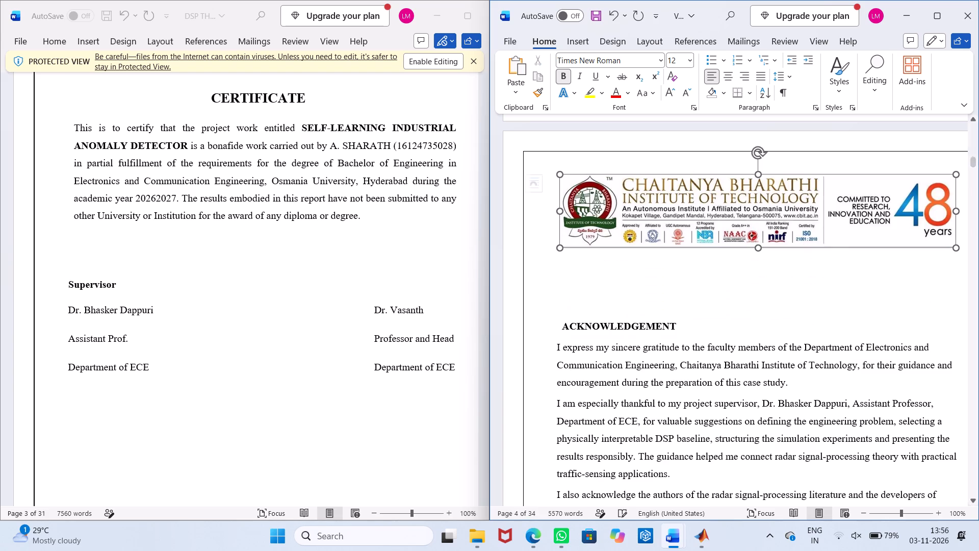
Remove the empty lines between the college banner and the ACKNOWLEDGEMENT heading, and centre the heading.
{"action": "left_click", "coordinate": [557, 324]}
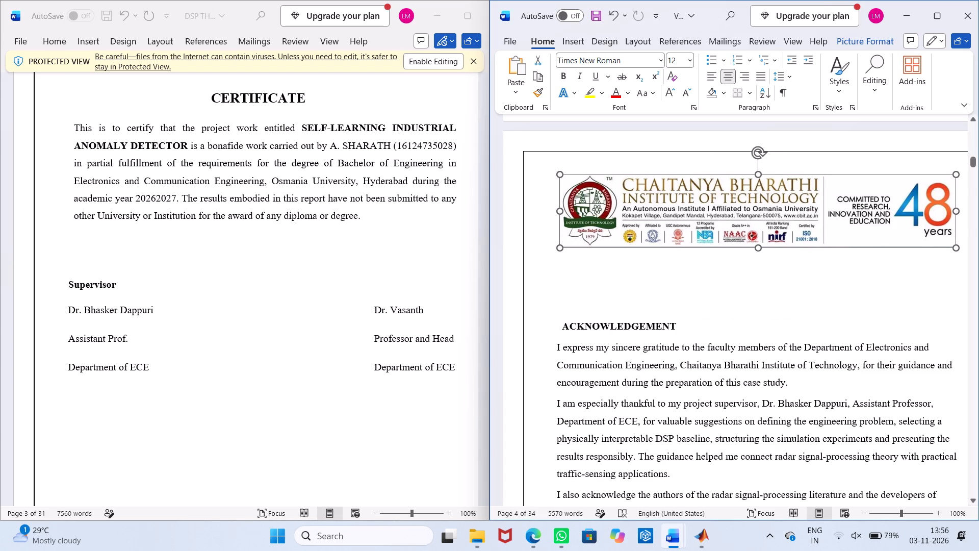
{"action": "key", "text": "BackSpace"}
{"action": "key", "text": "BackSpace"}
{"action": "key", "text": "BackSpace"}
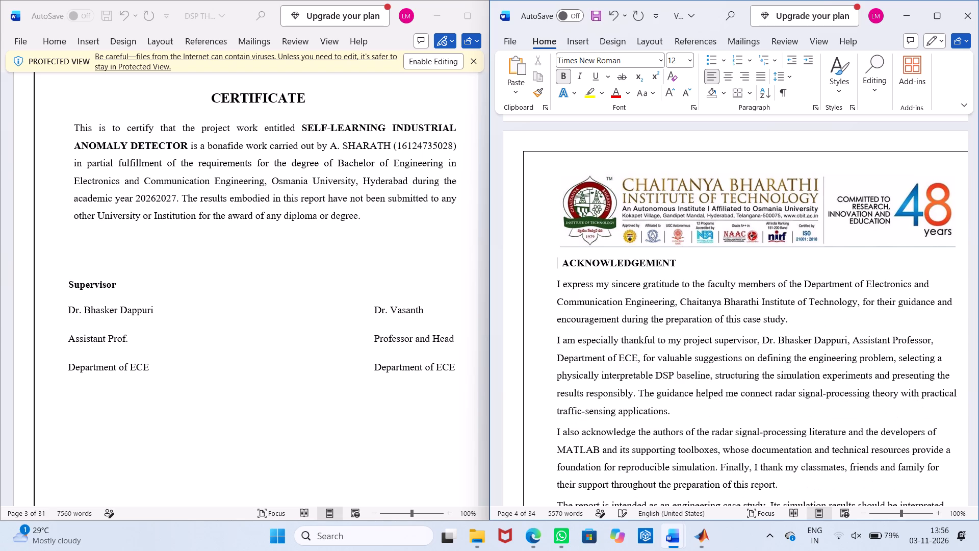
{"action": "left_click", "coordinate": [730, 73]}
Set the ACKNOWLEDGEMENT heading on page 4 to 16 points.
{"action": "left_click_drag", "start_coordinate": [709, 260], "coordinate": [818, 257]}
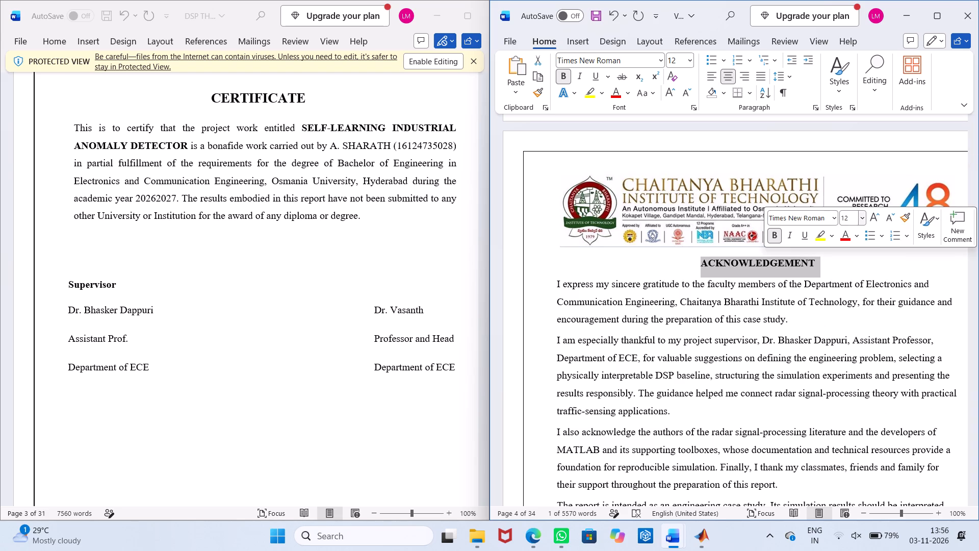
{"action": "left_click", "coordinate": [849, 213]}
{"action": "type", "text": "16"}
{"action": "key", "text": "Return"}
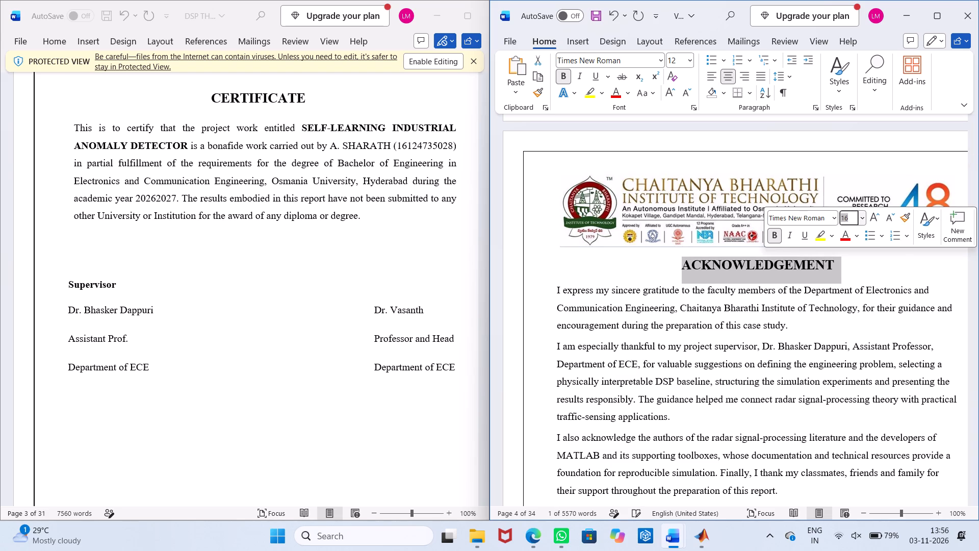
Set the ABSTRACT heading on page 5 to 14 points.
{"action": "scroll", "coordinate": [744, 371], "scroll_direction": "down", "scroll_amount": 7}
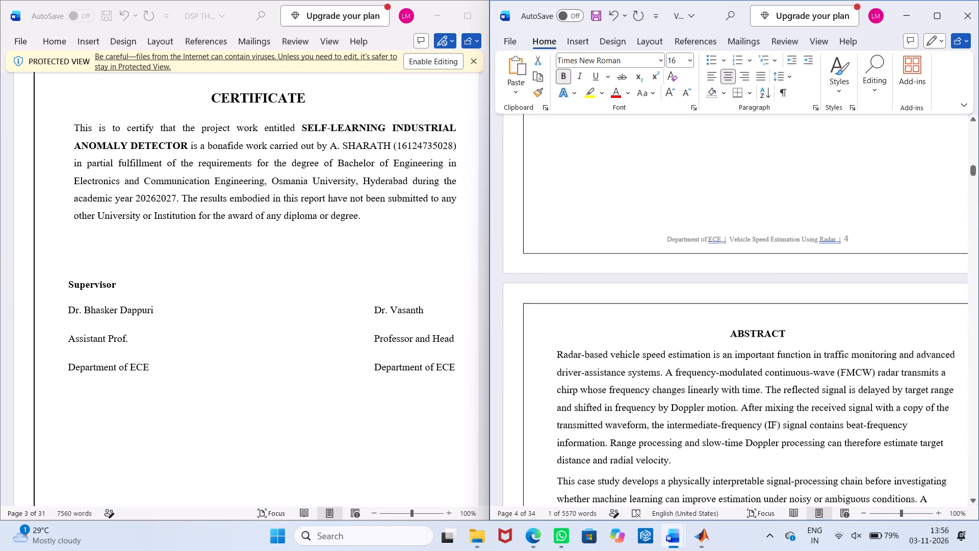
{"action": "scroll", "coordinate": [744, 371], "scroll_direction": "down", "scroll_amount": 1}
{"action": "left_click_drag", "start_coordinate": [807, 318], "coordinate": [716, 322]}
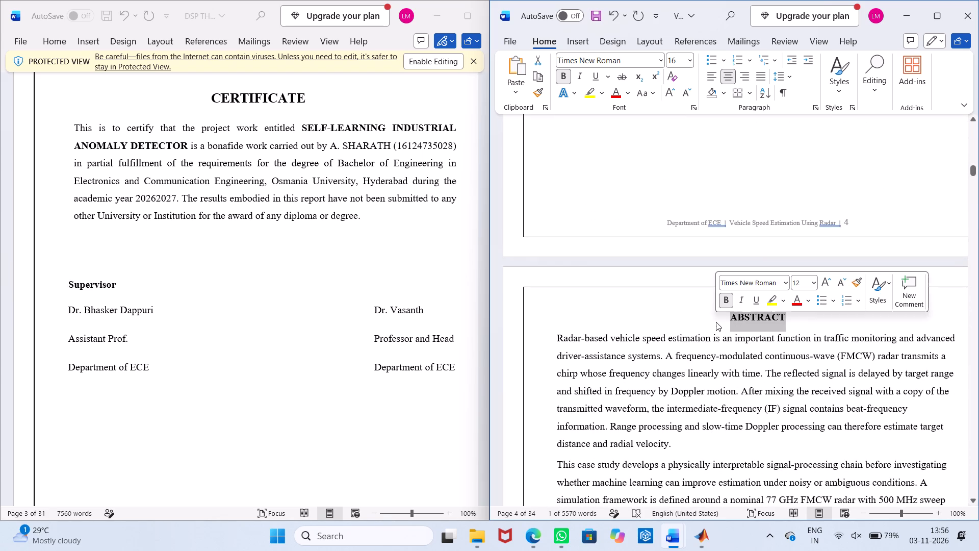
{"action": "left_click", "coordinate": [801, 283]}
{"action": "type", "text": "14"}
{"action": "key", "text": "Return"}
Set the TABLE OF CONTENTS heading on page 6 to 16 points.
{"action": "scroll", "coordinate": [714, 372], "scroll_direction": "down", "scroll_amount": 2}
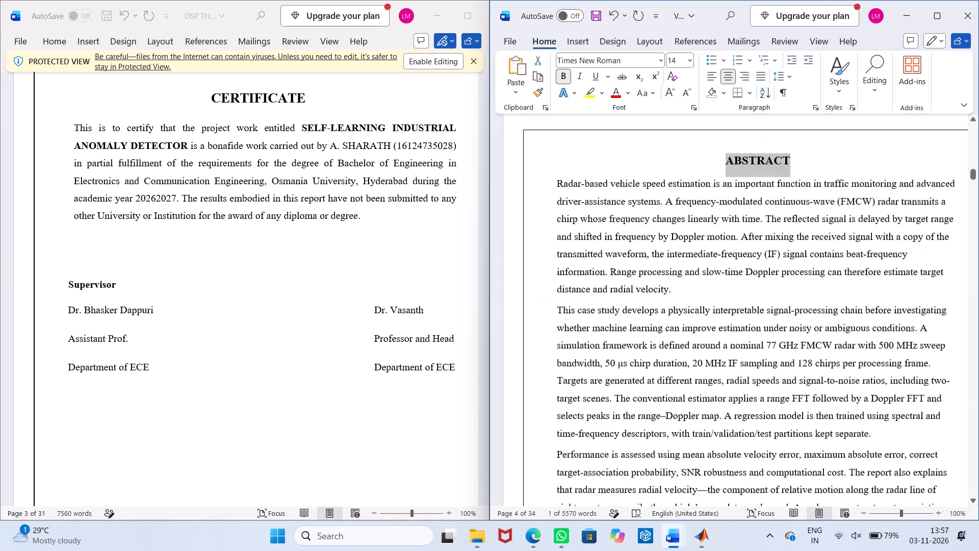
{"action": "scroll", "coordinate": [714, 372], "scroll_direction": "down", "scroll_amount": 4}
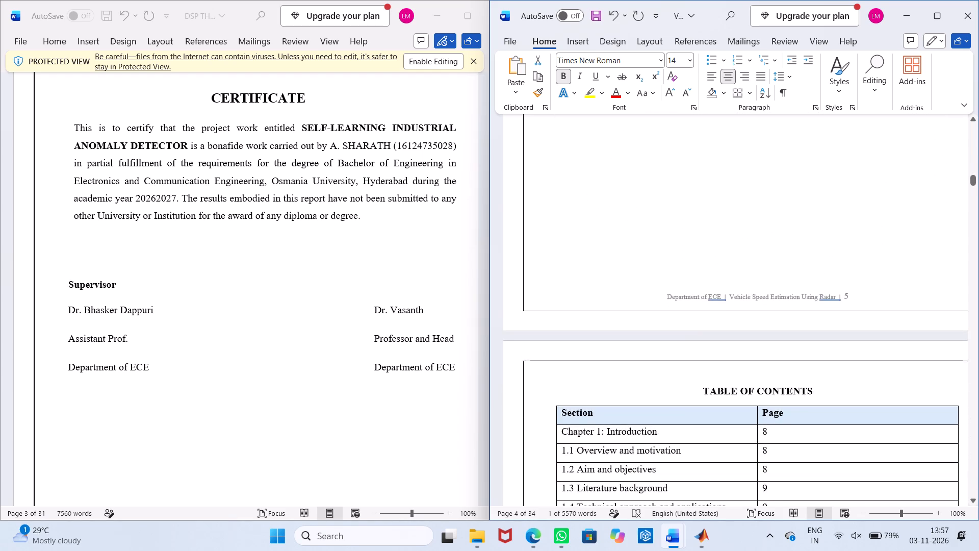
{"action": "scroll", "coordinate": [714, 372], "scroll_direction": "down", "scroll_amount": 2}
{"action": "scroll", "coordinate": [714, 372], "scroll_direction": "up", "scroll_amount": 1}
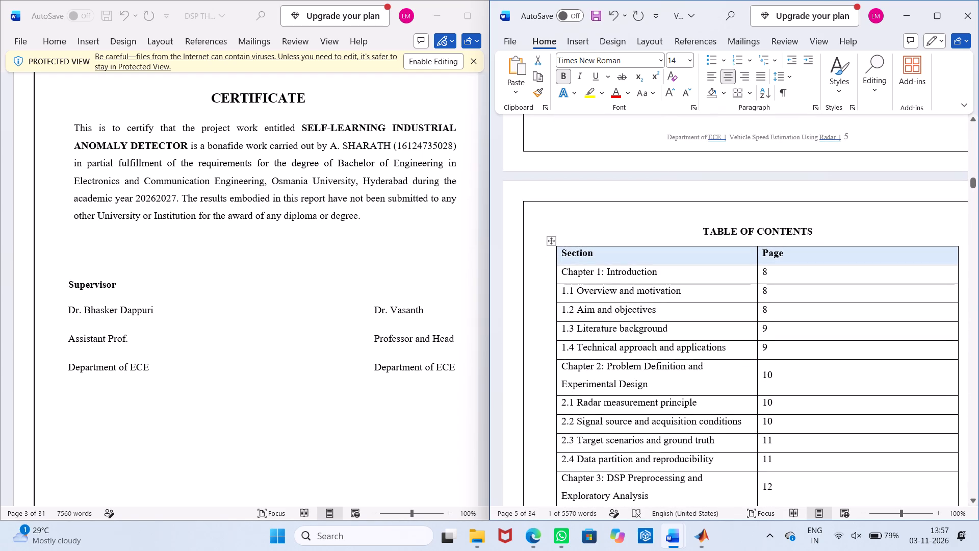
{"action": "left_click_drag", "start_coordinate": [696, 232], "coordinate": [815, 231]}
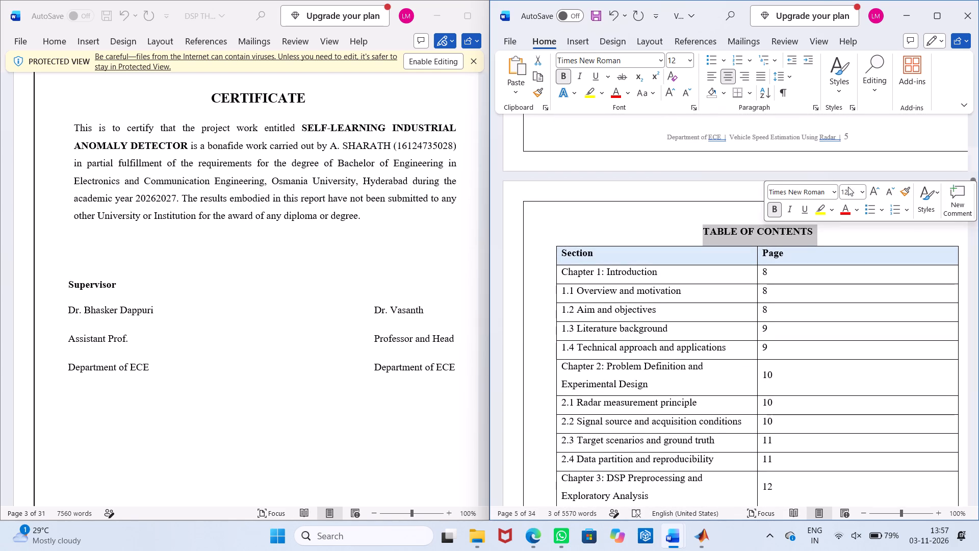
{"action": "left_click", "coordinate": [848, 190]}
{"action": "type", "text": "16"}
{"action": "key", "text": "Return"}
Set the TABLE OF CONTENTS (CONTINUED) heading on page 7 to 16 points.
{"action": "scroll", "coordinate": [803, 267], "scroll_direction": "down", "scroll_amount": 6}
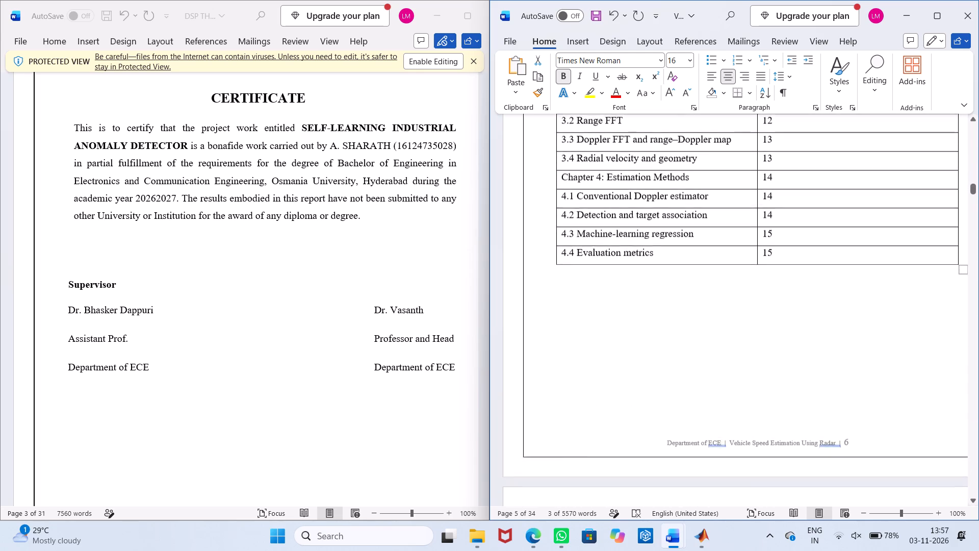
{"action": "scroll", "coordinate": [803, 267], "scroll_direction": "down", "scroll_amount": 2}
{"action": "scroll", "coordinate": [803, 267], "scroll_direction": "up", "scroll_amount": 3}
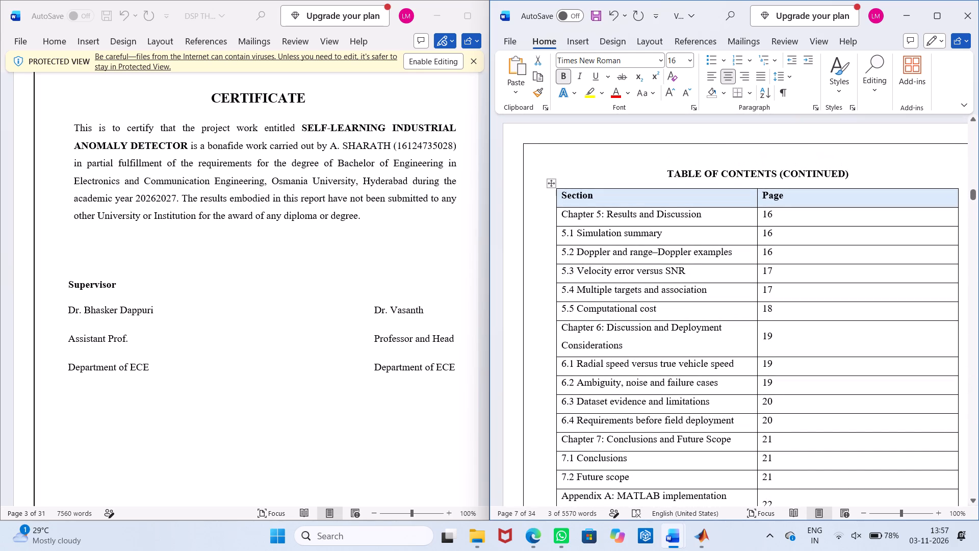
{"action": "left_click_drag", "start_coordinate": [858, 168], "coordinate": [669, 174]}
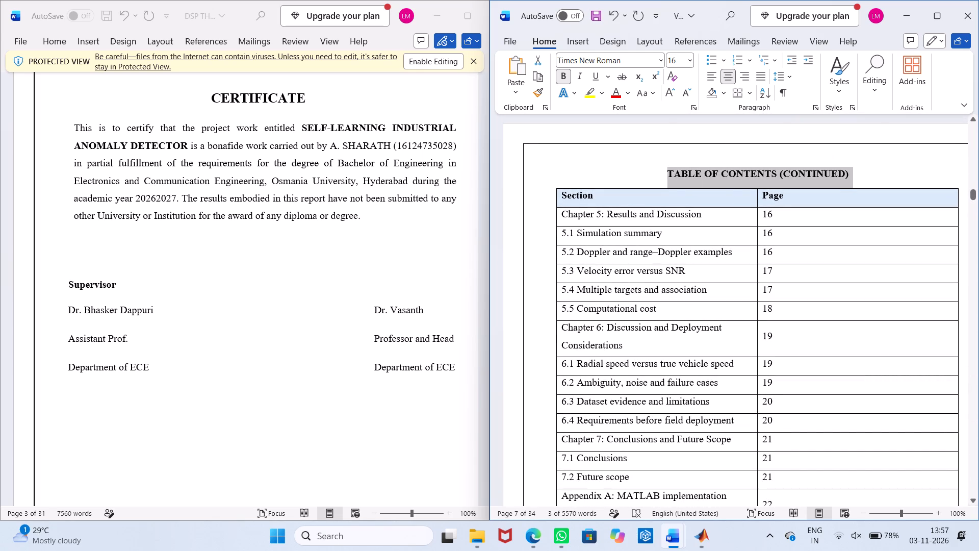
{"action": "left_click", "coordinate": [755, 135]}
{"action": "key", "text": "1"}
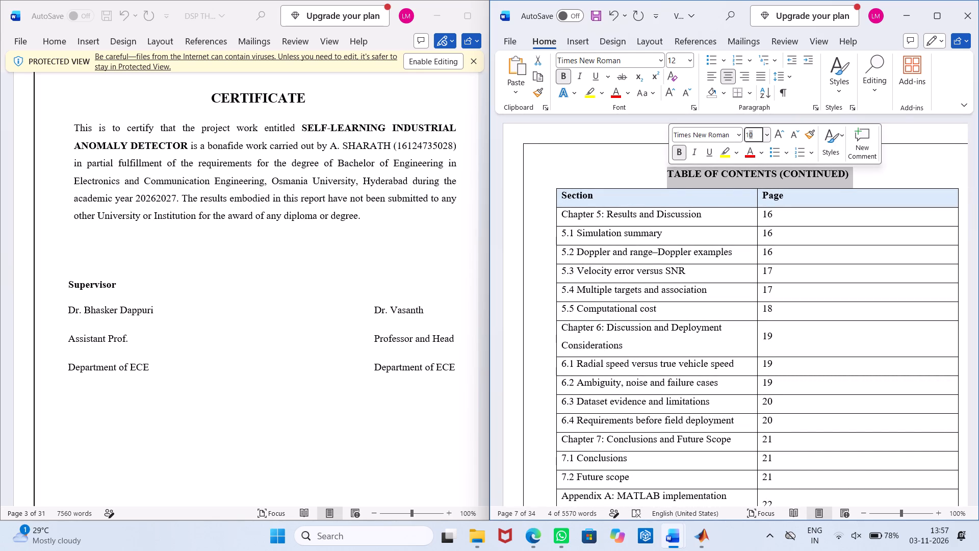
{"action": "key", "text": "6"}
{"action": "key", "text": "Return"}
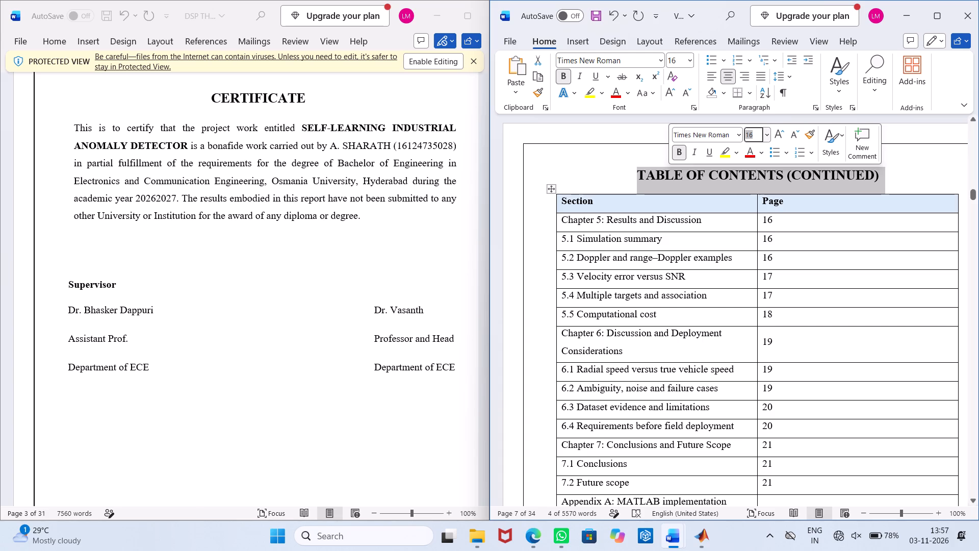
Set the CHAPTER 1 and INTRODUCTION title lines on page 8 to 16 points.
{"action": "scroll", "coordinate": [701, 299], "scroll_direction": "down", "scroll_amount": 7}
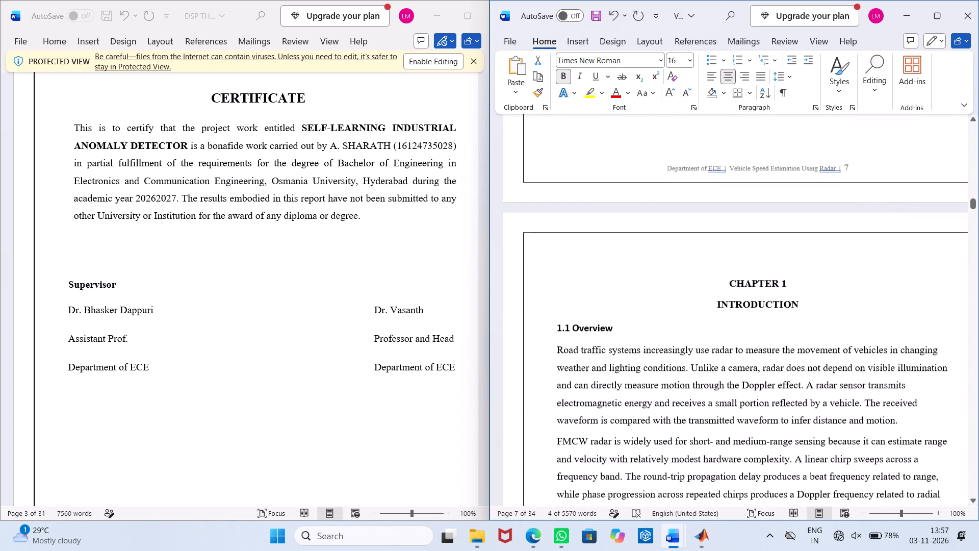
{"action": "scroll", "coordinate": [701, 299], "scroll_direction": "down", "scroll_amount": 1}
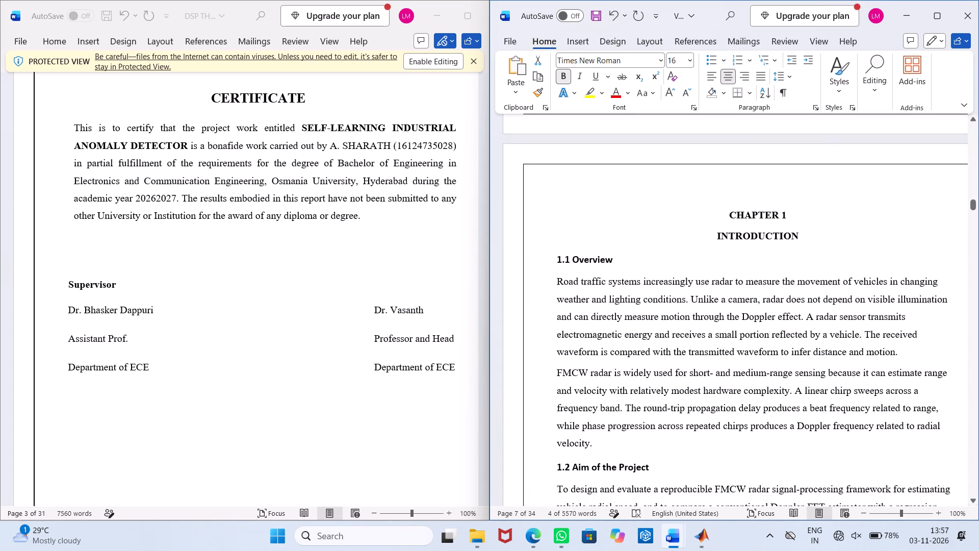
{"action": "left_click_drag", "start_coordinate": [710, 204], "coordinate": [801, 233]}
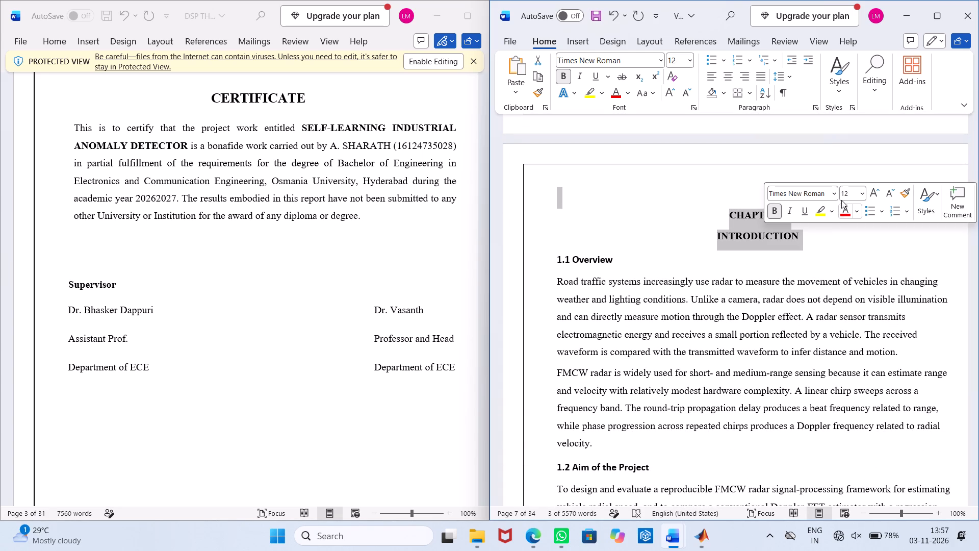
{"action": "left_click", "coordinate": [849, 192]}
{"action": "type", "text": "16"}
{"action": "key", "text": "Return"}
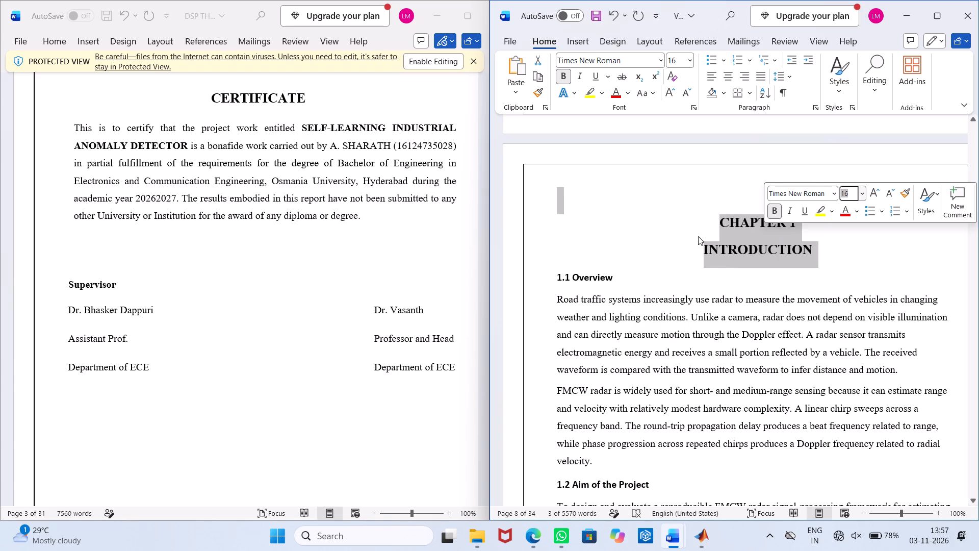
Delete the empty line above the CHAPTER 1 title on page 8 and centre the title.
{"action": "left_click", "coordinate": [712, 219]}
{"action": "key", "text": "BackSpace"}
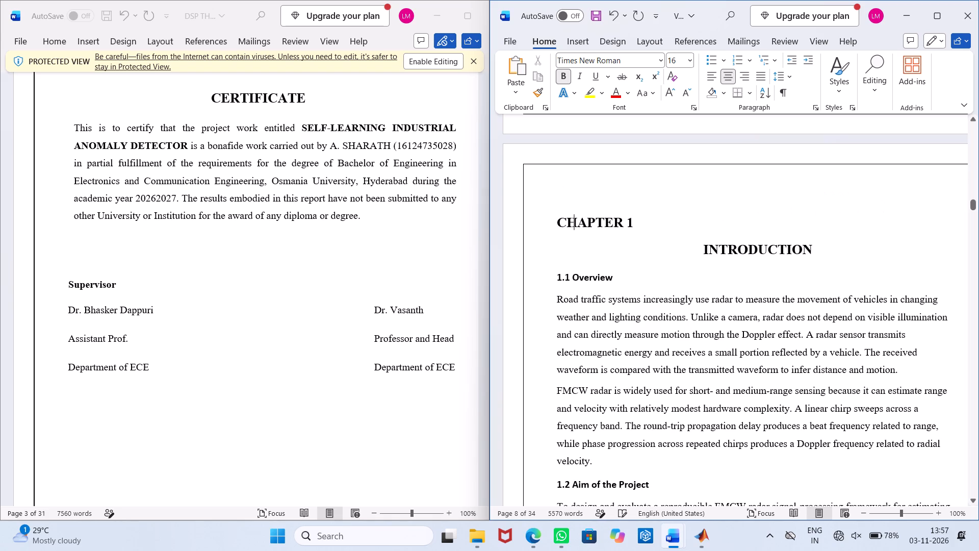
{"action": "key", "text": "BackSpace"}
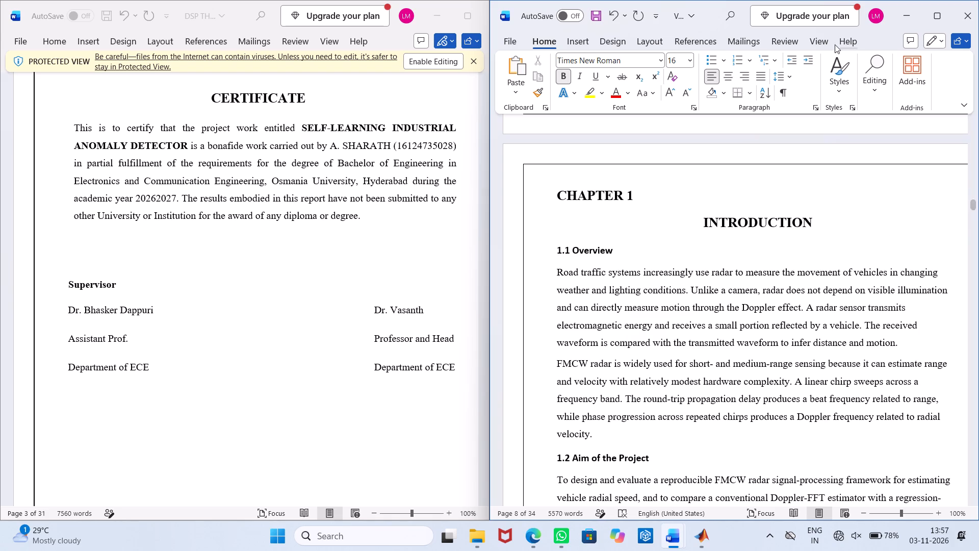
{"action": "left_click", "coordinate": [726, 76]}
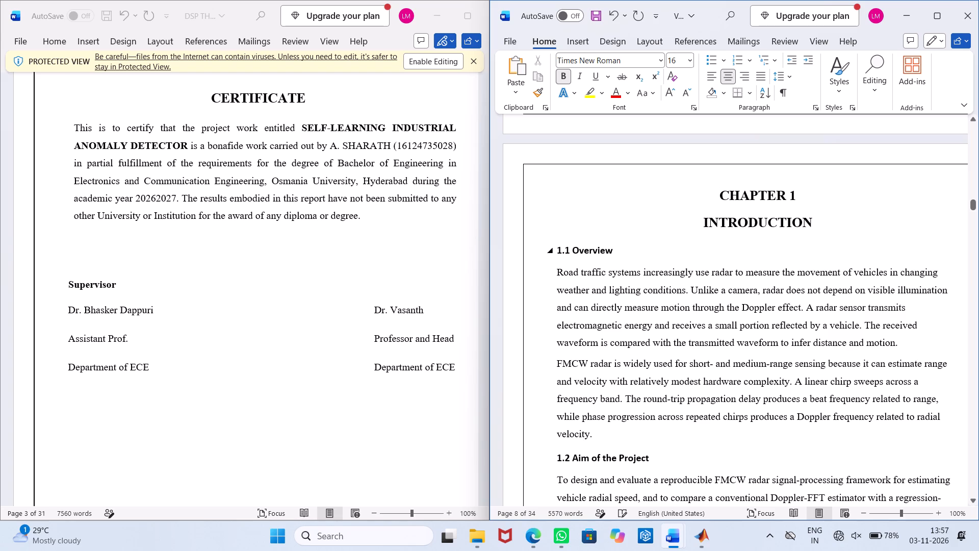
Set the 1.1 Overview heading to 14 points.
{"action": "left_click_drag", "start_coordinate": [621, 251], "coordinate": [551, 251]}
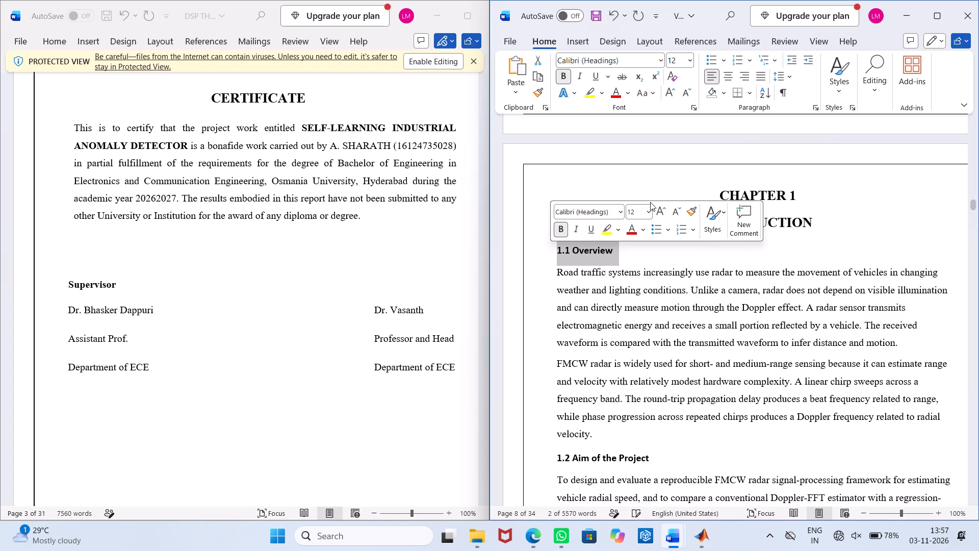
{"action": "left_click", "coordinate": [642, 207]}
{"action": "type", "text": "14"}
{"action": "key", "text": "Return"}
Set the 1.2 Aim of the Project heading to 14 points, undoing any text accidentally entered over it.
{"action": "scroll", "coordinate": [645, 390], "scroll_direction": "down", "scroll_amount": 2}
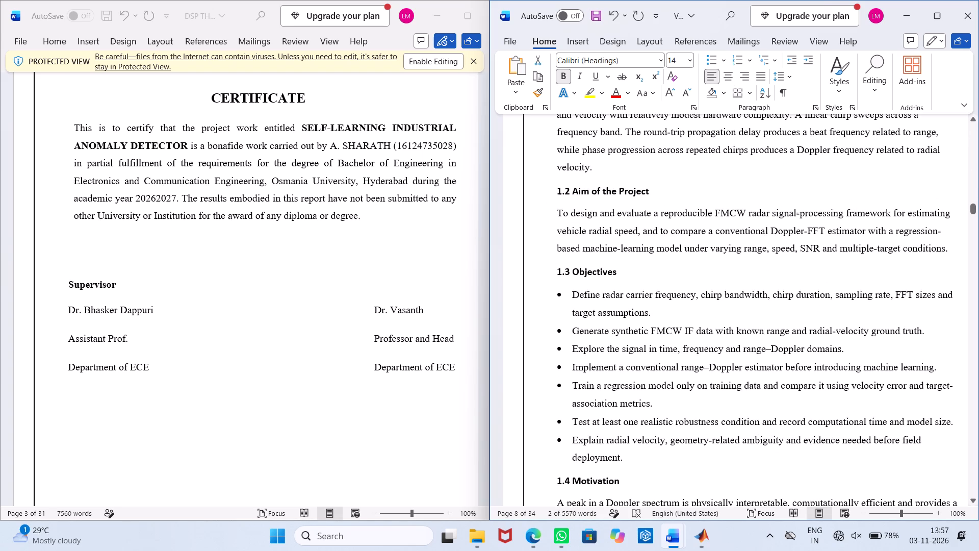
{"action": "left_click_drag", "start_coordinate": [666, 193], "coordinate": [545, 201]}
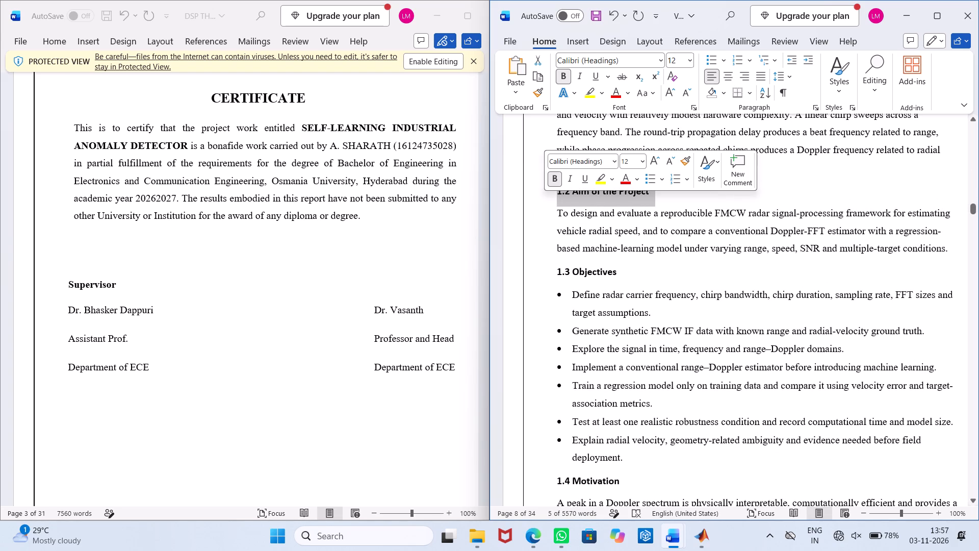
{"action": "left_click", "coordinate": [632, 156]}
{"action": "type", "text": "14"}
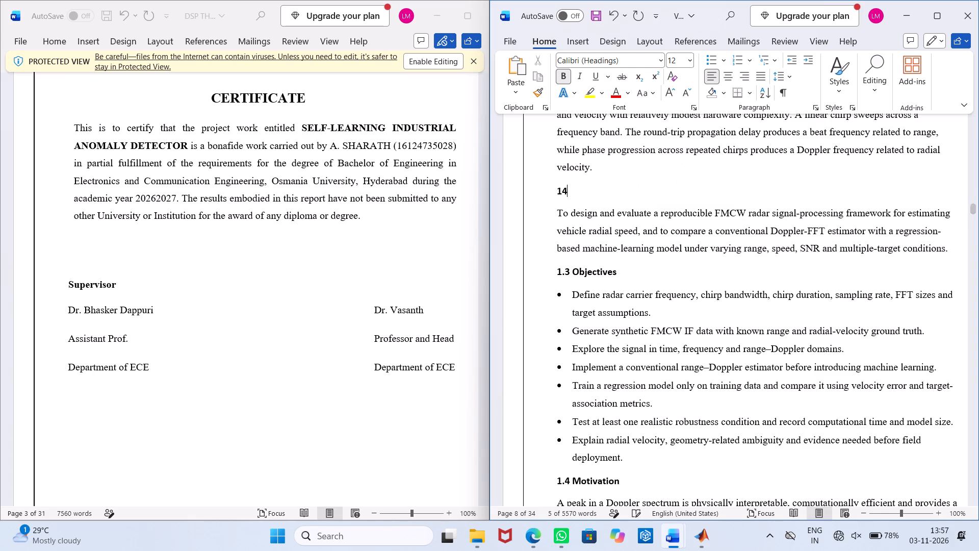
{"action": "left_click", "coordinate": [615, 15]}
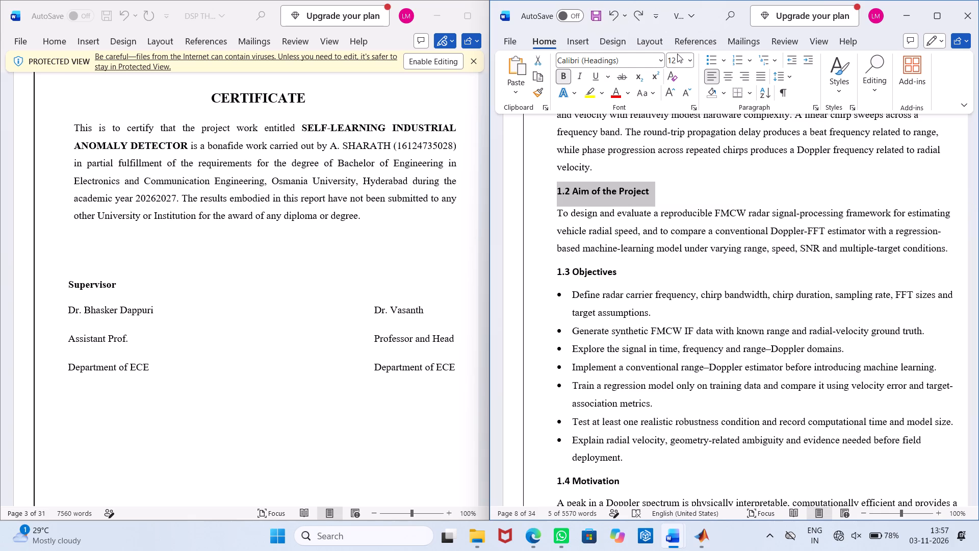
{"action": "left_click", "coordinate": [677, 54]}
{"action": "left_click", "coordinate": [674, 63]}
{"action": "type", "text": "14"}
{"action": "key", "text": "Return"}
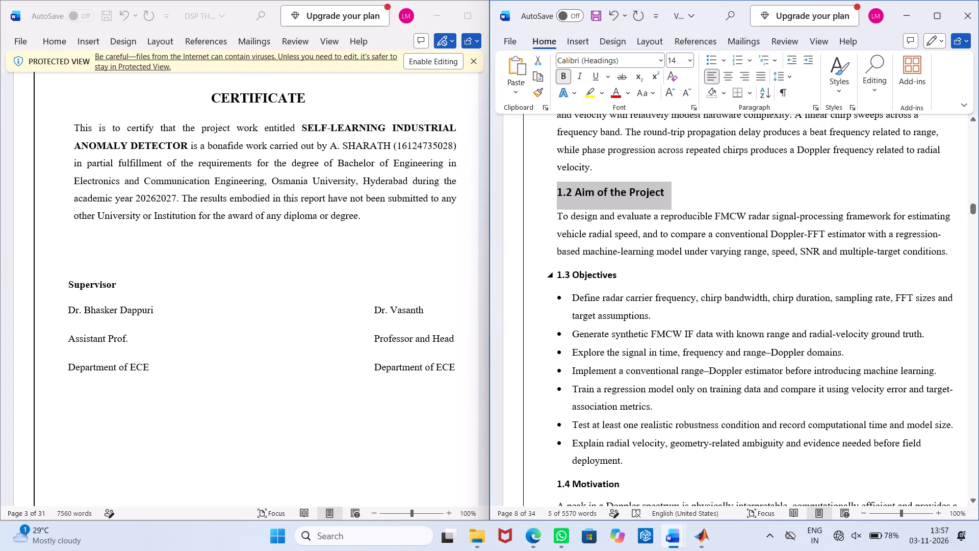
Set the 1.3 Objectives heading to 14 points.
{"action": "left_click_drag", "start_coordinate": [555, 275], "coordinate": [625, 277]}
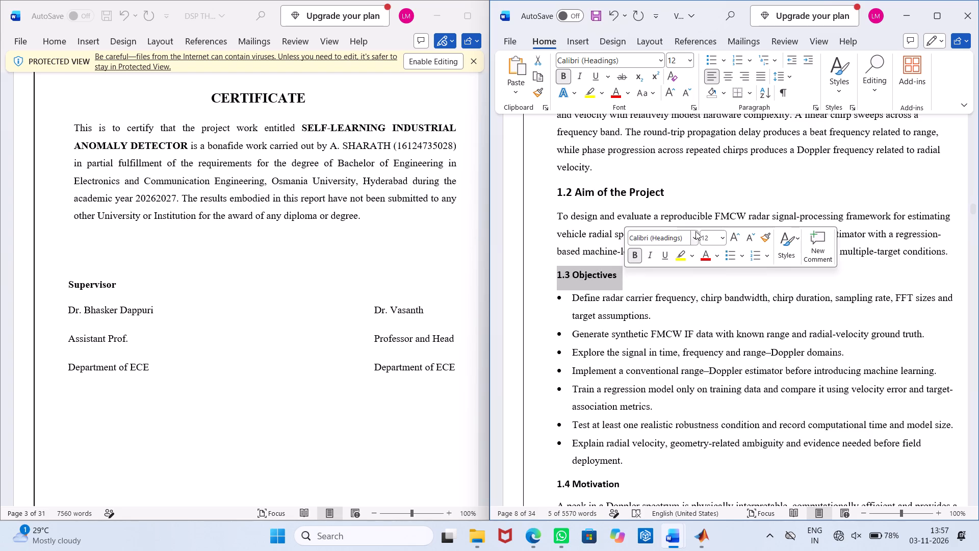
{"action": "left_click", "coordinate": [707, 237]}
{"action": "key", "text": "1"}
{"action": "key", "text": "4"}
{"action": "key", "text": "Return"}
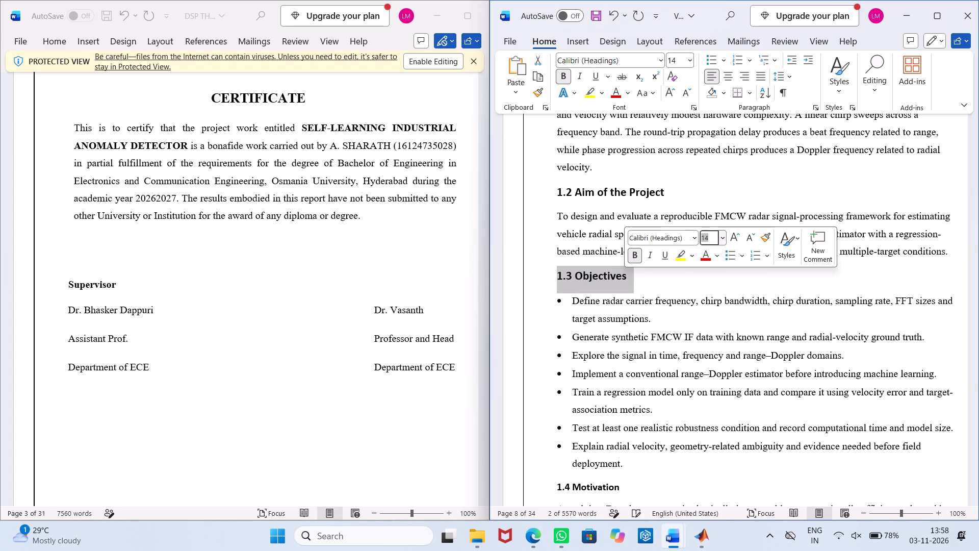
Set the 1.4 Motivation heading to 14 points.
{"action": "scroll", "coordinate": [673, 321], "scroll_direction": "down", "scroll_amount": 2}
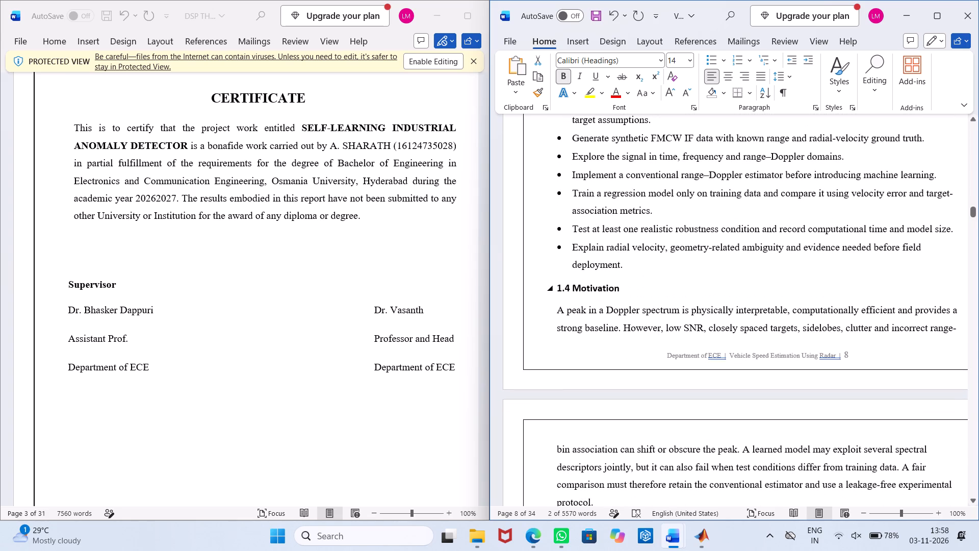
{"action": "left_click_drag", "start_coordinate": [631, 293], "coordinate": [558, 290]}
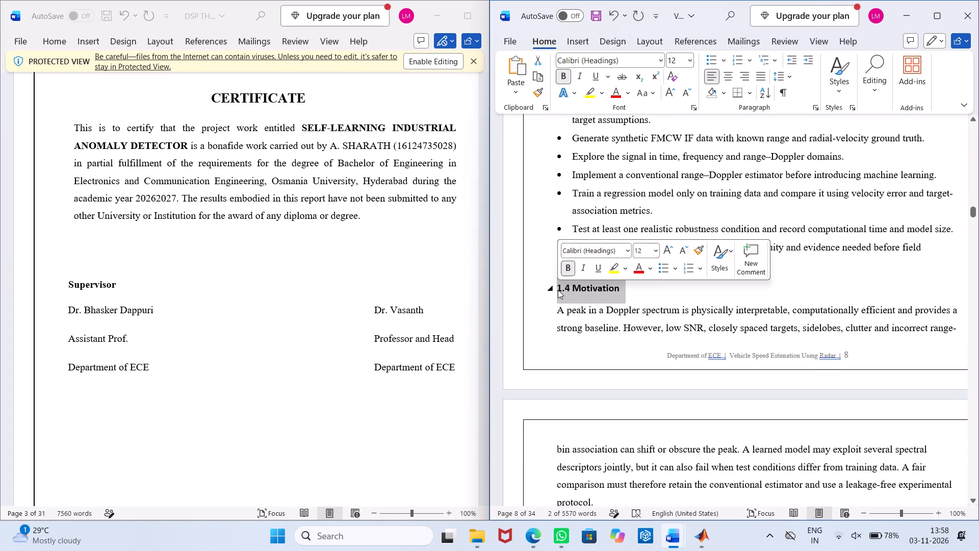
{"action": "left_click", "coordinate": [641, 249]}
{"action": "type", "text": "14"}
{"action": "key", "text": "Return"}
Remove the page break before the 1.5 Literature Background heading so it follows the 1.4 text on page 9, undoing and repeating the removal once.
{"action": "scroll", "coordinate": [688, 350], "scroll_direction": "down", "scroll_amount": 1}
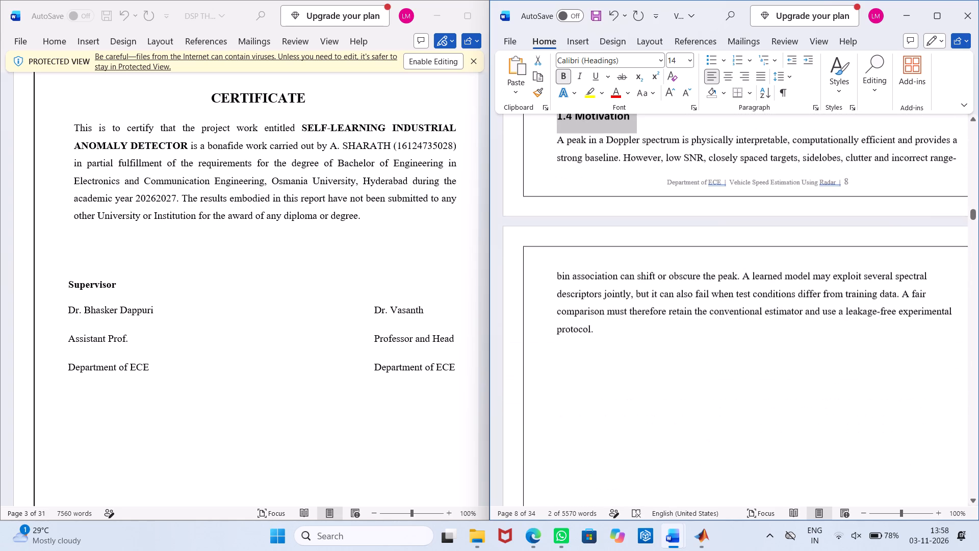
{"action": "scroll", "coordinate": [688, 350], "scroll_direction": "down", "scroll_amount": 6}
{"action": "scroll", "coordinate": [688, 350], "scroll_direction": "up", "scroll_amount": 3}
{"action": "scroll", "coordinate": [688, 350], "scroll_direction": "down", "scroll_amount": 1}
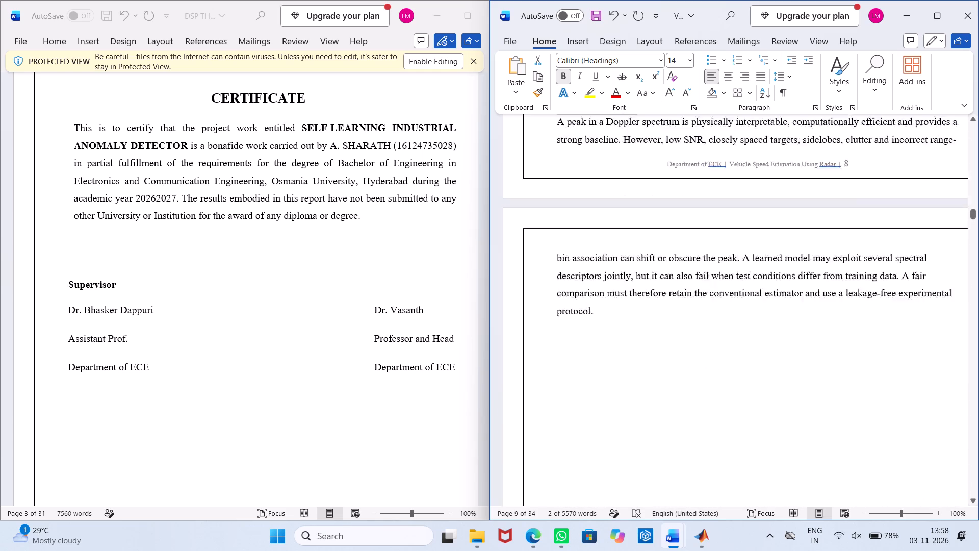
{"action": "scroll", "coordinate": [688, 350], "scroll_direction": "down", "scroll_amount": 1}
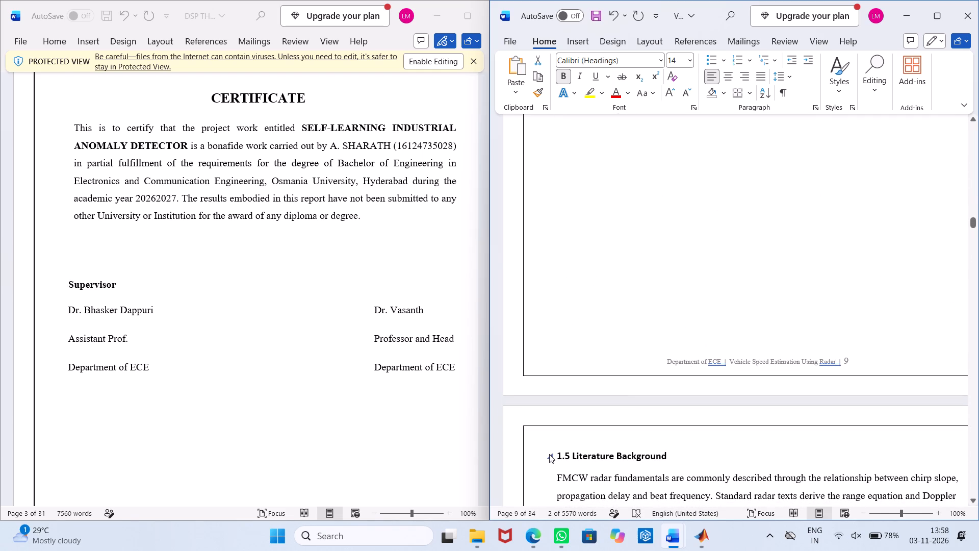
{"action": "left_click", "coordinate": [557, 458]}
{"action": "key", "text": "BackSpace"}
{"action": "key", "text": "BackSpace"}
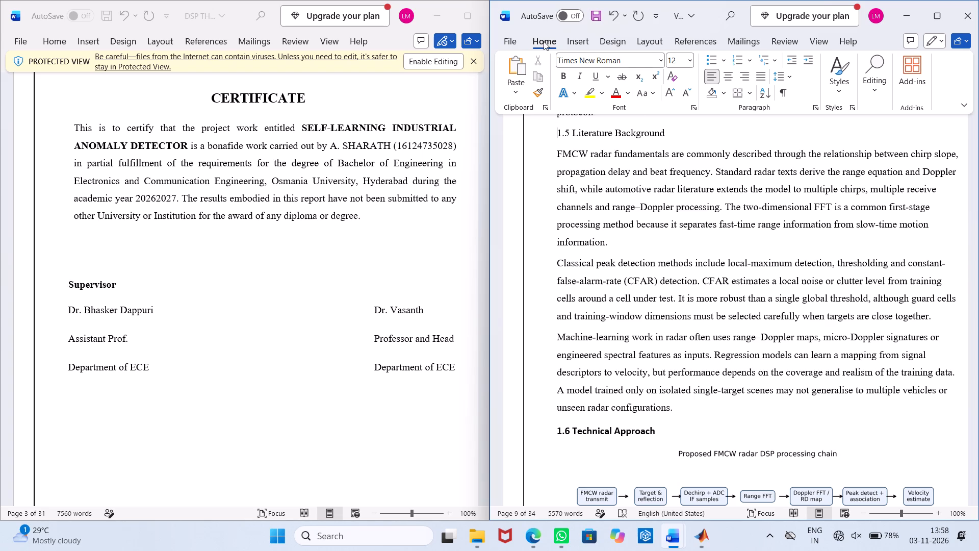
{"action": "left_click", "coordinate": [611, 9]}
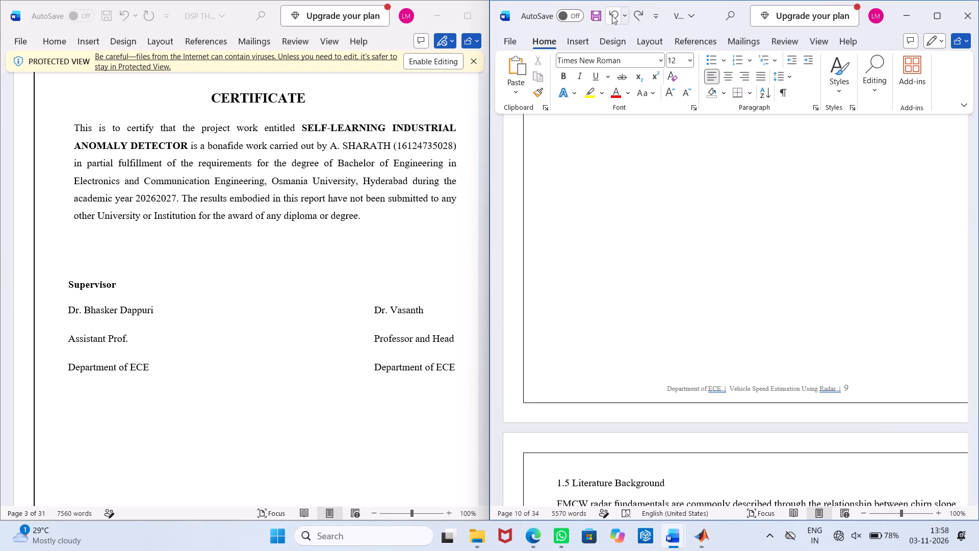
{"action": "left_click", "coordinate": [612, 15]}
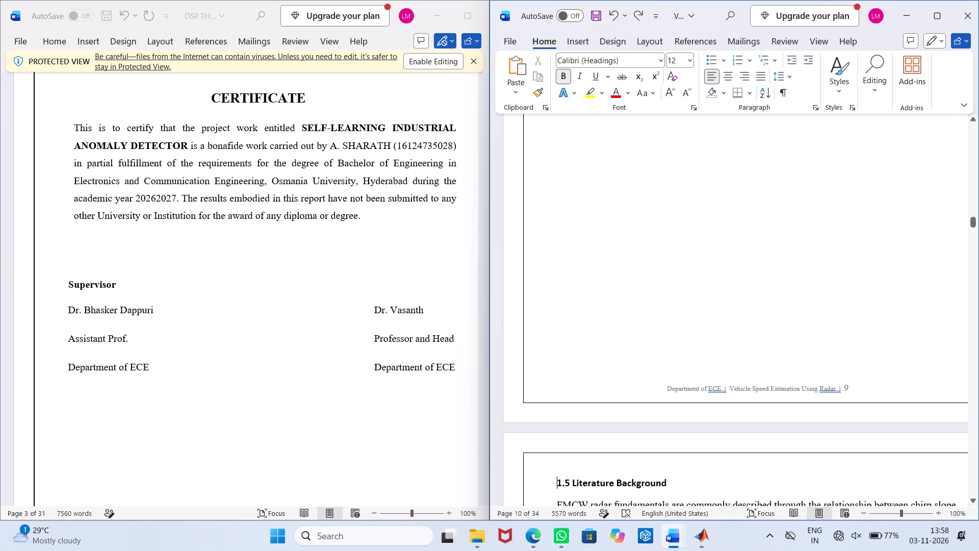
{"action": "key", "text": "BackSpace"}
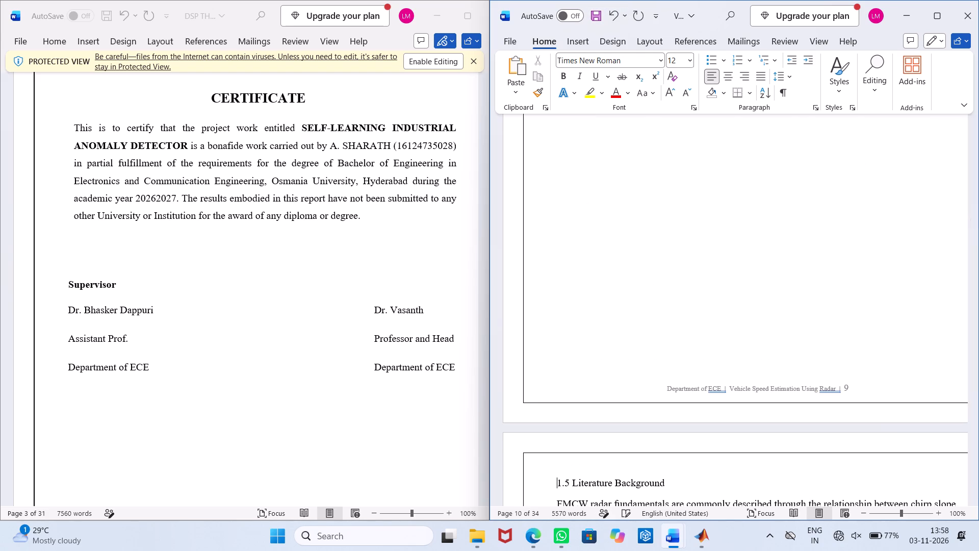
{"action": "key", "text": "BackSpace"}
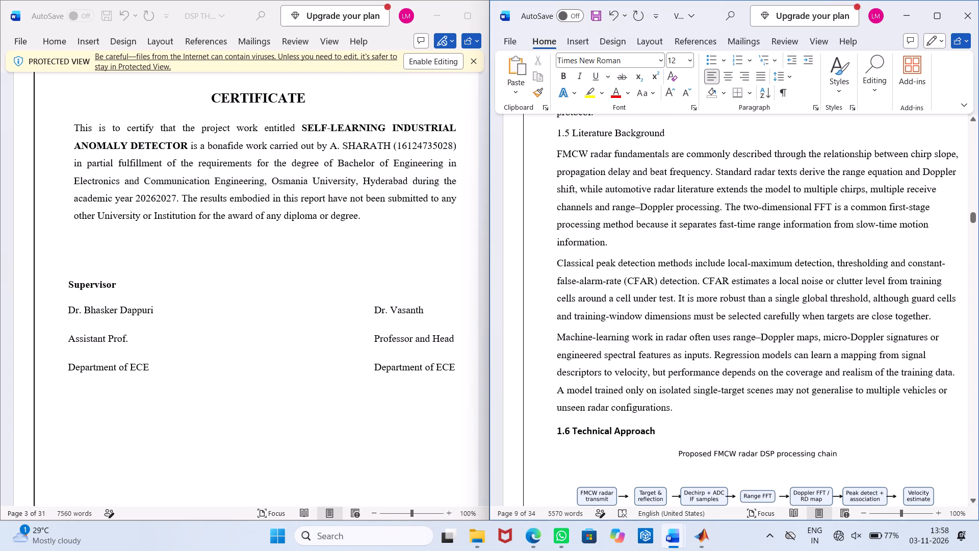
Make the 1.5 Literature Background heading bold and set it to 14 points.
{"action": "left_click_drag", "start_coordinate": [674, 136], "coordinate": [555, 130]}
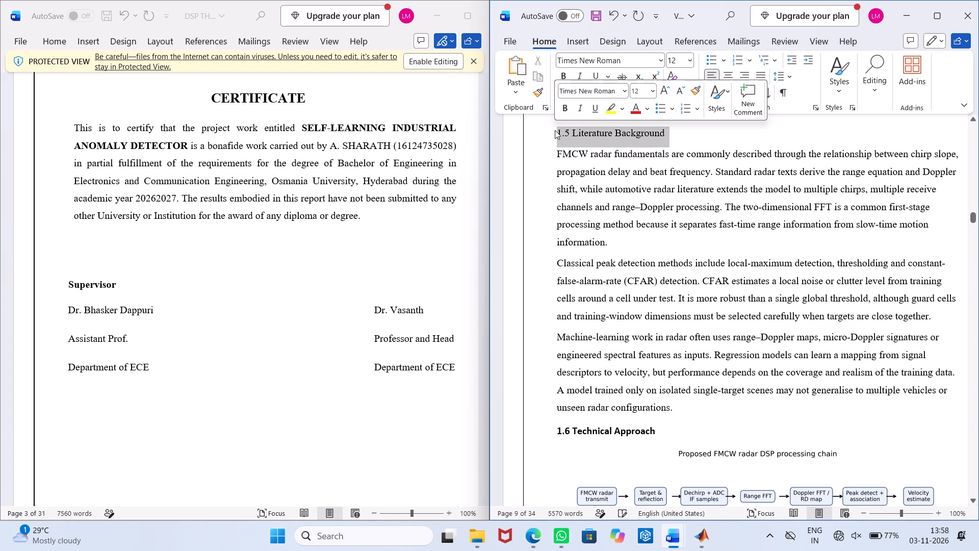
{"action": "left_click", "coordinate": [566, 109]}
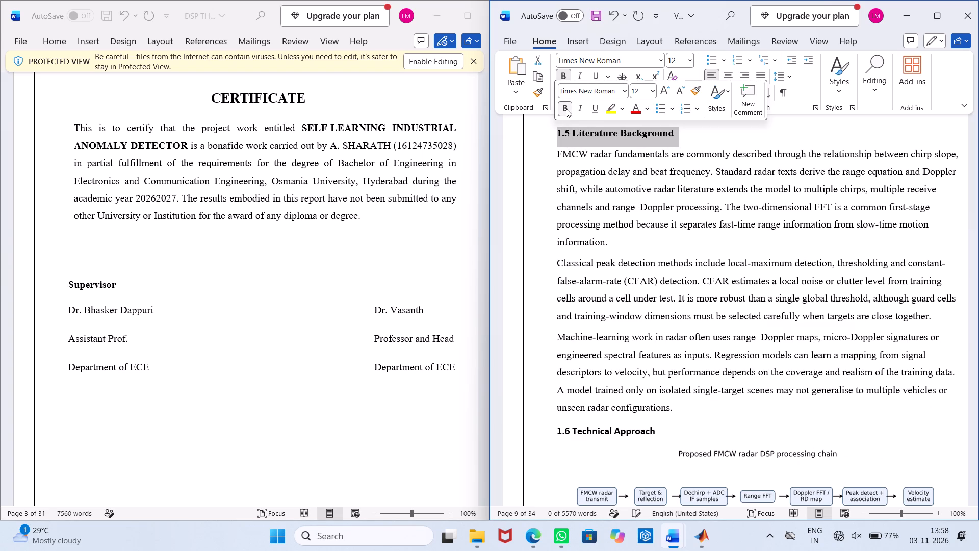
{"action": "left_click", "coordinate": [635, 93]}
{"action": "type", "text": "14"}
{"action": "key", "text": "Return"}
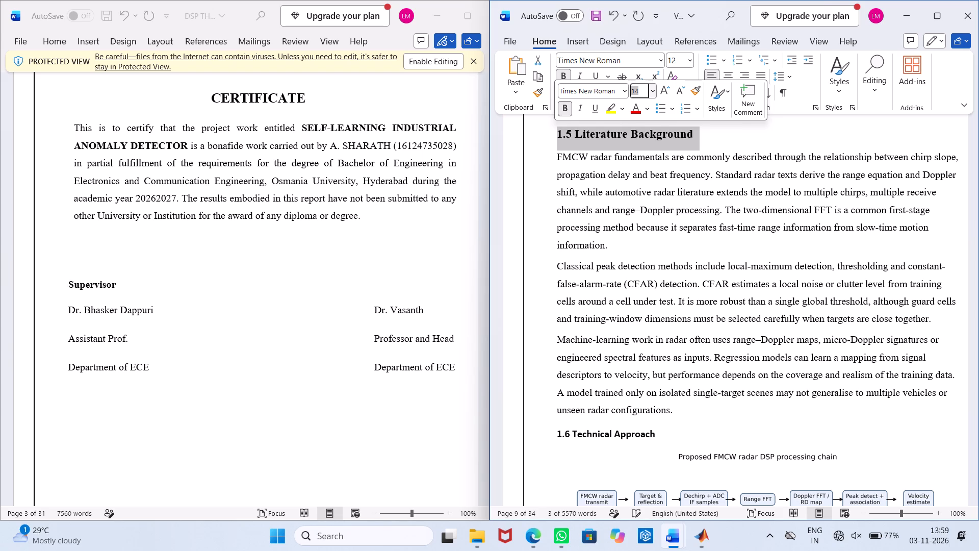
Set the 1.6 Technical Approach heading to 14 points.
{"action": "scroll", "coordinate": [658, 257], "scroll_direction": "down", "scroll_amount": 1}
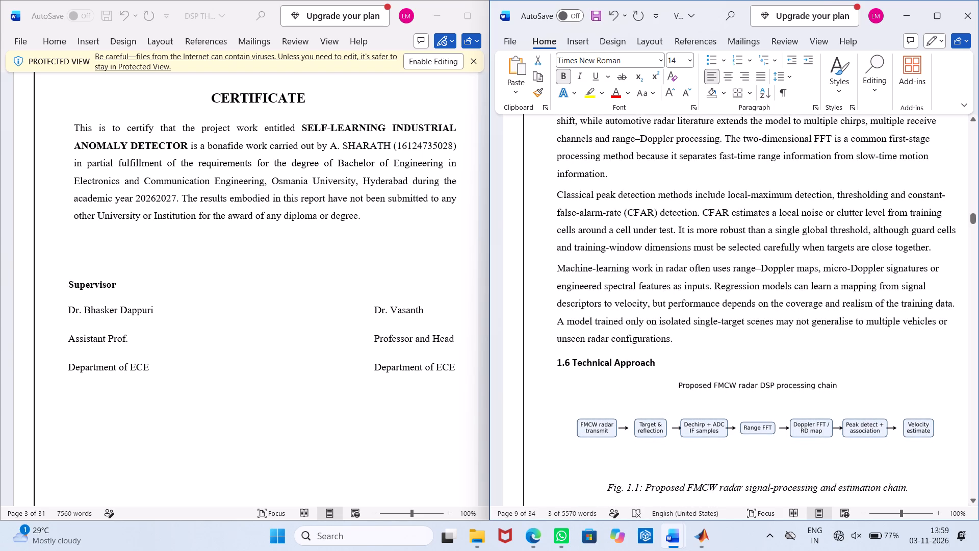
{"action": "left_click_drag", "start_coordinate": [664, 368], "coordinate": [559, 362]}
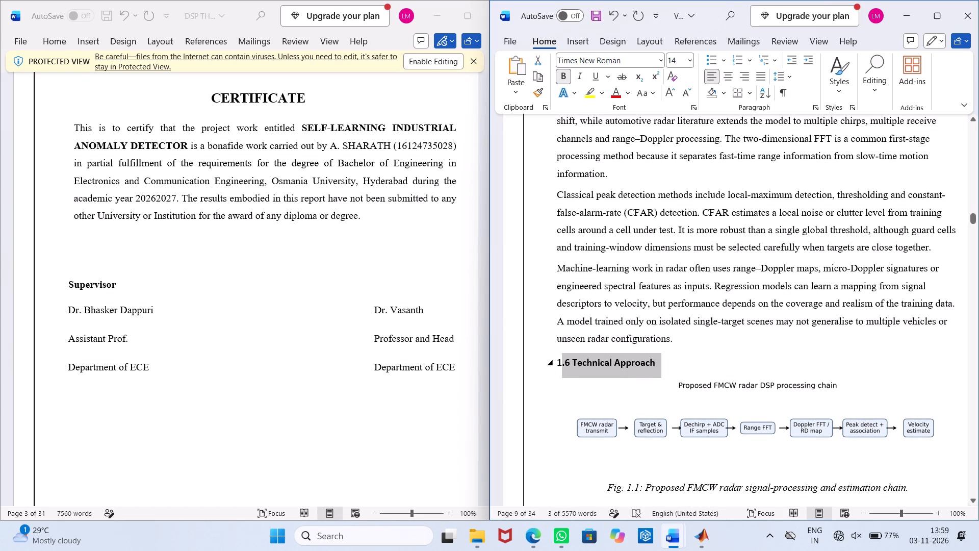
{"action": "left_click_drag", "start_coordinate": [559, 362], "coordinate": [557, 363]}
{"action": "left_click", "coordinate": [643, 323]}
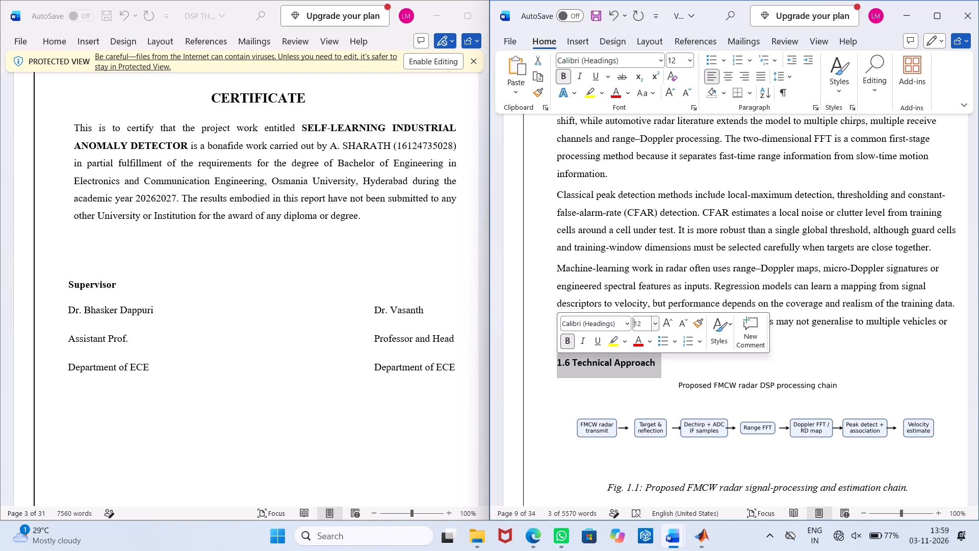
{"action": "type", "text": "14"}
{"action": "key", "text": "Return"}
Set the 1.7 Applications and Report Organisation heading to 14 points.
{"action": "scroll", "coordinate": [673, 366], "scroll_direction": "up", "scroll_amount": 2}
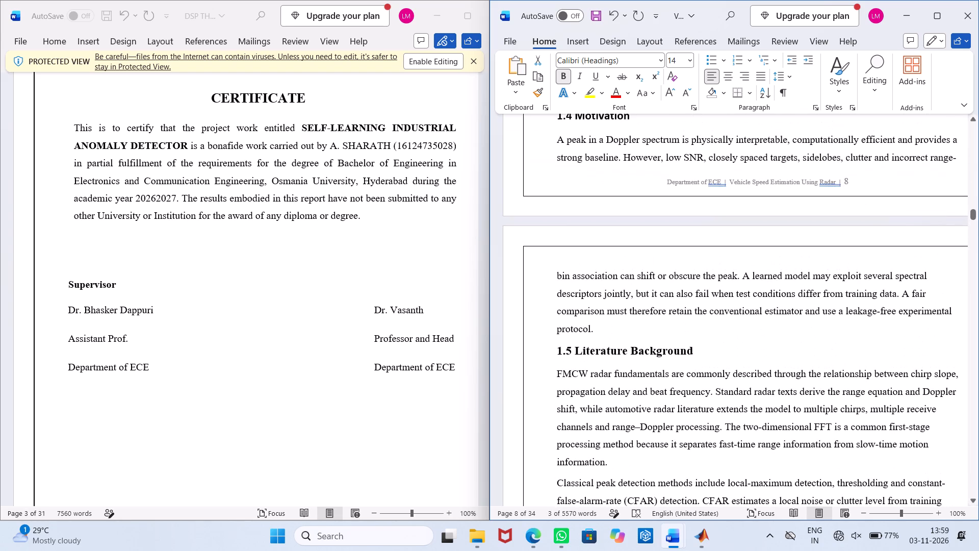
{"action": "scroll", "coordinate": [589, 384], "scroll_direction": "down", "scroll_amount": 1}
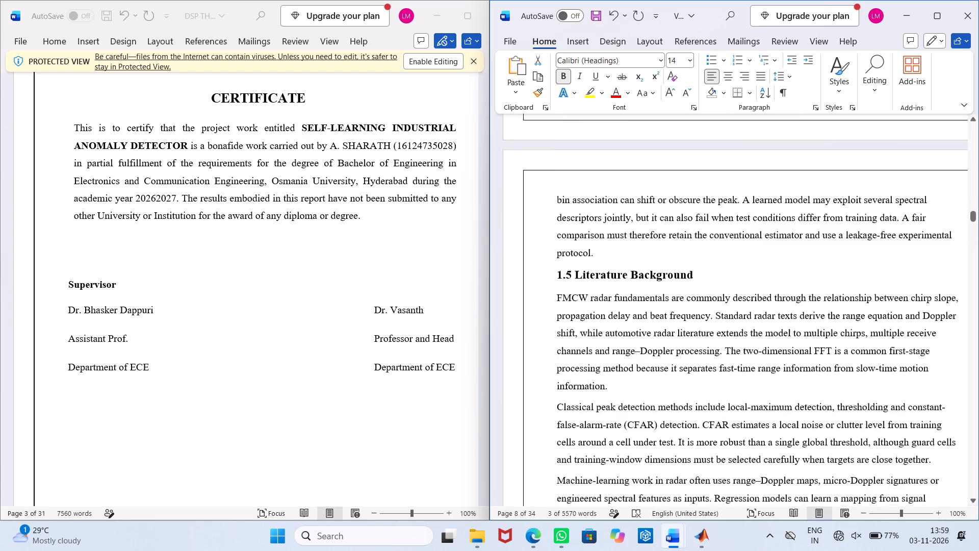
{"action": "scroll", "coordinate": [589, 384], "scroll_direction": "down", "scroll_amount": 4}
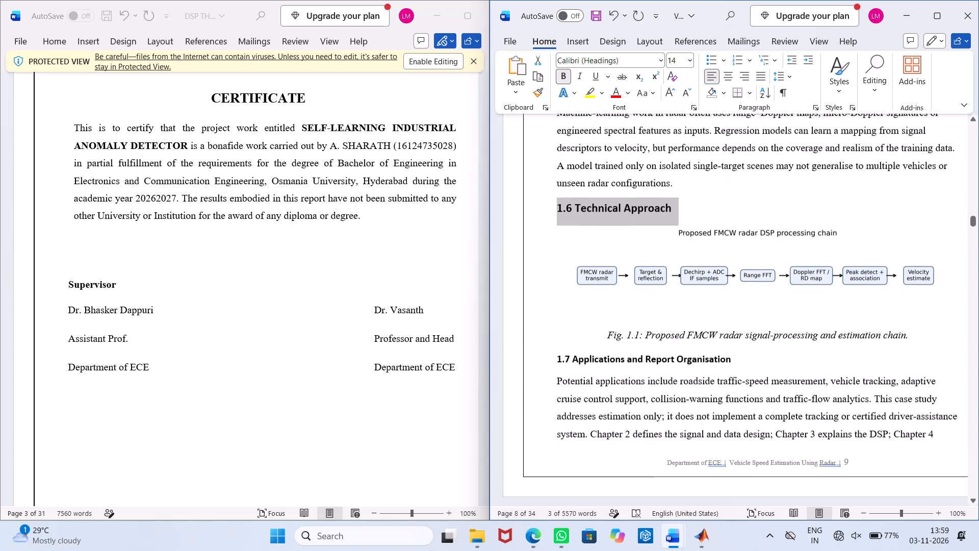
{"action": "left_click_drag", "start_coordinate": [740, 362], "coordinate": [558, 366]}
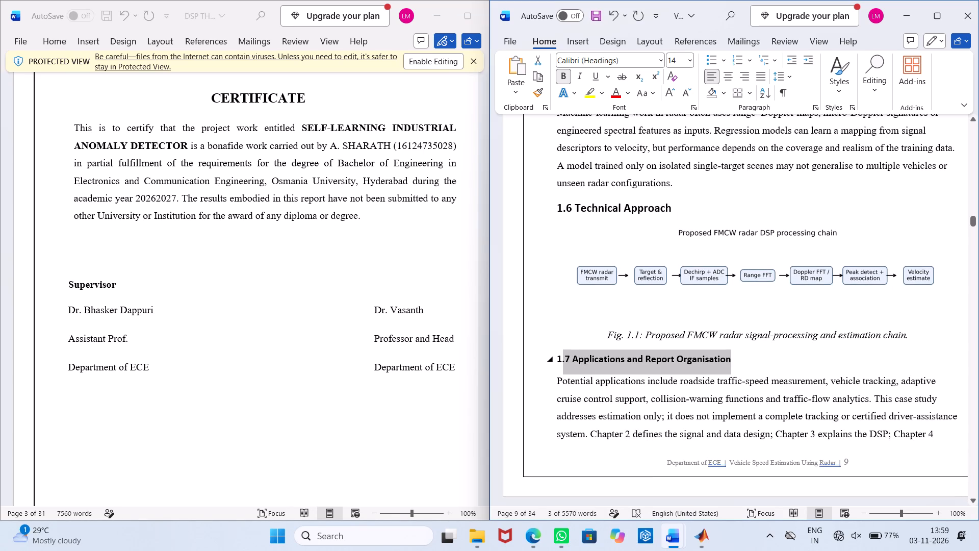
{"action": "left_click_drag", "start_coordinate": [558, 366], "coordinate": [555, 366]}
{"action": "left_click", "coordinate": [642, 322]}
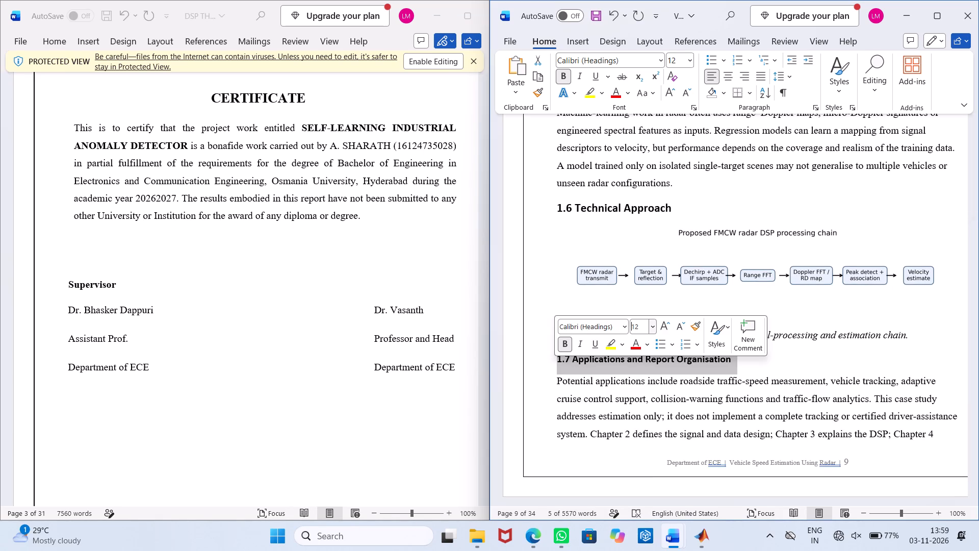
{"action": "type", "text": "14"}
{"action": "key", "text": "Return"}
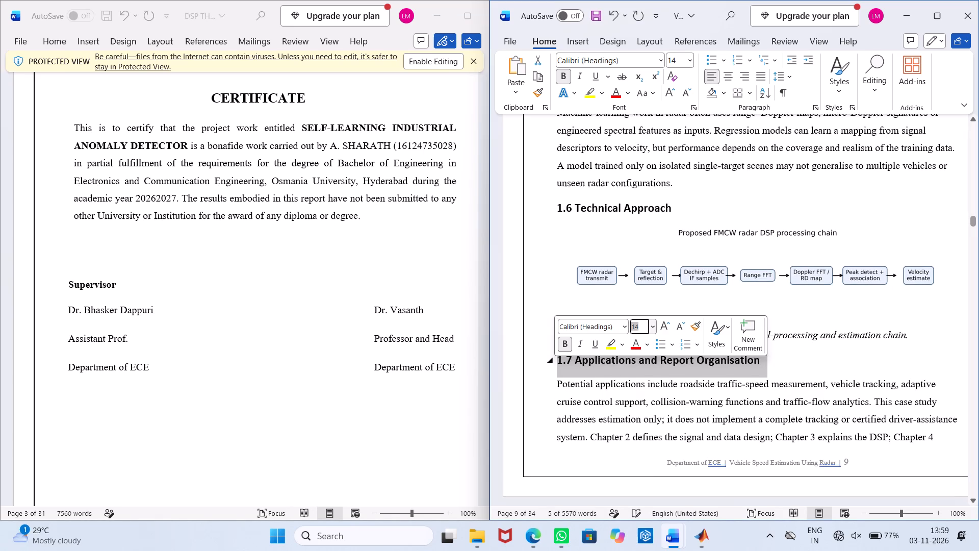
Examine the page layout from section 1.7 on page 9 through page 10 to the opening of Chapter 2.
{"action": "scroll", "coordinate": [683, 404], "scroll_direction": "down", "scroll_amount": 8}
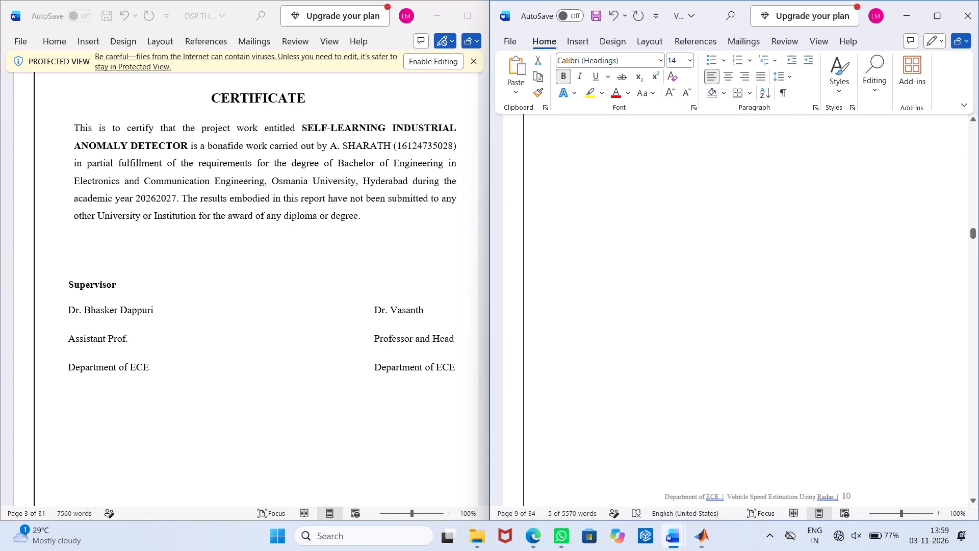
{"action": "scroll", "coordinate": [683, 404], "scroll_direction": "down", "scroll_amount": 1}
{"action": "scroll", "coordinate": [683, 404], "scroll_direction": "up", "scroll_amount": 3}
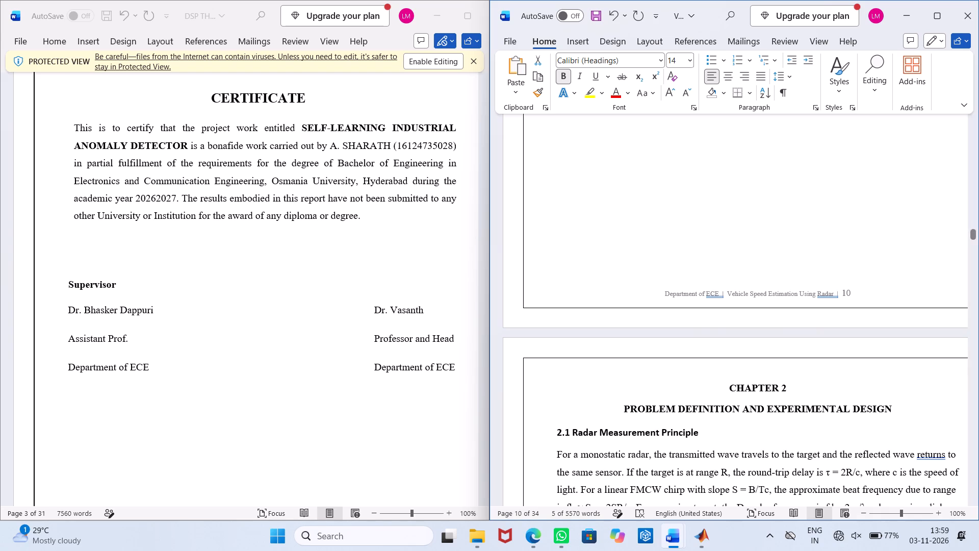
{"action": "scroll", "coordinate": [714, 392], "scroll_direction": "up", "scroll_amount": 7}
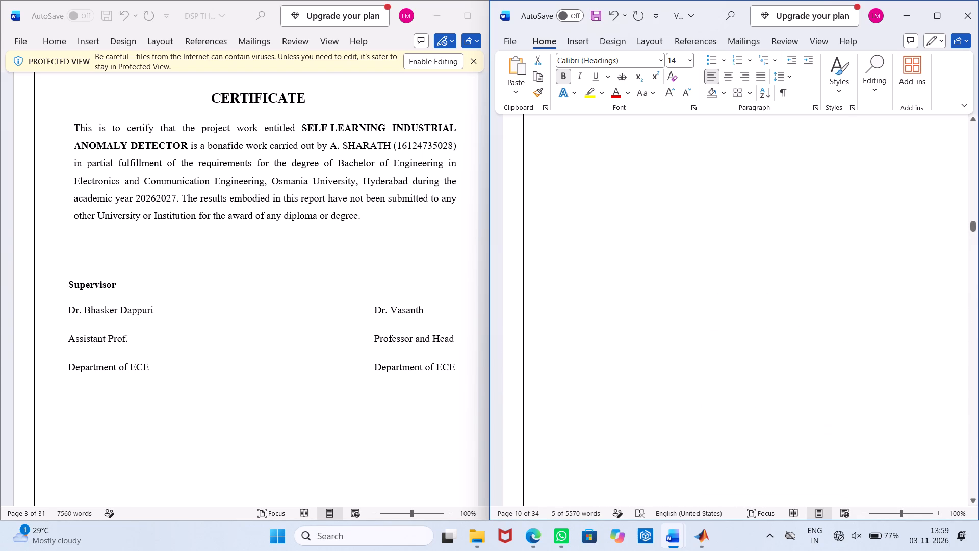
{"action": "scroll", "coordinate": [714, 392], "scroll_direction": "up", "scroll_amount": 2}
{"action": "left_click", "coordinate": [795, 360]}
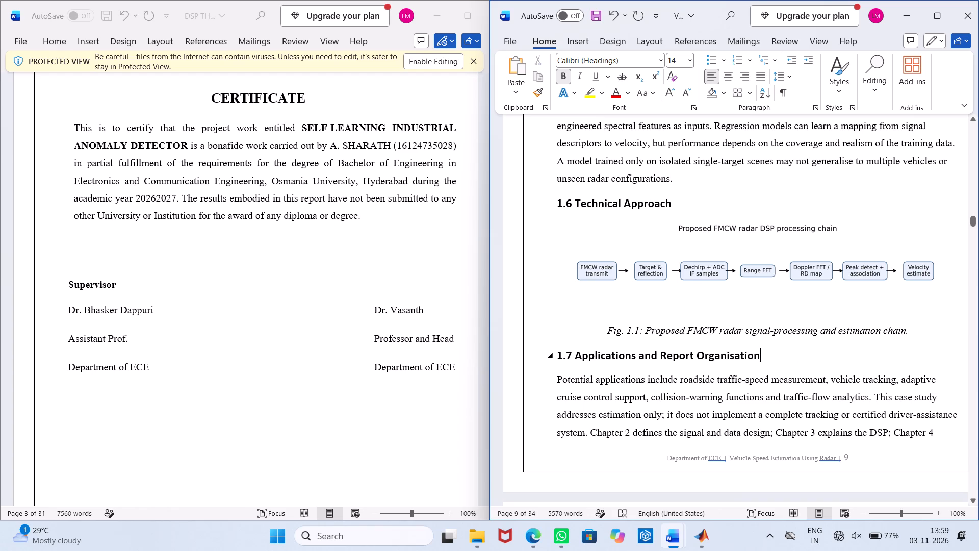
{"action": "scroll", "coordinate": [795, 360], "scroll_direction": "down", "scroll_amount": 3}
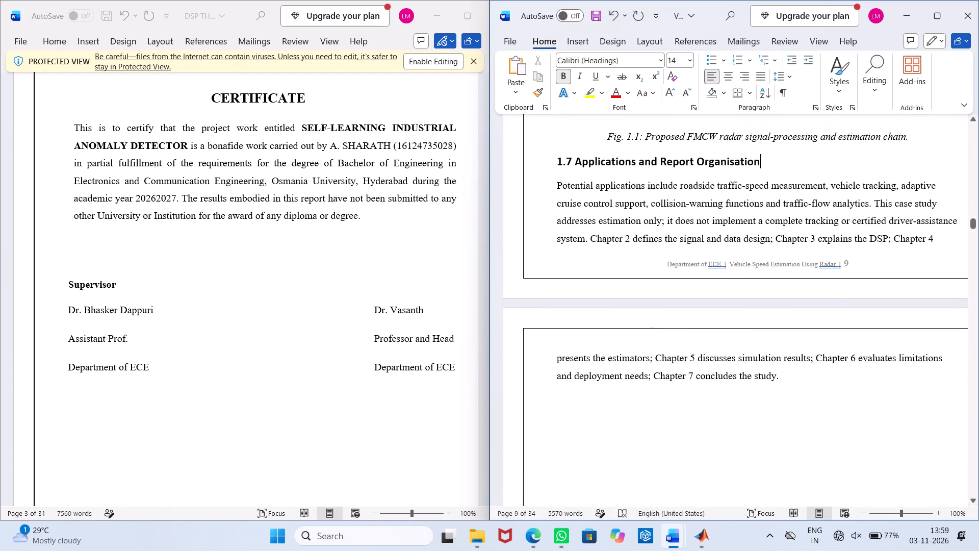
{"action": "scroll", "coordinate": [795, 360], "scroll_direction": "down", "scroll_amount": 3}
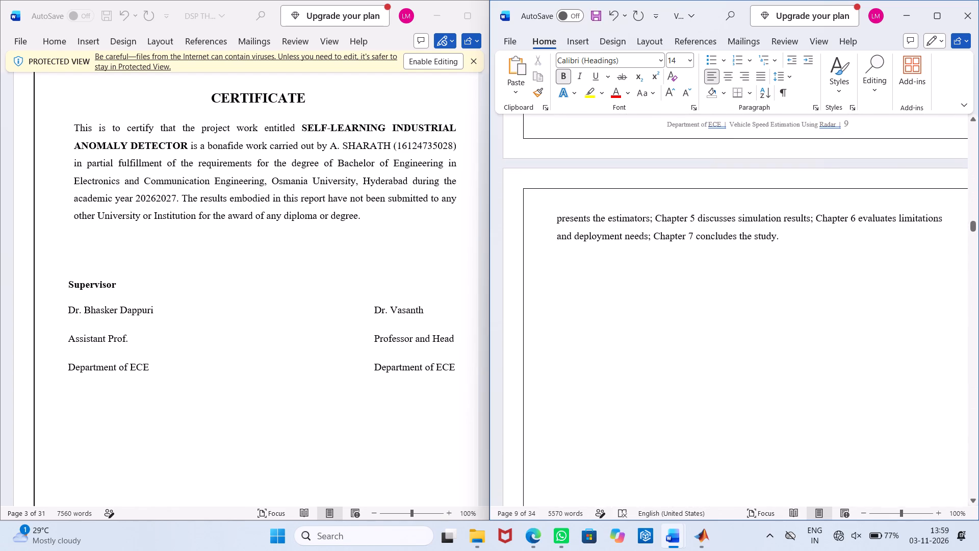
{"action": "scroll", "coordinate": [795, 360], "scroll_direction": "up", "scroll_amount": 1}
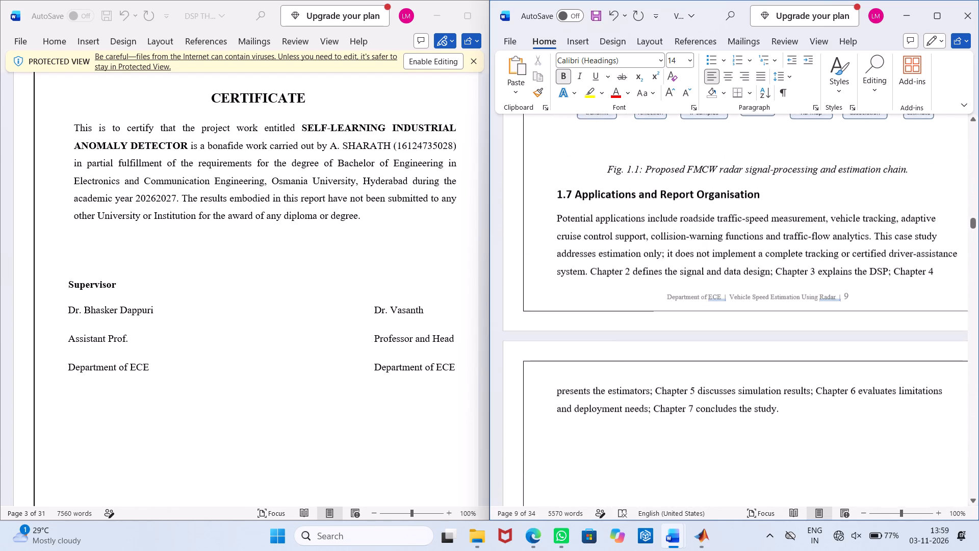
{"action": "scroll", "coordinate": [795, 360], "scroll_direction": "up", "scroll_amount": 2}
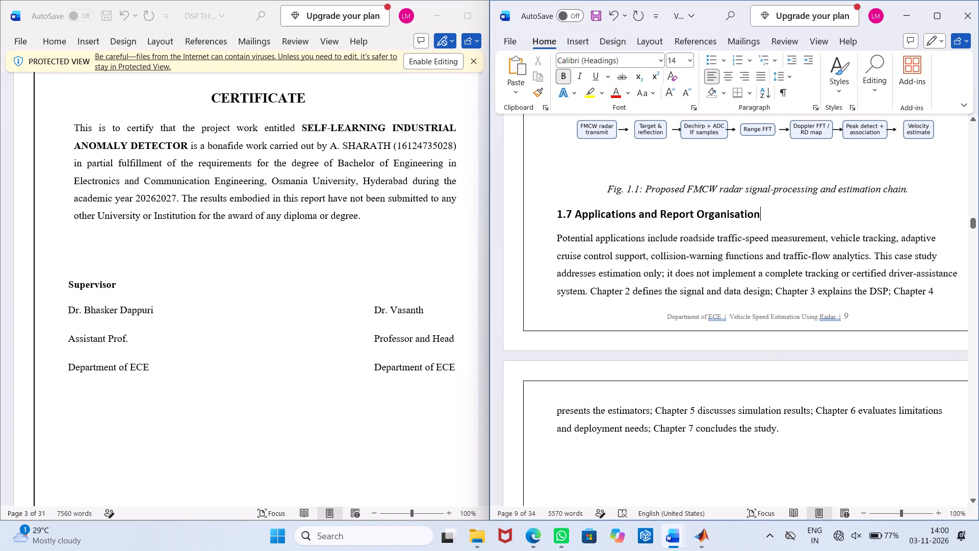
{"action": "scroll", "coordinate": [596, 302], "scroll_direction": "down", "scroll_amount": 7}
{"action": "scroll", "coordinate": [596, 302], "scroll_direction": "up", "scroll_amount": 3}
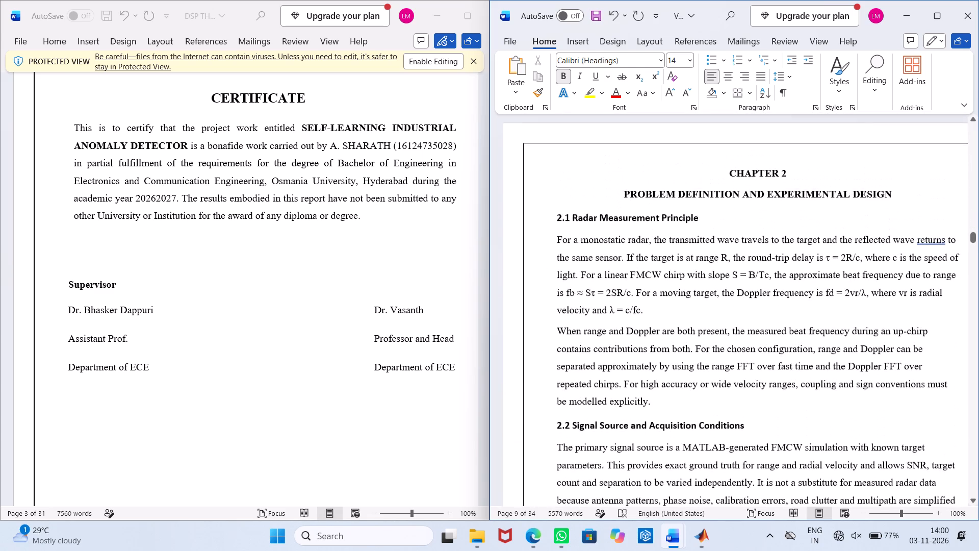
{"action": "scroll", "coordinate": [596, 302], "scroll_direction": "up", "scroll_amount": 1}
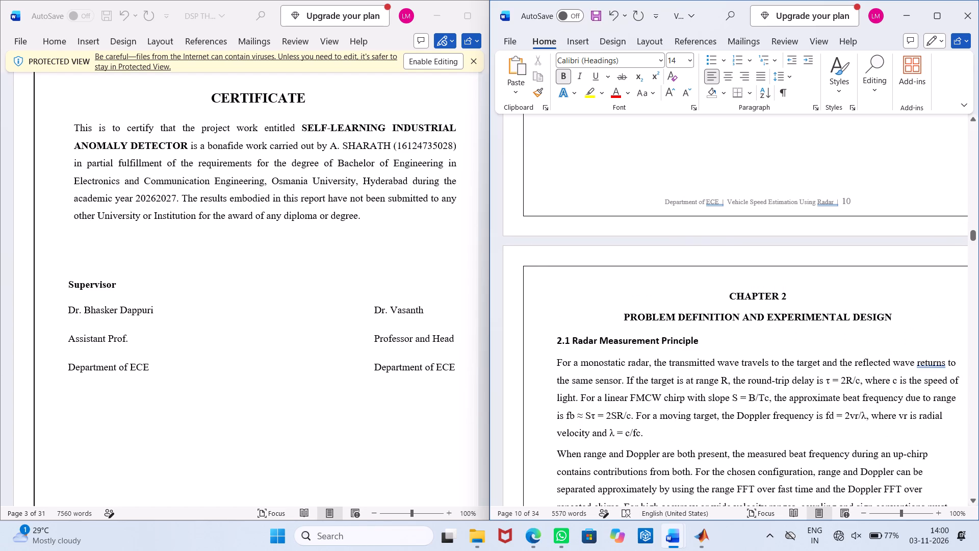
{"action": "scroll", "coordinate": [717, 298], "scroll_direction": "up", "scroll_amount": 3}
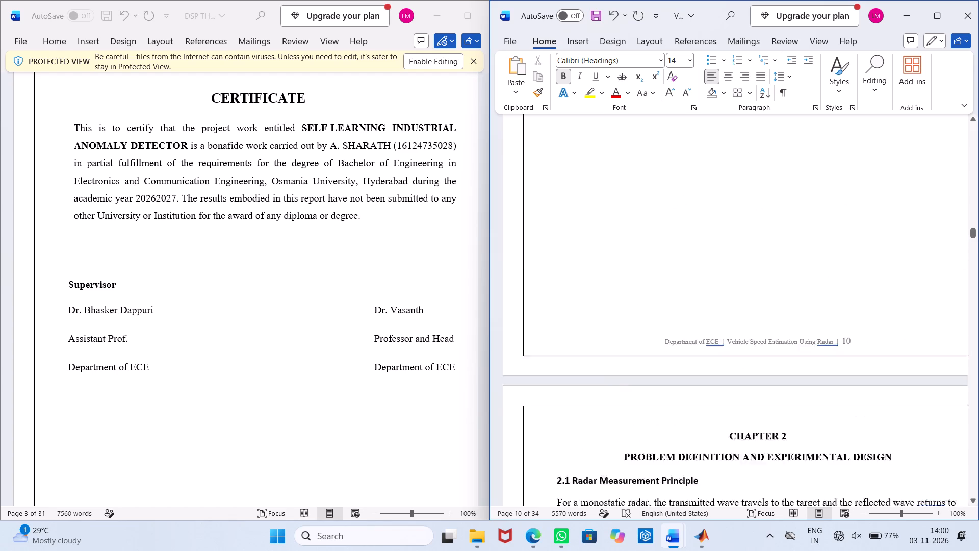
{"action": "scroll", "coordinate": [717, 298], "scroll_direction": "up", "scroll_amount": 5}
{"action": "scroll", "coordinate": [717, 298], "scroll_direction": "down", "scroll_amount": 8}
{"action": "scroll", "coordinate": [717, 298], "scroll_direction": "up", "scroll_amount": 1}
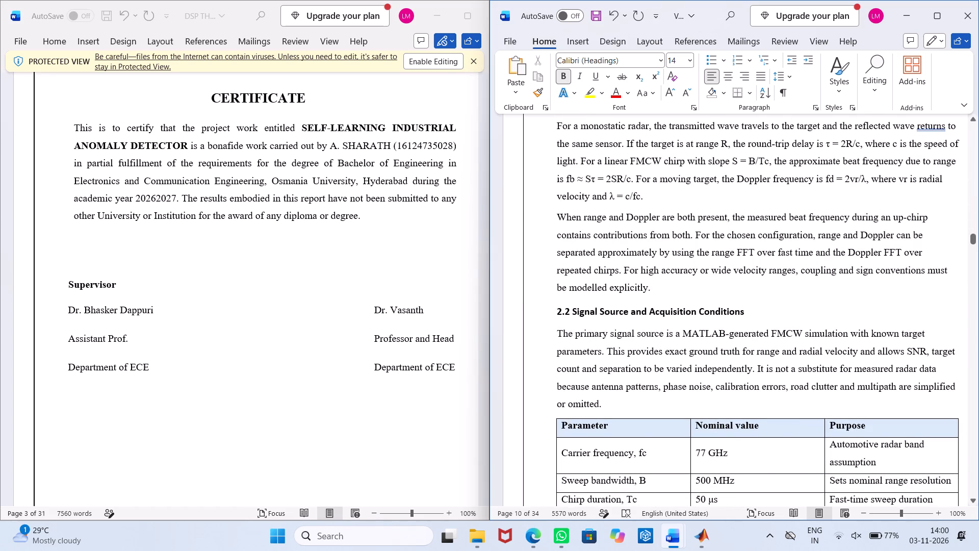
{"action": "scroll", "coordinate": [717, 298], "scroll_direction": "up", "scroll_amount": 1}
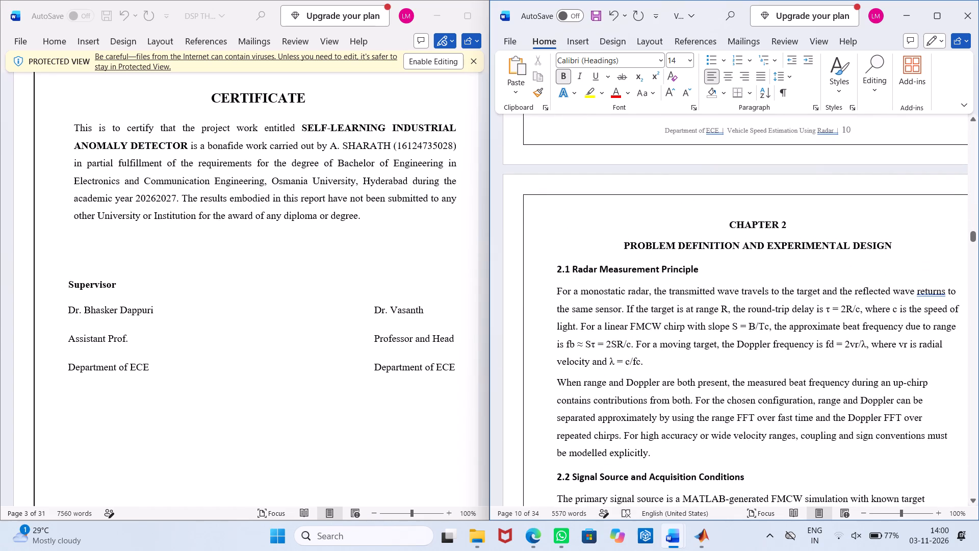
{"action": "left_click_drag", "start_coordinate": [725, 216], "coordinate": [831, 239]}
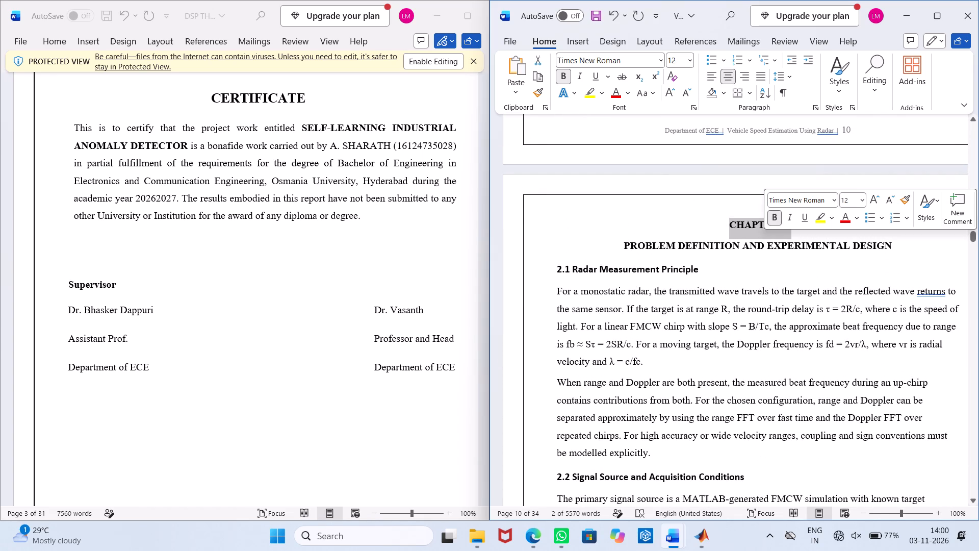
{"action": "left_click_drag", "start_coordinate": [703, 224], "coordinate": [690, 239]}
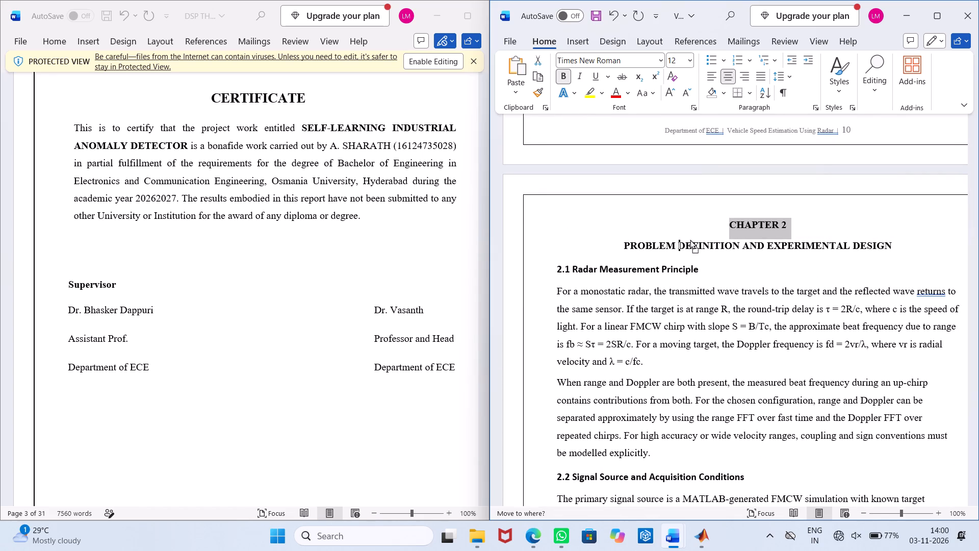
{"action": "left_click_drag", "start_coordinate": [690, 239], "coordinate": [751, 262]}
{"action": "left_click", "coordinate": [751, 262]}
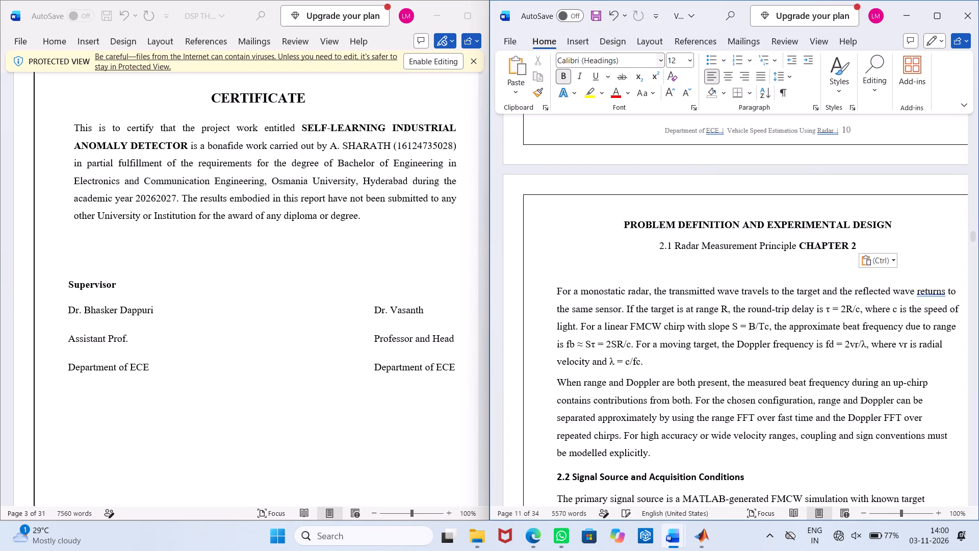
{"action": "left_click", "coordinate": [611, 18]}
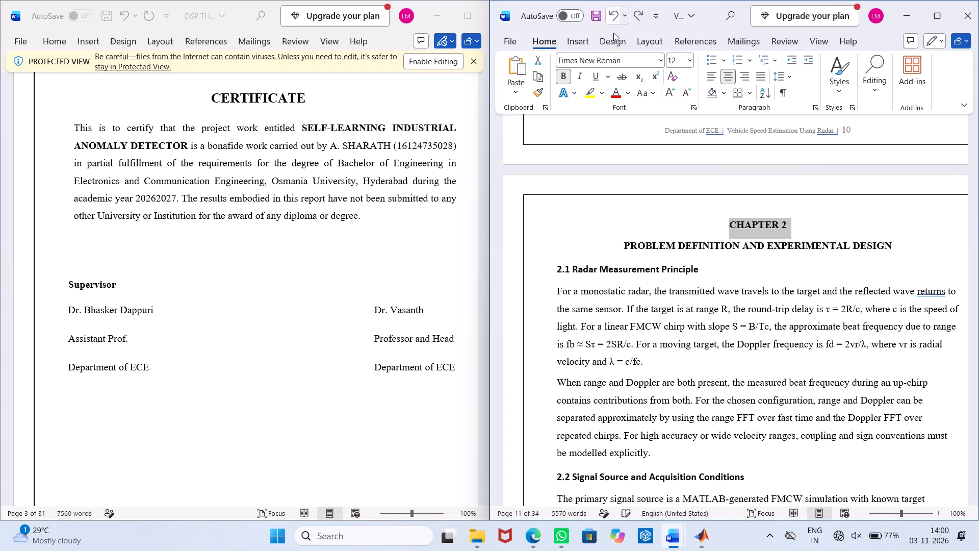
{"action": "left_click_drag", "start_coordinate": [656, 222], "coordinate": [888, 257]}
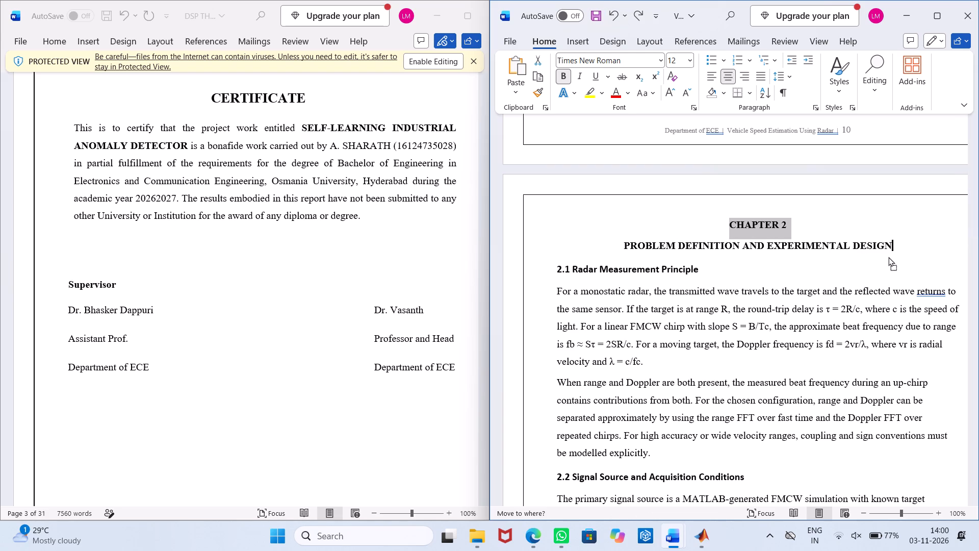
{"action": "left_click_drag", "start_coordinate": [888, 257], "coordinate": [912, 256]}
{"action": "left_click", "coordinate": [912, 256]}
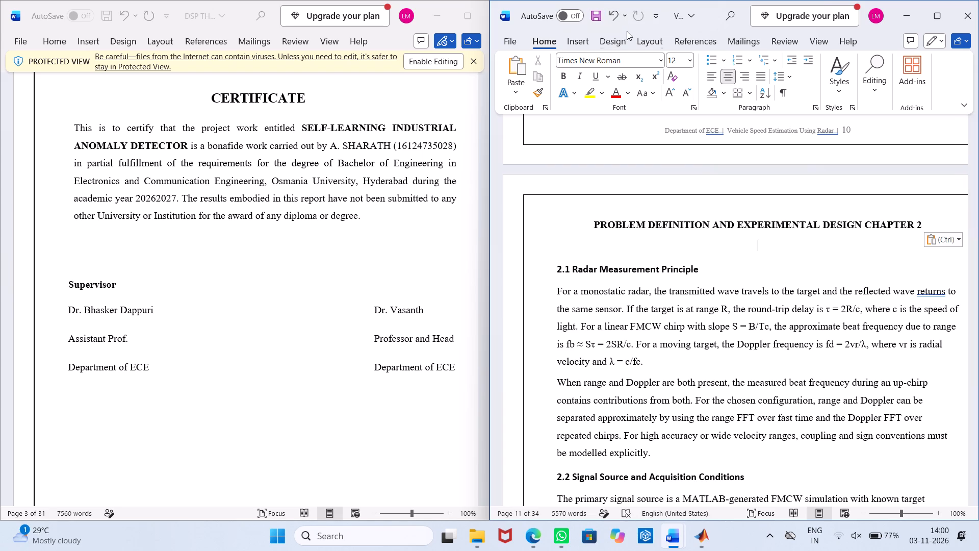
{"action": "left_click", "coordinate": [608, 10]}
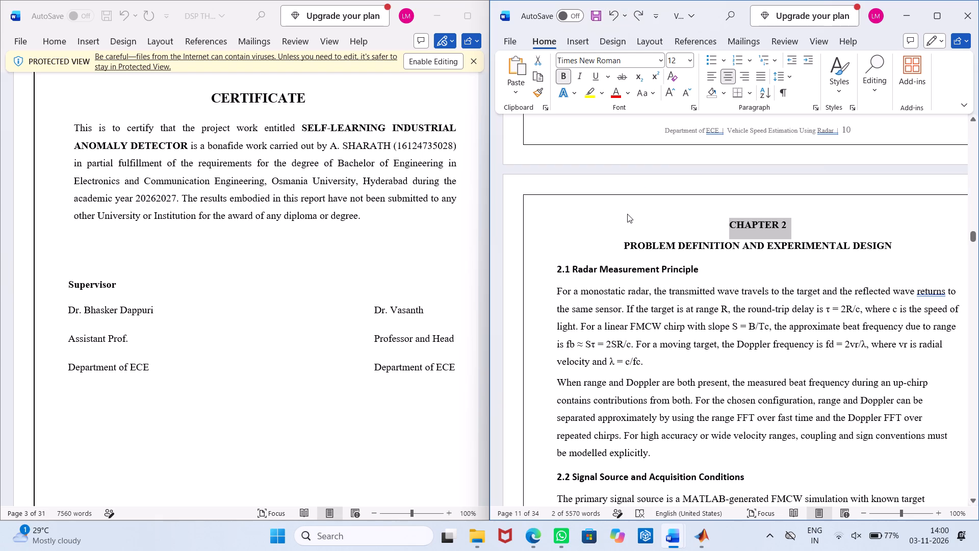
Set the CHAPTER 2 line and its PROBLEM DEFINITION AND EXPERIMENTAL DESIGN title to 16 points.
{"action": "left_click", "coordinate": [627, 214]}
{"action": "left_click_drag", "start_coordinate": [664, 211], "coordinate": [835, 269]}
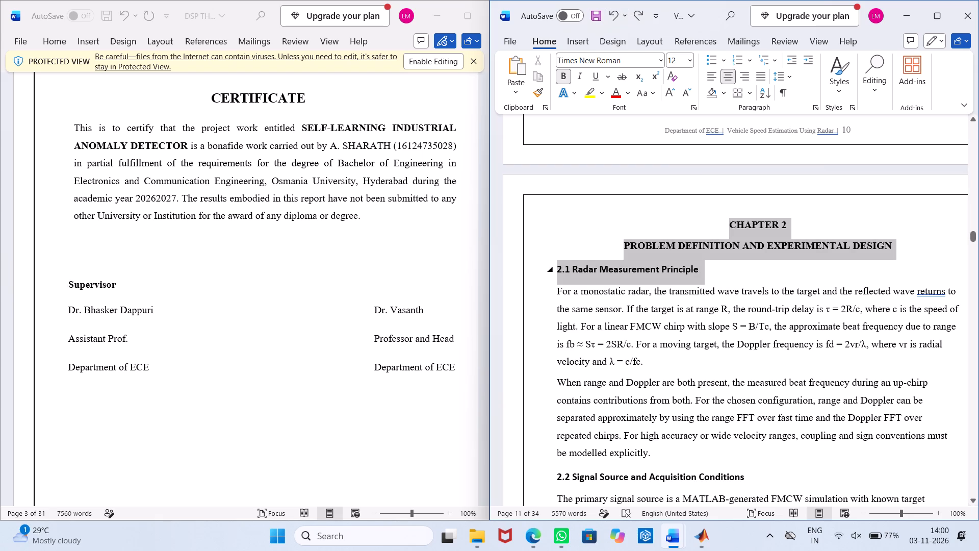
{"action": "left_click_drag", "start_coordinate": [835, 269], "coordinate": [962, 247]}
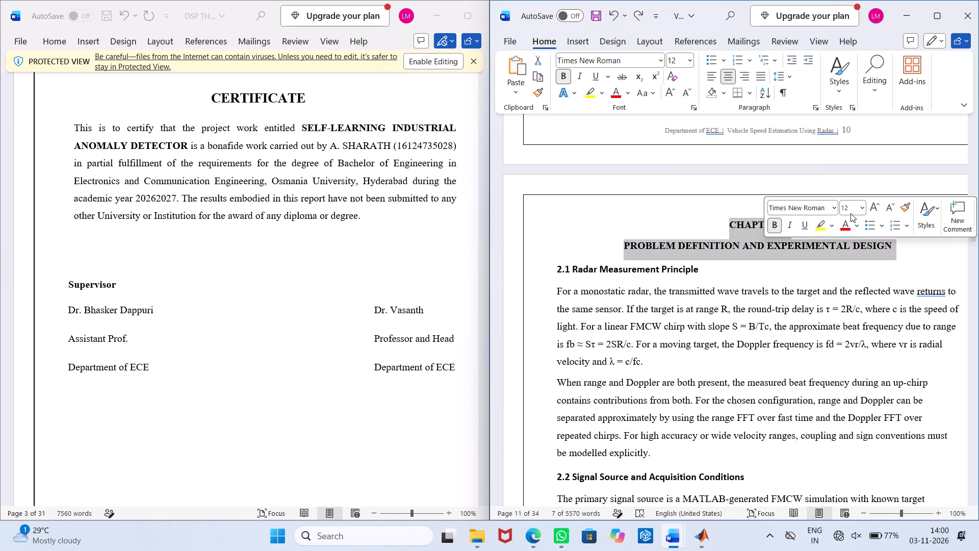
{"action": "left_click", "coordinate": [851, 207]}
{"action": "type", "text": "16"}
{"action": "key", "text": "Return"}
Set the 2.1 Radar Measurement Principle heading to 14 points.
{"action": "left_click_drag", "start_coordinate": [761, 279], "coordinate": [599, 298]}
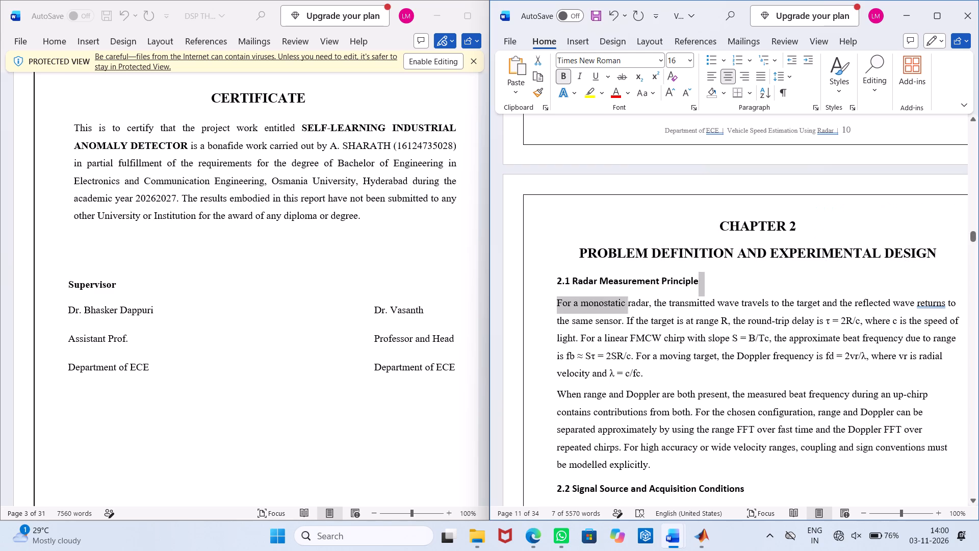
{"action": "left_click_drag", "start_coordinate": [599, 298], "coordinate": [558, 285]}
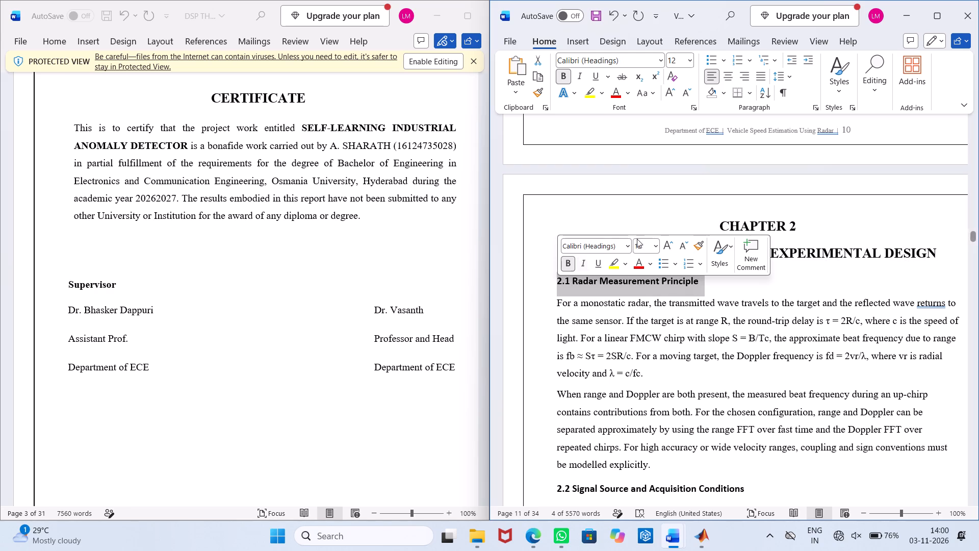
{"action": "left_click", "coordinate": [644, 244]}
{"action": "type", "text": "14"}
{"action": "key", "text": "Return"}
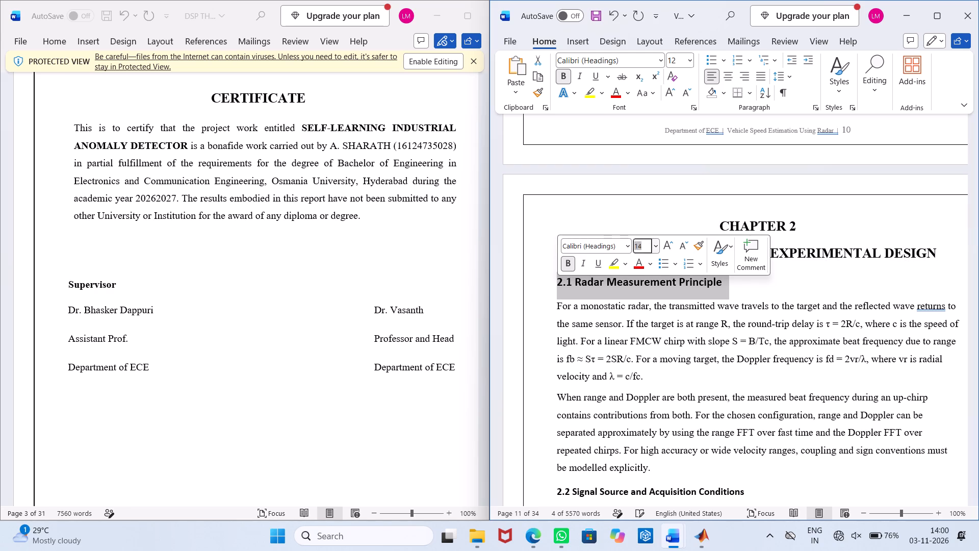
Set the 2.2 Signal Source and Acquisition Conditions heading to 14 points.
{"action": "scroll", "coordinate": [663, 306], "scroll_direction": "down", "scroll_amount": 2}
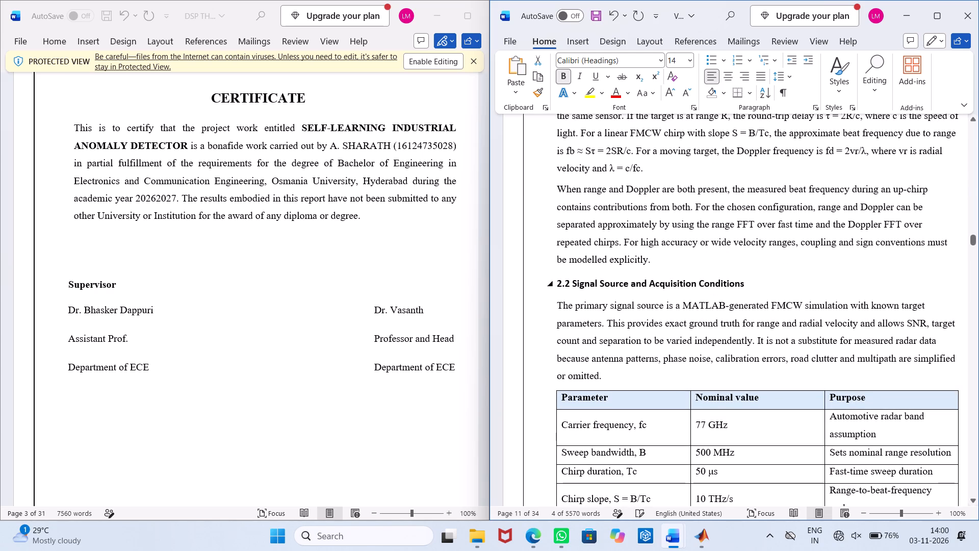
{"action": "left_click_drag", "start_coordinate": [748, 286], "coordinate": [553, 293]}
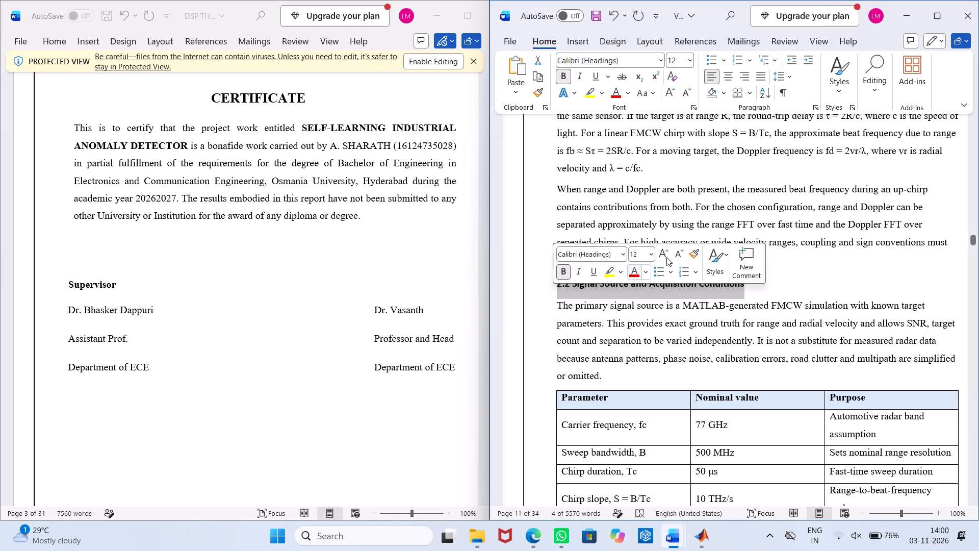
{"action": "left_click", "coordinate": [638, 259]}
{"action": "left_click", "coordinate": [637, 256]}
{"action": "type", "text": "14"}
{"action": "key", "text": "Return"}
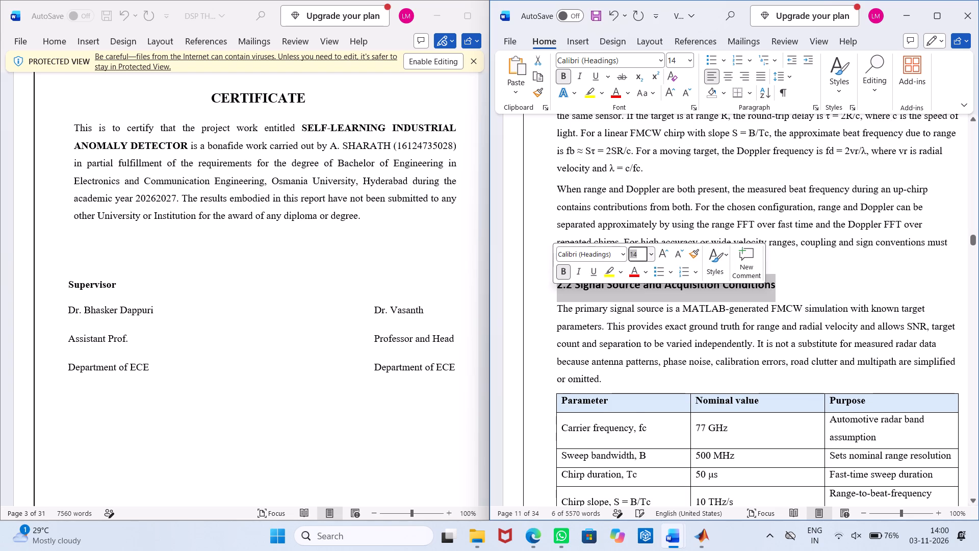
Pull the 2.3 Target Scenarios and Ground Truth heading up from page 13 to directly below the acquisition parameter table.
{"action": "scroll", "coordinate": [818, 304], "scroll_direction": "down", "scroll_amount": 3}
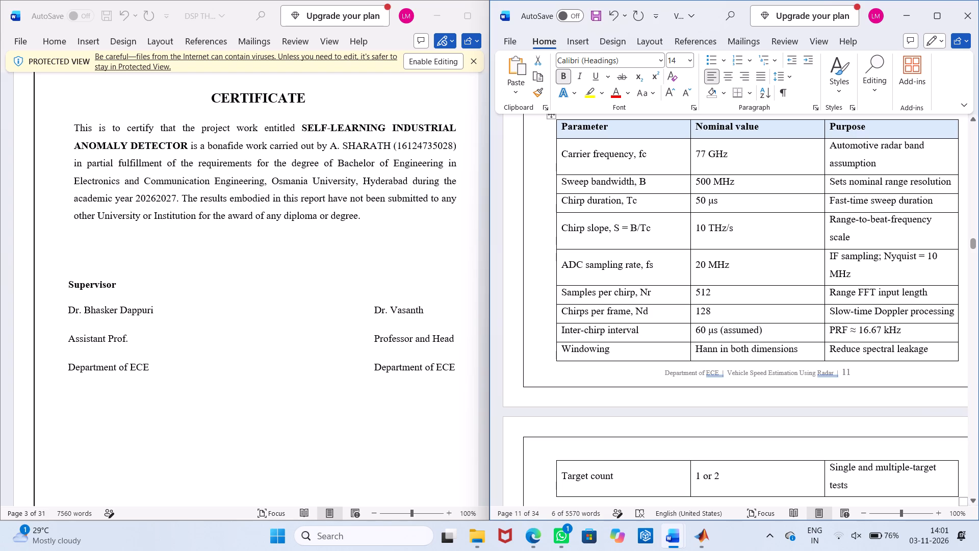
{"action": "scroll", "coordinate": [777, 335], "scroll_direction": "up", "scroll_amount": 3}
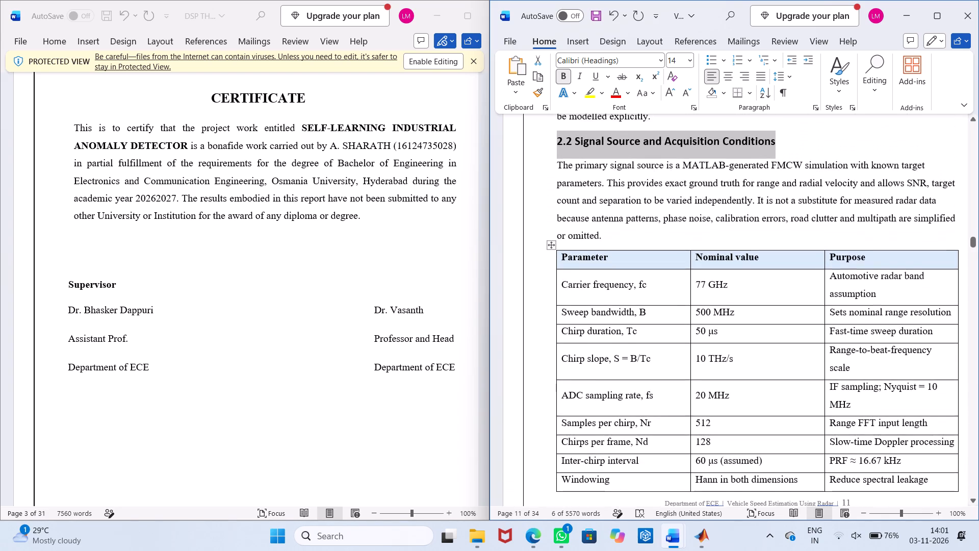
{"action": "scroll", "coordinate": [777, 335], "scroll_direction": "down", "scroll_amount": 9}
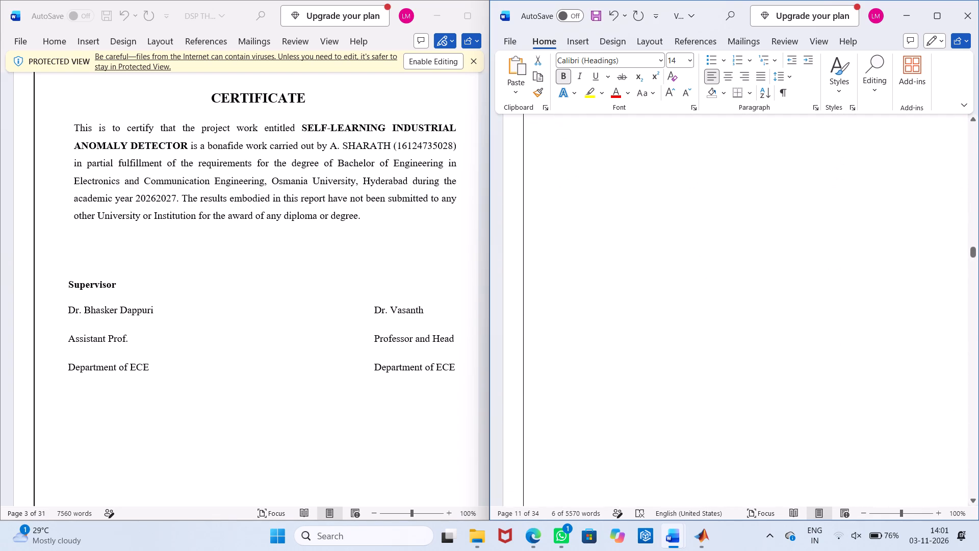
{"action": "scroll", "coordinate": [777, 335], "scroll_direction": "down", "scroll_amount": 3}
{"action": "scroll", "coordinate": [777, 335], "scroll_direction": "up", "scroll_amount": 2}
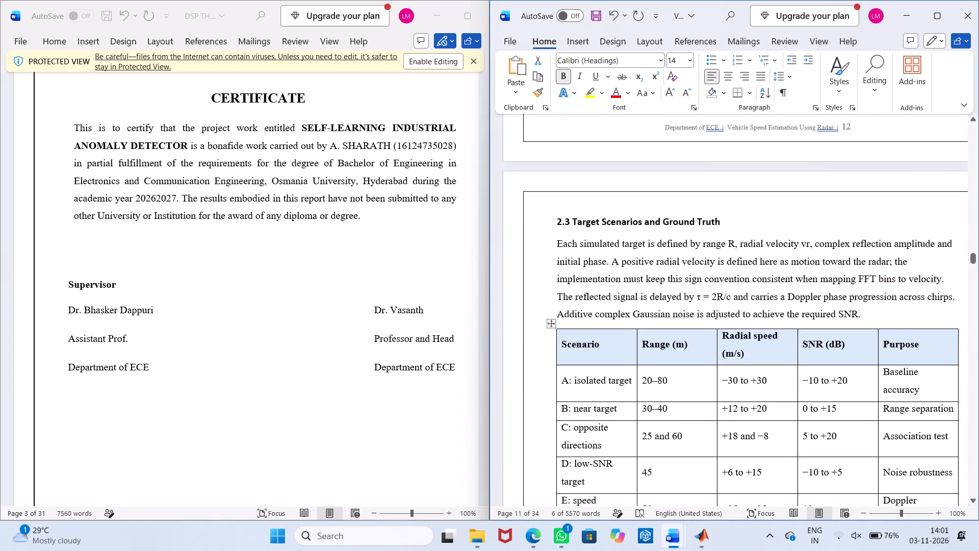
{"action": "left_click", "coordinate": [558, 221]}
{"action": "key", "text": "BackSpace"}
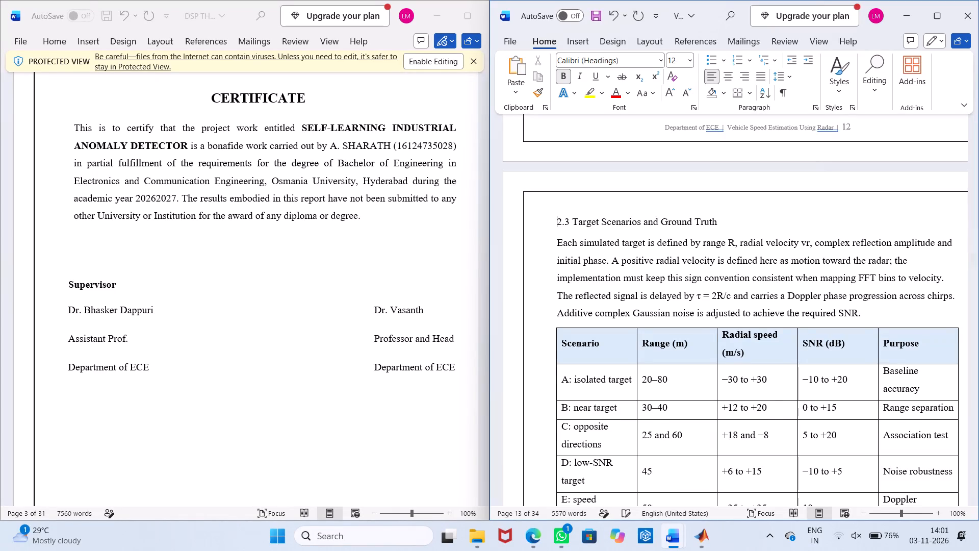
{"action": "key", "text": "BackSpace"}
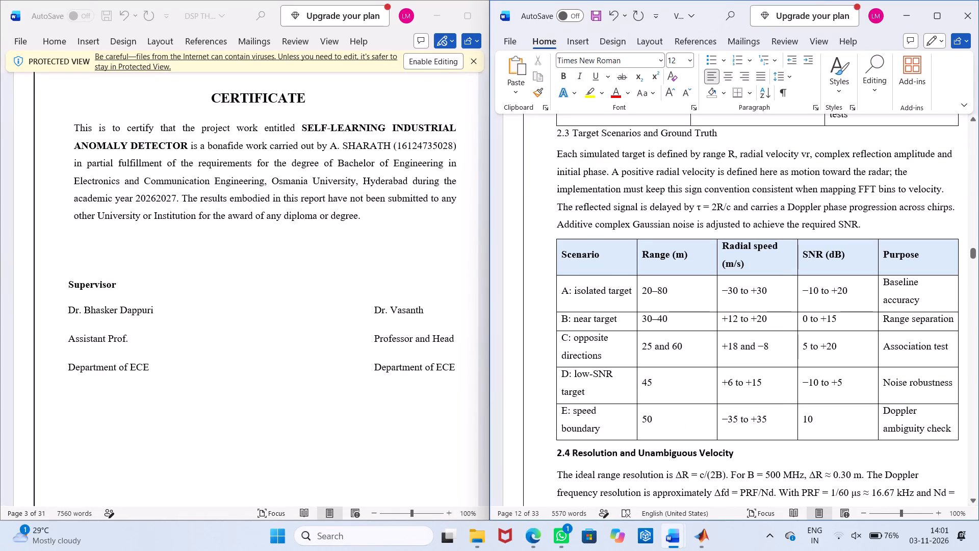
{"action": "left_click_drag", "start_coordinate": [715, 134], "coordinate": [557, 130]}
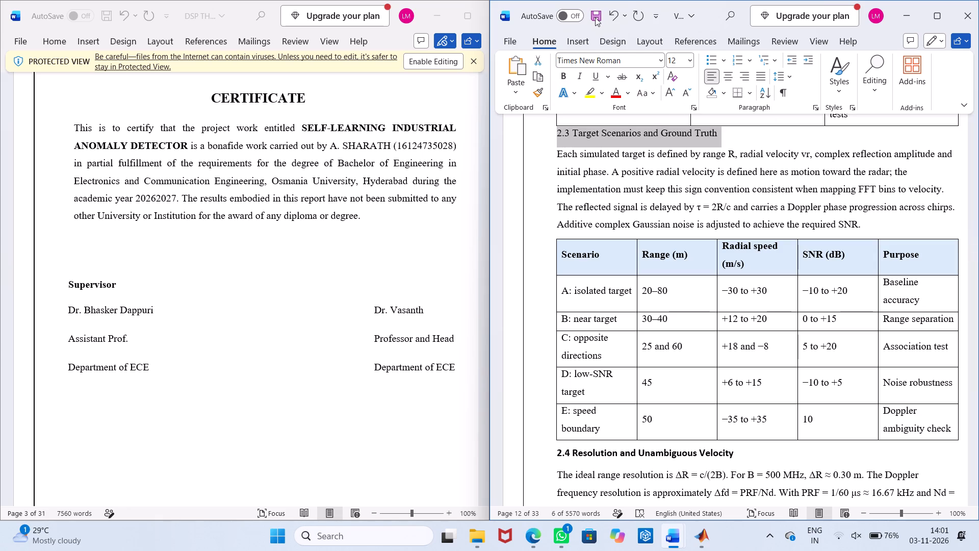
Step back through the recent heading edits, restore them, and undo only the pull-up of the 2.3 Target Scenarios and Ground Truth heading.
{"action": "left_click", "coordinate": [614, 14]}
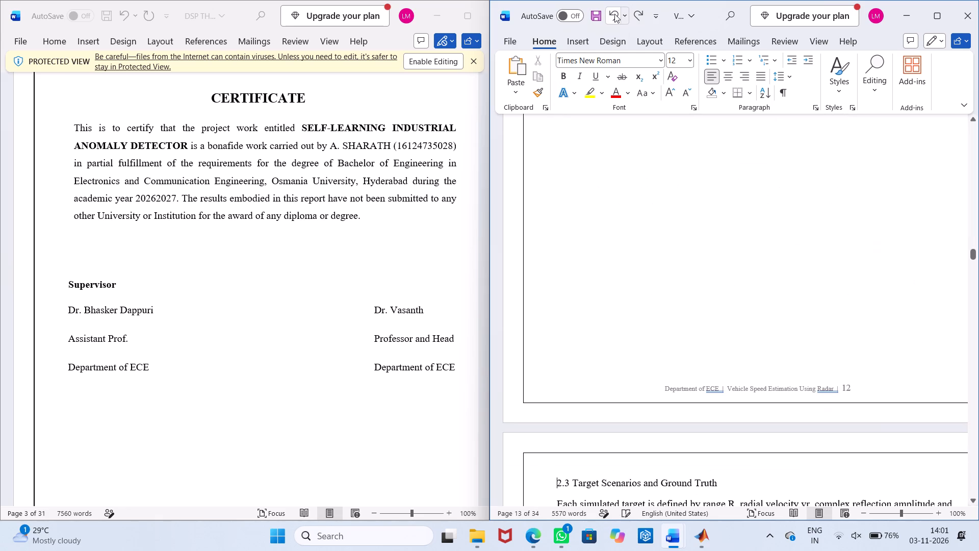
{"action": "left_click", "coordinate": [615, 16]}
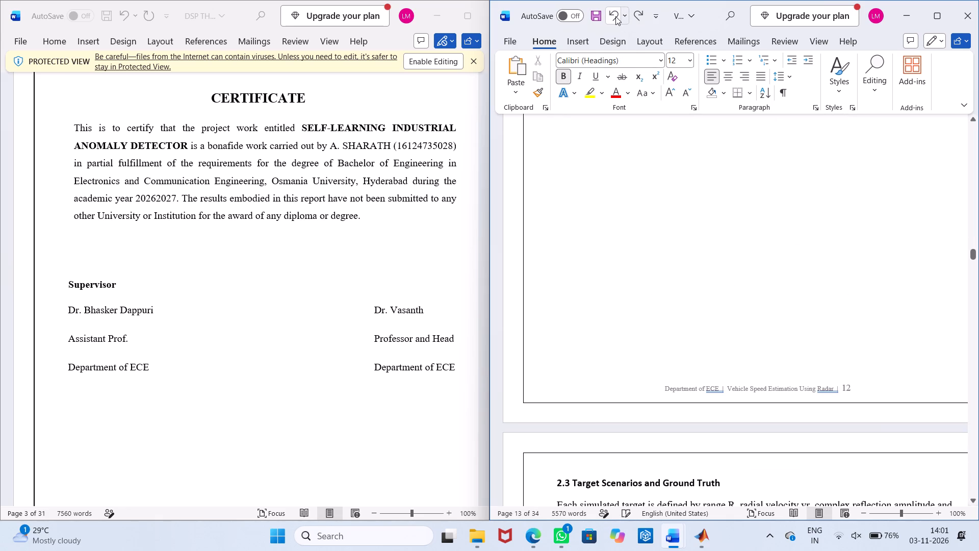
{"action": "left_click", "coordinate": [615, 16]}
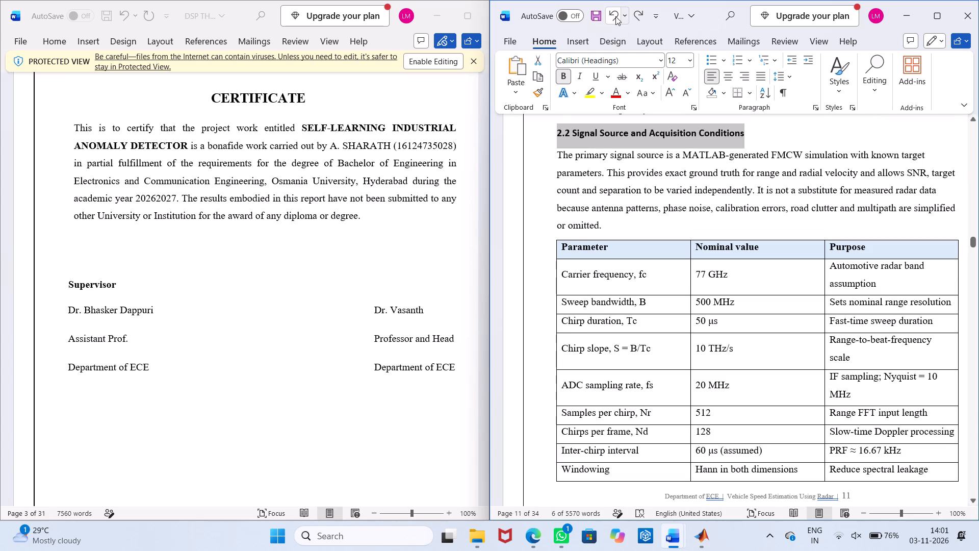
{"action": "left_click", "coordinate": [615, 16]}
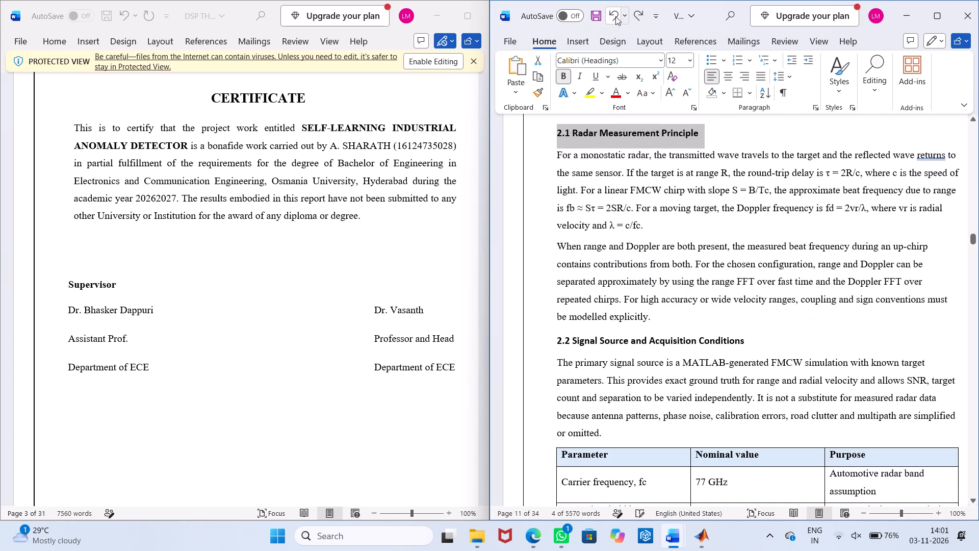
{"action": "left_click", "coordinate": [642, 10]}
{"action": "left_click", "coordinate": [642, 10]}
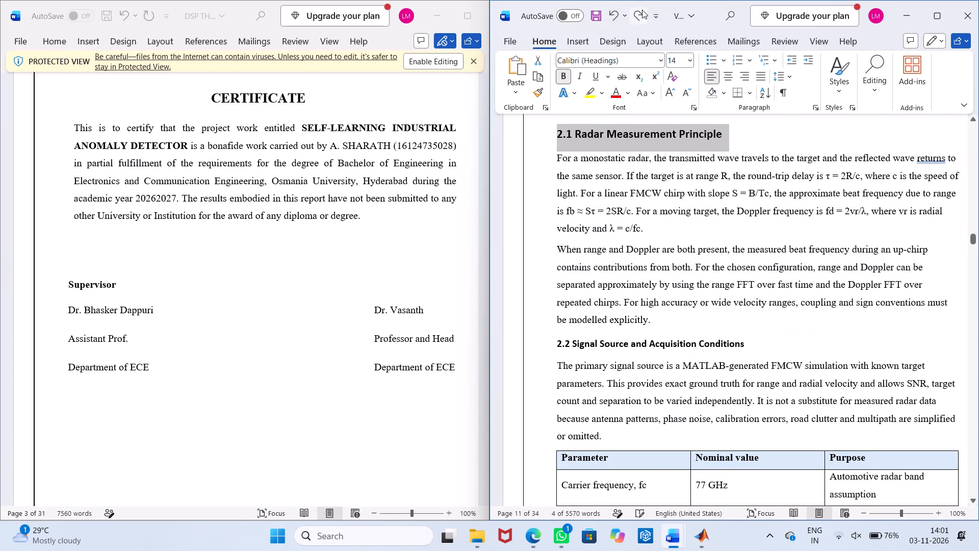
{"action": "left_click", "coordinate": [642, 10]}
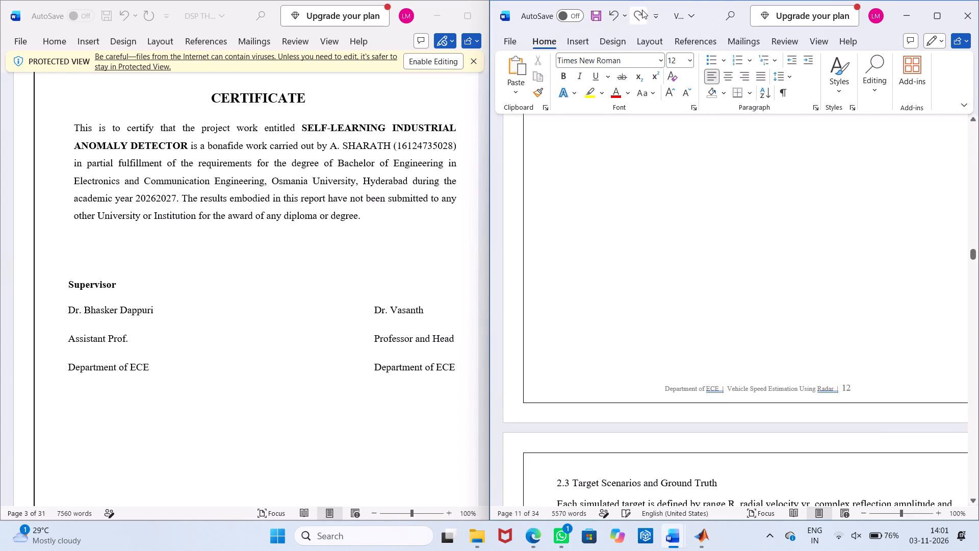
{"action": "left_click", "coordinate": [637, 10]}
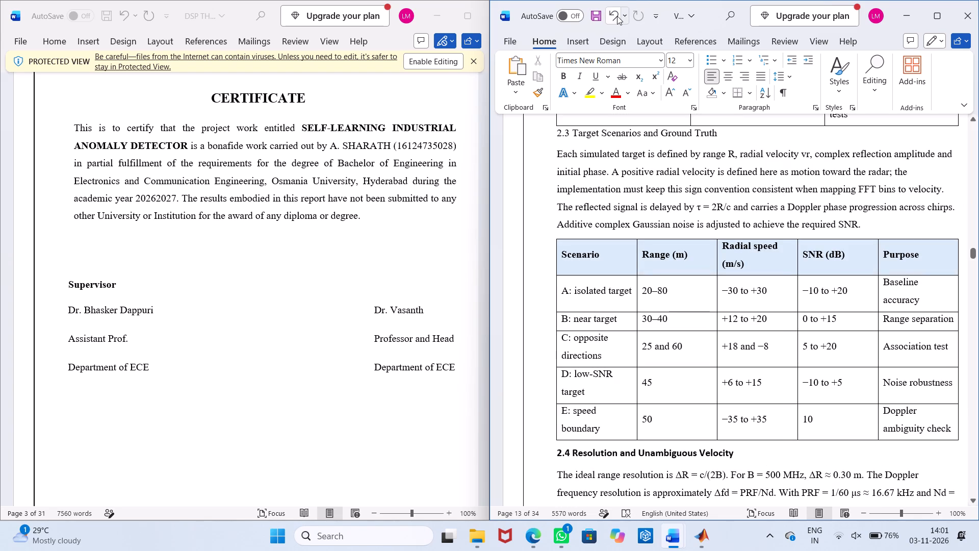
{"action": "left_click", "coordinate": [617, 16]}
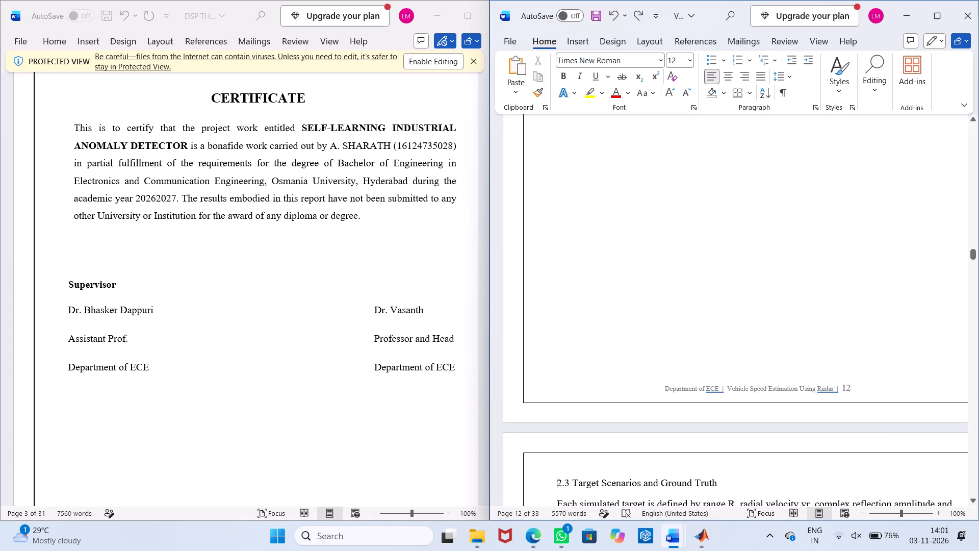
Make the 2.3 Target Scenarios and Ground Truth heading bold and set it to 14 points.
{"action": "left_click_drag", "start_coordinate": [725, 483], "coordinate": [619, 497]}
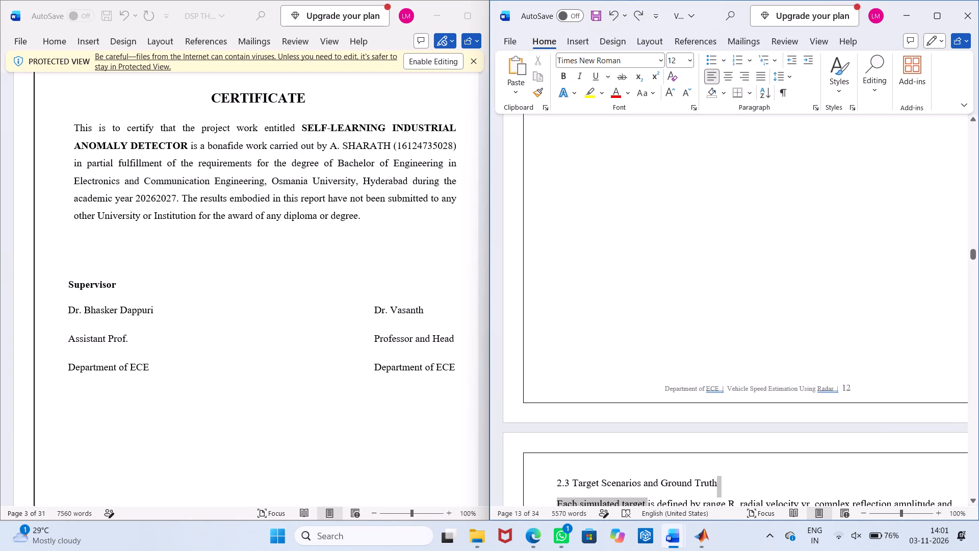
{"action": "left_click_drag", "start_coordinate": [619, 497], "coordinate": [554, 485]}
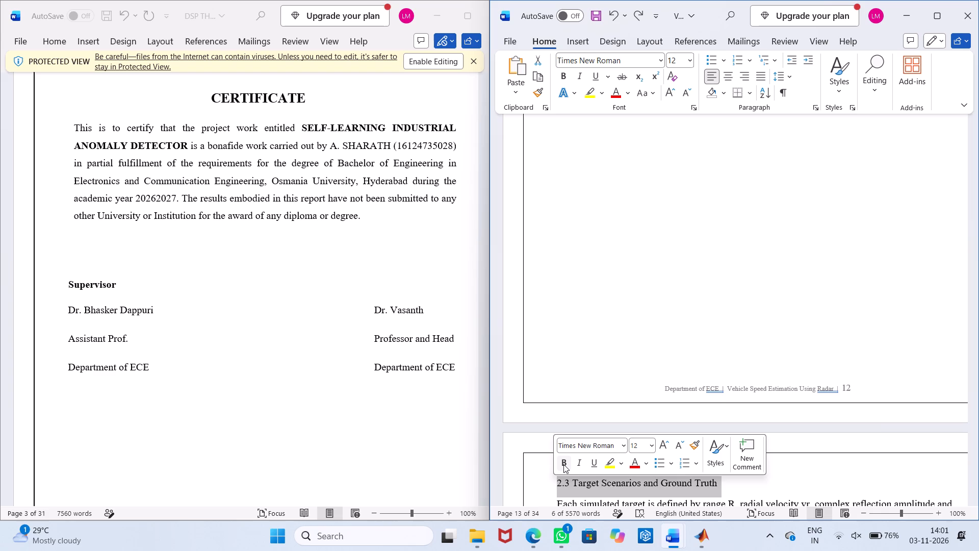
{"action": "left_click", "coordinate": [564, 463]}
{"action": "left_click", "coordinate": [632, 441]}
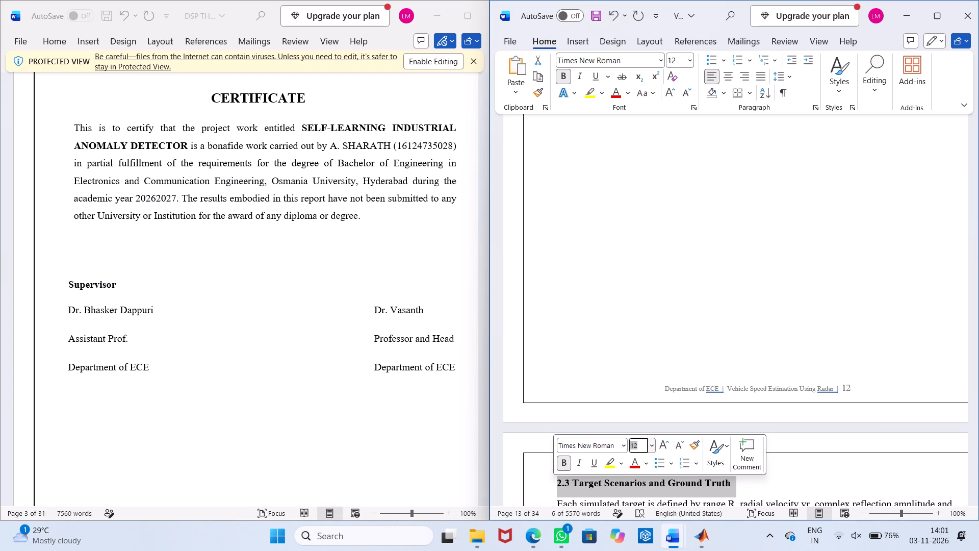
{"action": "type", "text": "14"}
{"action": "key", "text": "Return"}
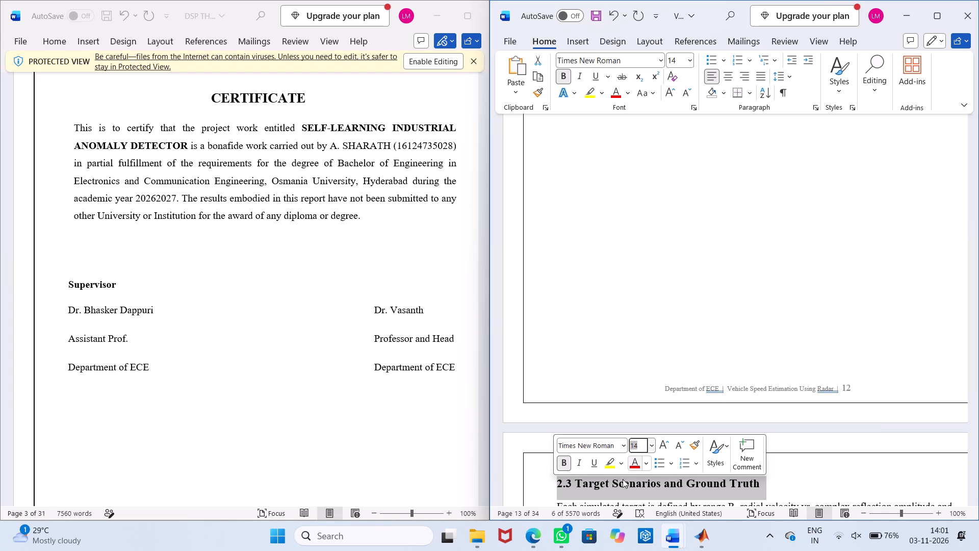
Pull the 2.3 Target Scenarios and Ground Truth heading up from page 13 to directly below the acquisition parameter table.
{"action": "left_click", "coordinate": [552, 481]}
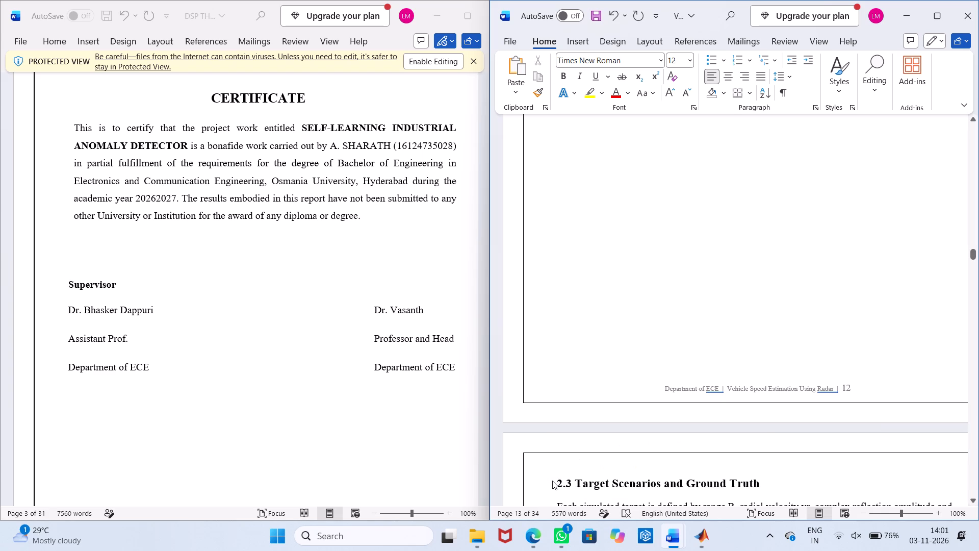
{"action": "key", "text": "BackSpace"}
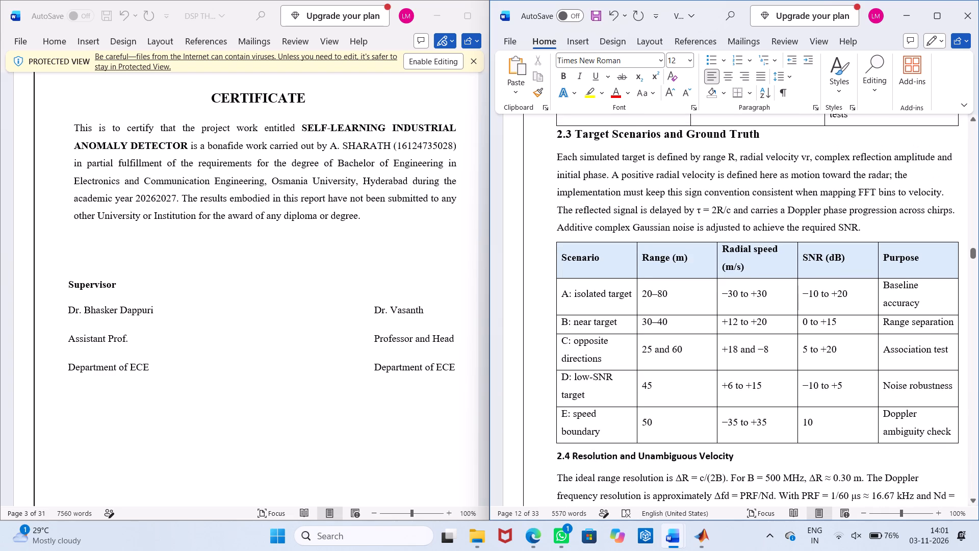
Set the 2.4 Resolution and Unambiguous Velocity heading to 14 points.
{"action": "scroll", "coordinate": [626, 480], "scroll_direction": "down", "scroll_amount": 1}
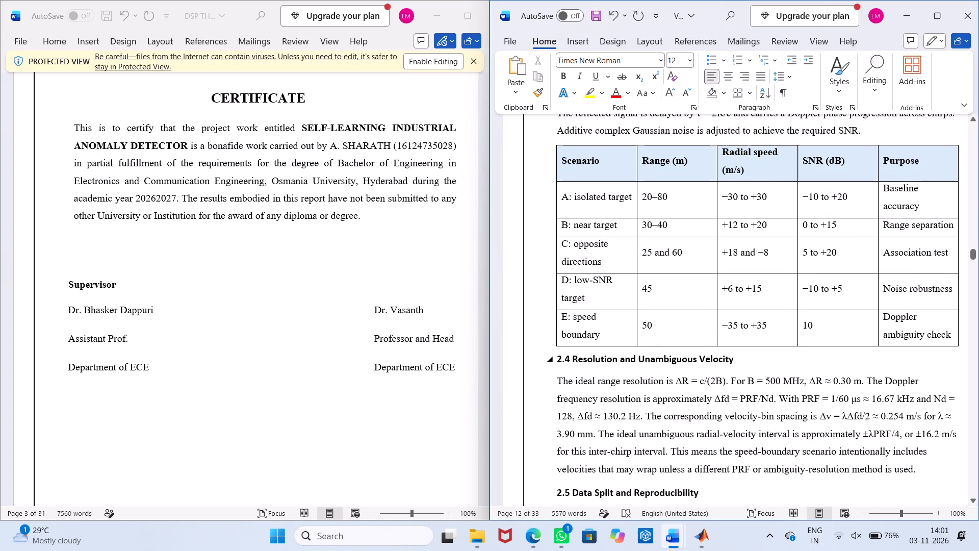
{"action": "left_click_drag", "start_coordinate": [735, 358], "coordinate": [555, 362]}
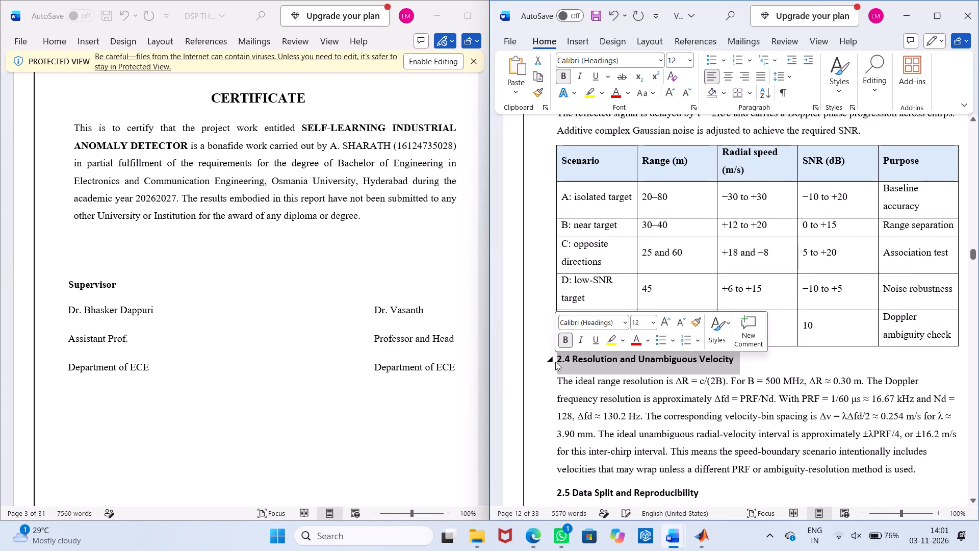
{"action": "left_click", "coordinate": [641, 321]}
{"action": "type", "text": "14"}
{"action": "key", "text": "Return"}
Set the 2.5 Data Split and Reproducibility heading to 14 points.
{"action": "scroll", "coordinate": [628, 398], "scroll_direction": "down", "scroll_amount": 1}
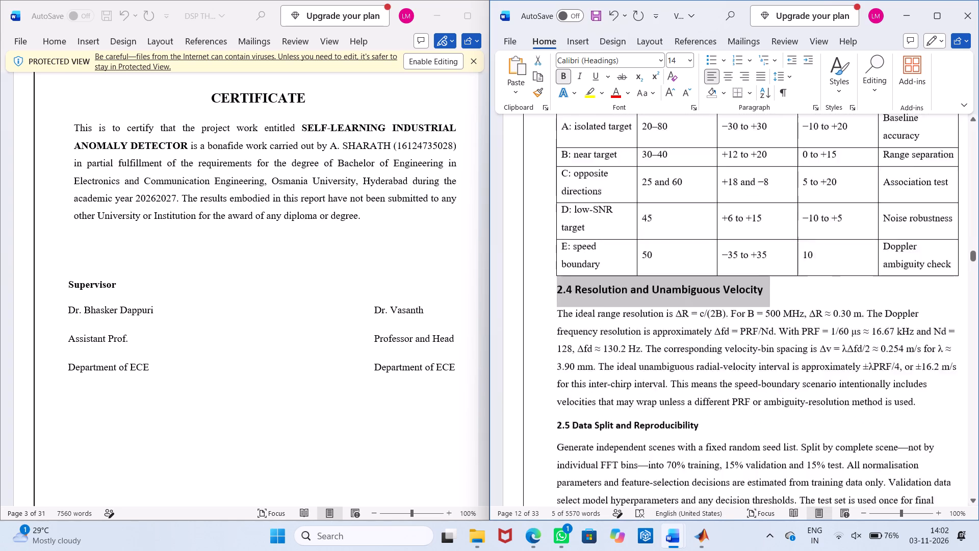
{"action": "scroll", "coordinate": [628, 398], "scroll_direction": "down", "scroll_amount": 1}
{"action": "left_click_drag", "start_coordinate": [711, 359], "coordinate": [567, 370]}
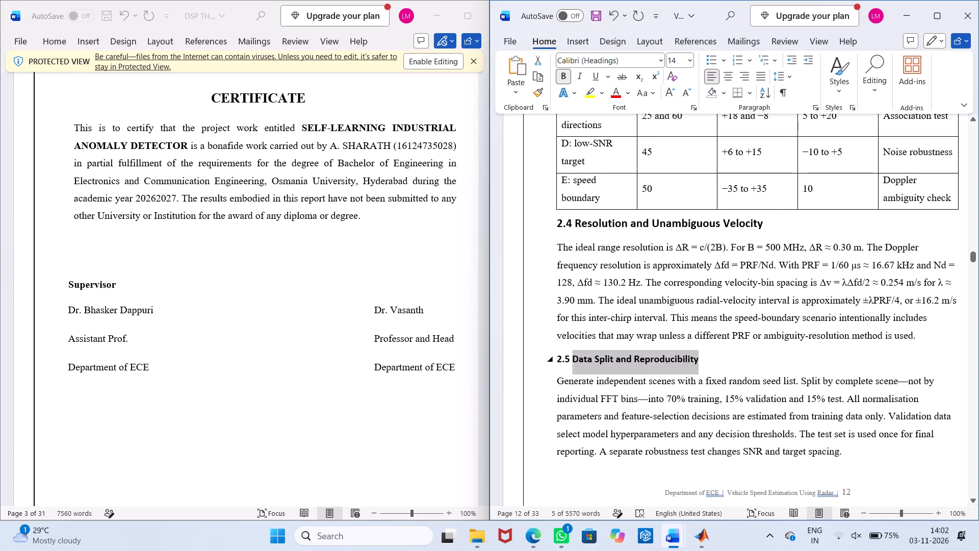
{"action": "left_click_drag", "start_coordinate": [567, 370], "coordinate": [555, 364]}
{"action": "left_click", "coordinate": [639, 319]}
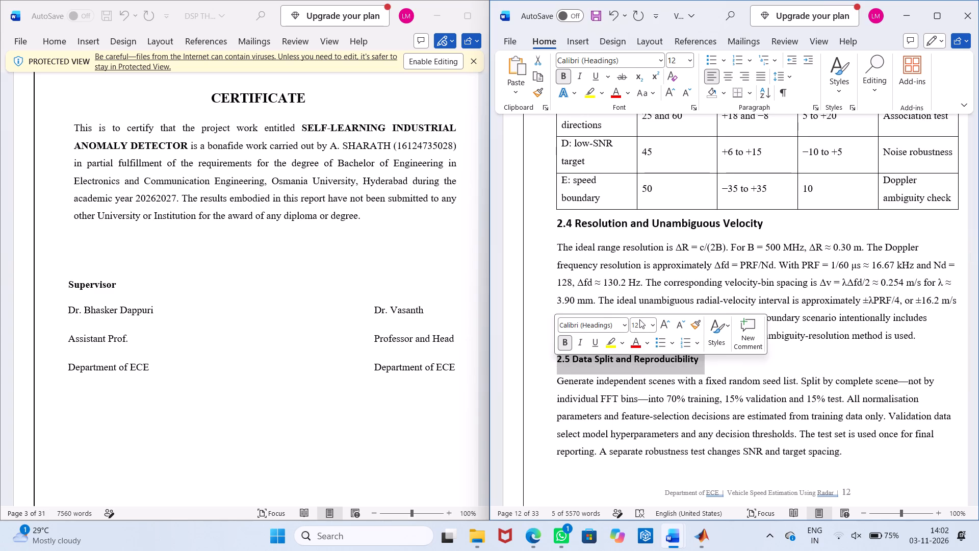
{"action": "left_click", "coordinate": [639, 319]}
{"action": "left_click", "coordinate": [637, 325]}
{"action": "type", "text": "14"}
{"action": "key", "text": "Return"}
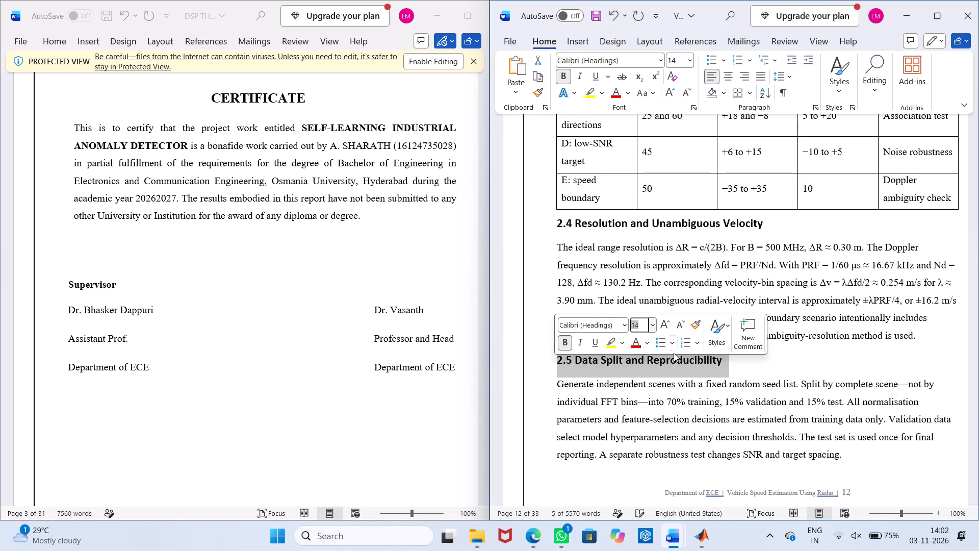
Set the CHAPTER 3 line and its DSP PREPROCESSING AND EXPLORATORY ANALYSIS title to 16 points.
{"action": "scroll", "coordinate": [713, 406], "scroll_direction": "down", "scroll_amount": 6}
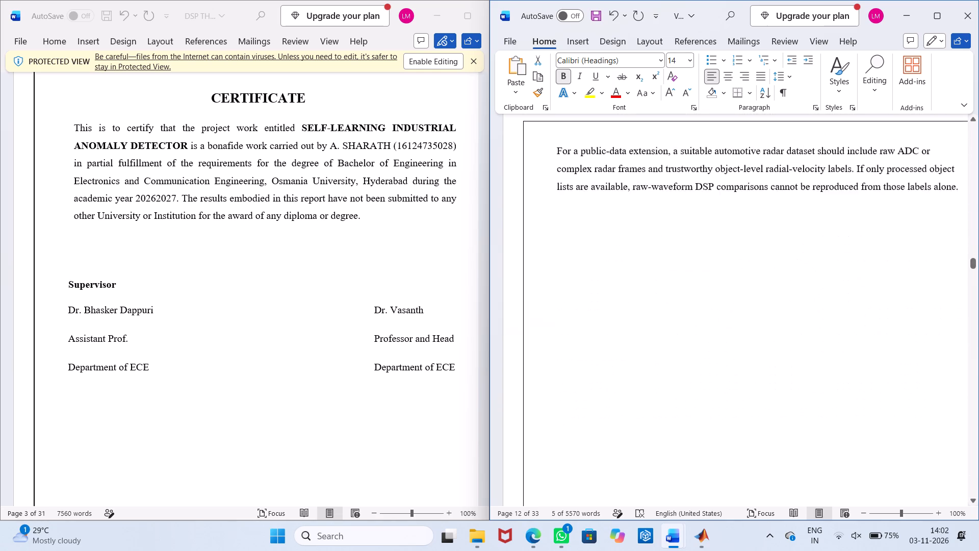
{"action": "scroll", "coordinate": [713, 406], "scroll_direction": "down", "scroll_amount": 2}
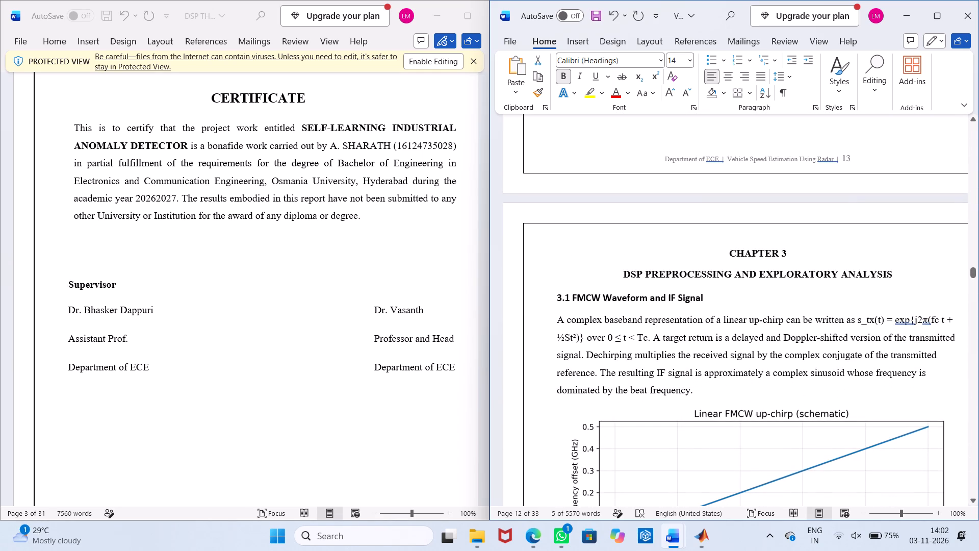
{"action": "left_click_drag", "start_coordinate": [718, 249], "coordinate": [917, 286]}
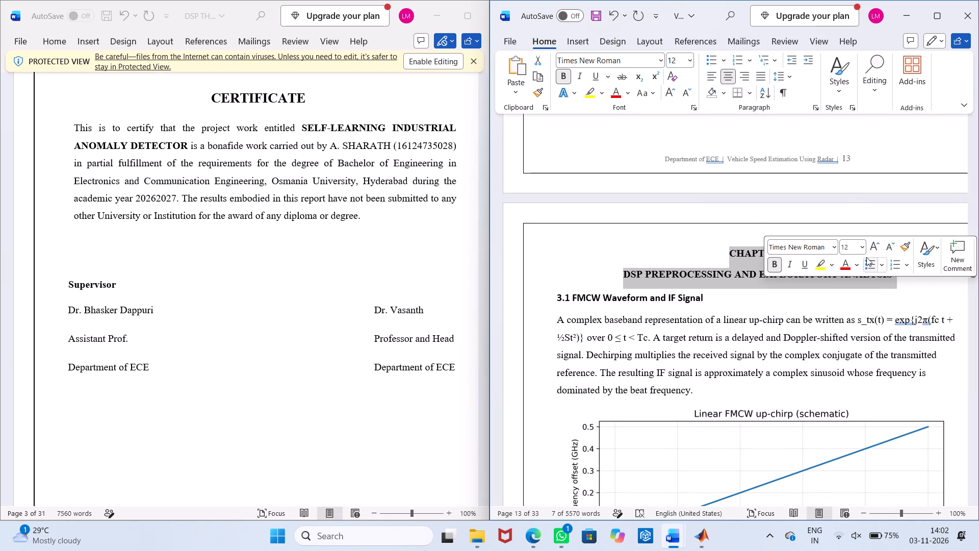
{"action": "left_click", "coordinate": [857, 250]}
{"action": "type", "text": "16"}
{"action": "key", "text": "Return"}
Set the 3.1 FMCW Waveform and IF Signal heading to 14 points.
{"action": "left_click_drag", "start_coordinate": [730, 311], "coordinate": [597, 306]}
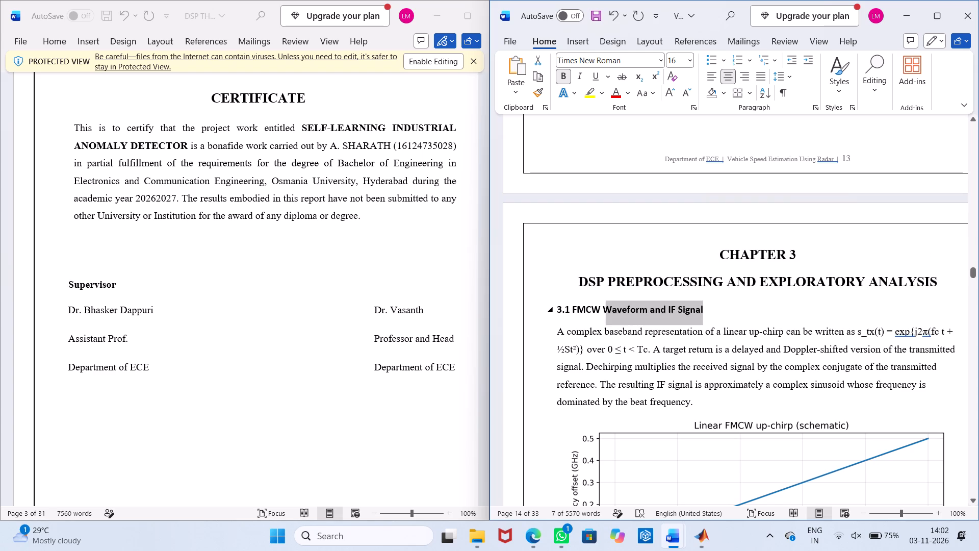
{"action": "left_click_drag", "start_coordinate": [597, 306], "coordinate": [558, 310]}
{"action": "left_click", "coordinate": [643, 273]}
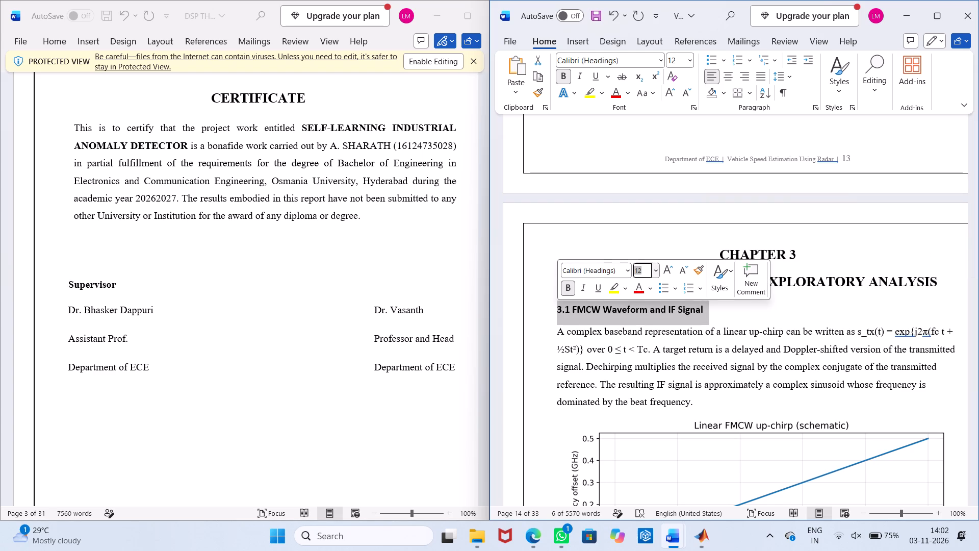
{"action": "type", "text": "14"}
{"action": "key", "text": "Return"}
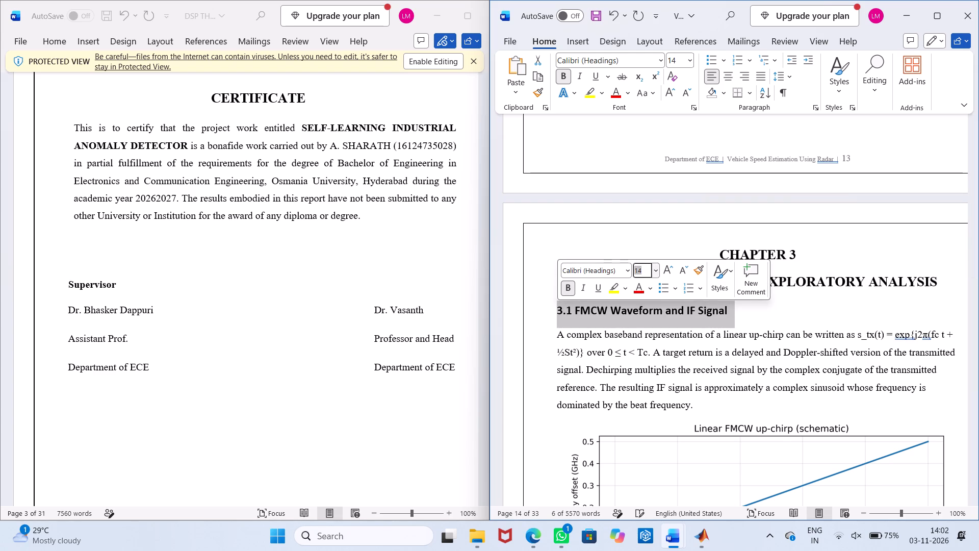
Set the 3.2 Range FFT heading below Fig. 3.2 to 14 points.
{"action": "scroll", "coordinate": [693, 363], "scroll_direction": "down", "scroll_amount": 3}
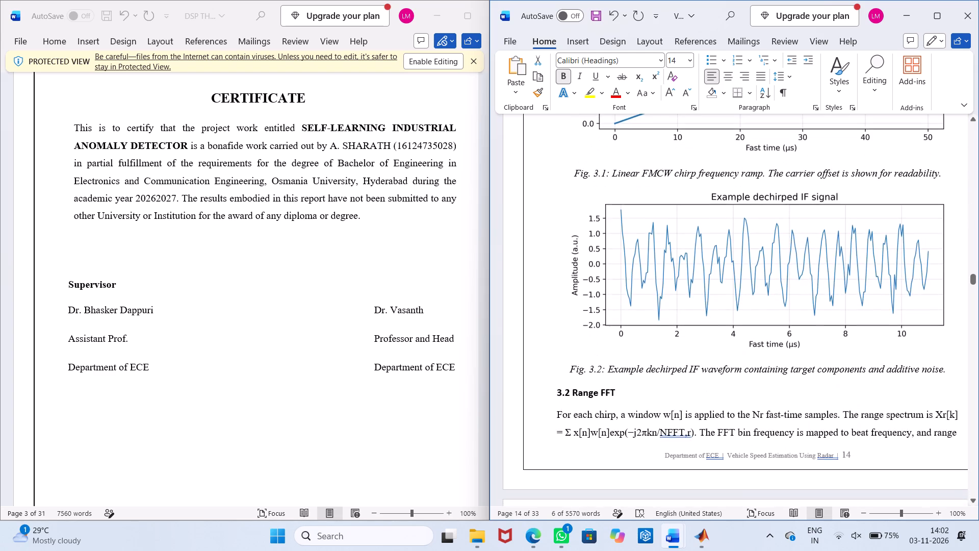
{"action": "scroll", "coordinate": [693, 363], "scroll_direction": "down", "scroll_amount": 1}
{"action": "left_click_drag", "start_coordinate": [620, 283], "coordinate": [570, 280]}
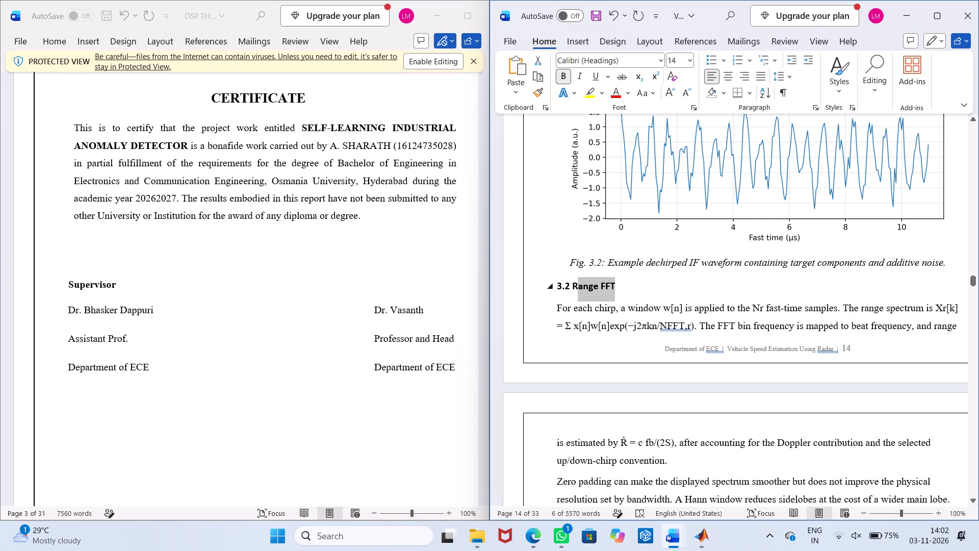
{"action": "left_click_drag", "start_coordinate": [570, 280], "coordinate": [552, 285]}
{"action": "left_click", "coordinate": [637, 247]}
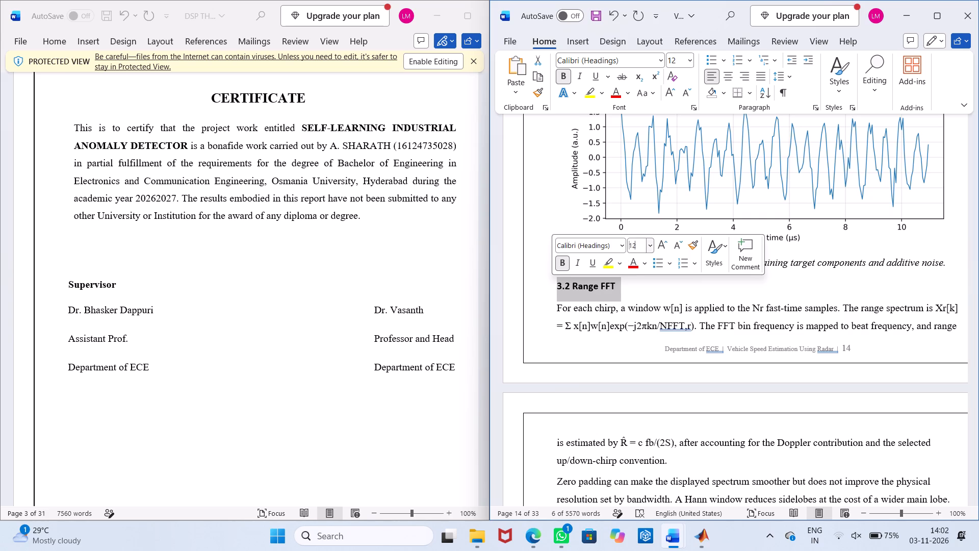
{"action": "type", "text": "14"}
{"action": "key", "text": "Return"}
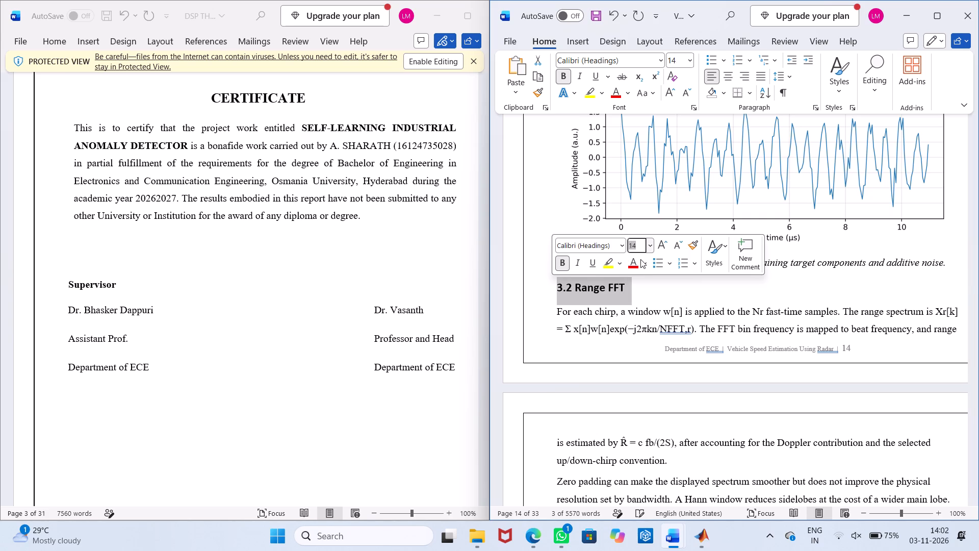
Delete the break before the 3.3 Doppler FFT and Range–Doppler Map heading so it directly follows the 3.2 Range FFT text.
{"action": "scroll", "coordinate": [635, 311], "scroll_direction": "down", "scroll_amount": 7}
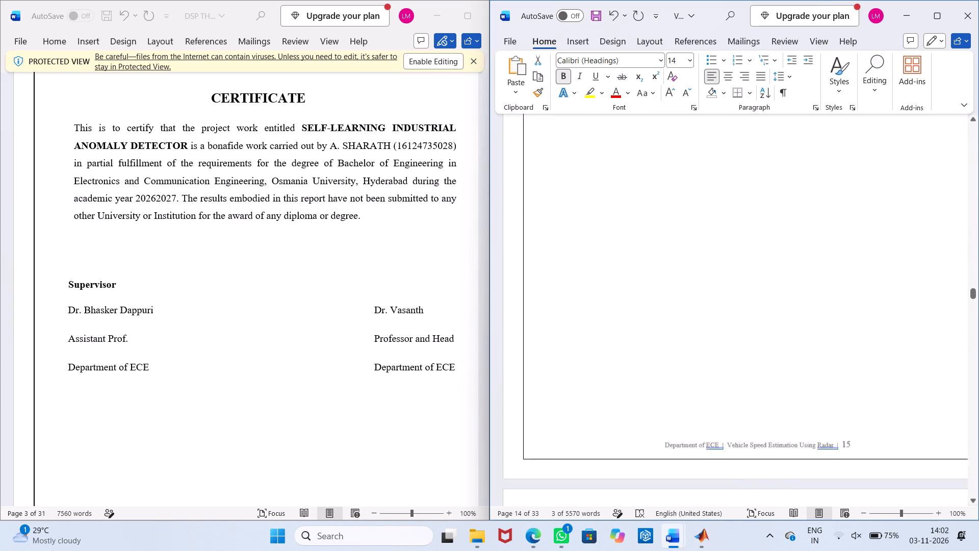
{"action": "scroll", "coordinate": [635, 311], "scroll_direction": "down", "scroll_amount": 1}
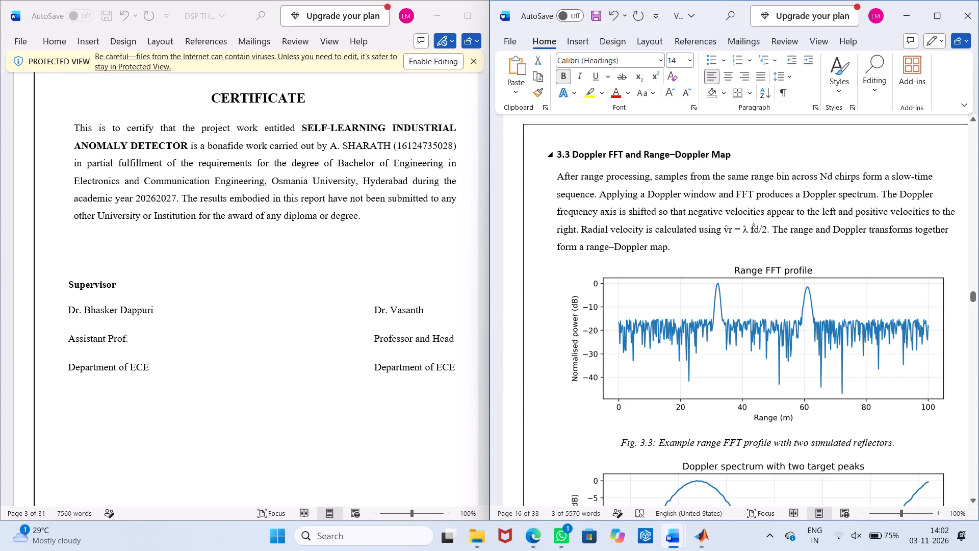
{"action": "left_click", "coordinate": [561, 153]}
{"action": "key", "text": "Left"}
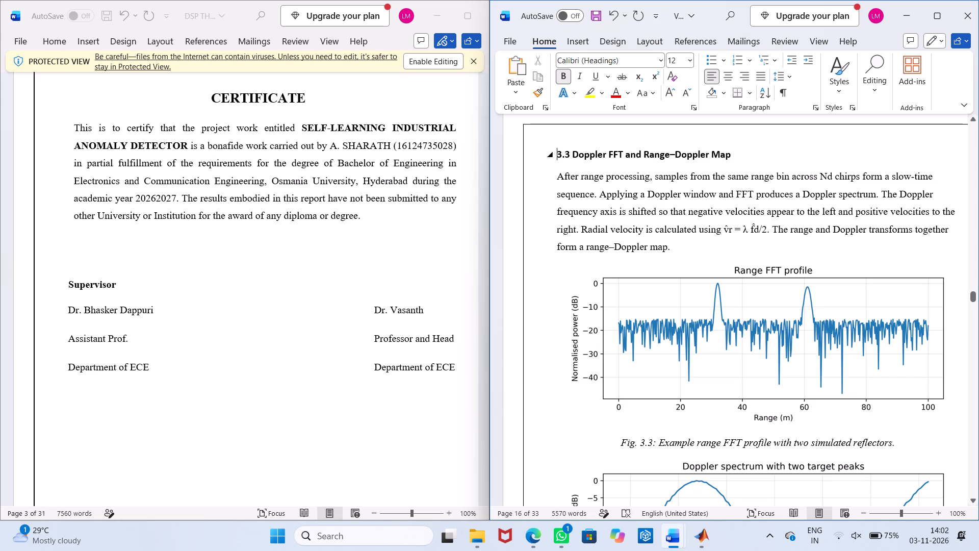
{"action": "key", "text": "Left"}
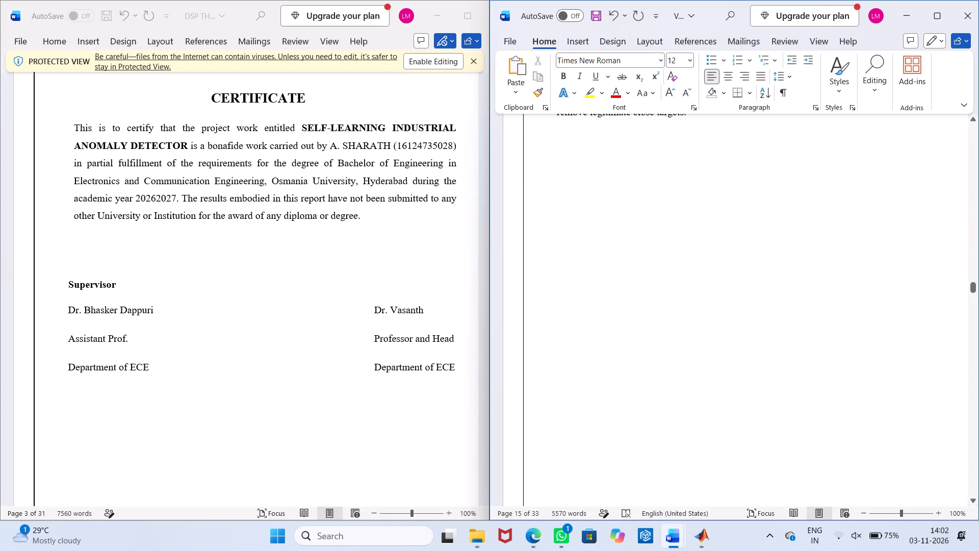
{"action": "scroll", "coordinate": [561, 153], "scroll_direction": "up", "scroll_amount": 5}
{"action": "scroll", "coordinate": [561, 153], "scroll_direction": "down", "scroll_amount": 2}
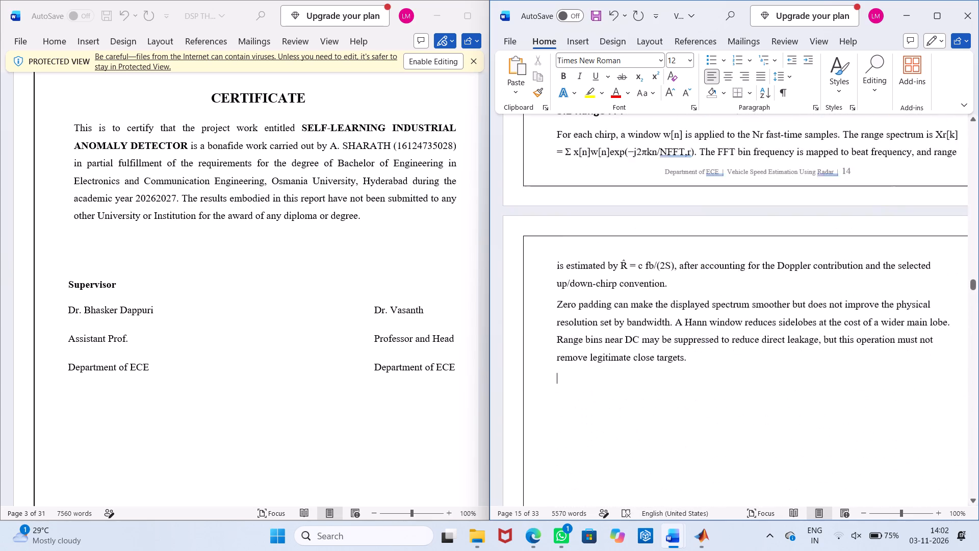
{"action": "scroll", "coordinate": [561, 153], "scroll_direction": "down", "scroll_amount": 2}
{"action": "key", "text": "Right"}
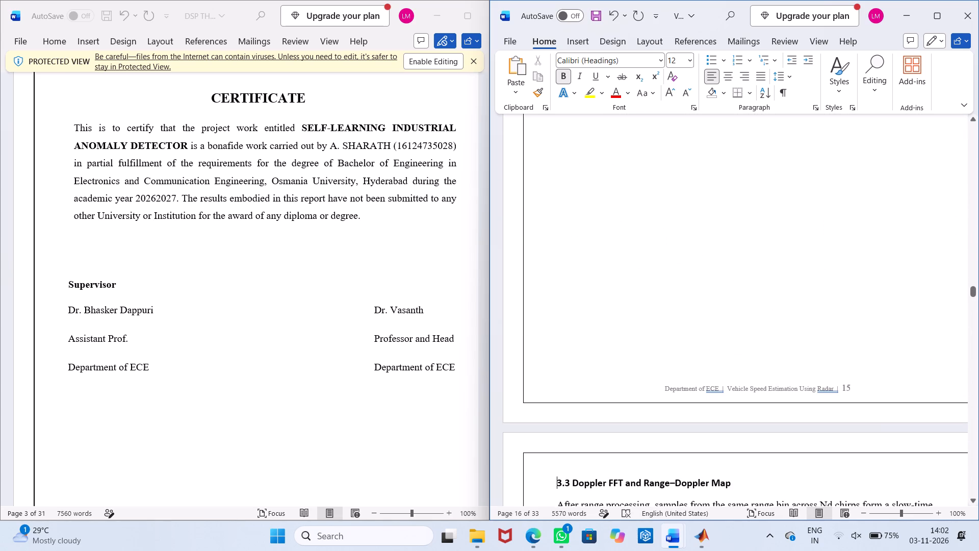
{"action": "key", "text": "BackSpace"}
{"action": "key", "text": "BackSpace"}
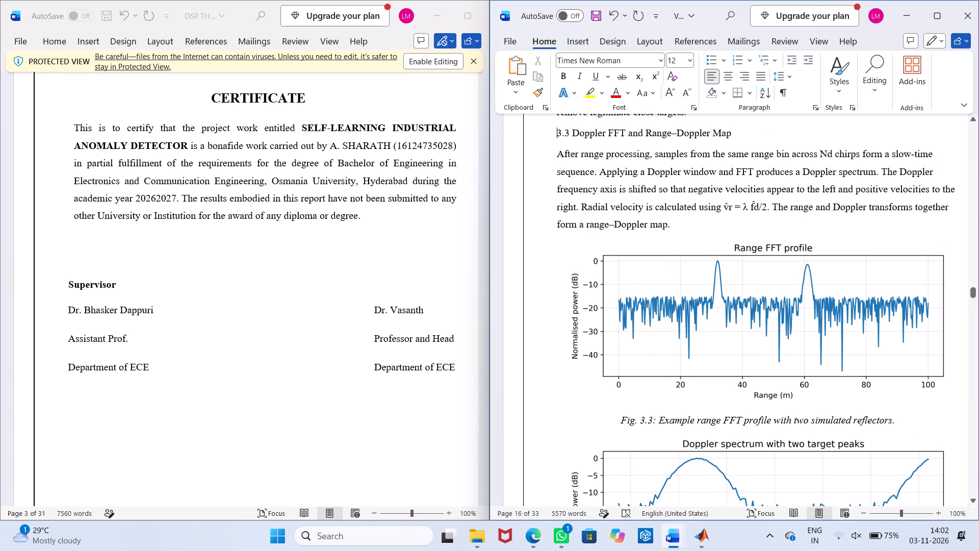
Make the 3.3 Doppler FFT and Range–Doppler Map heading bold and set it to 14 points.
{"action": "left_click_drag", "start_coordinate": [735, 138], "coordinate": [553, 127]}
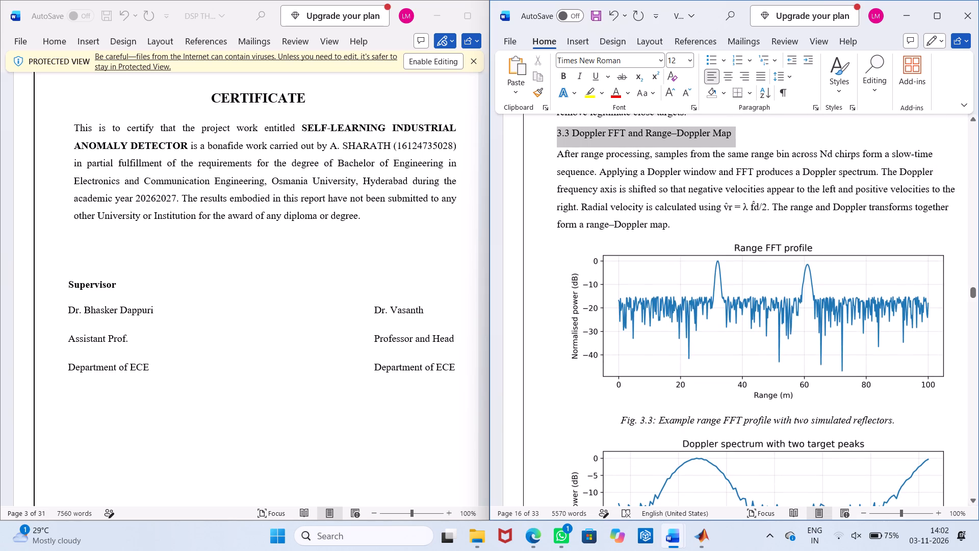
{"action": "left_click_drag", "start_coordinate": [553, 127], "coordinate": [553, 127]}
{"action": "left_click", "coordinate": [562, 106]}
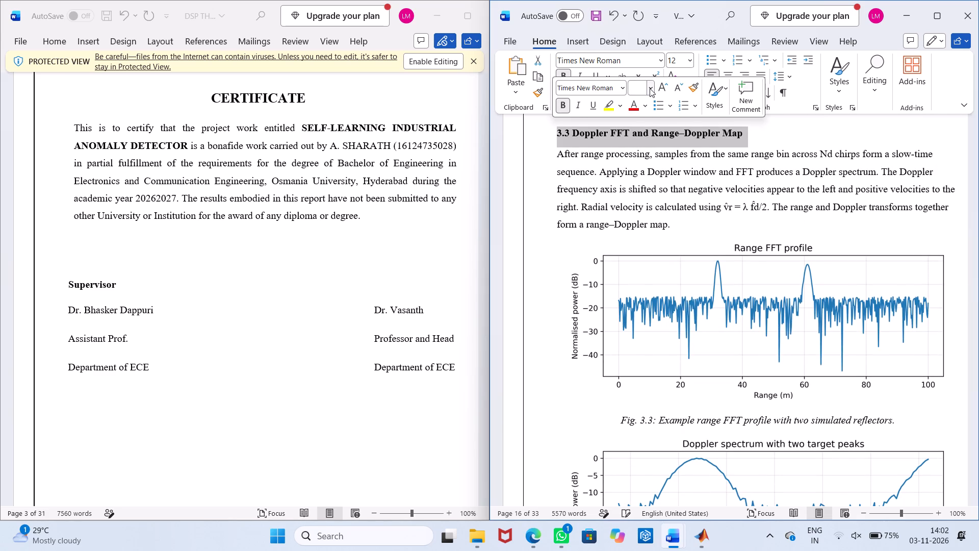
{"action": "left_click", "coordinate": [629, 83]}
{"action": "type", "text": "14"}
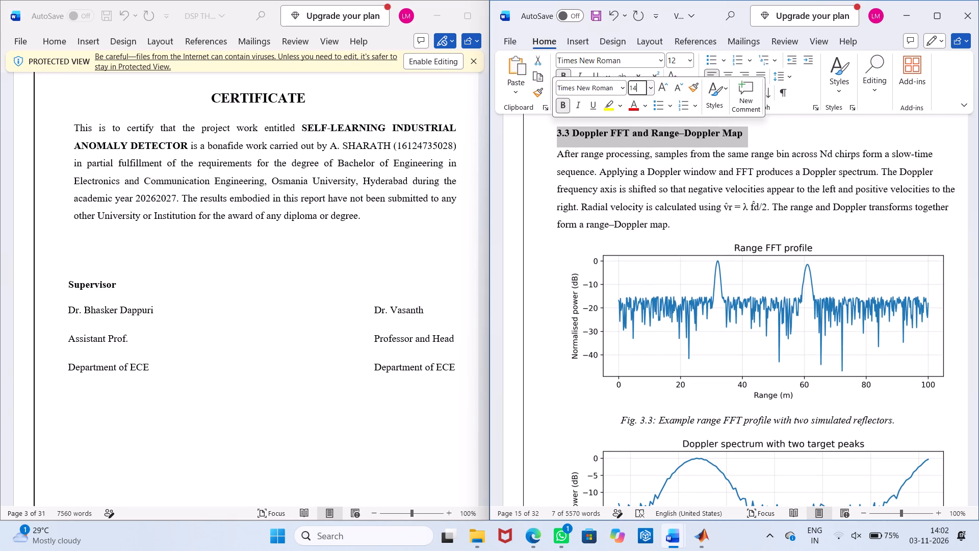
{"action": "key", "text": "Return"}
Set the 3.4 Radial Velocity and Sign Convention heading below Fig. 3.5 to 14 points.
{"action": "scroll", "coordinate": [649, 158], "scroll_direction": "down", "scroll_amount": 5}
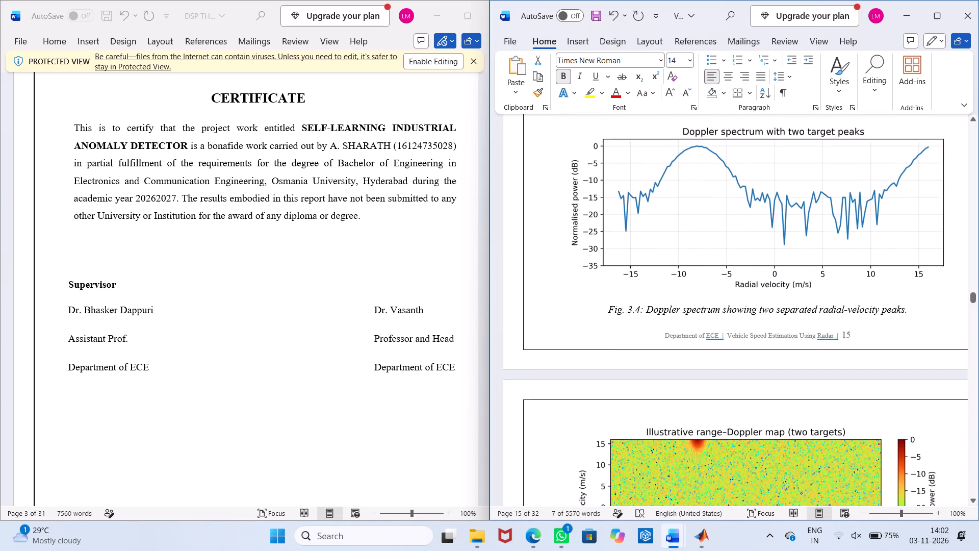
{"action": "scroll", "coordinate": [649, 158], "scroll_direction": "down", "scroll_amount": 4}
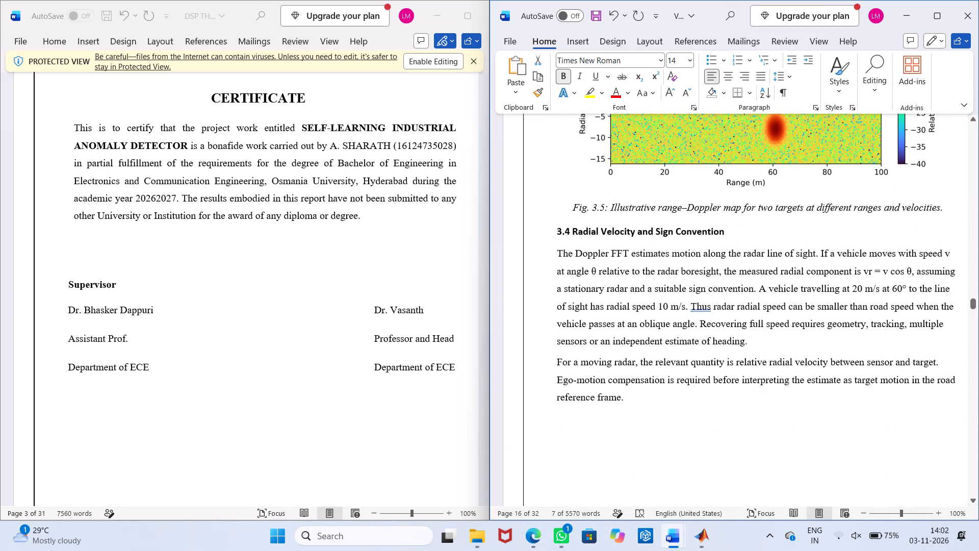
{"action": "left_click_drag", "start_coordinate": [728, 230], "coordinate": [546, 228]}
{"action": "left_click", "coordinate": [628, 186]}
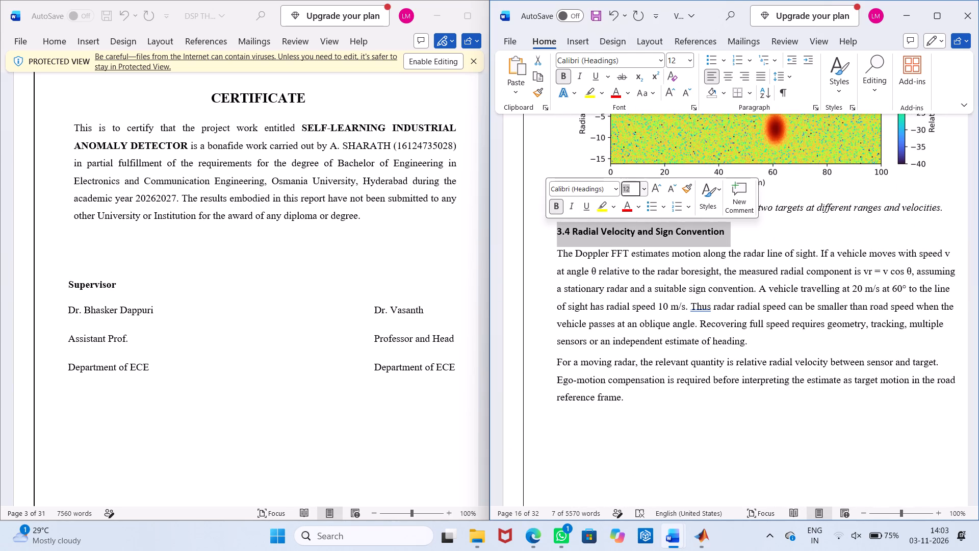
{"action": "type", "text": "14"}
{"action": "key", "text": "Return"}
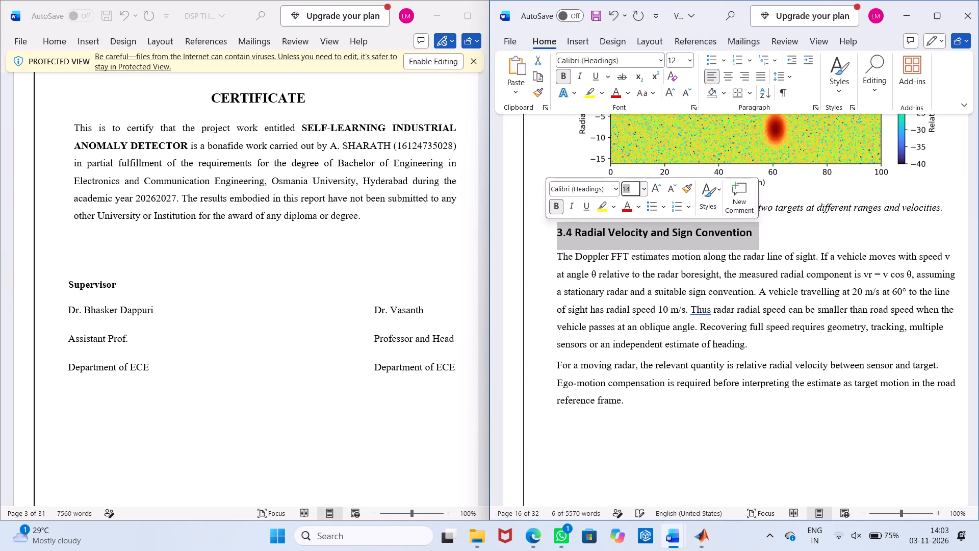
Set the CHAPTER 4 line and its ESTIMATION METHODS title to 16 points.
{"action": "scroll", "coordinate": [669, 344], "scroll_direction": "down", "scroll_amount": 4}
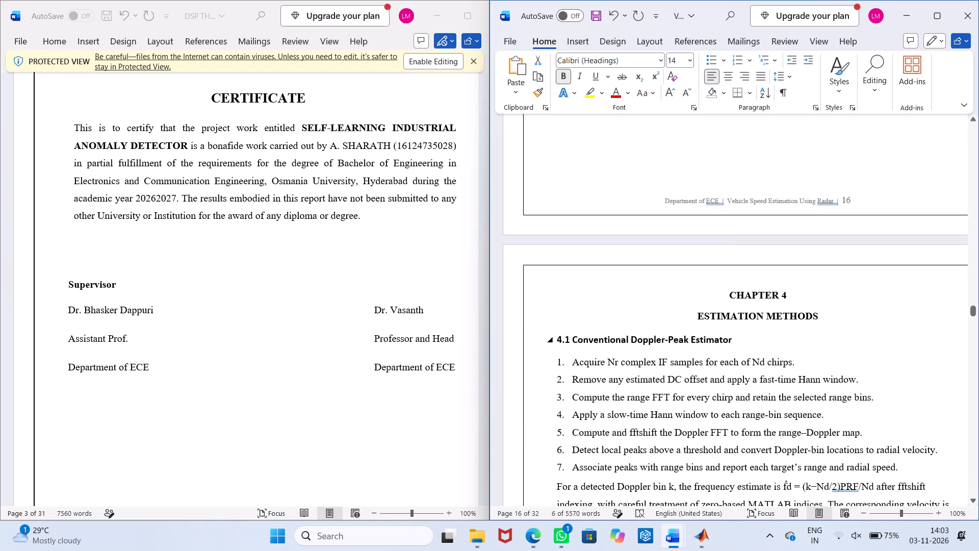
{"action": "left_click_drag", "start_coordinate": [726, 292], "coordinate": [838, 325]}
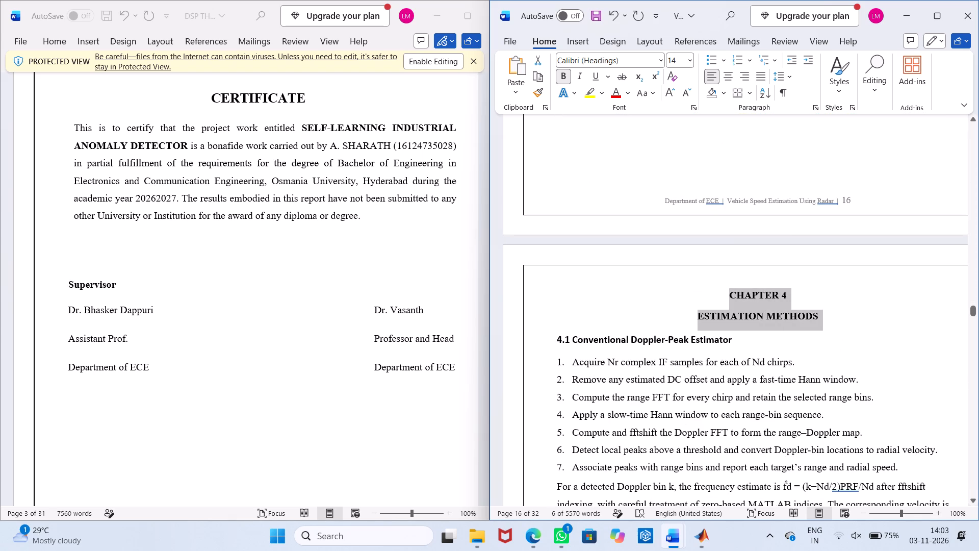
{"action": "left_click", "coordinate": [847, 289]}
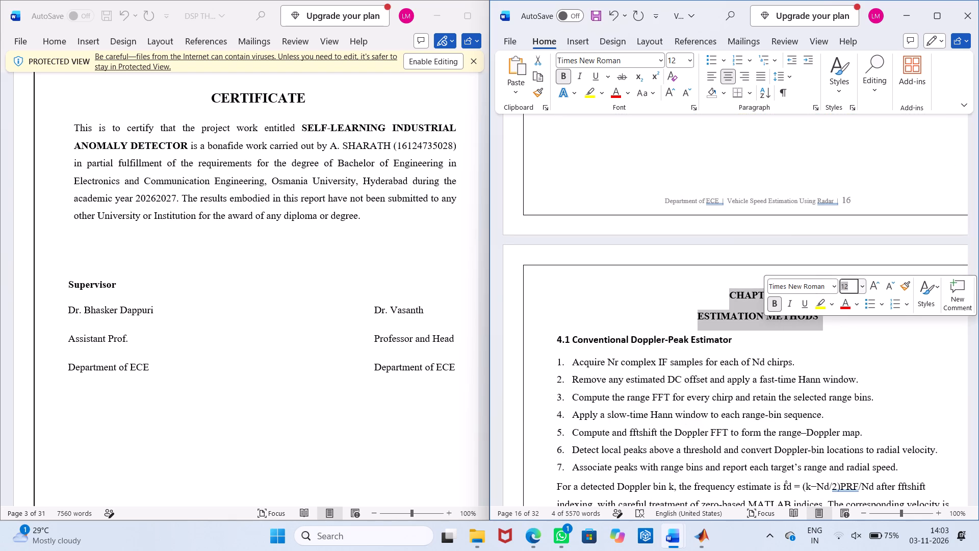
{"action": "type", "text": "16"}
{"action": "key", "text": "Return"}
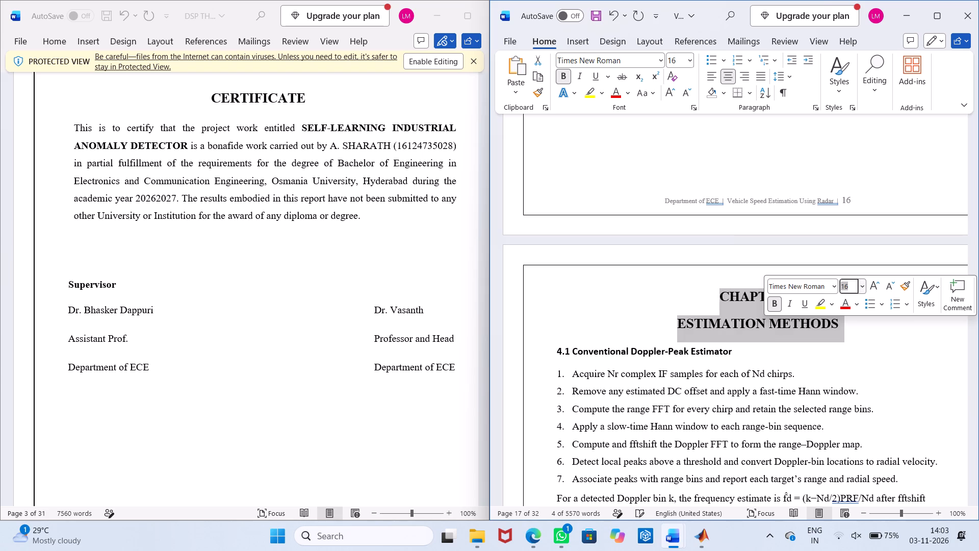
Set the 4.1 Conventional Doppler-Peak Estimator heading to 14 points.
{"action": "left_click_drag", "start_coordinate": [802, 357], "coordinate": [567, 360]}
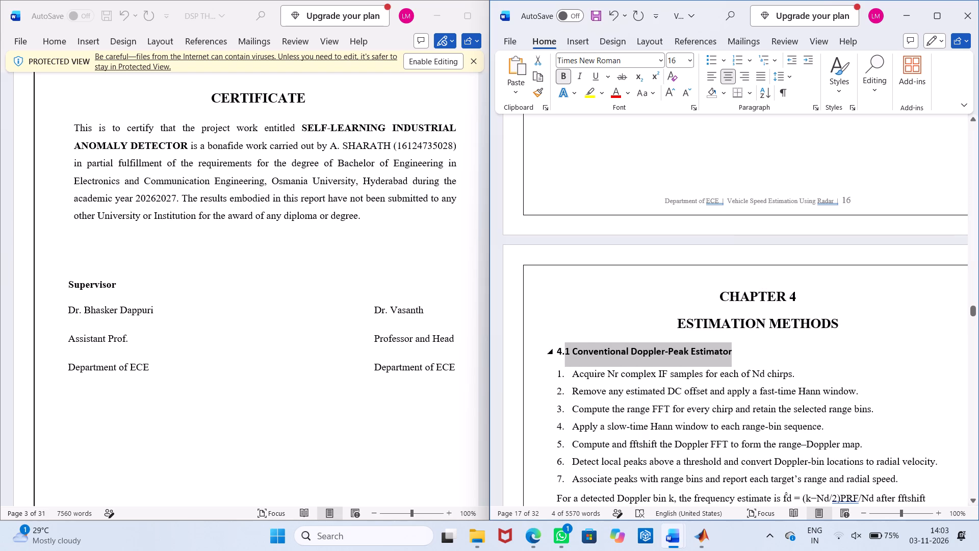
{"action": "left_click_drag", "start_coordinate": [567, 360], "coordinate": [552, 358]}
{"action": "left_click", "coordinate": [637, 321]}
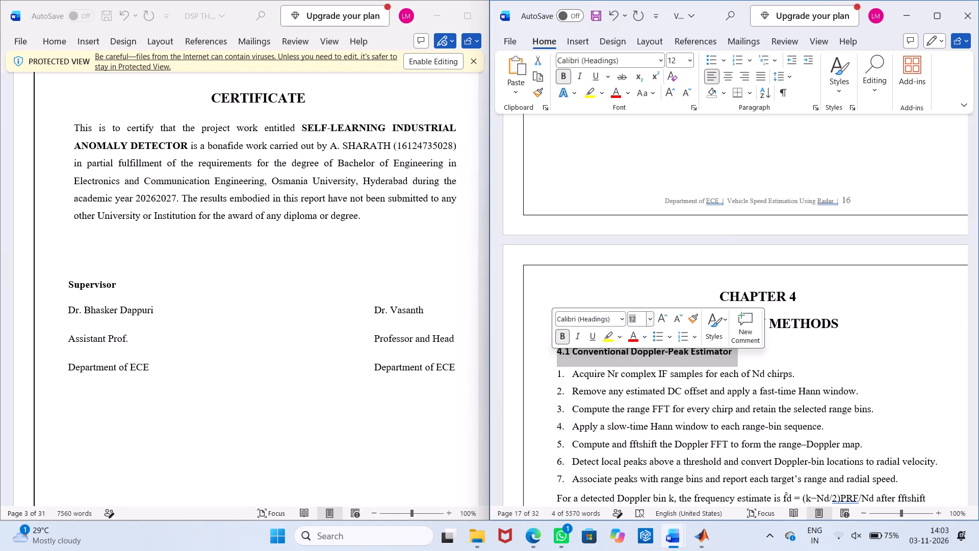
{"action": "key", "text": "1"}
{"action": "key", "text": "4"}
{"action": "key", "text": "Return"}
Set the 4.2 Detection and Target Association heading above the processing choice table to 14 points.
{"action": "scroll", "coordinate": [686, 388], "scroll_direction": "down", "scroll_amount": 3}
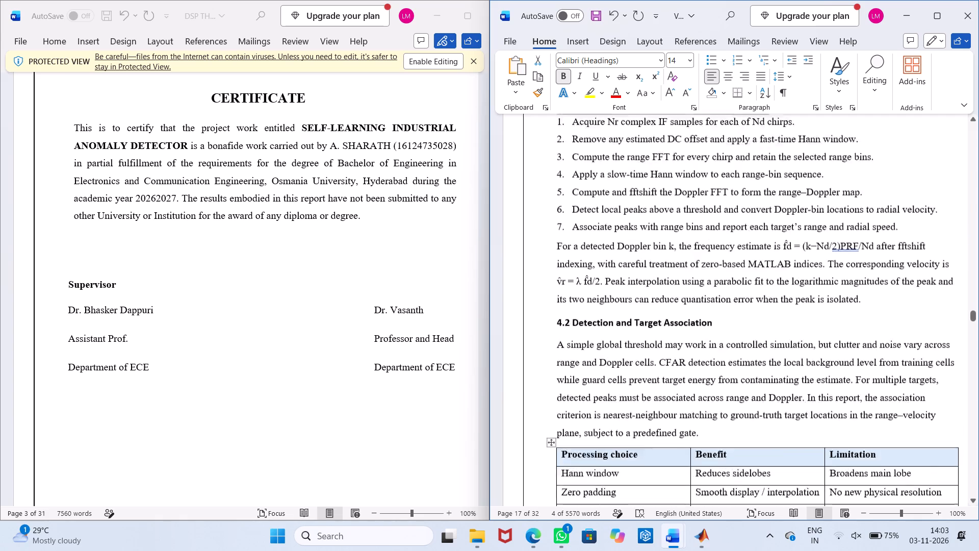
{"action": "scroll", "coordinate": [686, 388], "scroll_direction": "down", "scroll_amount": 2}
{"action": "left_click_drag", "start_coordinate": [727, 162], "coordinate": [553, 154]}
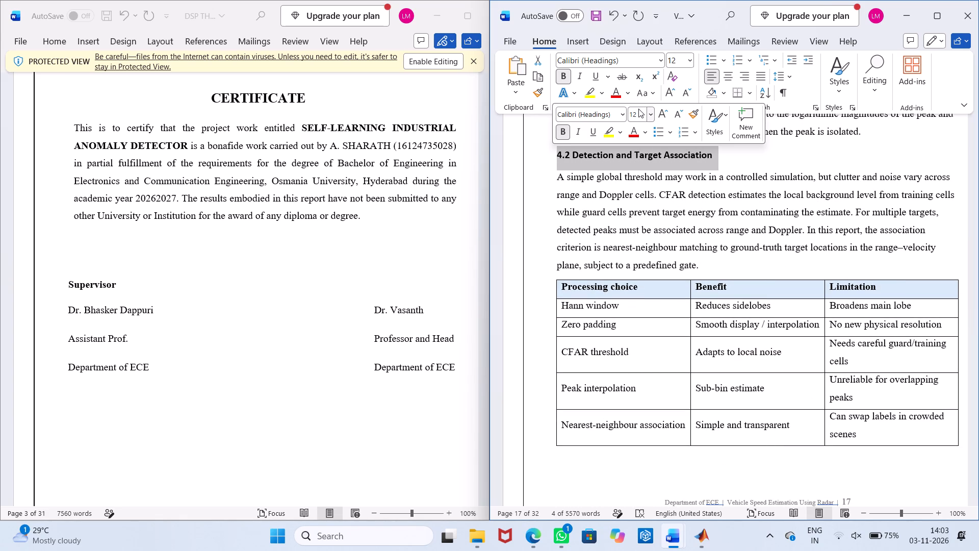
{"action": "left_click", "coordinate": [638, 109]}
{"action": "left_click", "coordinate": [633, 117]}
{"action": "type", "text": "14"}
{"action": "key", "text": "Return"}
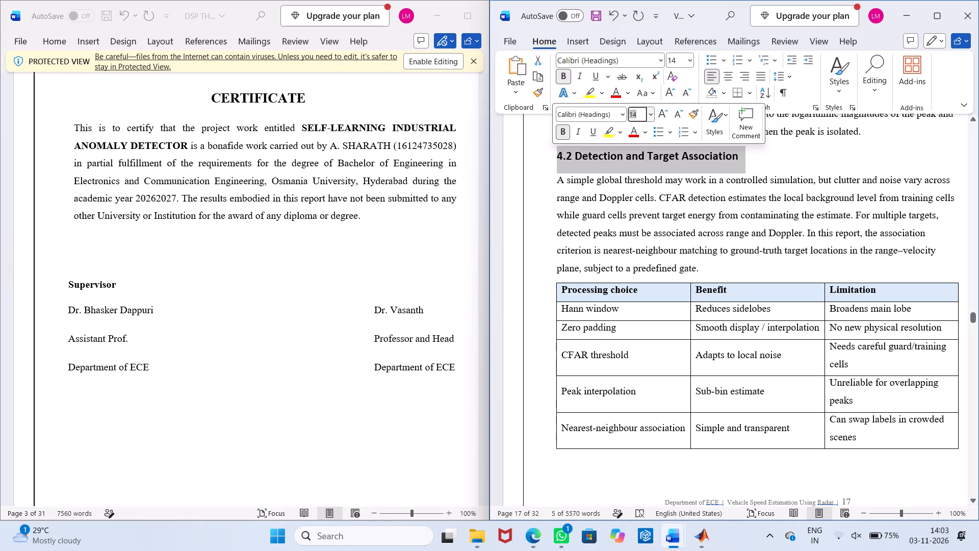
Set the 4.3 Machine-Learning Regression Model heading to 14 points.
{"action": "scroll", "coordinate": [720, 241], "scroll_direction": "down", "scroll_amount": 3}
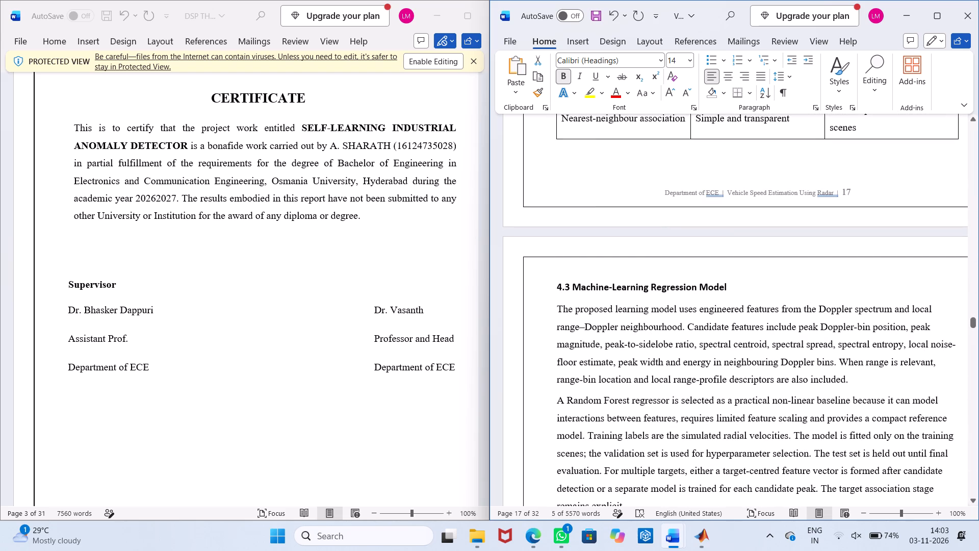
{"action": "left_click_drag", "start_coordinate": [743, 288], "coordinate": [550, 290]}
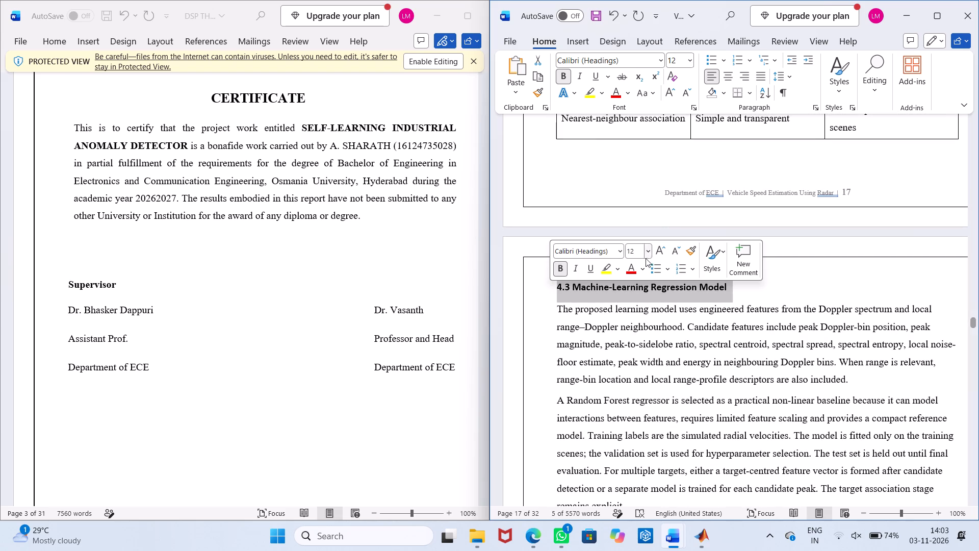
{"action": "left_click", "coordinate": [634, 251]}
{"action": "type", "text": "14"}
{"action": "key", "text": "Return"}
Set the 4.4 Avoiding Data Leakage heading to 14 points.
{"action": "scroll", "coordinate": [643, 295], "scroll_direction": "down", "scroll_amount": 3}
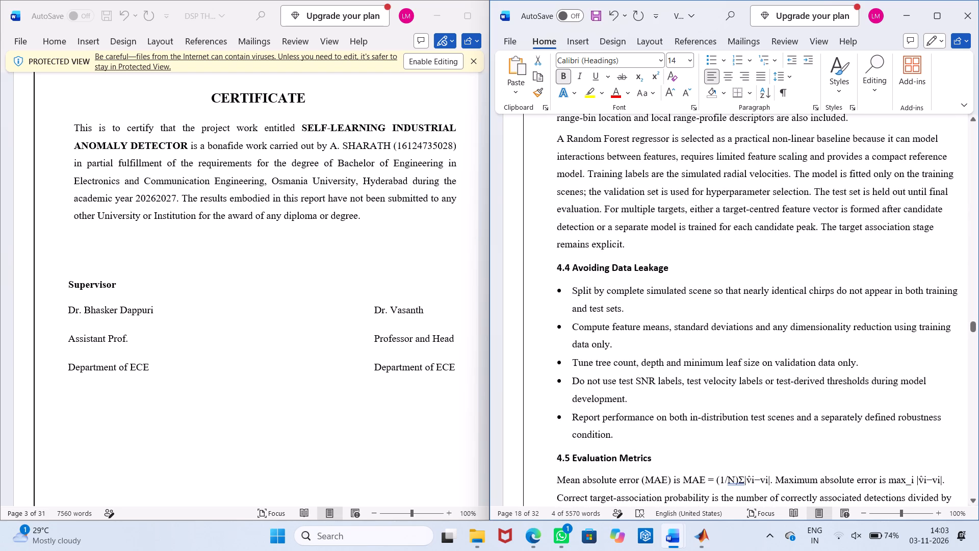
{"action": "left_click_drag", "start_coordinate": [676, 272], "coordinate": [551, 263]}
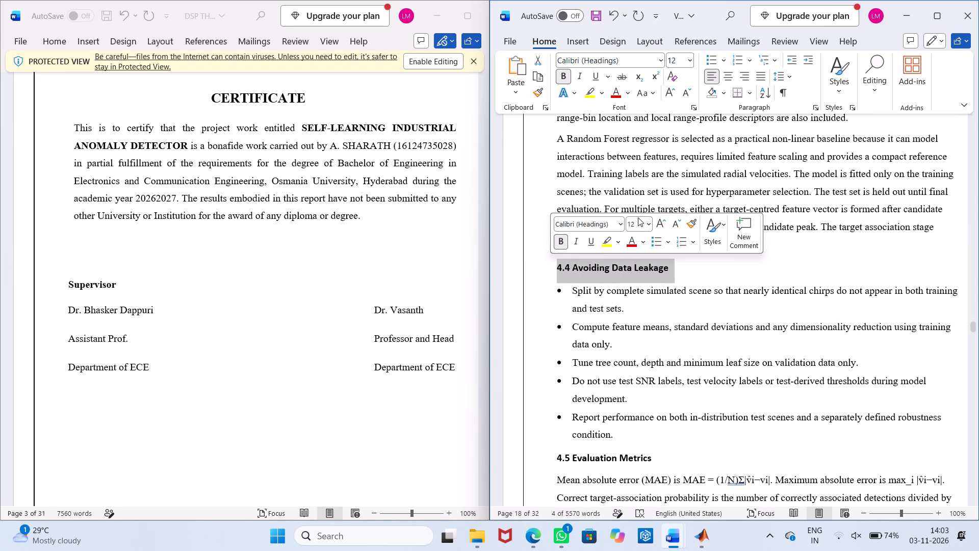
{"action": "left_click", "coordinate": [638, 216]}
{"action": "left_click", "coordinate": [636, 223]}
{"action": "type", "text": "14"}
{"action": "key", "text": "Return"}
Set the 4.5 Evaluation Metrics heading to 14 points.
{"action": "scroll", "coordinate": [650, 266], "scroll_direction": "down", "scroll_amount": 1}
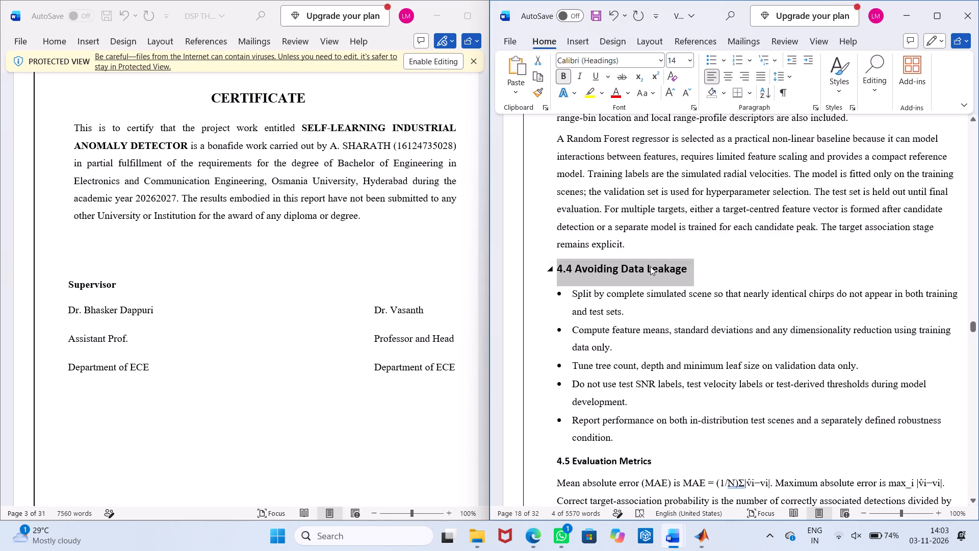
{"action": "scroll", "coordinate": [650, 266], "scroll_direction": "down", "scroll_amount": 2}
{"action": "left_click_drag", "start_coordinate": [660, 217], "coordinate": [549, 214]}
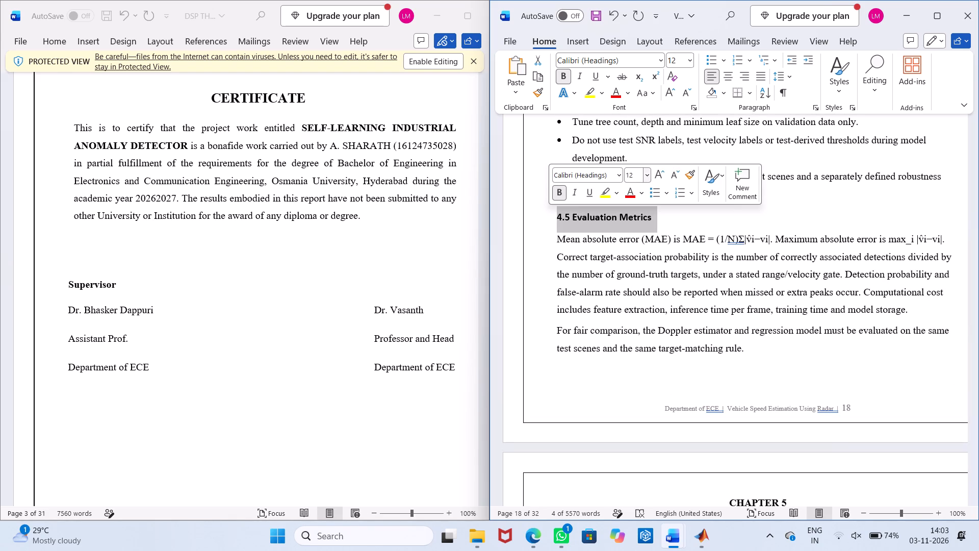
{"action": "left_click", "coordinate": [634, 177]}
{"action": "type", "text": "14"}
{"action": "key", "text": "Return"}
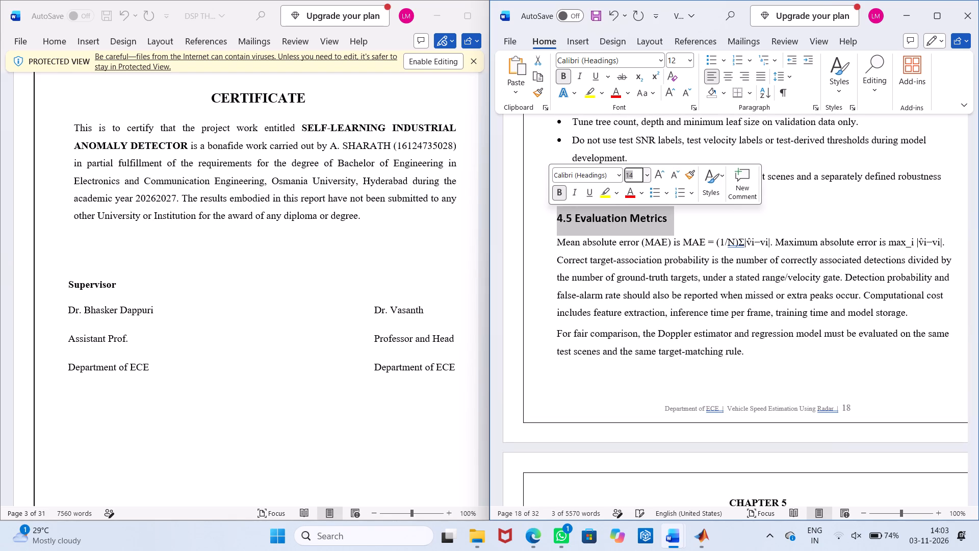
Set the two title lines CHAPTER 5 and RESULTS AND DISCUSSION to 16 points.
{"action": "scroll", "coordinate": [637, 249], "scroll_direction": "down", "scroll_amount": 3}
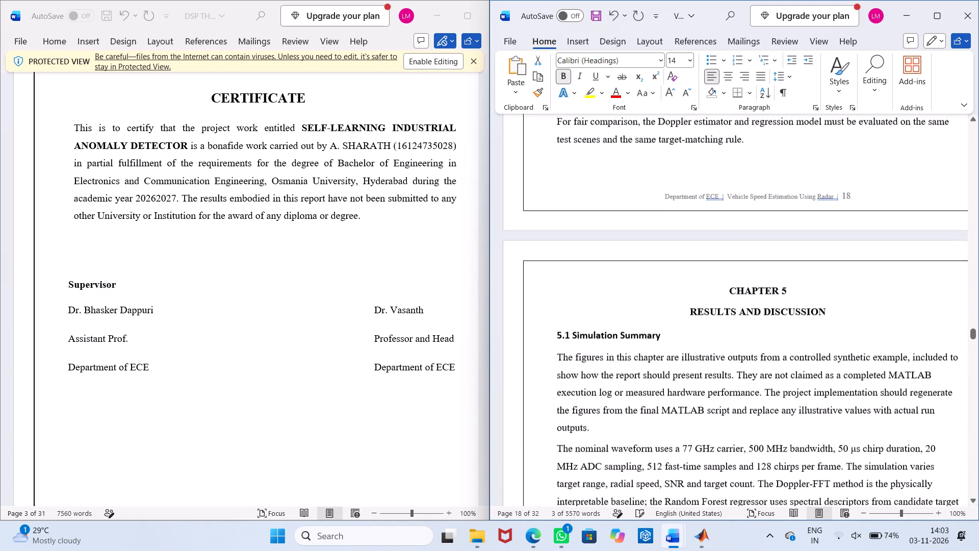
{"action": "left_click_drag", "start_coordinate": [715, 291], "coordinate": [835, 322]}
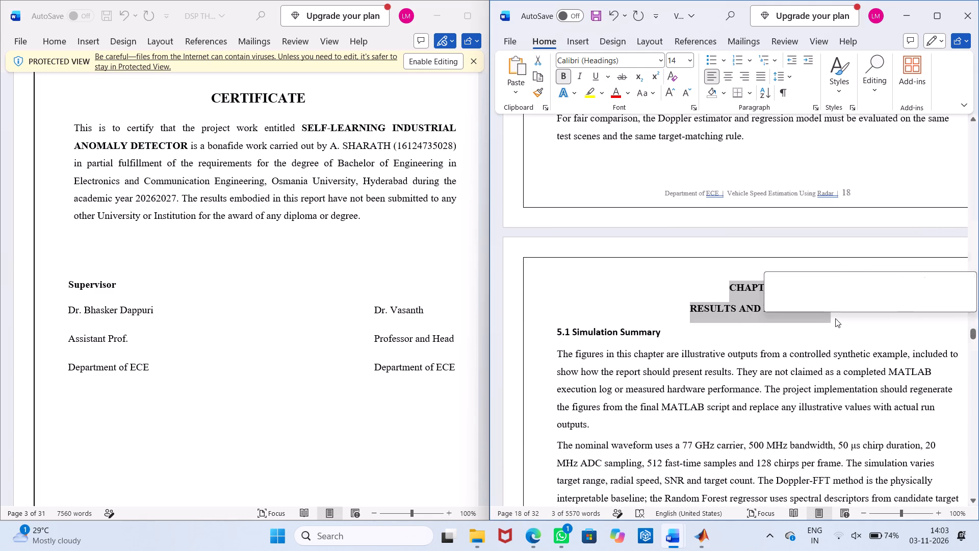
{"action": "left_click", "coordinate": [853, 281]}
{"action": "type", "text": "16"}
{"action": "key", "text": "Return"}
Set the 5.1 Simulation Summary heading to 14 points.
{"action": "left_click_drag", "start_coordinate": [705, 359], "coordinate": [554, 359]}
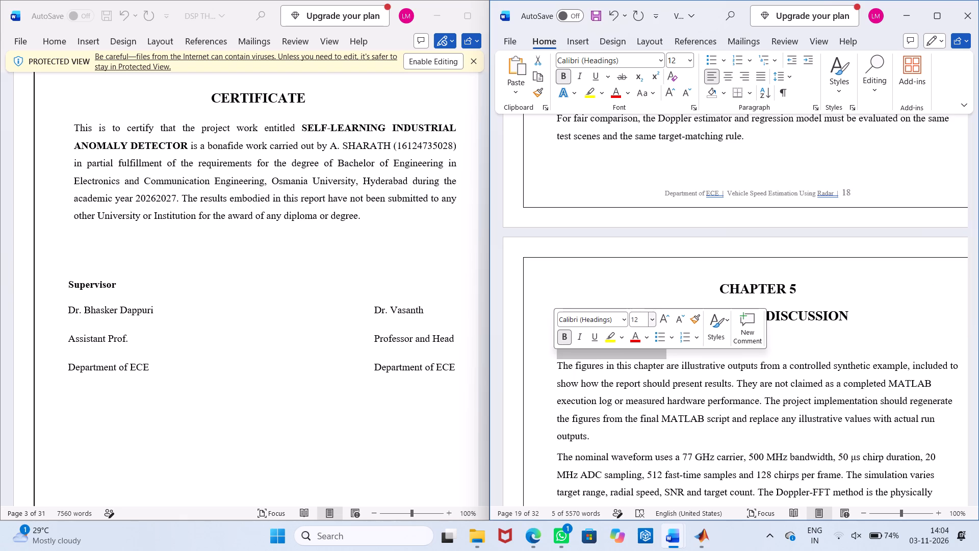
{"action": "left_click", "coordinate": [633, 319]}
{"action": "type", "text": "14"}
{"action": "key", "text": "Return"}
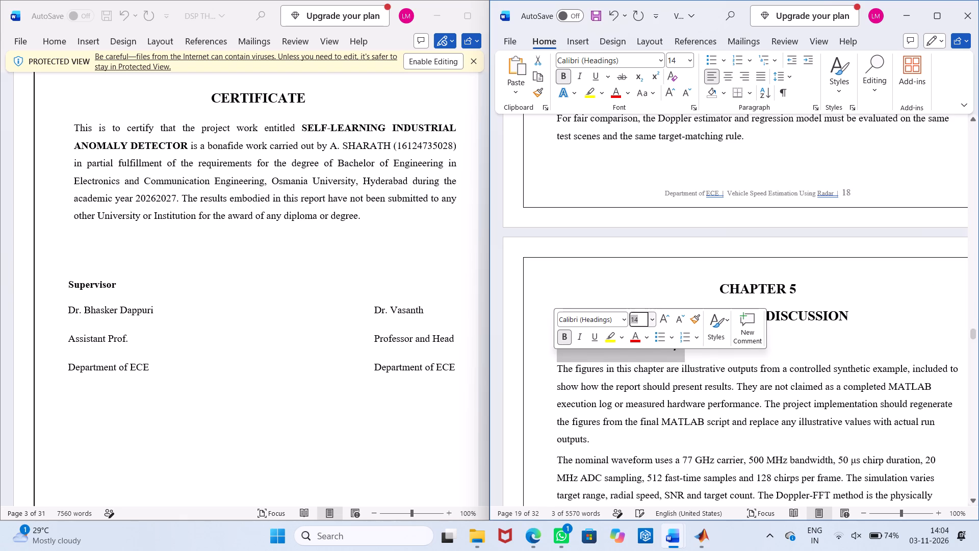
Set the 5.2 Range and Doppler Examples heading above the Range FFT profile to 14 points.
{"action": "scroll", "coordinate": [736, 451], "scroll_direction": "down", "scroll_amount": 2}
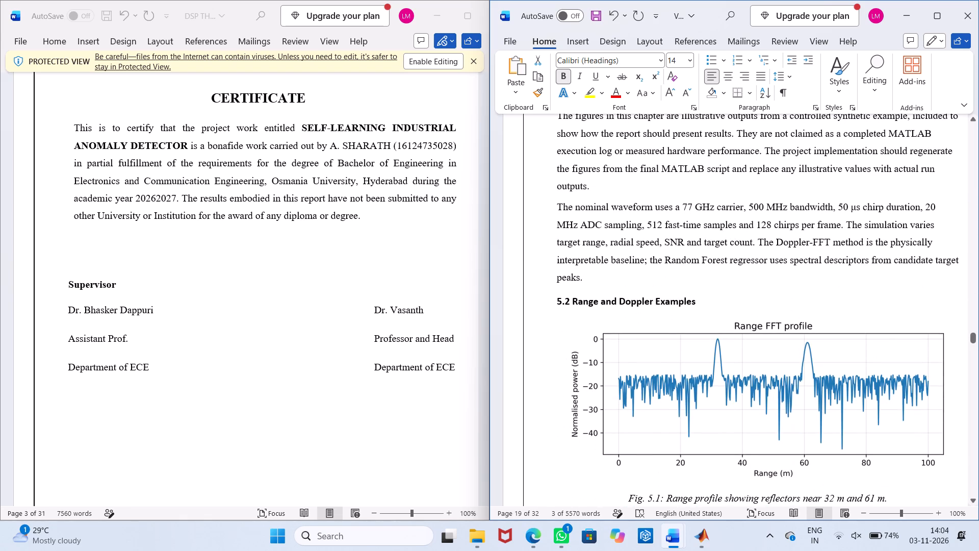
{"action": "left_click_drag", "start_coordinate": [706, 298], "coordinate": [548, 296]}
{"action": "left_click", "coordinate": [633, 259]}
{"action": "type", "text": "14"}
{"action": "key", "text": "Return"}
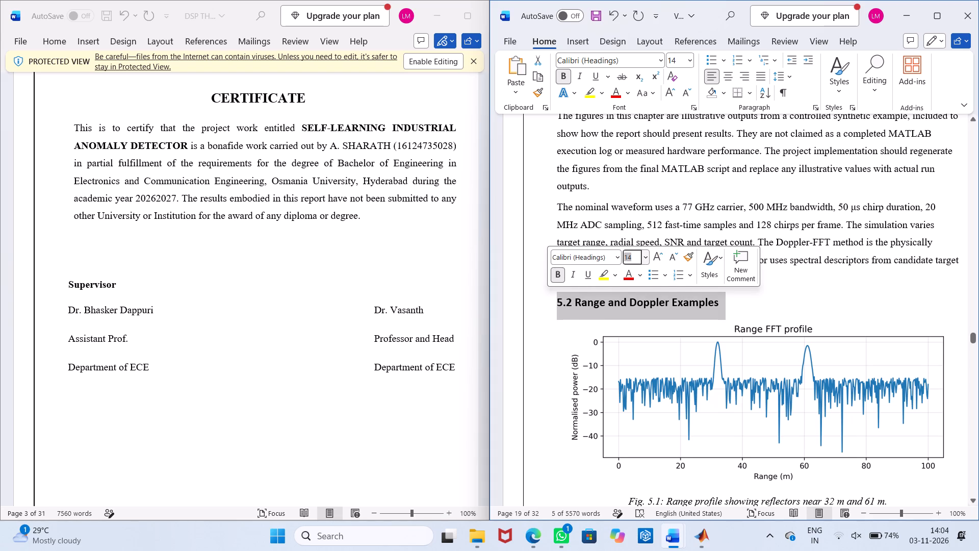
Remove the page break before 5.3 Range–Doppler Map and SNR Robustness so the heading directly follows the section 5.2 text.
{"action": "scroll", "coordinate": [654, 353], "scroll_direction": "down", "scroll_amount": 6}
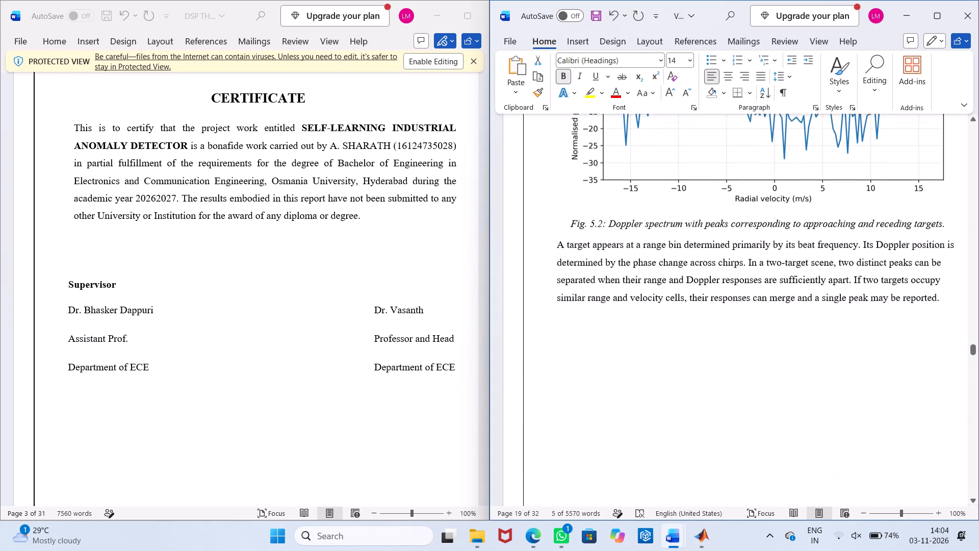
{"action": "scroll", "coordinate": [654, 353], "scroll_direction": "down", "scroll_amount": 4}
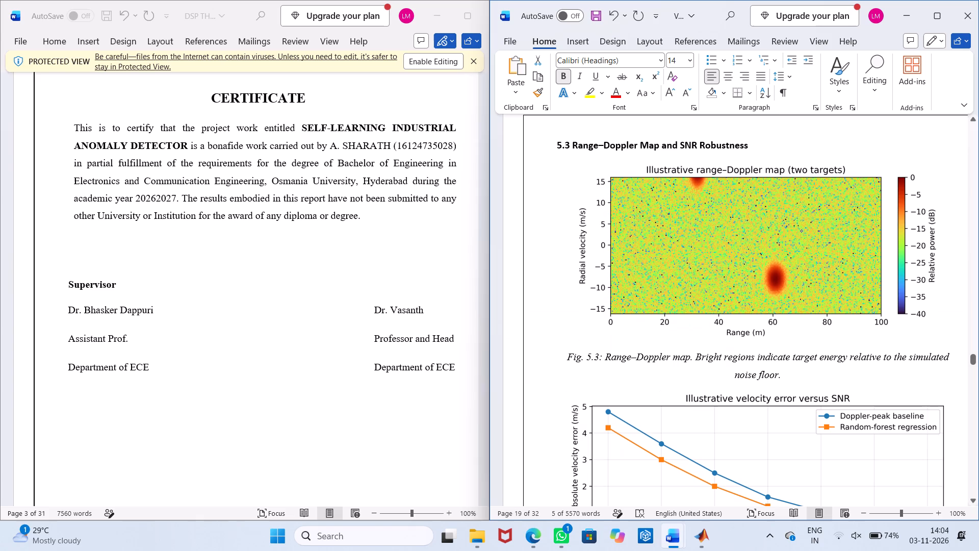
{"action": "left_click", "coordinate": [555, 144]}
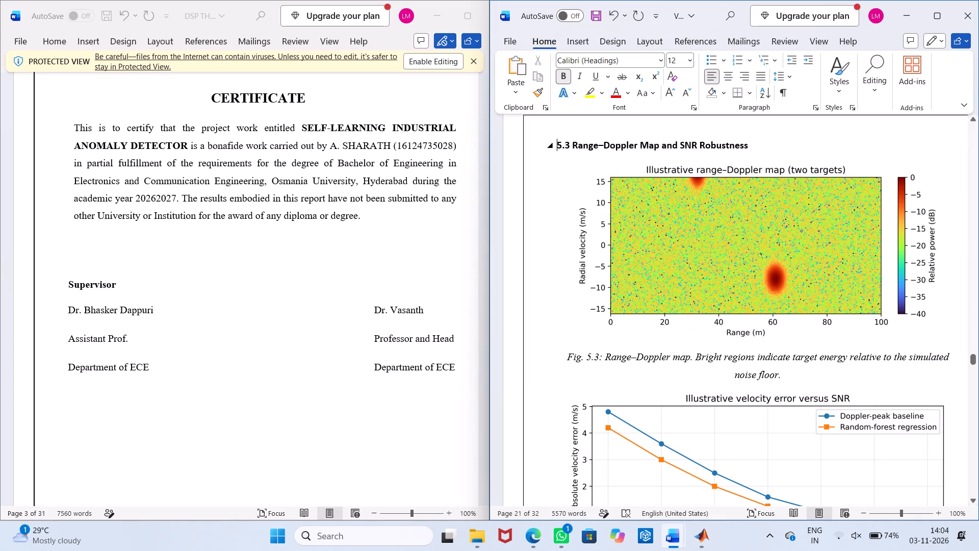
{"action": "key", "text": "BackSpace"}
{"action": "key", "text": "BackSpace"}
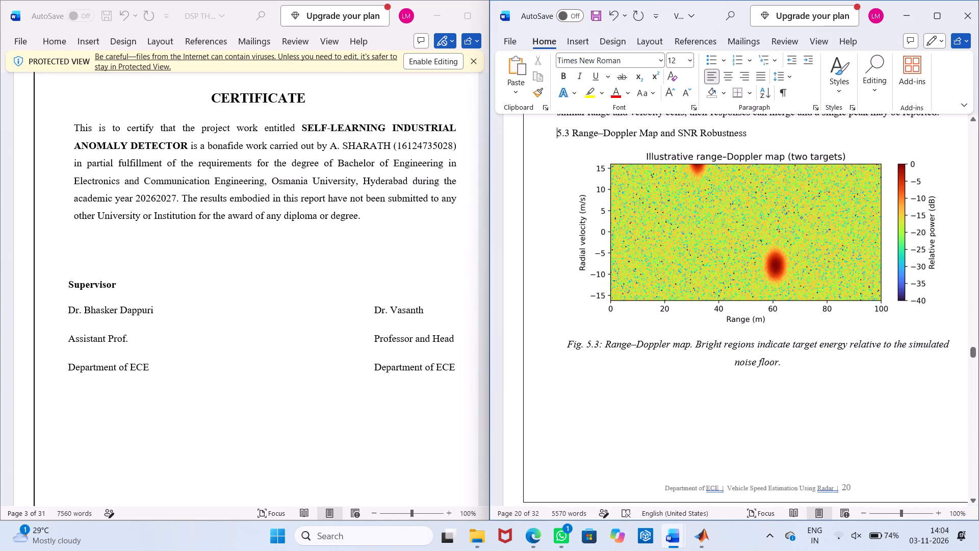
Format the 5.3 Range–Doppler Map and SNR Robustness heading as 14-point bold.
{"action": "left_click_drag", "start_coordinate": [757, 134], "coordinate": [550, 140]}
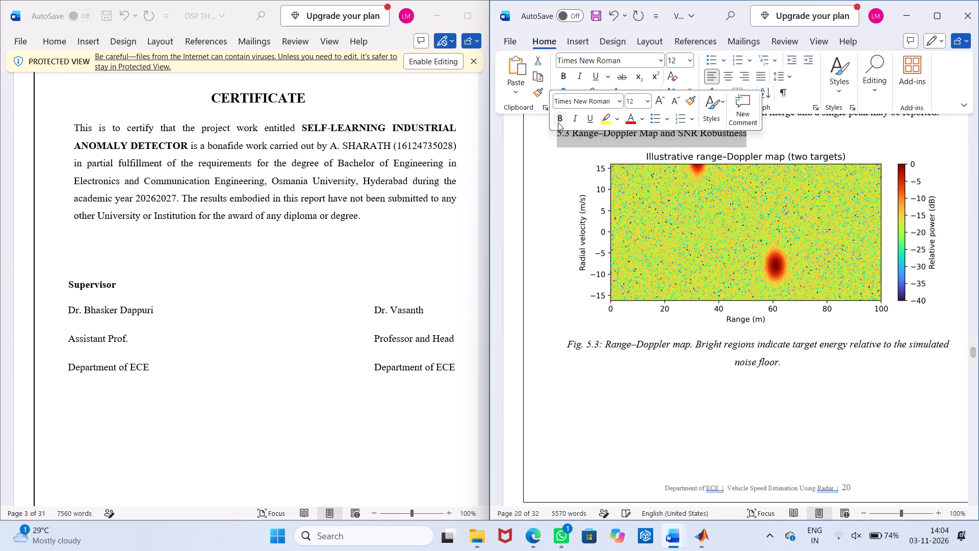
{"action": "left_click_drag", "start_coordinate": [558, 122], "coordinate": [637, 95]}
{"action": "left_click", "coordinate": [637, 95]}
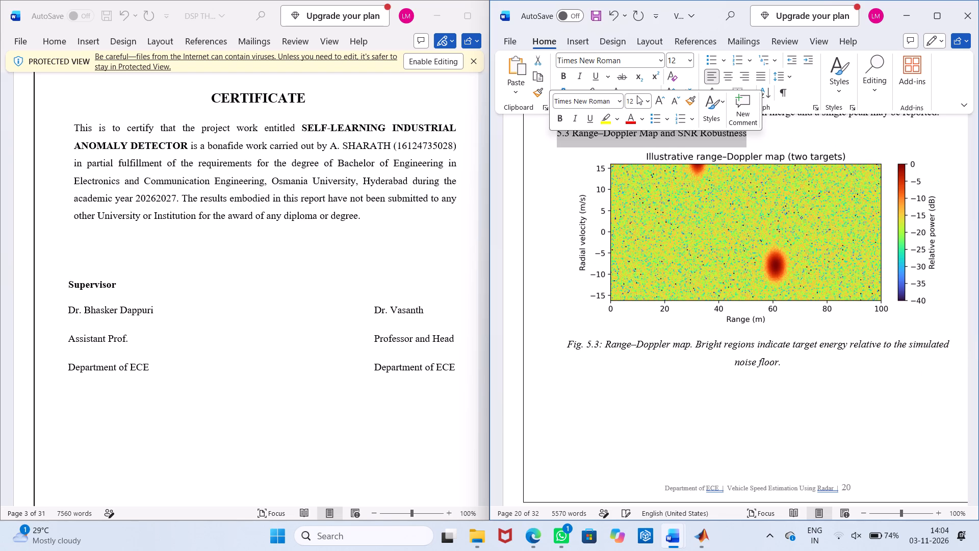
{"action": "left_click", "coordinate": [633, 99]}
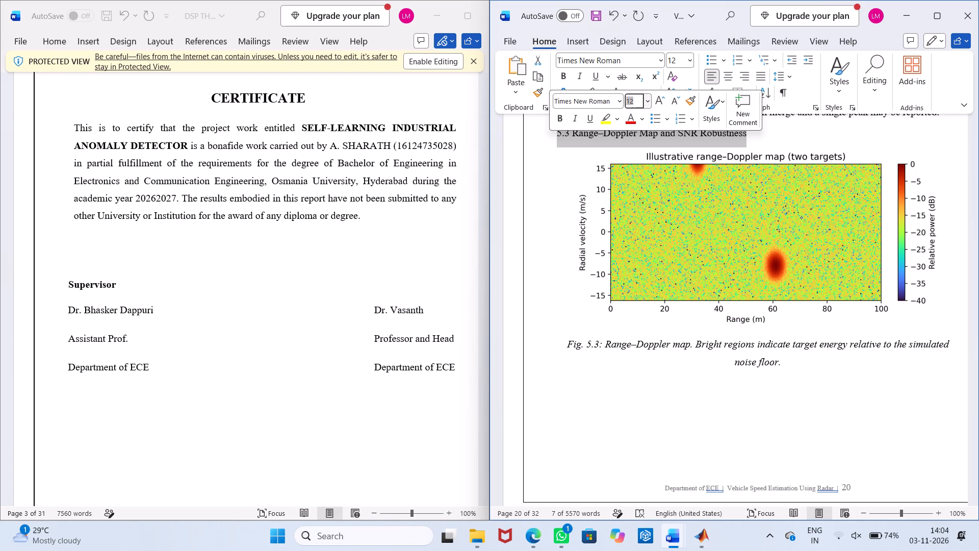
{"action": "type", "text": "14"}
{"action": "left_click", "coordinate": [560, 118]}
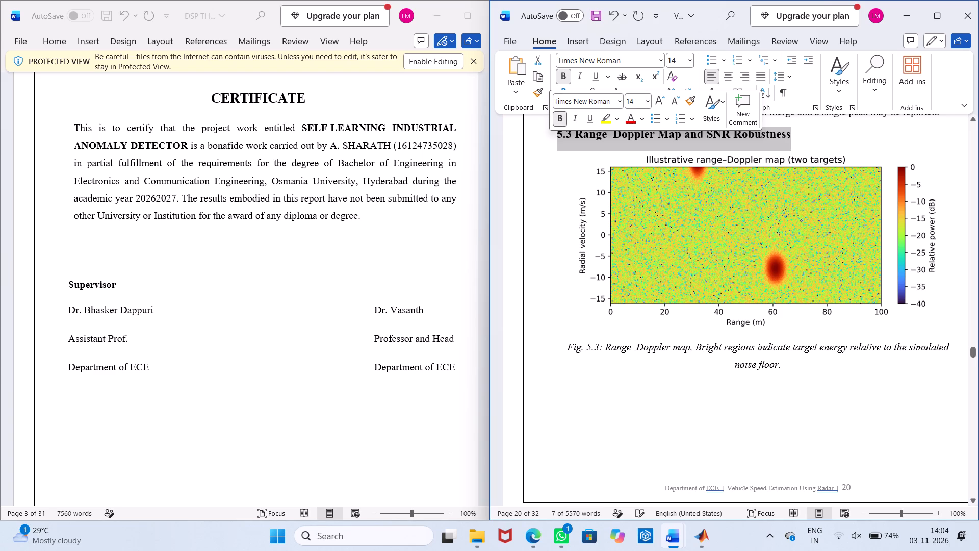
Set the 5.4 Error Across Velocity heading to 14 points.
{"action": "scroll", "coordinate": [591, 251], "scroll_direction": "down", "scroll_amount": 7}
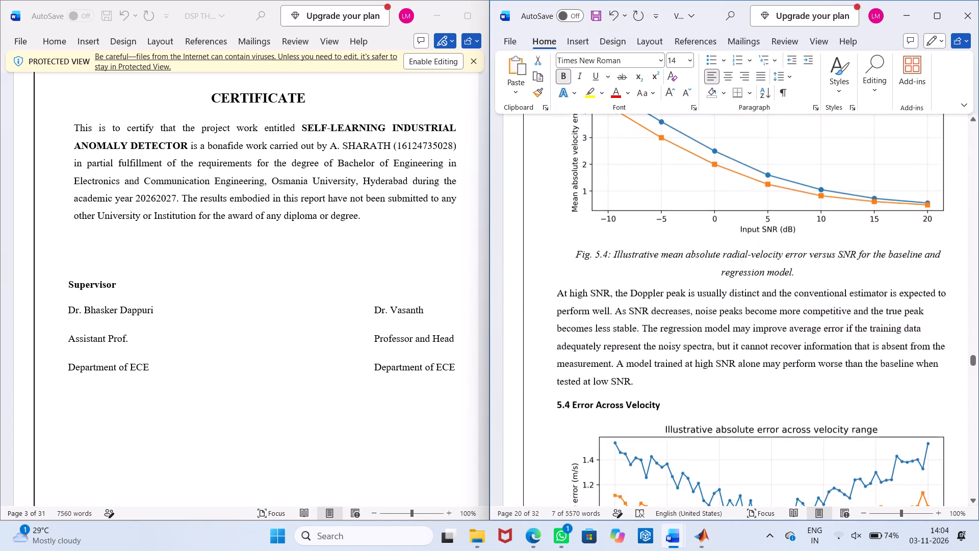
{"action": "scroll", "coordinate": [591, 251], "scroll_direction": "down", "scroll_amount": 1}
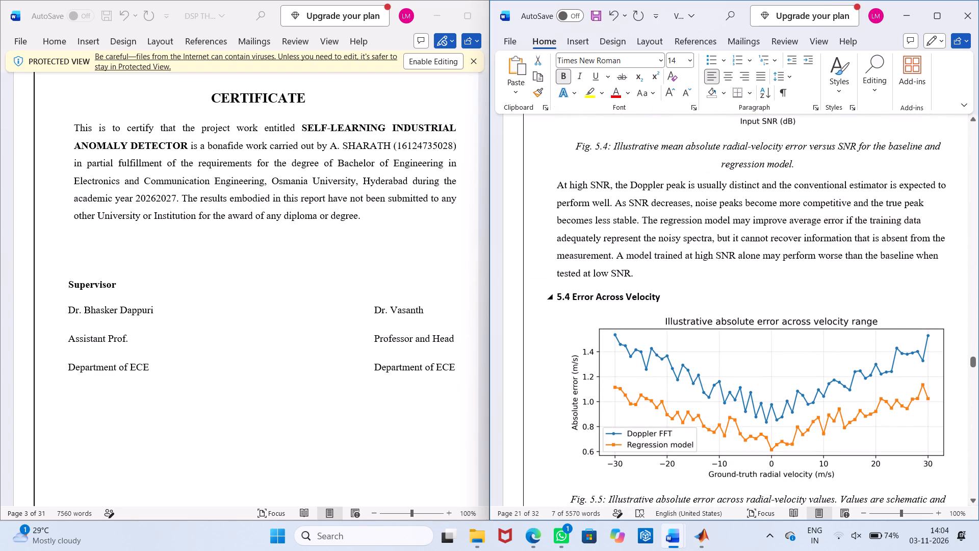
{"action": "left_click_drag", "start_coordinate": [660, 301], "coordinate": [553, 292]}
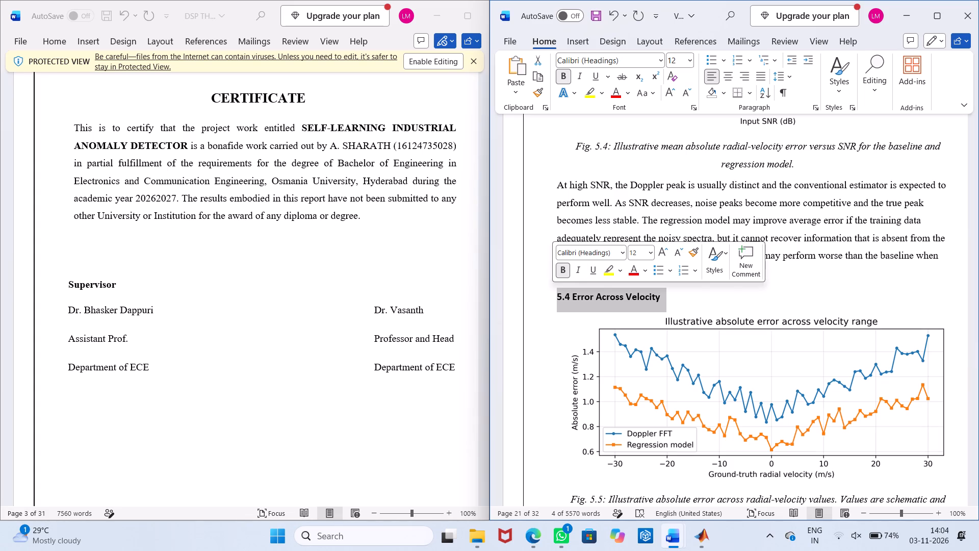
{"action": "left_click", "coordinate": [635, 252]}
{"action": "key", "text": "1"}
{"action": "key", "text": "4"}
{"action": "key", "text": "Return"}
Remove the page break before 5.5 Multiple-Target Association so the heading directly follows the section 5.4 text.
{"action": "scroll", "coordinate": [652, 385], "scroll_direction": "down", "scroll_amount": 3}
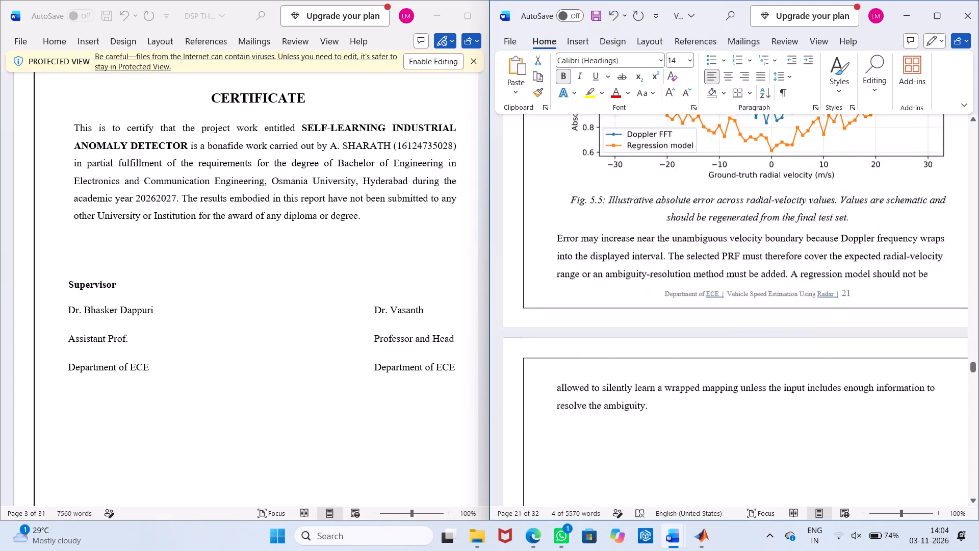
{"action": "scroll", "coordinate": [652, 385], "scroll_direction": "down", "scroll_amount": 7}
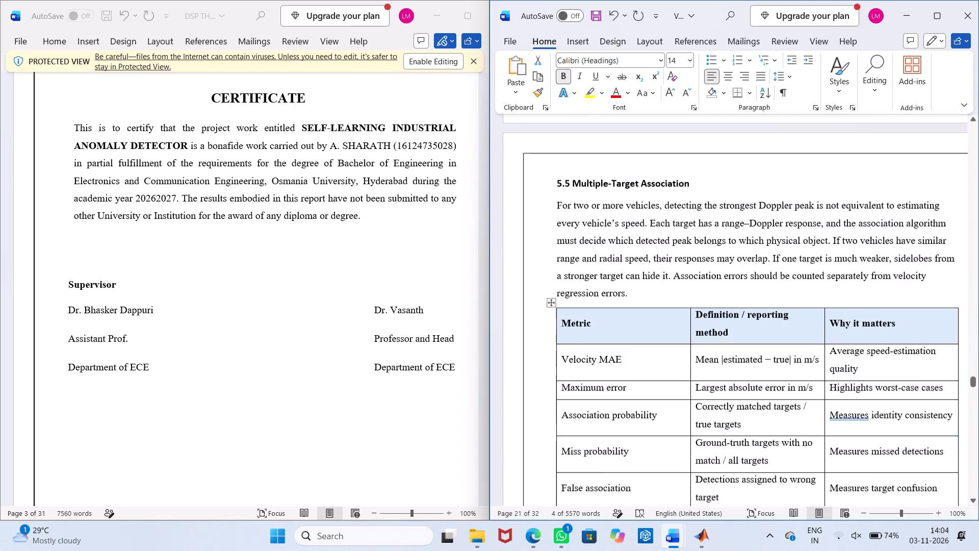
{"action": "scroll", "coordinate": [652, 385], "scroll_direction": "down", "scroll_amount": 1}
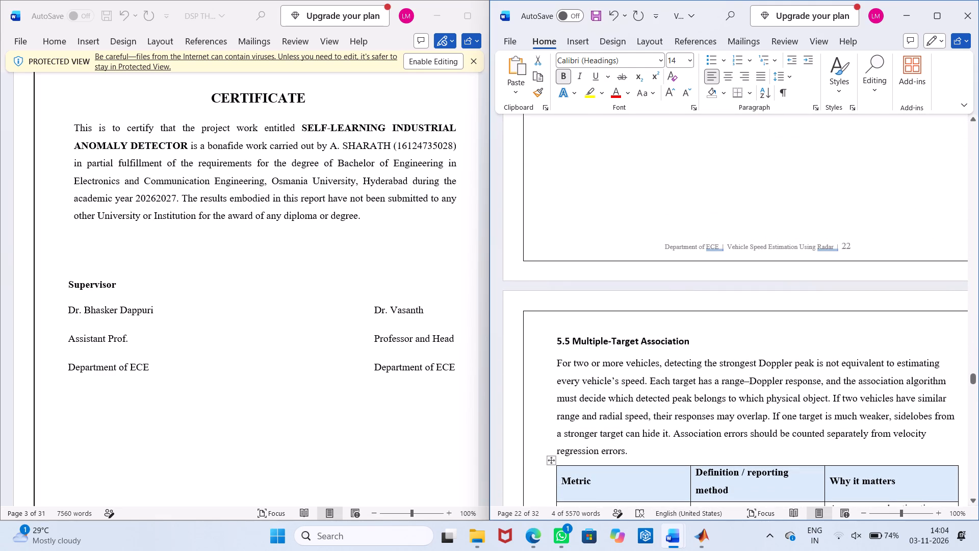
{"action": "left_click", "coordinate": [557, 341]}
{"action": "key", "text": "BackSpace"}
{"action": "key", "text": "BackSpace"}
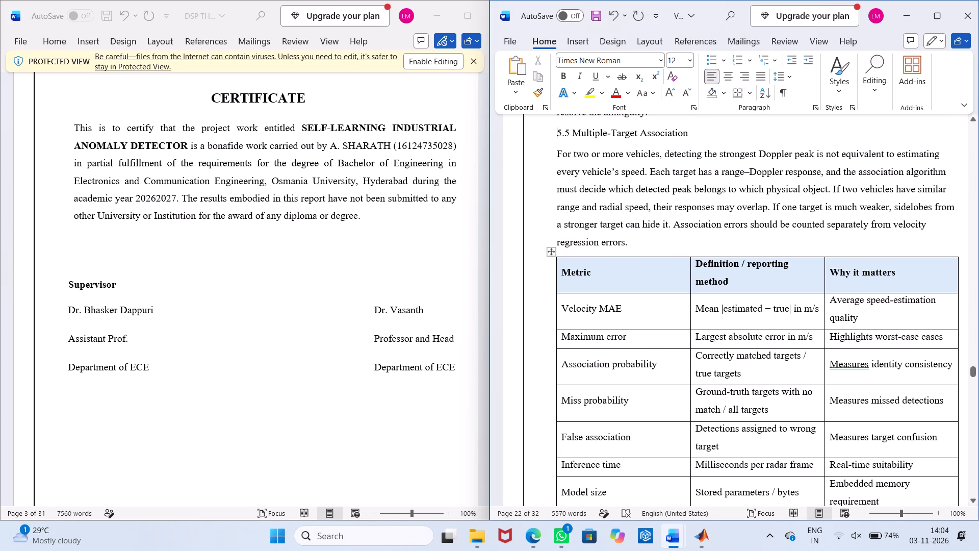
Format the 5.5 Multiple-Target Association heading as 14-point bold.
{"action": "left_click_drag", "start_coordinate": [700, 134], "coordinate": [553, 101]}
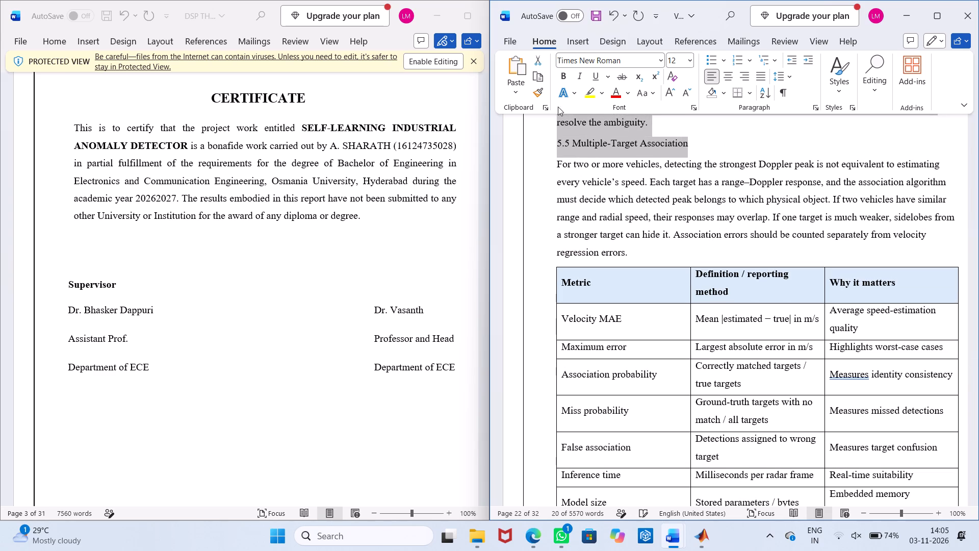
{"action": "left_click_drag", "start_coordinate": [694, 142], "coordinate": [557, 140]}
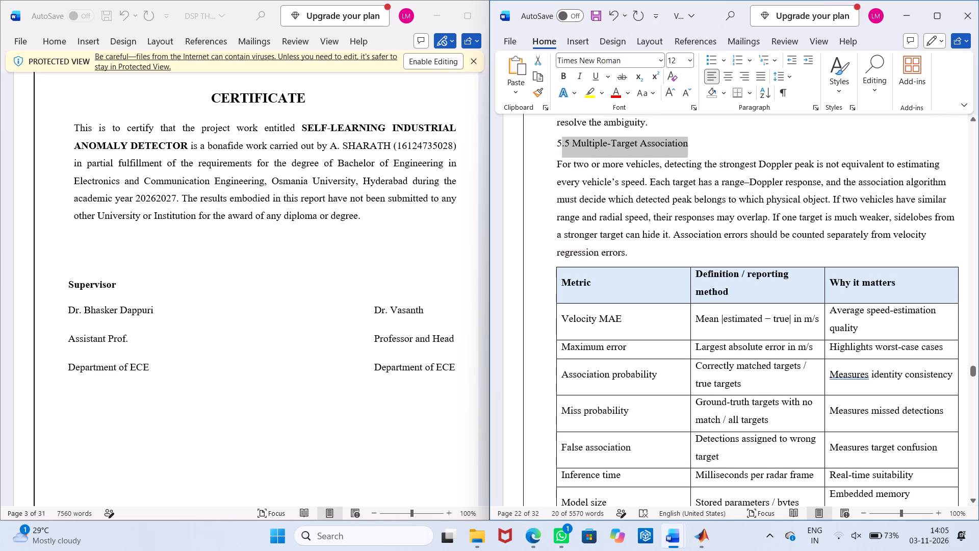
{"action": "left_click_drag", "start_coordinate": [557, 140], "coordinate": [554, 140]}
{"action": "left_click", "coordinate": [564, 113]}
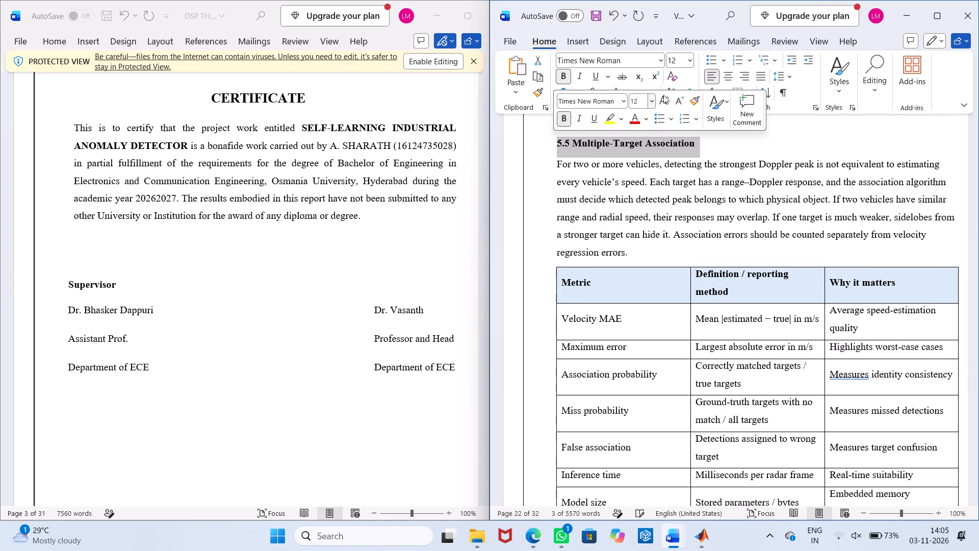
{"action": "left_click", "coordinate": [633, 101]}
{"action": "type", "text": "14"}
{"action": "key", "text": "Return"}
Set the 5.6 Computational Cost heading below the metrics table to 14 points.
{"action": "scroll", "coordinate": [652, 182], "scroll_direction": "down", "scroll_amount": 1}
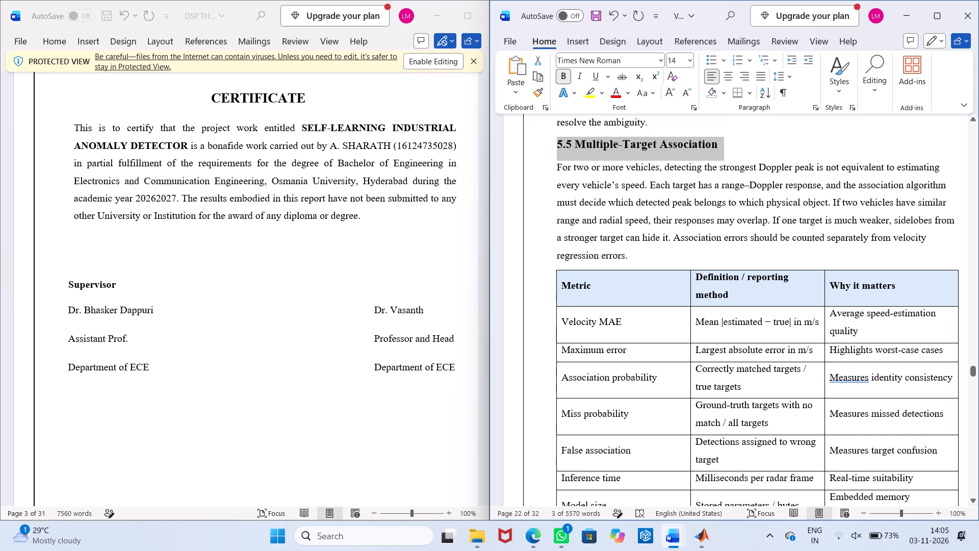
{"action": "scroll", "coordinate": [652, 182], "scroll_direction": "down", "scroll_amount": 2}
{"action": "left_click_drag", "start_coordinate": [662, 205], "coordinate": [545, 203]}
{"action": "left_click", "coordinate": [629, 161]}
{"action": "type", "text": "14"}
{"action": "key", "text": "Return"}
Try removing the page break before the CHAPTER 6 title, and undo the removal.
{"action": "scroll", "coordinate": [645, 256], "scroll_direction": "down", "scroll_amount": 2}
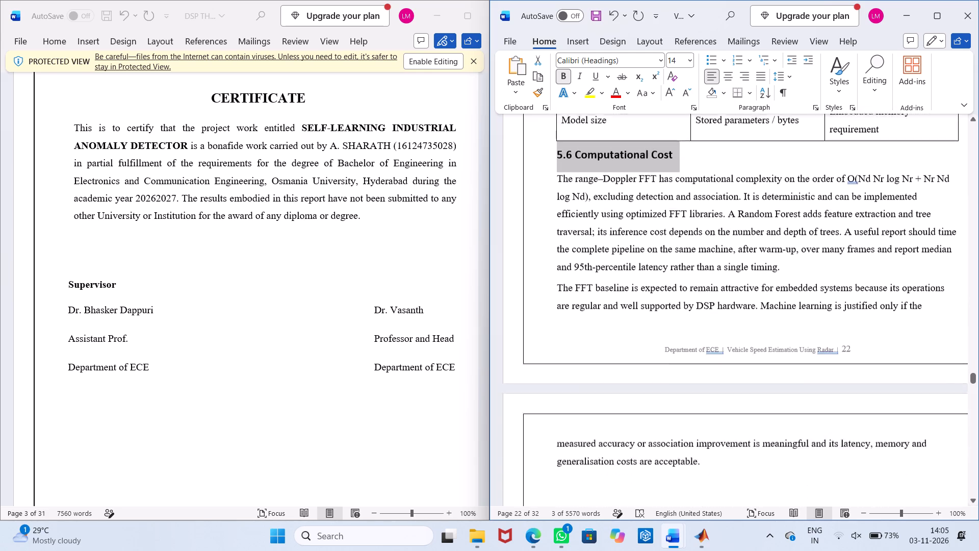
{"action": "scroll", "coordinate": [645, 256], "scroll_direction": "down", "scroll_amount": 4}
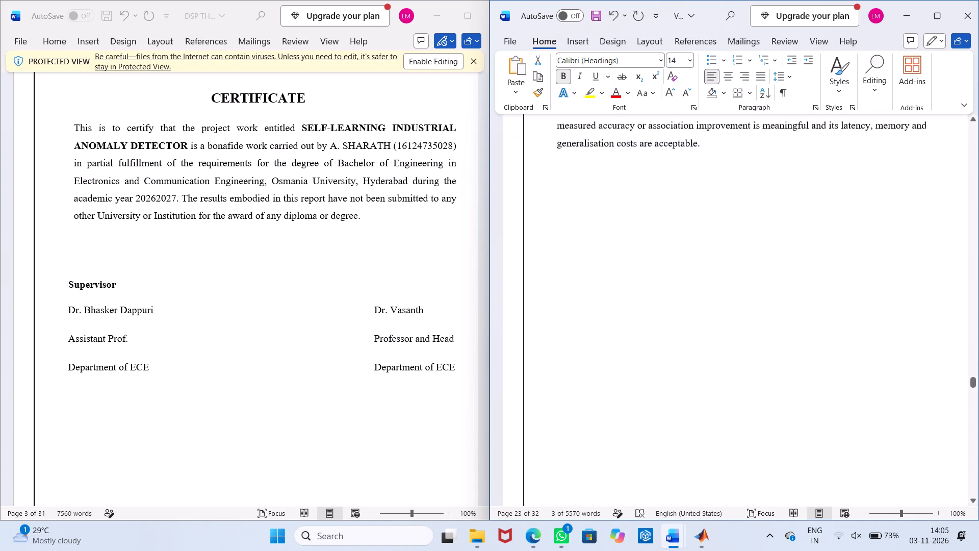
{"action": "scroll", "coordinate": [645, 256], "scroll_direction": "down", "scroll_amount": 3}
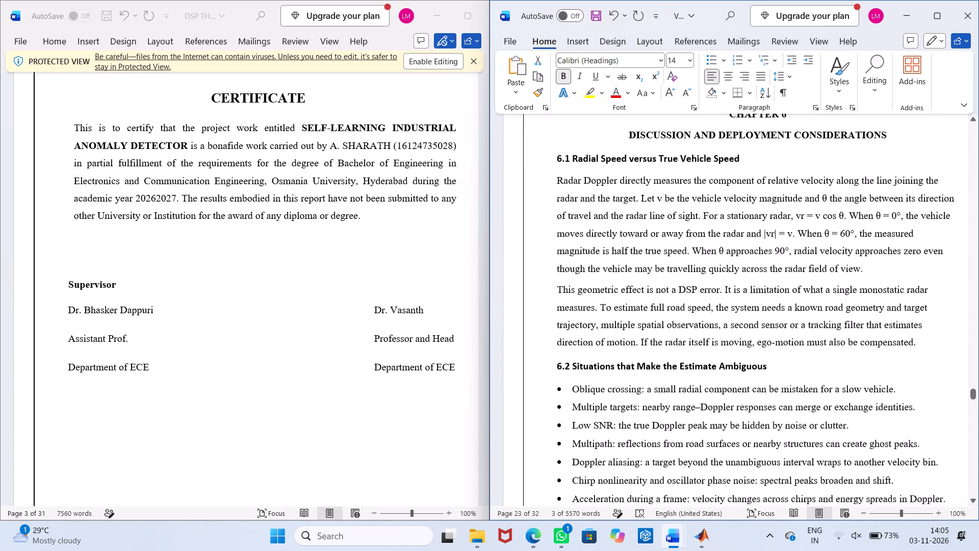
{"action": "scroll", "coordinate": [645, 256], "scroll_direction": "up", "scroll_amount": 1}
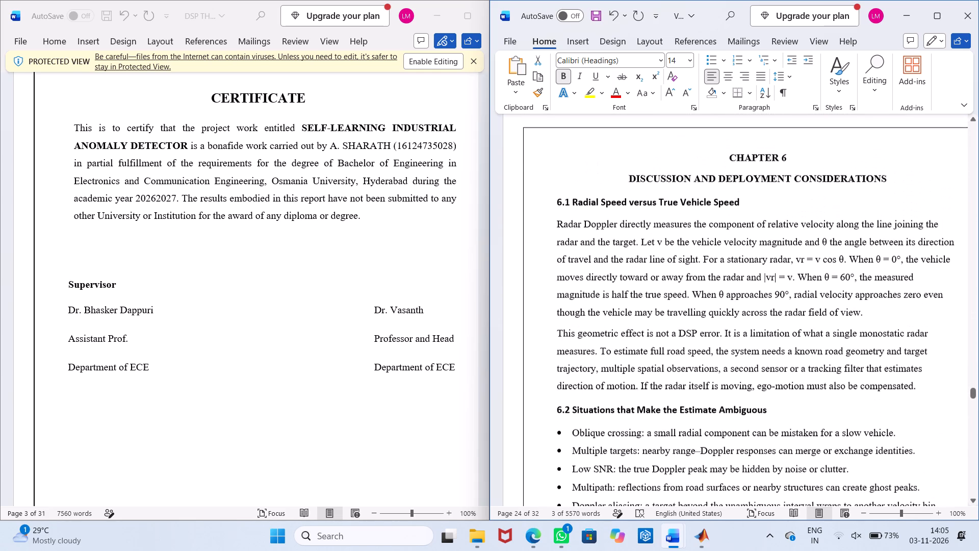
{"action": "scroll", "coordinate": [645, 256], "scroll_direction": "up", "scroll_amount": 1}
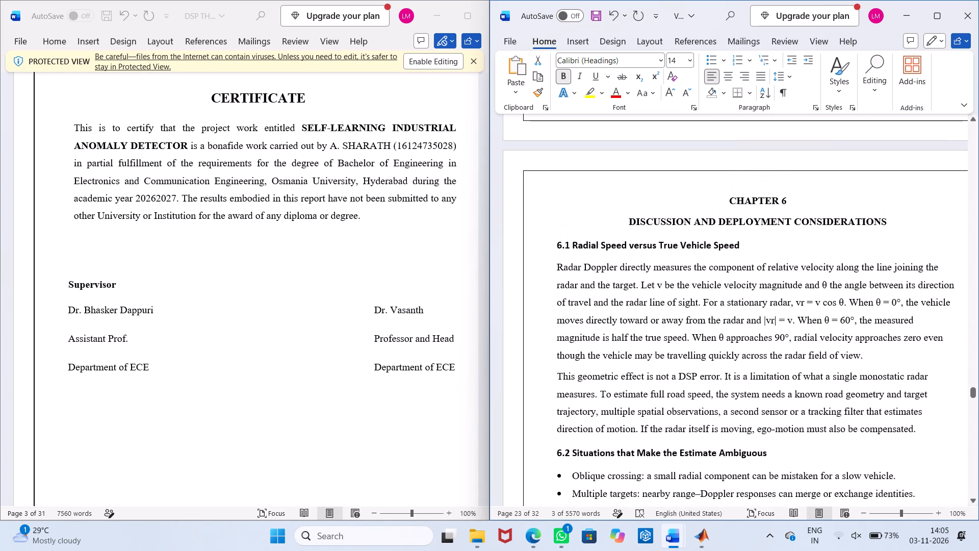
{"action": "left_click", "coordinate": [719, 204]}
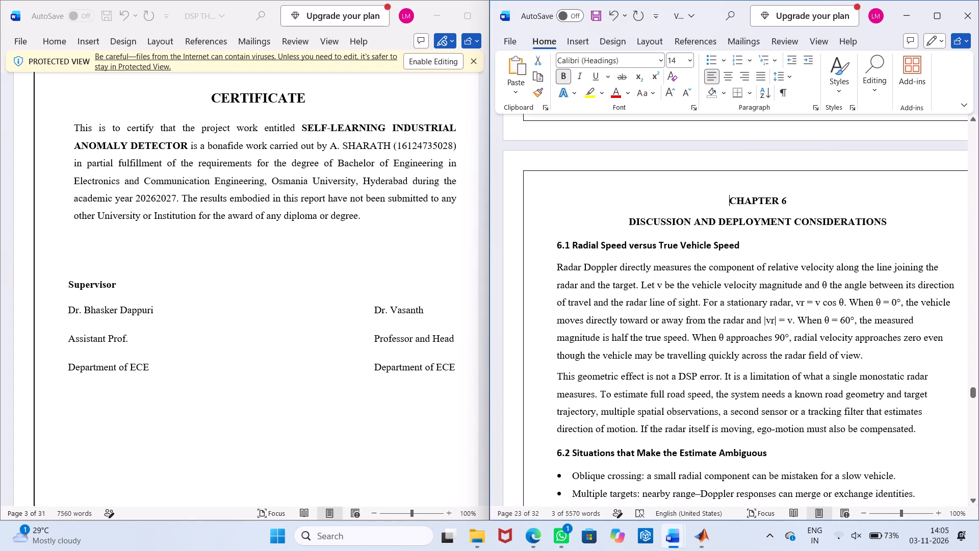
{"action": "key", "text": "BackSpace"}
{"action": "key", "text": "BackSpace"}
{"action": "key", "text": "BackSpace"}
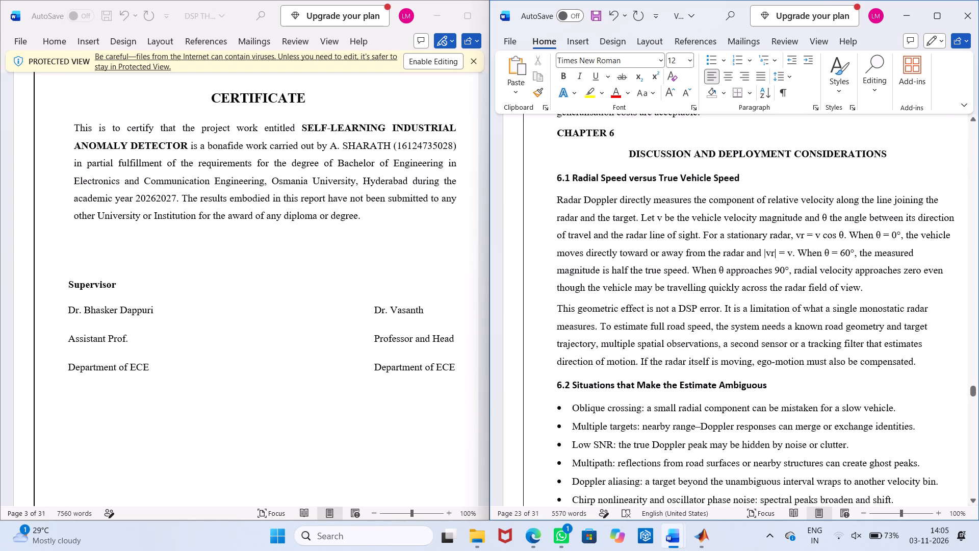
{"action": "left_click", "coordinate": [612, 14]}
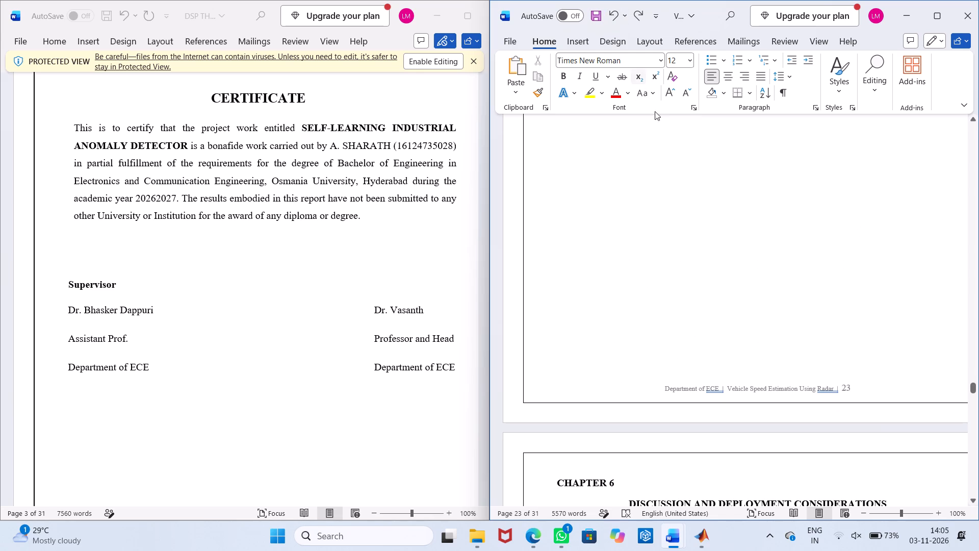
Delete the closing sentence of section 5.6, from "Machine learning is justified only if the" through "generalisation costs are acceptable.".
{"action": "scroll", "coordinate": [661, 212], "scroll_direction": "up", "scroll_amount": 4}
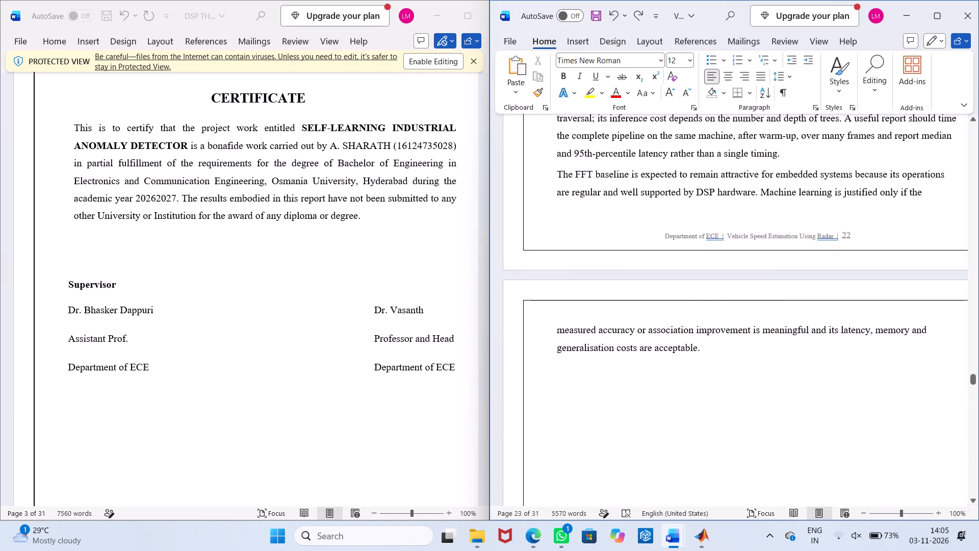
{"action": "left_click_drag", "start_coordinate": [761, 191], "coordinate": [789, 352]}
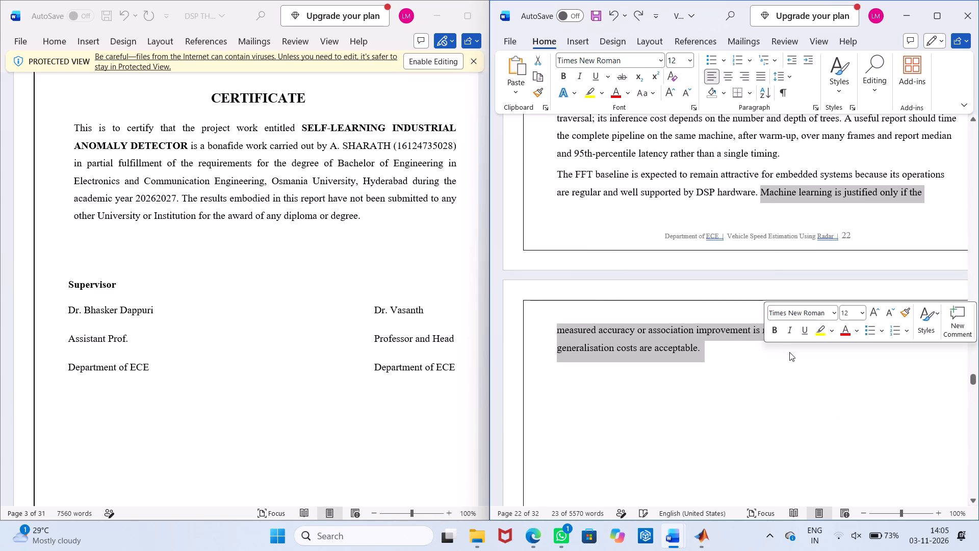
{"action": "key", "text": "BackSpace"}
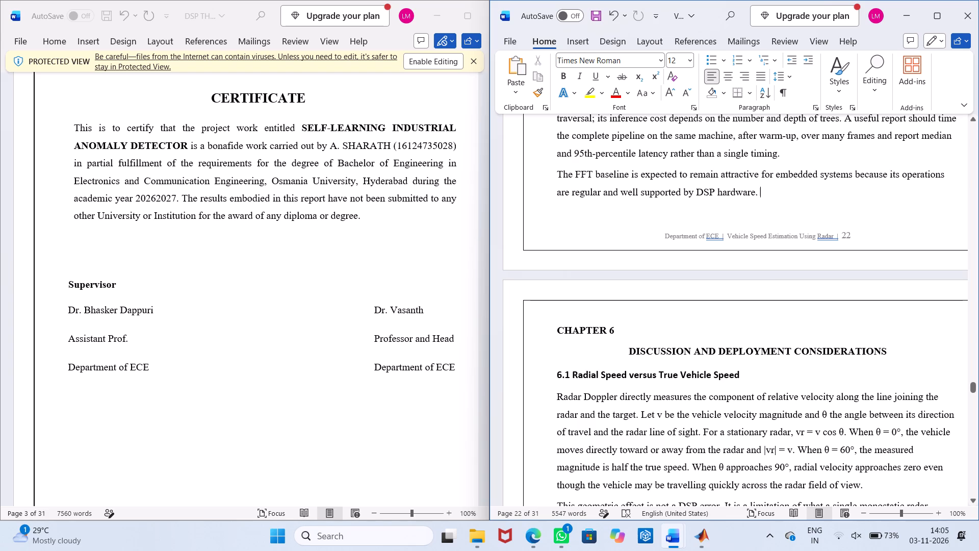
Centre the CHAPTER 6 line and set it and the DISCUSSION AND DEPLOYMENT CONSIDERATIONS title to 16 points.
{"action": "left_click", "coordinate": [556, 331]}
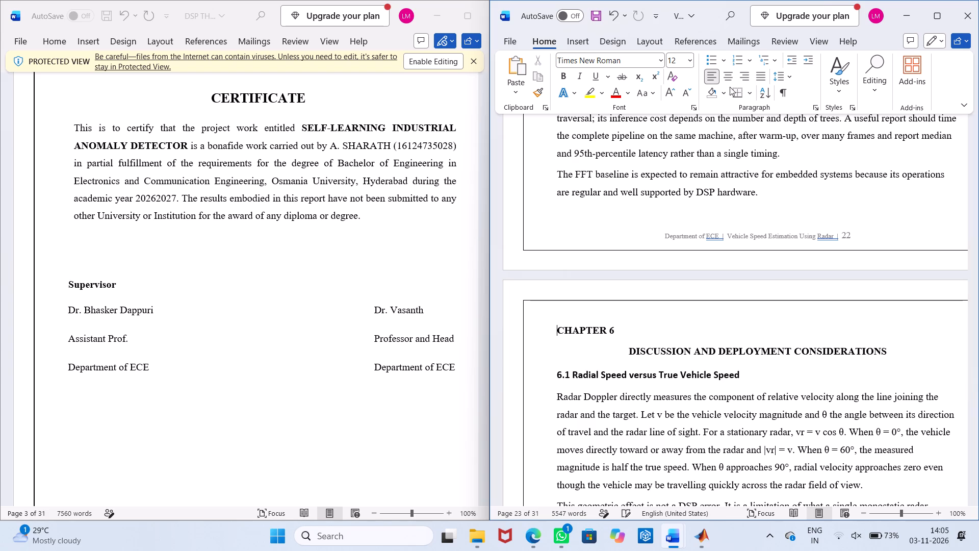
{"action": "left_click", "coordinate": [726, 79]}
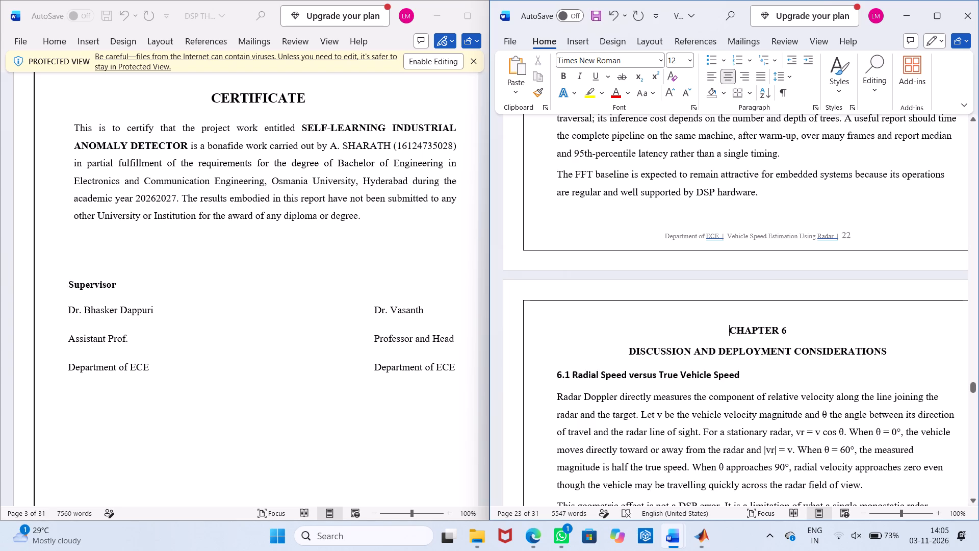
{"action": "left_click_drag", "start_coordinate": [733, 332], "coordinate": [820, 370]}
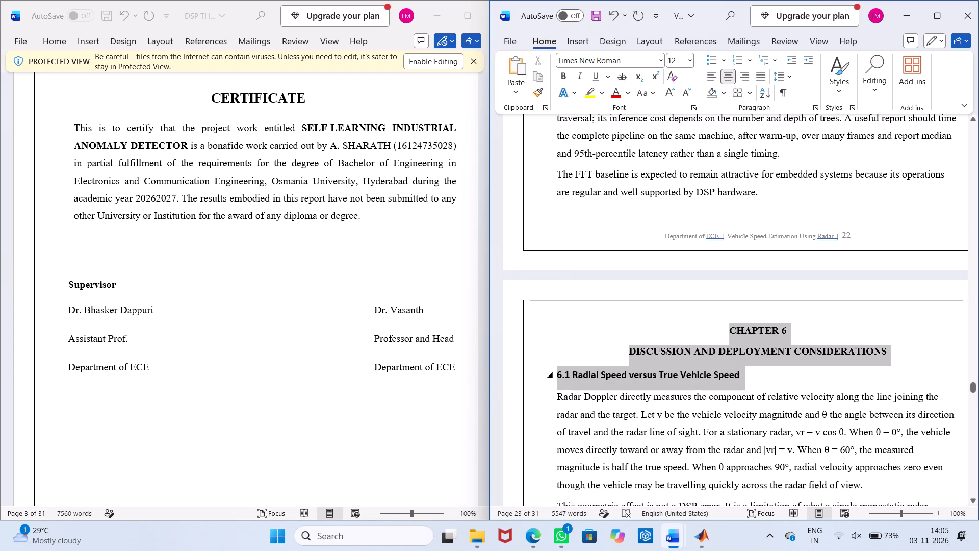
{"action": "left_click_drag", "start_coordinate": [820, 370], "coordinate": [954, 357]}
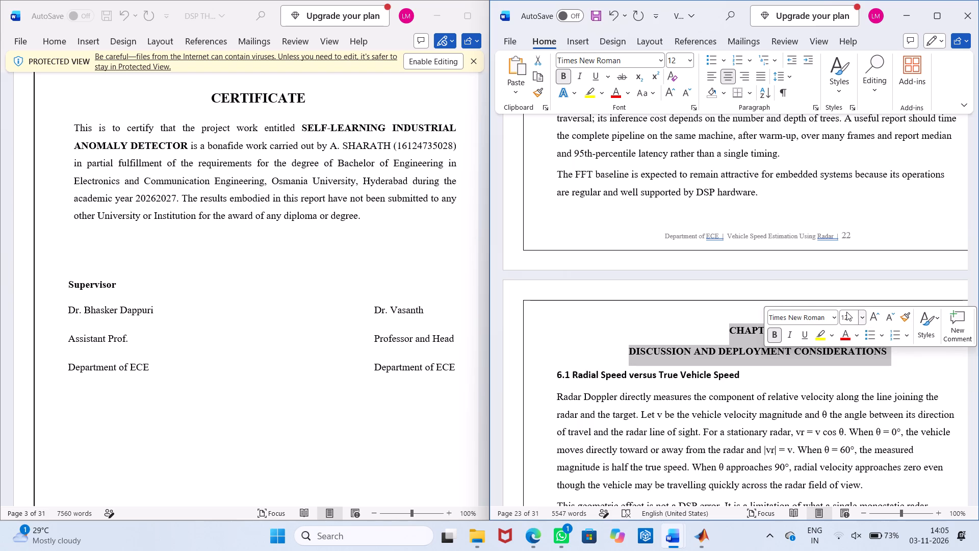
{"action": "left_click", "coordinate": [846, 312]}
{"action": "left_click", "coordinate": [846, 315]}
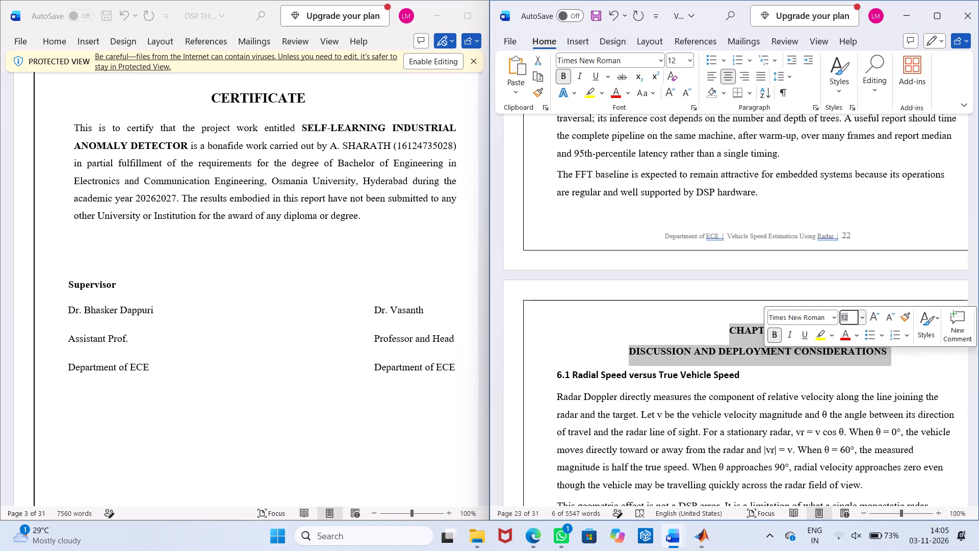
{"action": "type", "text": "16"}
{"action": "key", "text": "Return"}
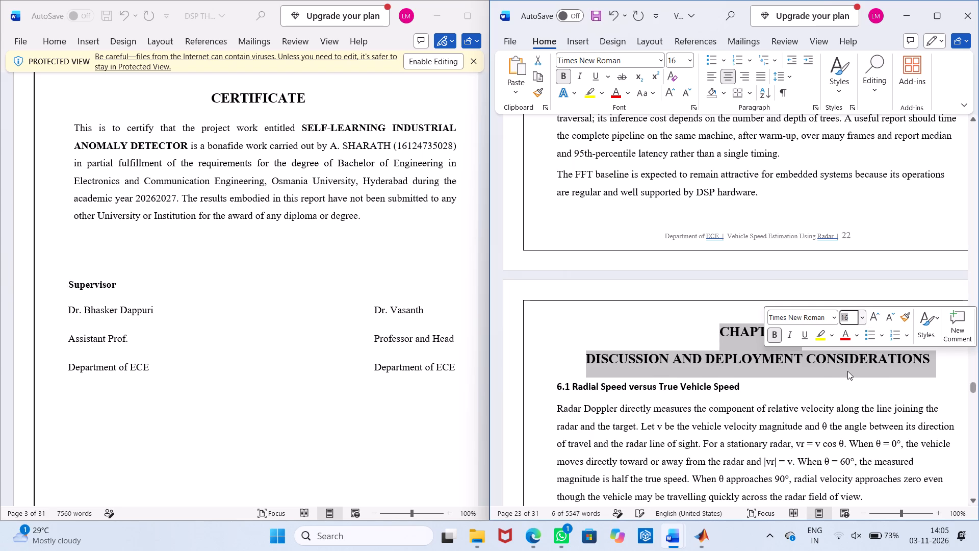
Set the 6.1 Radial Speed versus True Vehicle Speed heading to 14 points.
{"action": "left_click_drag", "start_coordinate": [791, 393], "coordinate": [553, 390]}
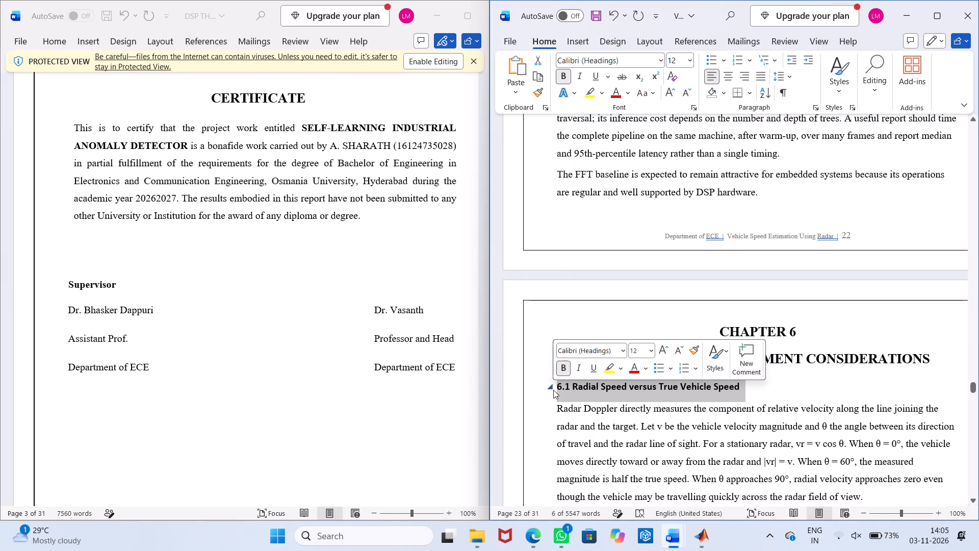
{"action": "left_click", "coordinate": [638, 352]}
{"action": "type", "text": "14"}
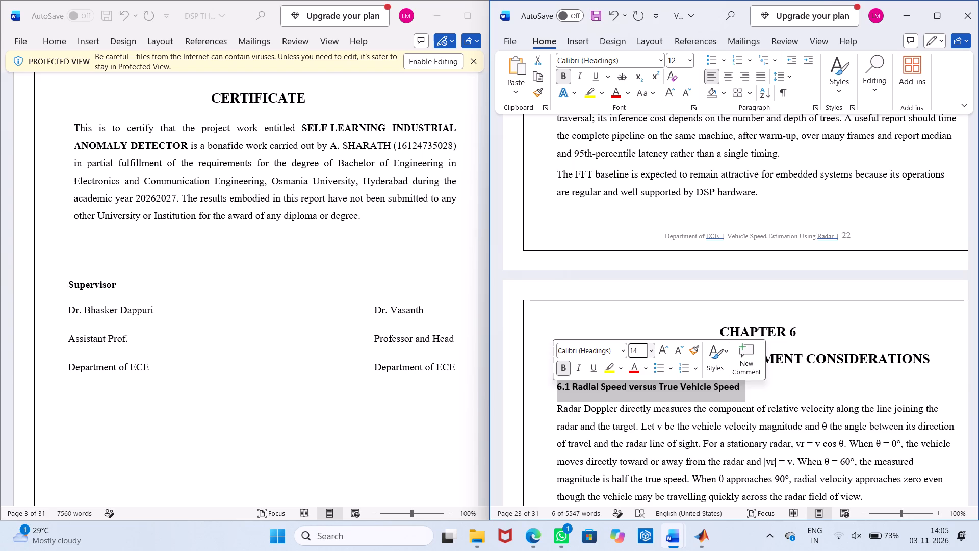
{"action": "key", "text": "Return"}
Increase the 6.2 Situations that Make the Estimate Ambiguous heading to 14 points.
{"action": "scroll", "coordinate": [659, 415], "scroll_direction": "down", "scroll_amount": 2}
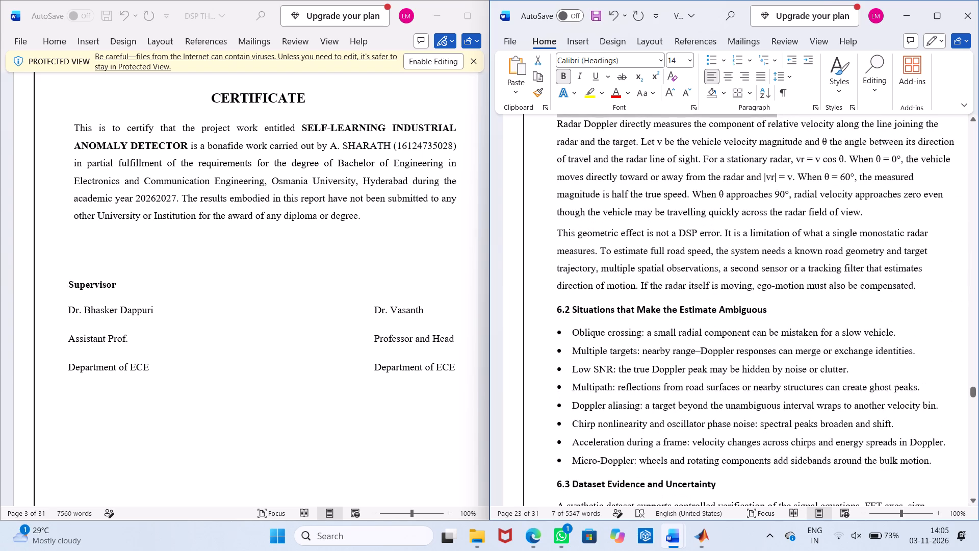
{"action": "left_click", "coordinate": [552, 312]}
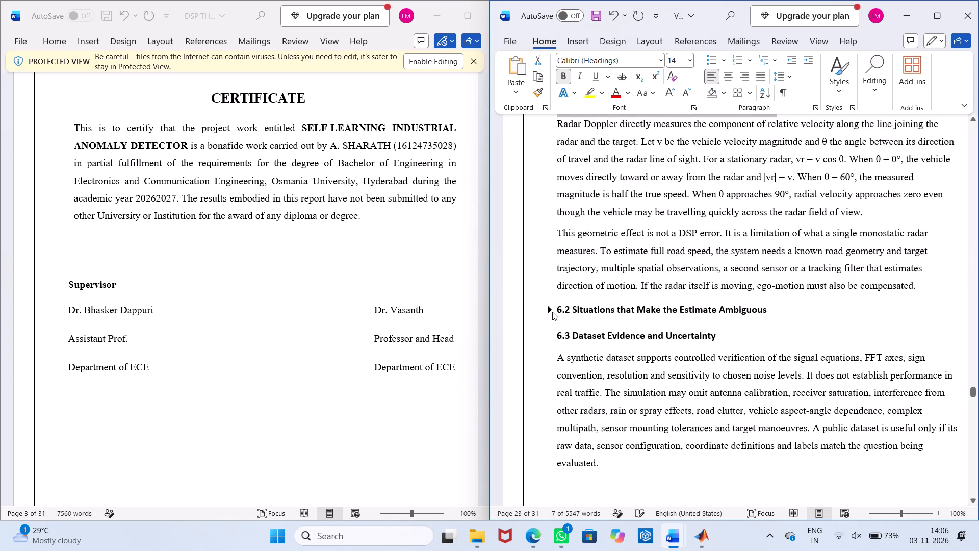
{"action": "left_click", "coordinate": [552, 312]}
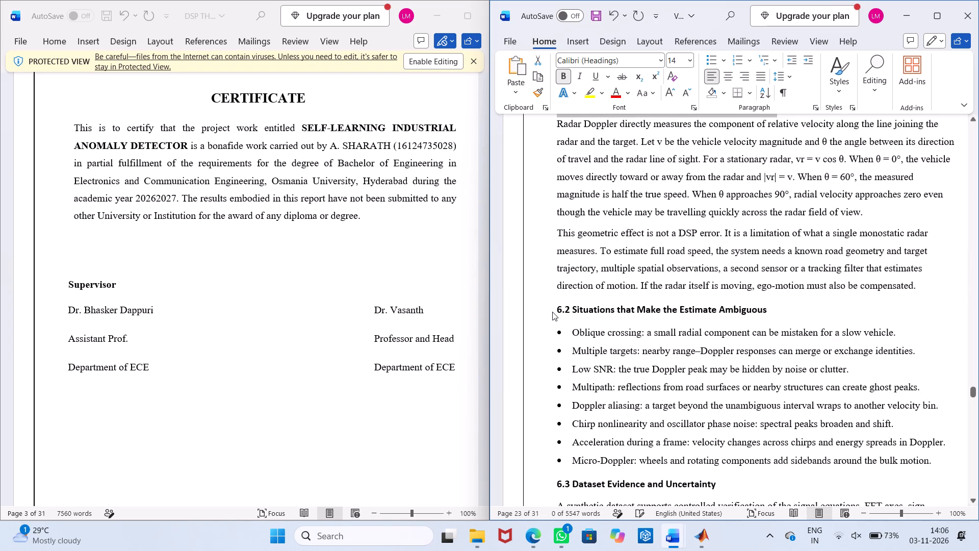
{"action": "left_click_drag", "start_coordinate": [780, 307], "coordinate": [548, 321]}
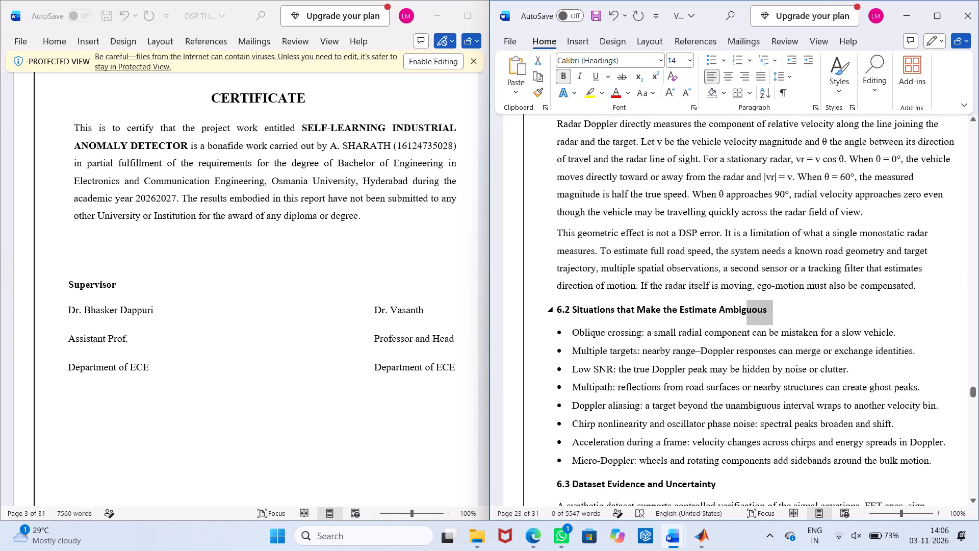
{"action": "left_click_drag", "start_coordinate": [548, 321], "coordinate": [548, 318]}
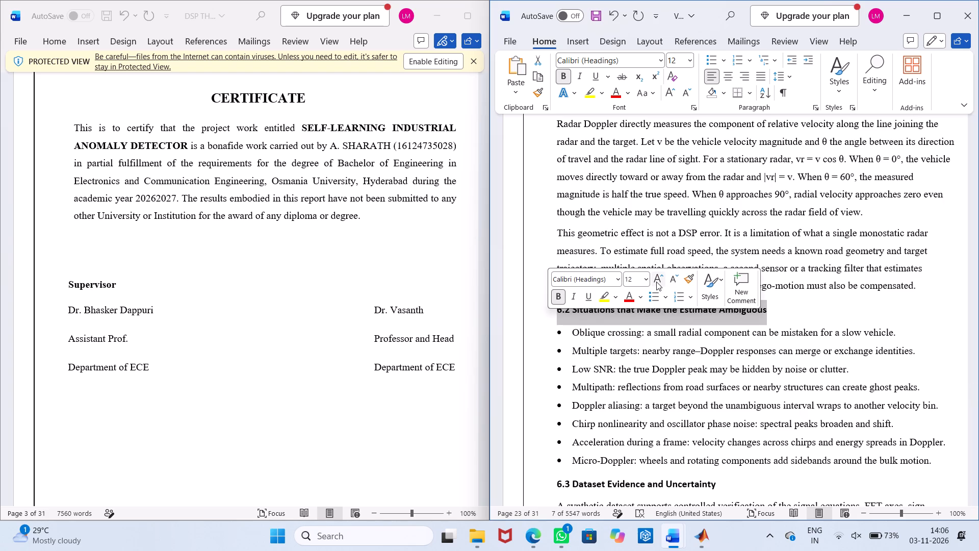
{"action": "left_click", "coordinate": [656, 282]}
{"action": "left_click", "coordinate": [771, 281]}
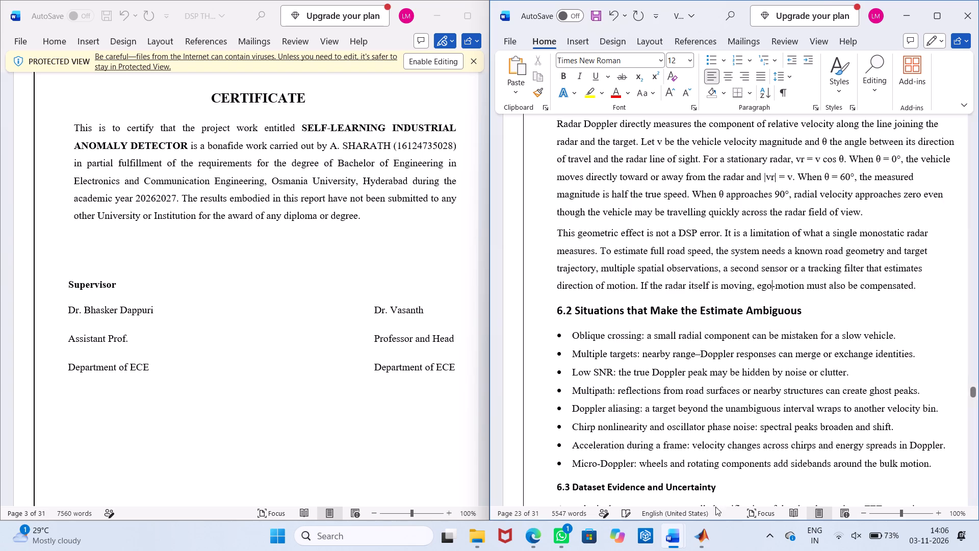
Select the 6.3 Dataset Evidence and Uncertainty heading for a font size change.
{"action": "left_click_drag", "start_coordinate": [731, 486], "coordinate": [550, 497]}
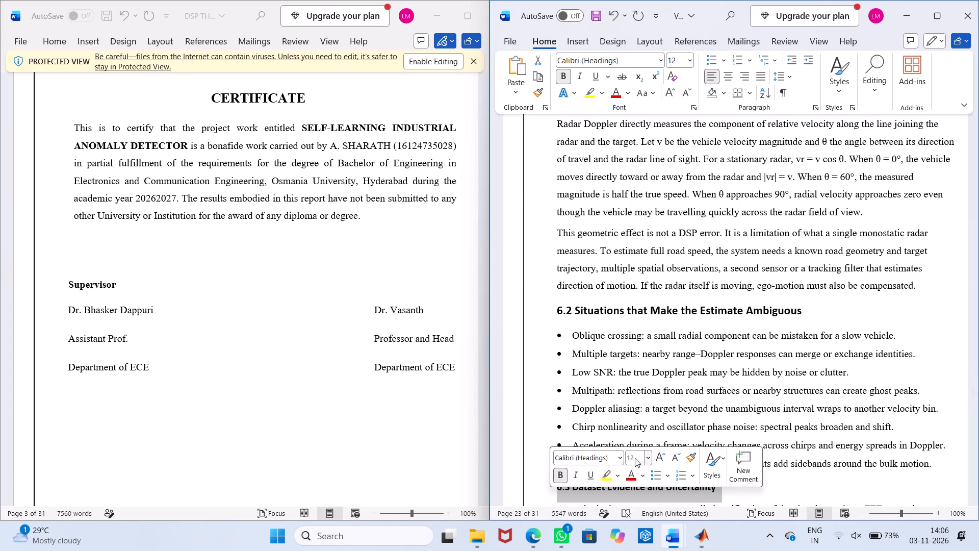
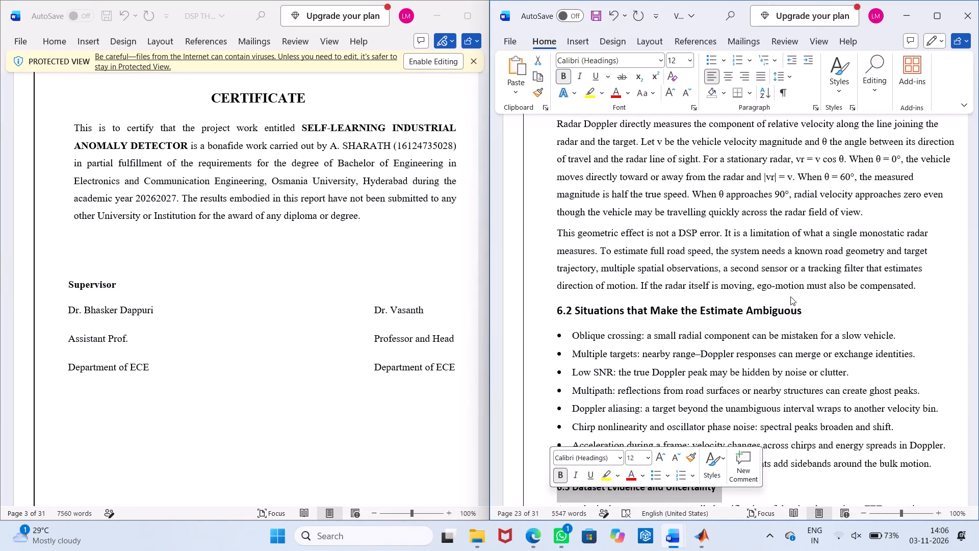
Check the font size of the 6.2 Situations that Make the Estimate Ambiguous heading by selecting part of its text.
{"action": "left_click", "coordinate": [840, 338]}
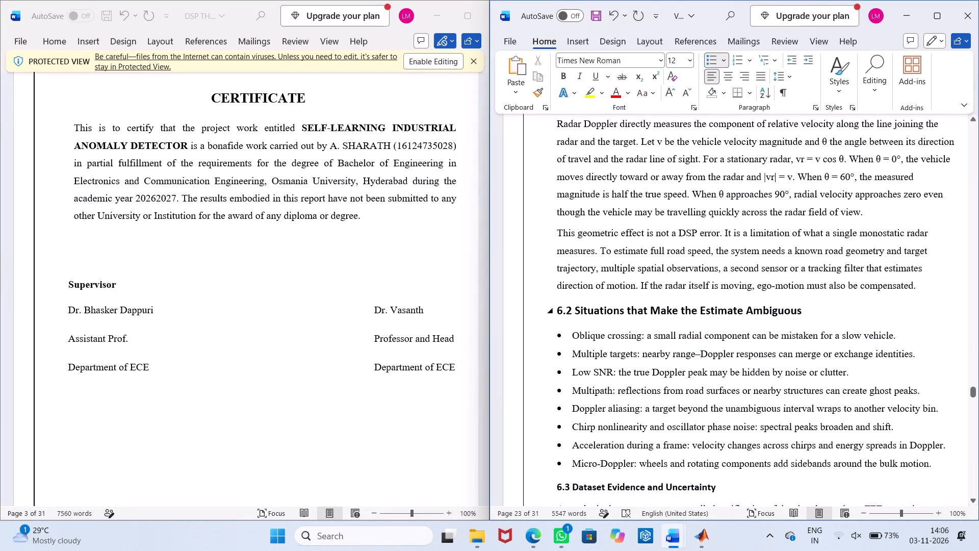
{"action": "left_click_drag", "start_coordinate": [809, 314], "coordinate": [730, 313]}
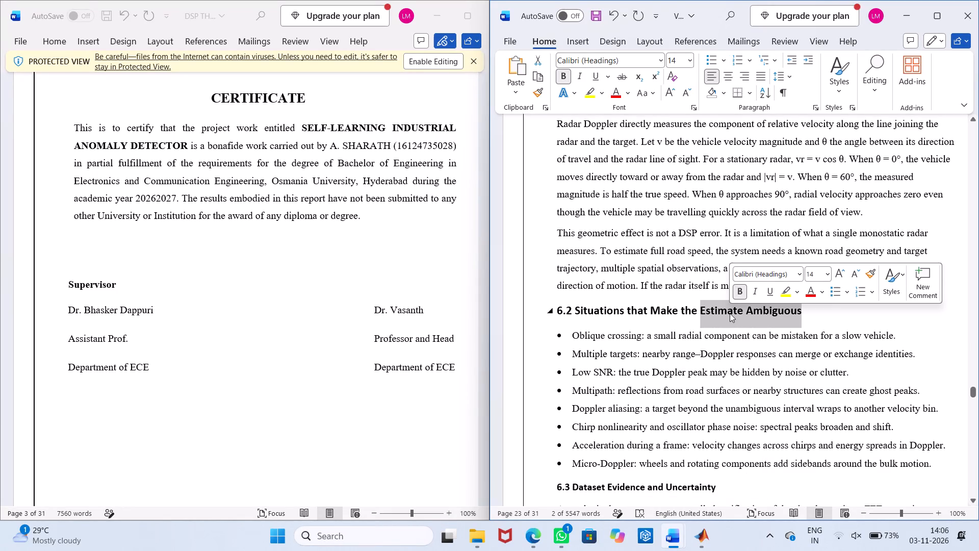
Increase the 6.3 Dataset Evidence and Uncertainty heading to 14 points.
{"action": "left_click_drag", "start_coordinate": [730, 488], "coordinate": [559, 485]}
{"action": "left_click", "coordinate": [673, 445]}
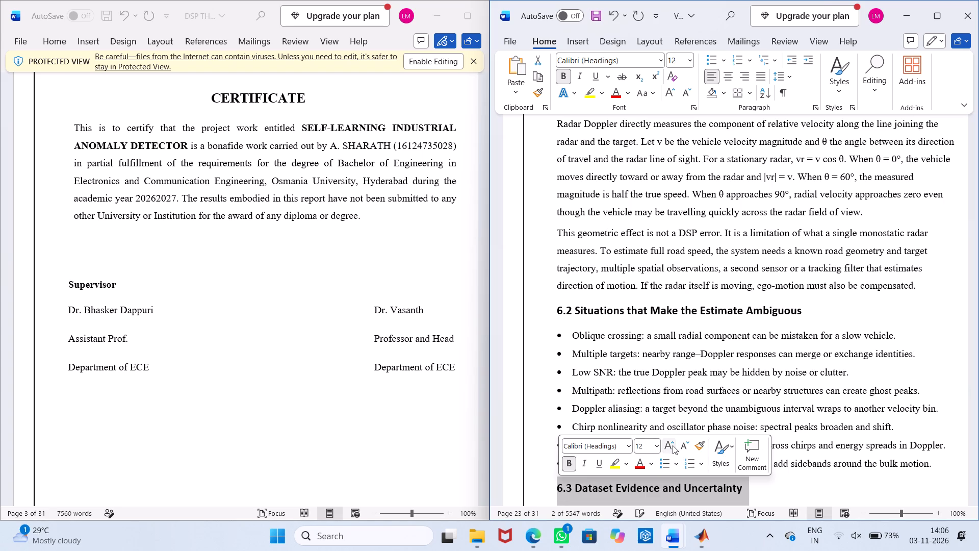
Increase the 6.4 What Additional Data Are Needed? heading above the evidence table to 14 points.
{"action": "scroll", "coordinate": [673, 445], "scroll_direction": "down", "scroll_amount": 4}
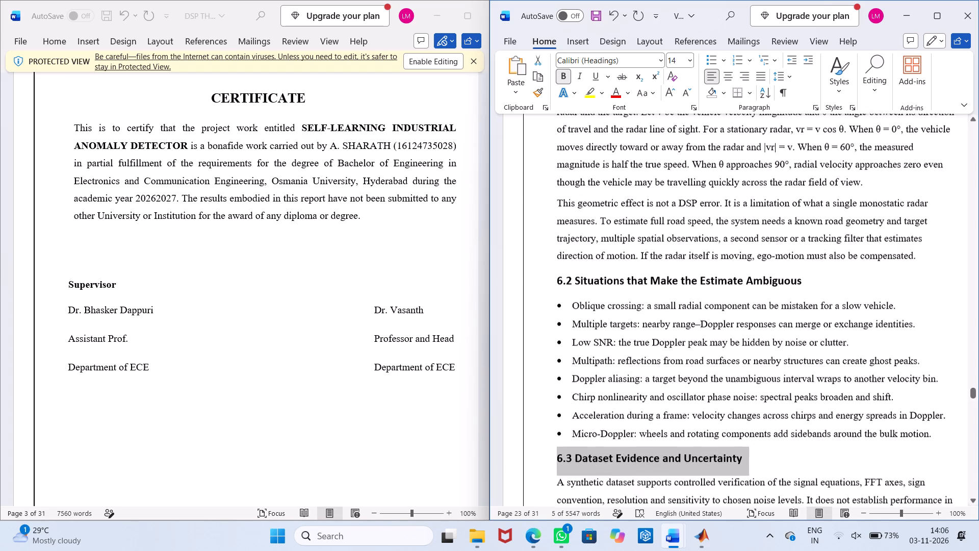
{"action": "scroll", "coordinate": [668, 422], "scroll_direction": "down", "scroll_amount": 1}
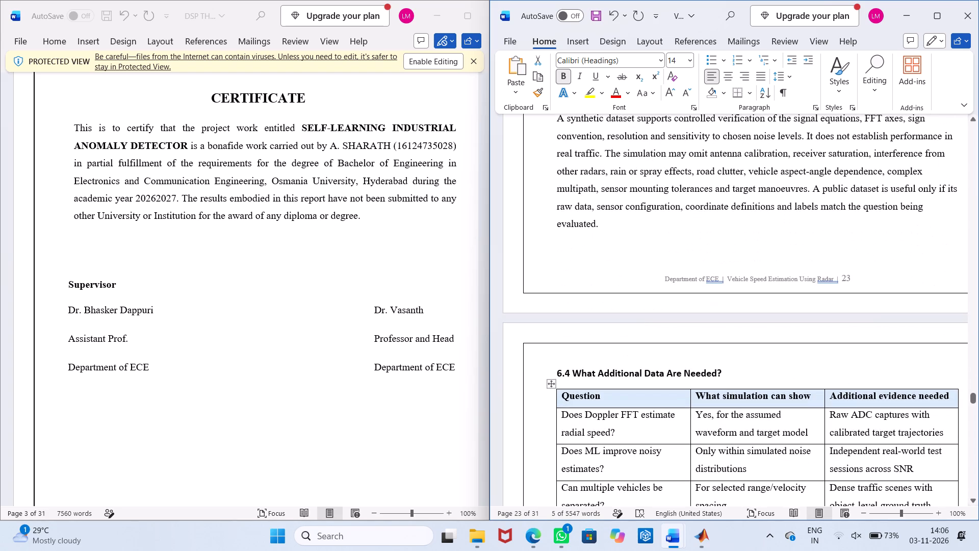
{"action": "left_click_drag", "start_coordinate": [778, 353], "coordinate": [527, 351]}
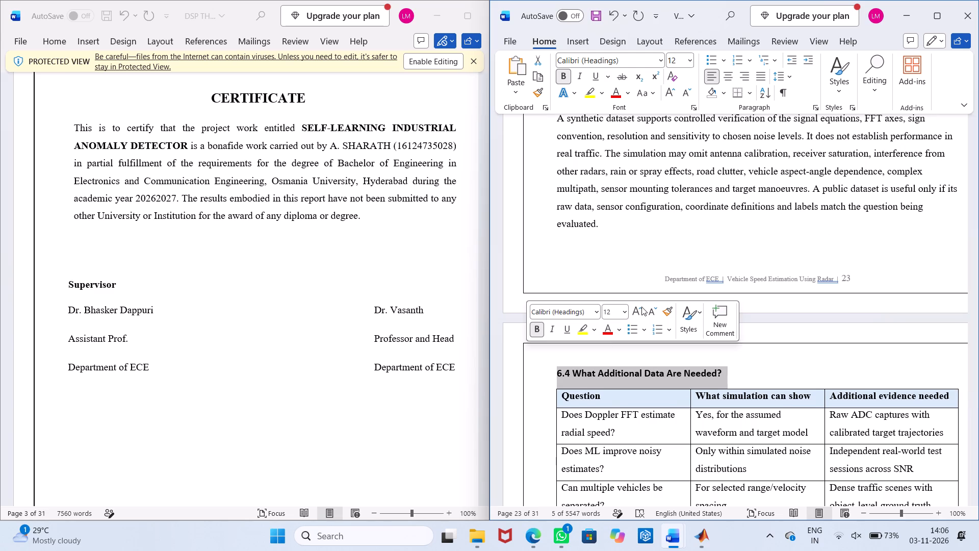
{"action": "left_click", "coordinate": [641, 307]}
{"action": "left_click", "coordinate": [830, 378]}
Increase the 6.5 Requirements Before Field Deployment heading to 14 points.
{"action": "scroll", "coordinate": [830, 378], "scroll_direction": "down", "scroll_amount": 4}
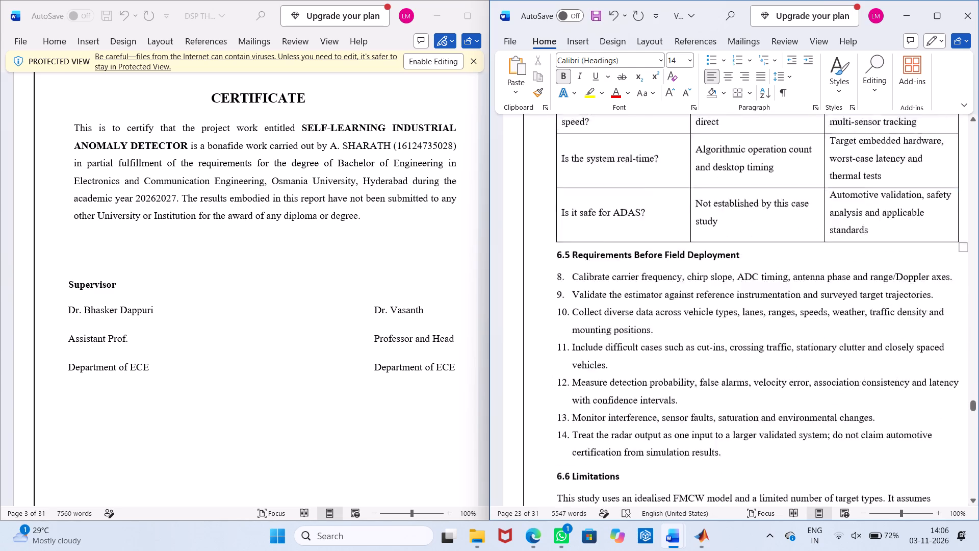
{"action": "left_click_drag", "start_coordinate": [743, 218], "coordinate": [517, 214]}
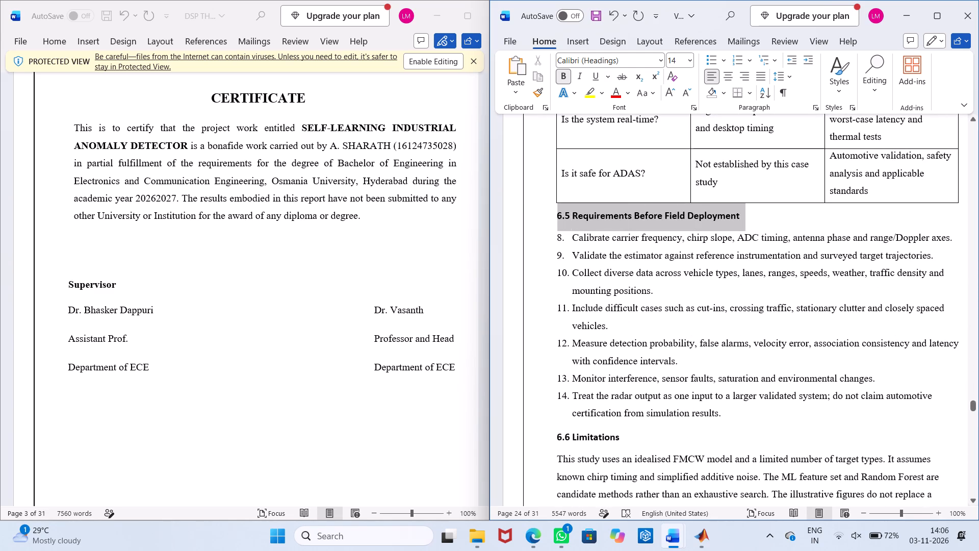
{"action": "left_click_drag", "start_coordinate": [517, 214], "coordinate": [517, 214]}
{"action": "left_click", "coordinate": [627, 172]}
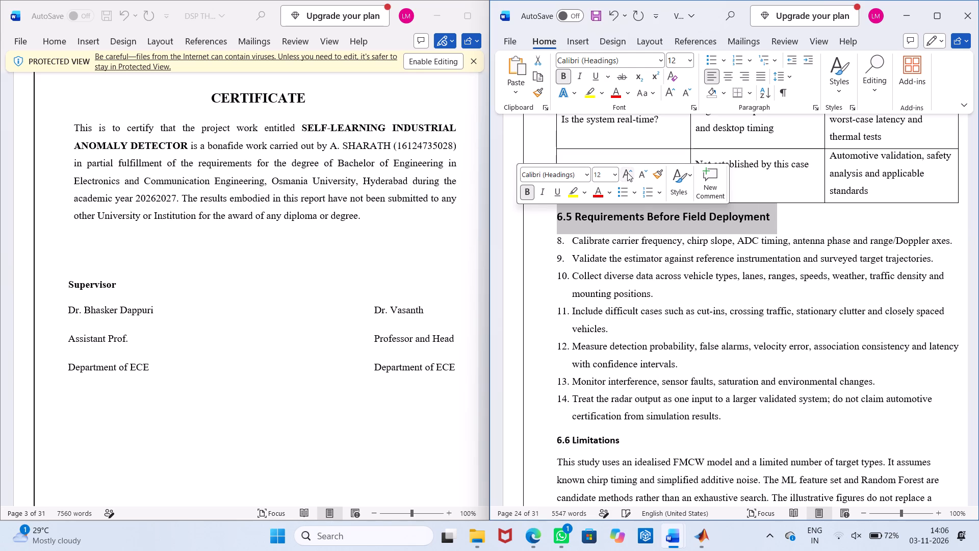
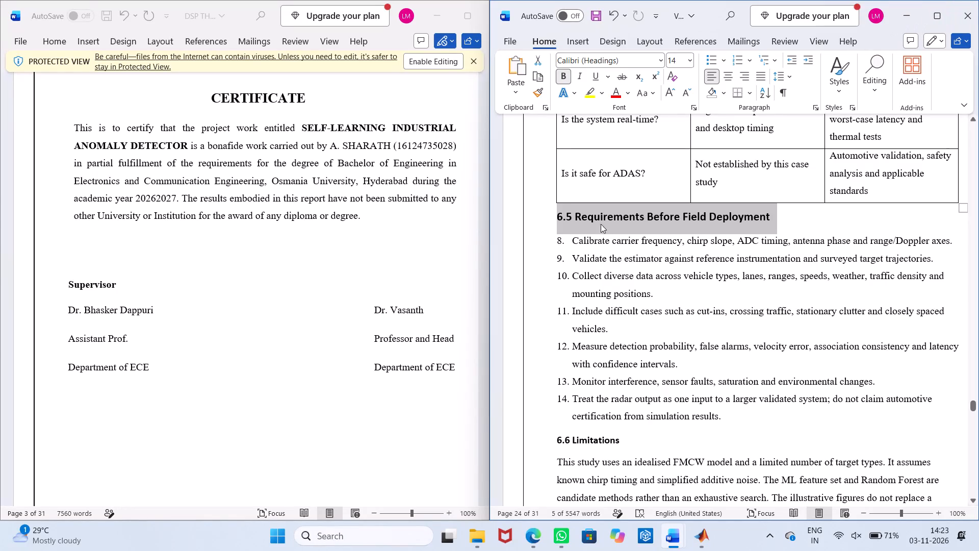
Maximise the Vehicle Speed Estimation Using Radar report window so it fills the whole screen.
{"action": "left_click_drag", "start_coordinate": [600, 224], "coordinate": [601, 215]}
{"action": "left_click_drag", "start_coordinate": [461, 198], "coordinate": [440, 195]}
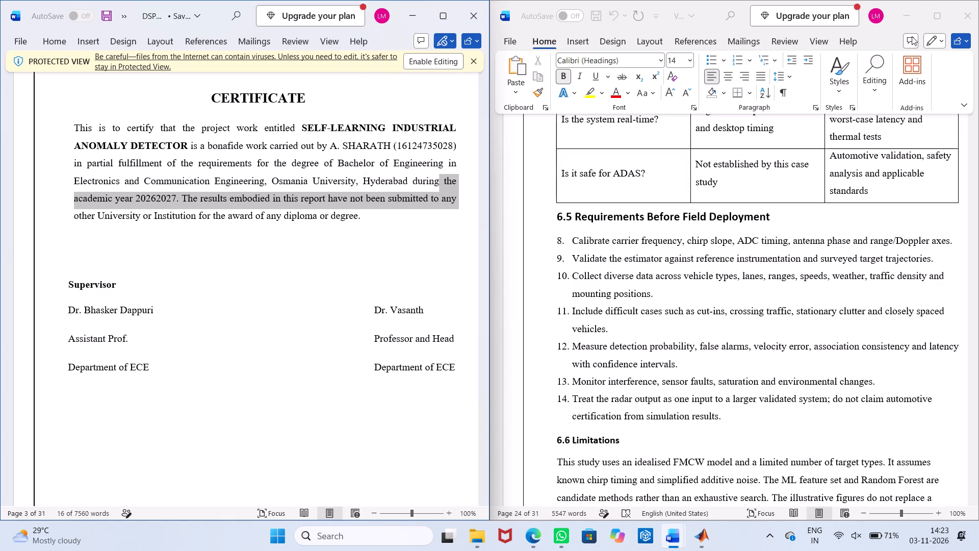
{"action": "left_click", "coordinate": [937, 12]}
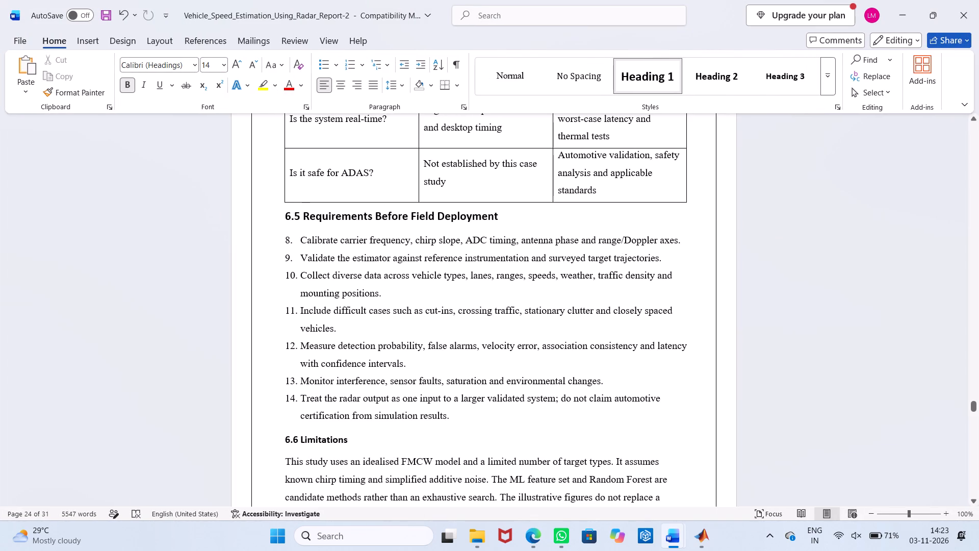
Increase the 6.6 Limitations heading to 14 points.
{"action": "scroll", "coordinate": [640, 299], "scroll_direction": "down", "scroll_amount": 2}
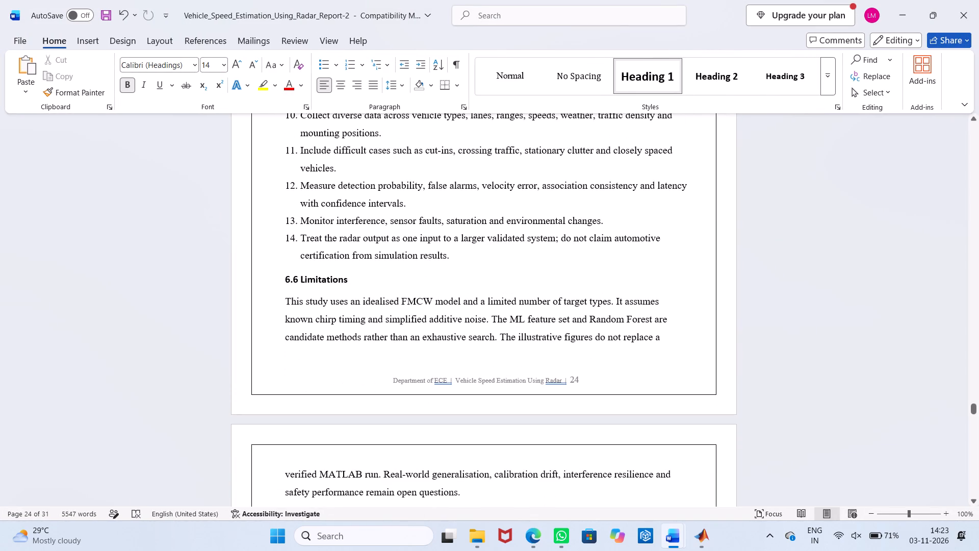
{"action": "left_click_drag", "start_coordinate": [362, 282], "coordinate": [266, 287]}
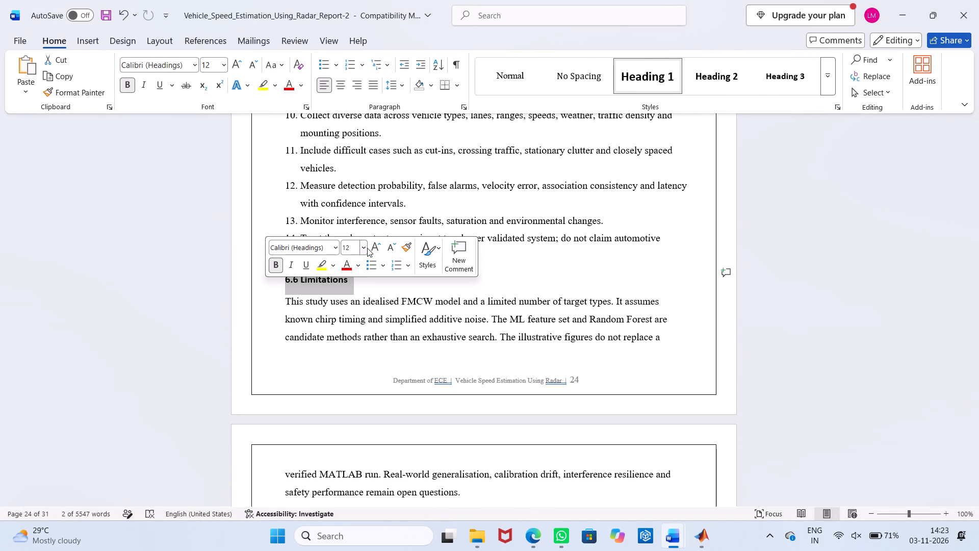
{"action": "left_click", "coordinate": [380, 246]}
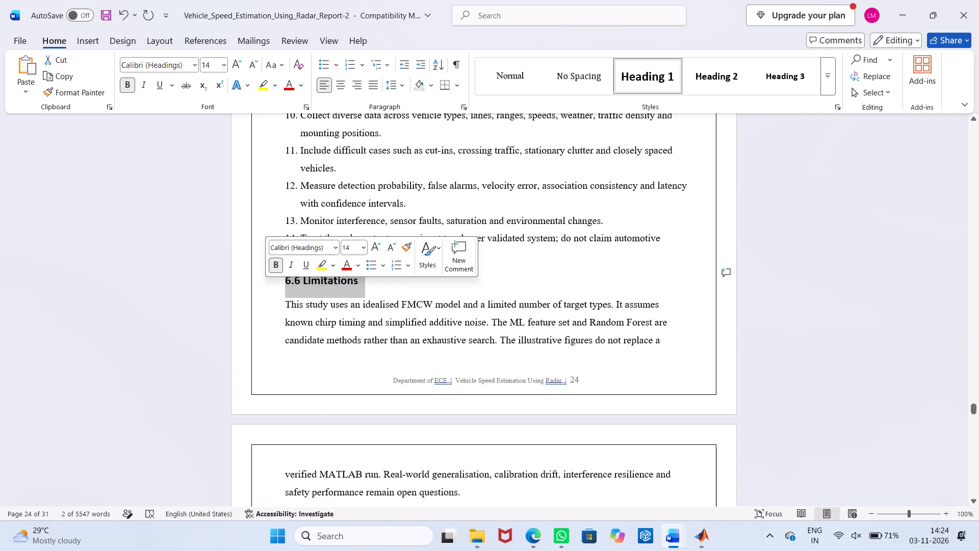
{"action": "left_click", "coordinate": [459, 295]}
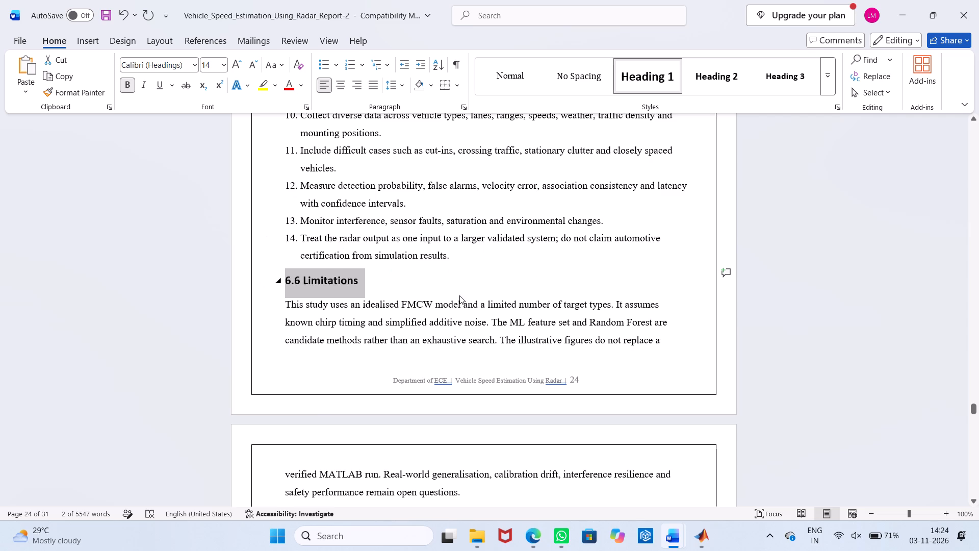
{"action": "right_click", "coordinate": [459, 295]}
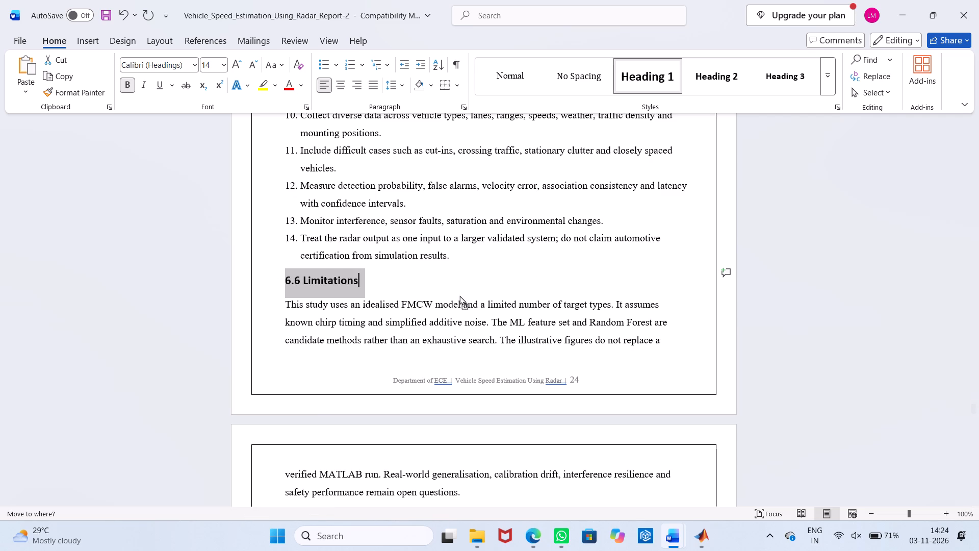
{"action": "left_click", "coordinate": [459, 295]}
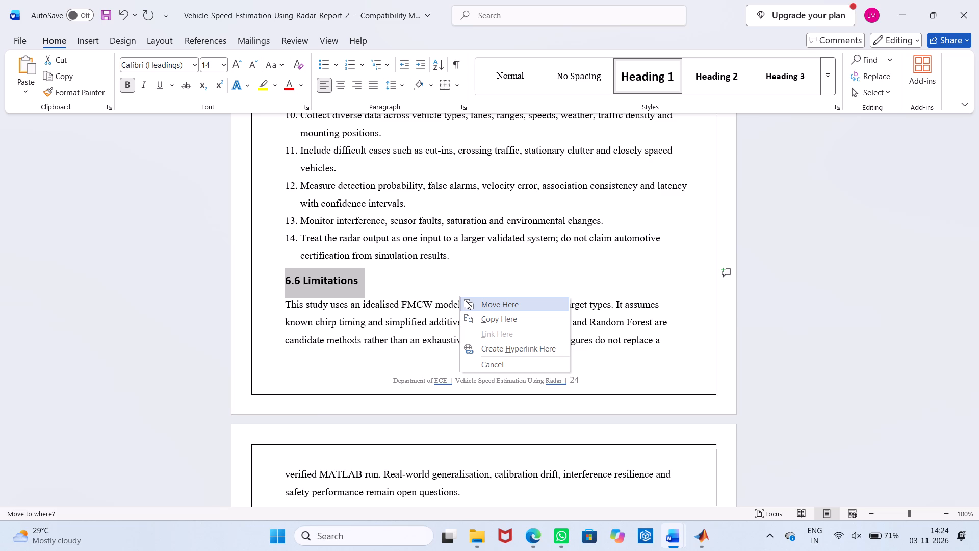
{"action": "left_click", "coordinate": [833, 325]}
Delete the end of the 6.6 Limitations paragraph, from "The illustrative figures do not replace" through "remain open questions.".
{"action": "scroll", "coordinate": [649, 353], "scroll_direction": "down", "scroll_amount": 3}
{"action": "scroll", "coordinate": [616, 328], "scroll_direction": "down", "scroll_amount": 5}
{"action": "left_click_drag", "start_coordinate": [503, 253], "coordinate": [498, 237]}
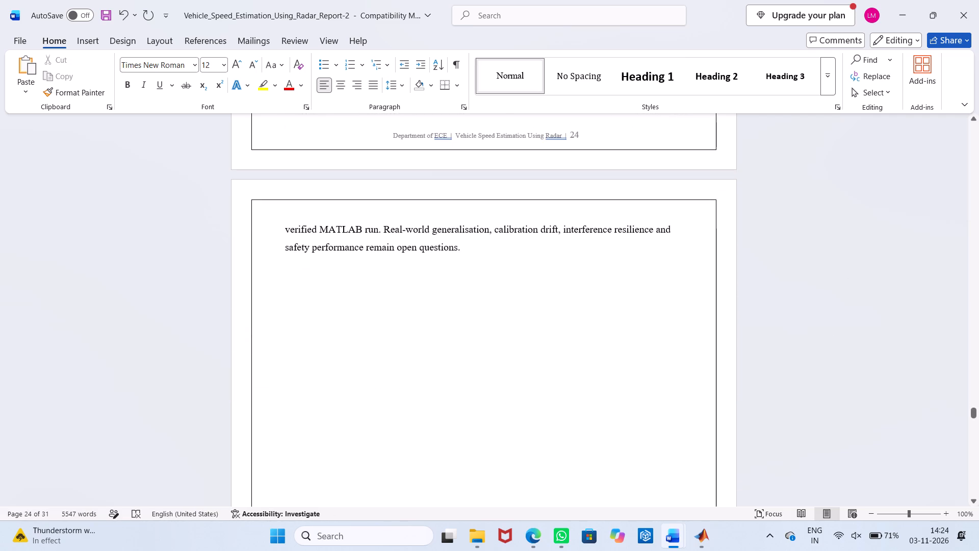
{"action": "left_click_drag", "start_coordinate": [498, 237], "coordinate": [501, 351]}
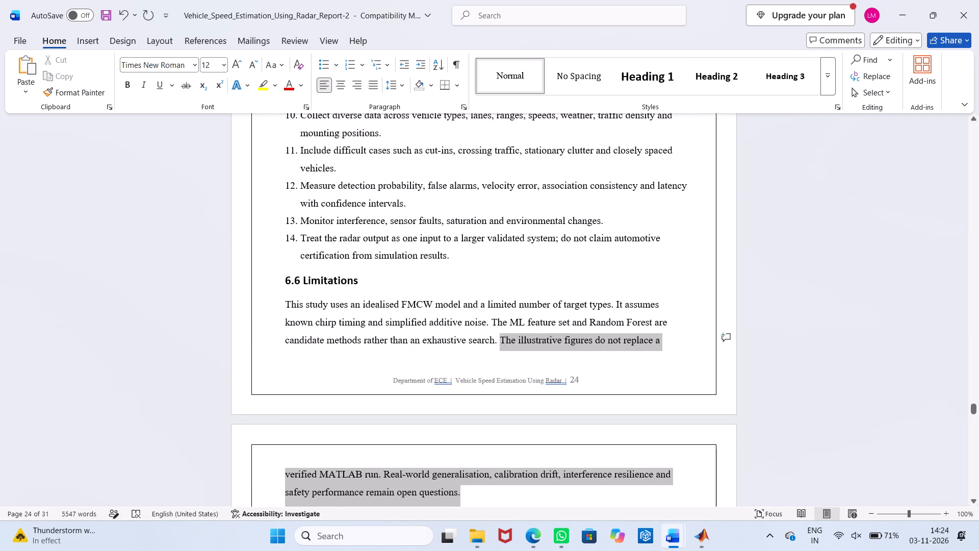
{"action": "key", "text": "BackSpace"}
Enlarge the CHAPTER 7 and CONCLUSIONS AND FUTURE SCOPE title lines to 16 points.
{"action": "scroll", "coordinate": [509, 378], "scroll_direction": "down", "scroll_amount": 4}
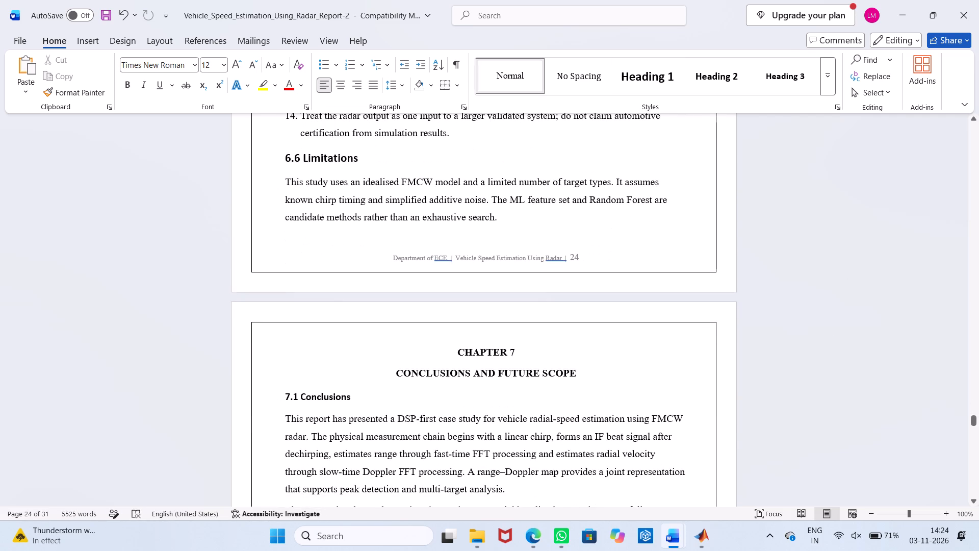
{"action": "left_click_drag", "start_coordinate": [448, 345], "coordinate": [586, 380]}
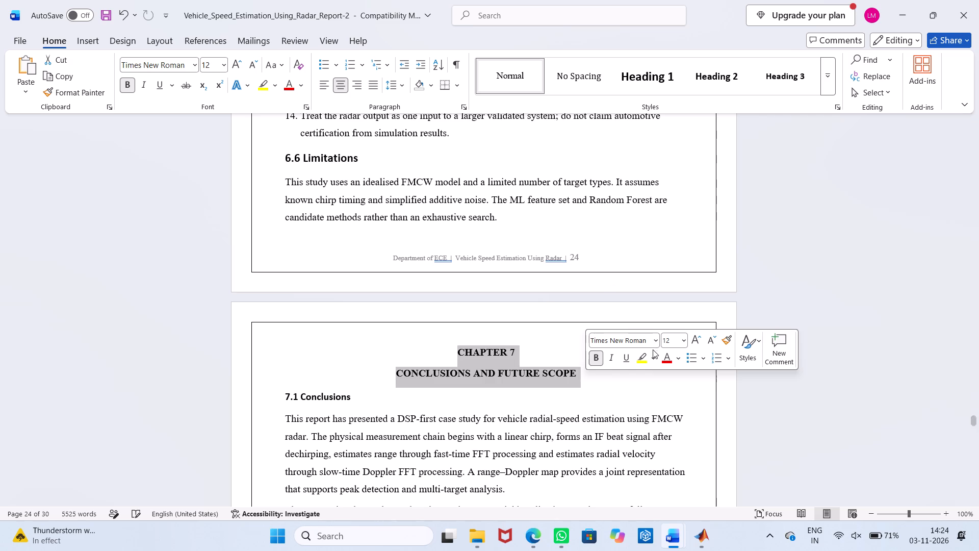
{"action": "double_click", "coordinate": [692, 339]}
Enlarge the 7.1 Conclusions, 7.2 Future Scope and 7.3 Final Note section headings to 14 points each.
{"action": "scroll", "coordinate": [592, 413], "scroll_direction": "down", "scroll_amount": 3}
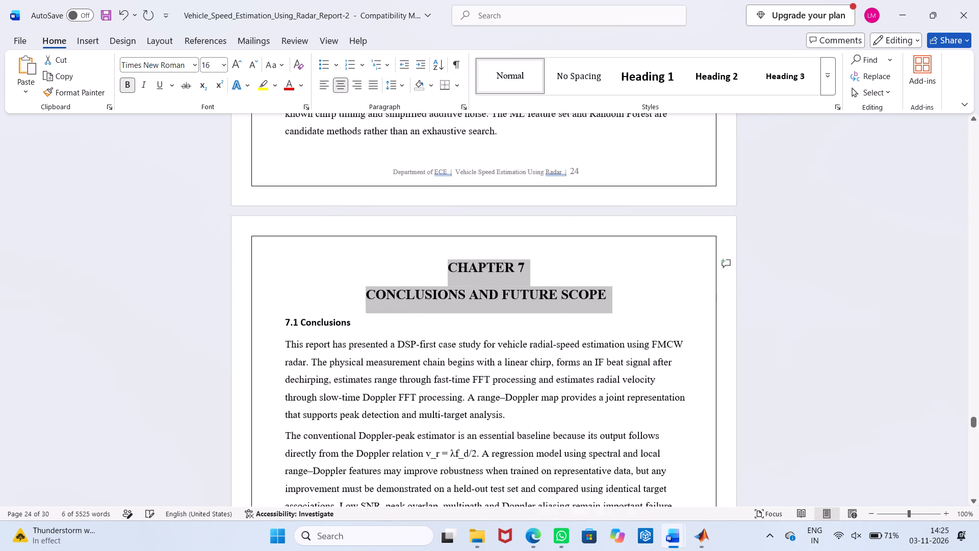
{"action": "left_click_drag", "start_coordinate": [375, 320], "coordinate": [253, 318]}
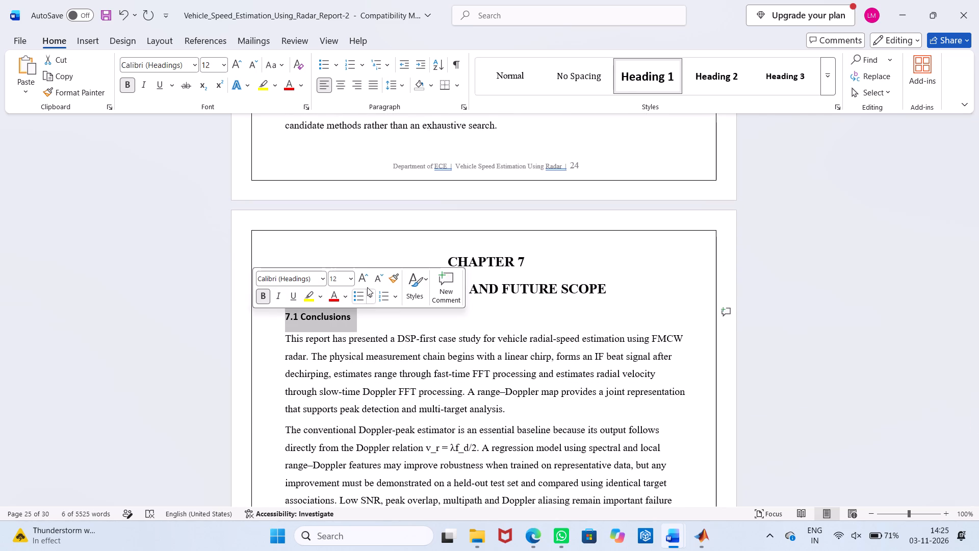
{"action": "left_click", "coordinate": [364, 277]}
{"action": "scroll", "coordinate": [450, 432], "scroll_direction": "down", "scroll_amount": 10}
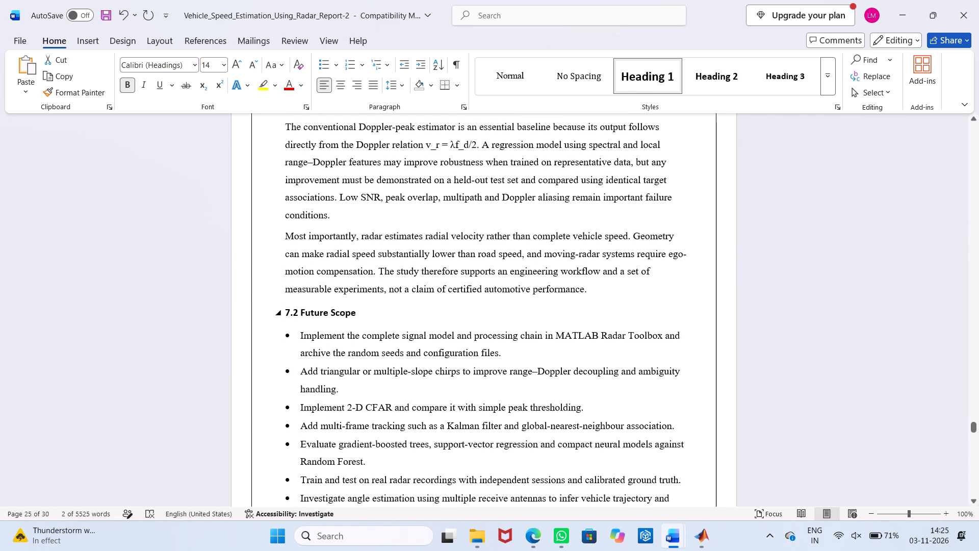
{"action": "left_click_drag", "start_coordinate": [398, 310], "coordinate": [241, 320]}
{"action": "left_click", "coordinate": [351, 278]}
{"action": "scroll", "coordinate": [396, 409], "scroll_direction": "down", "scroll_amount": 3}
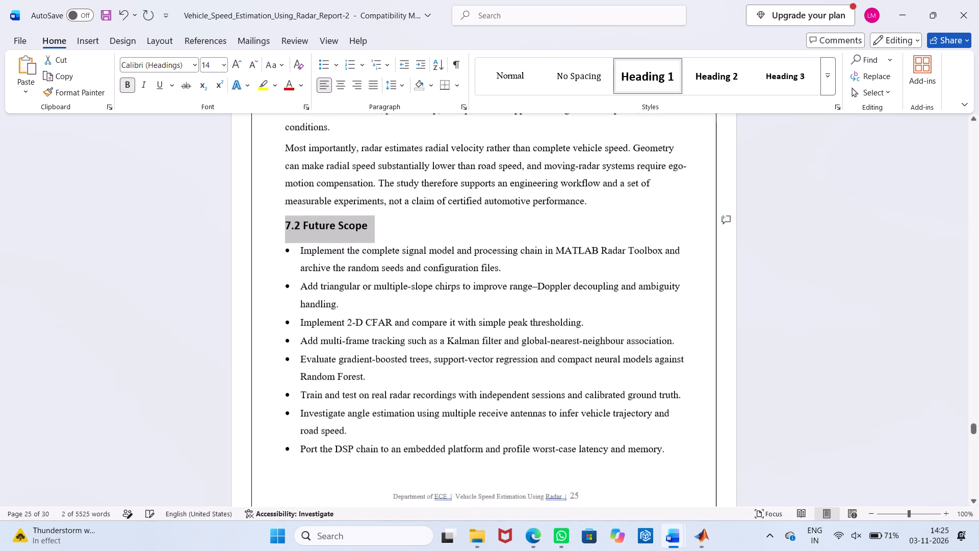
{"action": "scroll", "coordinate": [396, 409], "scroll_direction": "down", "scroll_amount": 6}
{"action": "left_click_drag", "start_coordinate": [374, 398], "coordinate": [285, 406]}
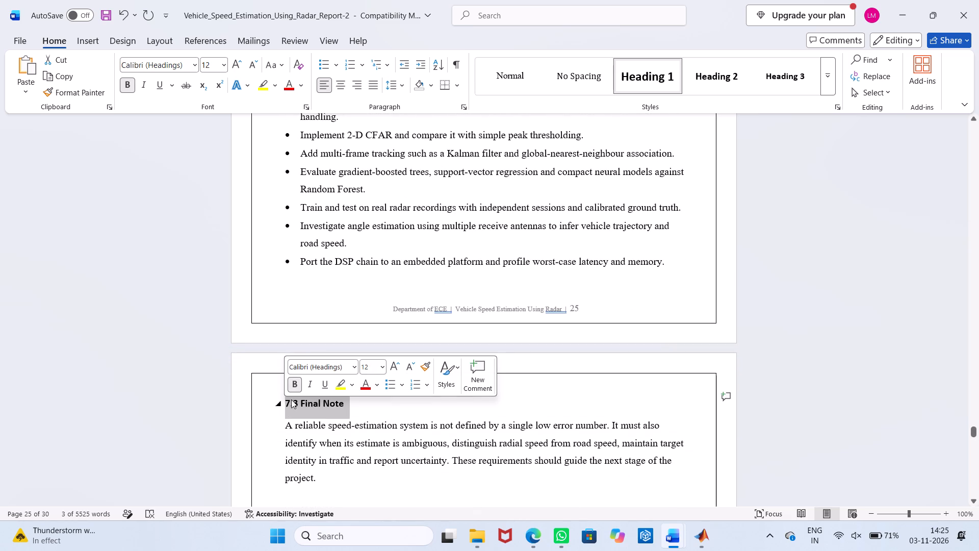
{"action": "left_click", "coordinate": [390, 367]}
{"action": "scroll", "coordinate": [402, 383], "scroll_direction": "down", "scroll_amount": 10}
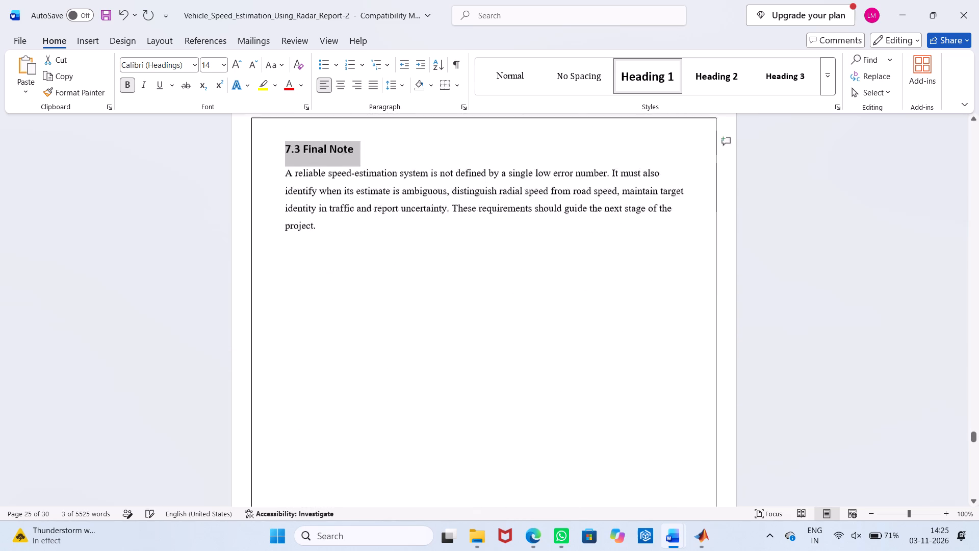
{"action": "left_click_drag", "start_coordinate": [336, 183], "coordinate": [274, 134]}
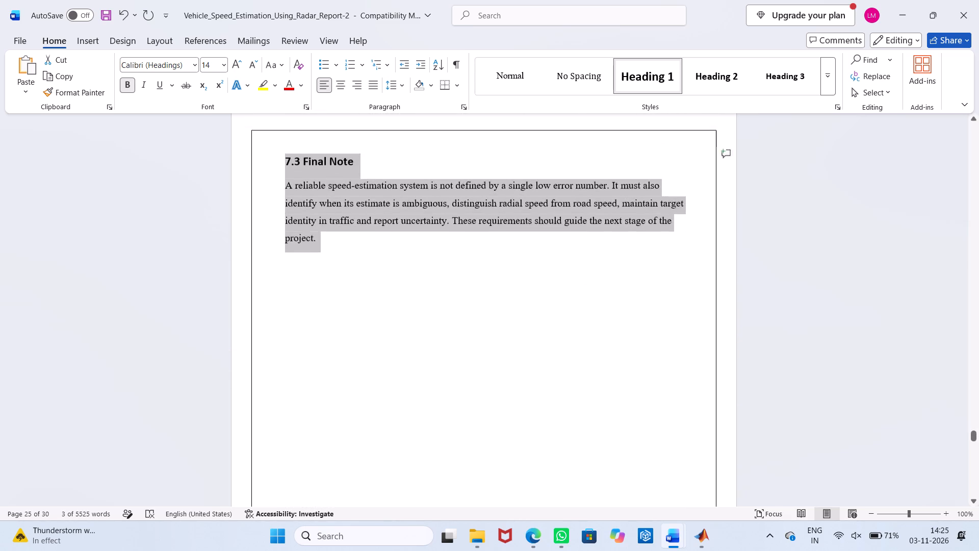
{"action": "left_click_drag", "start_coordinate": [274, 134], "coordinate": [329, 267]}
Remove the break before APPENDIX A so it follows the 7.3 Final Note text on the same page, and centre its title line.
{"action": "scroll", "coordinate": [575, 358], "scroll_direction": "down", "scroll_amount": 17}
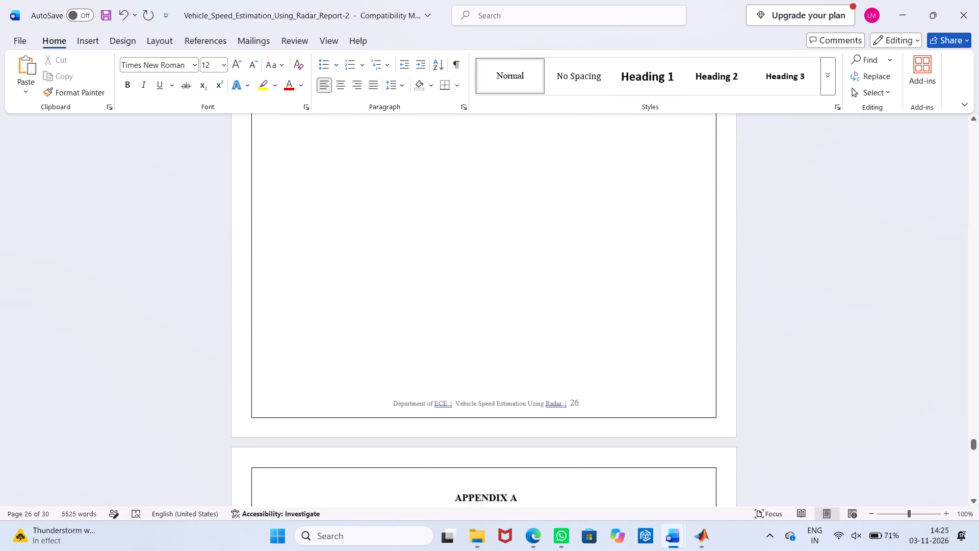
{"action": "scroll", "coordinate": [575, 358], "scroll_direction": "down", "scroll_amount": 4}
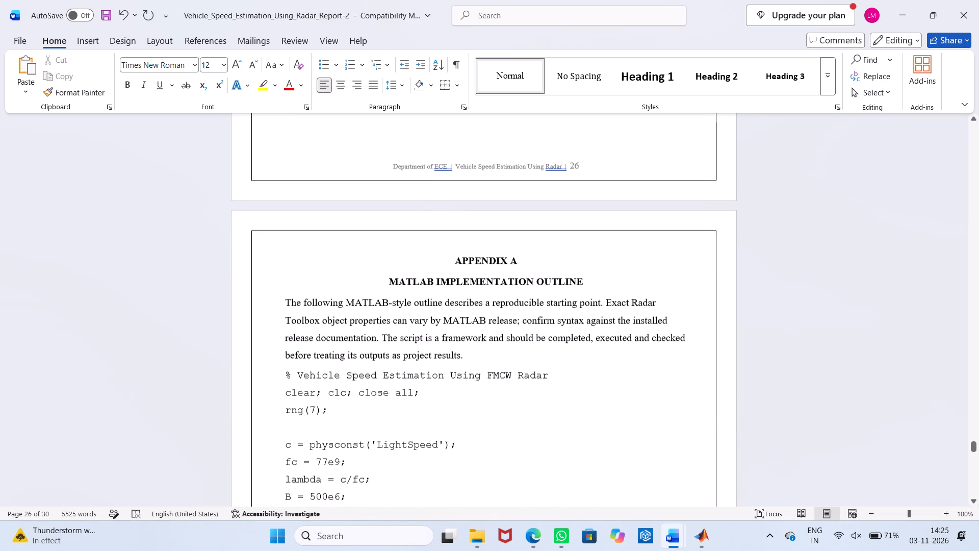
{"action": "left_click", "coordinate": [455, 256]}
{"action": "key", "text": "BackSpace"}
{"action": "key", "text": "BackSpace"}
{"action": "key", "text": "BackSpace"}
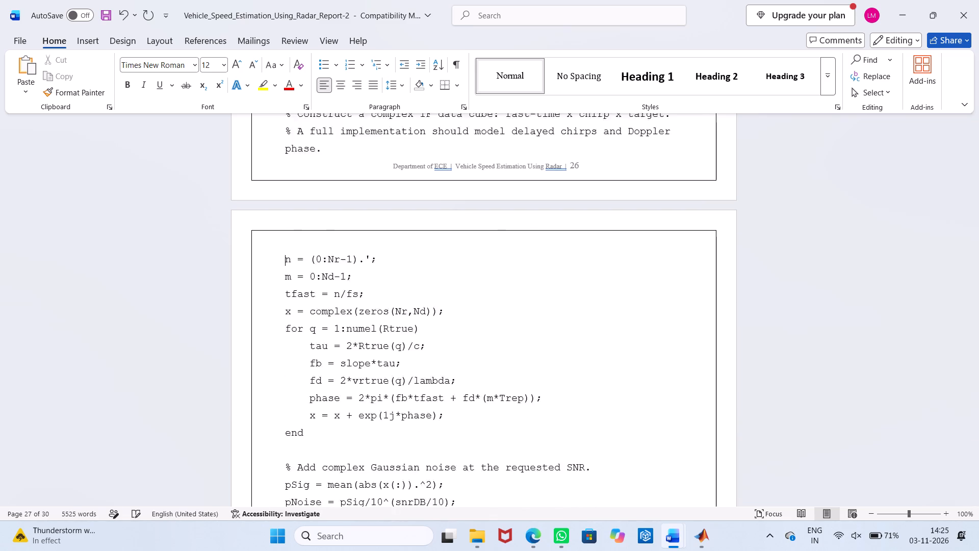
{"action": "scroll", "coordinate": [454, 266], "scroll_direction": "up", "scroll_amount": 2}
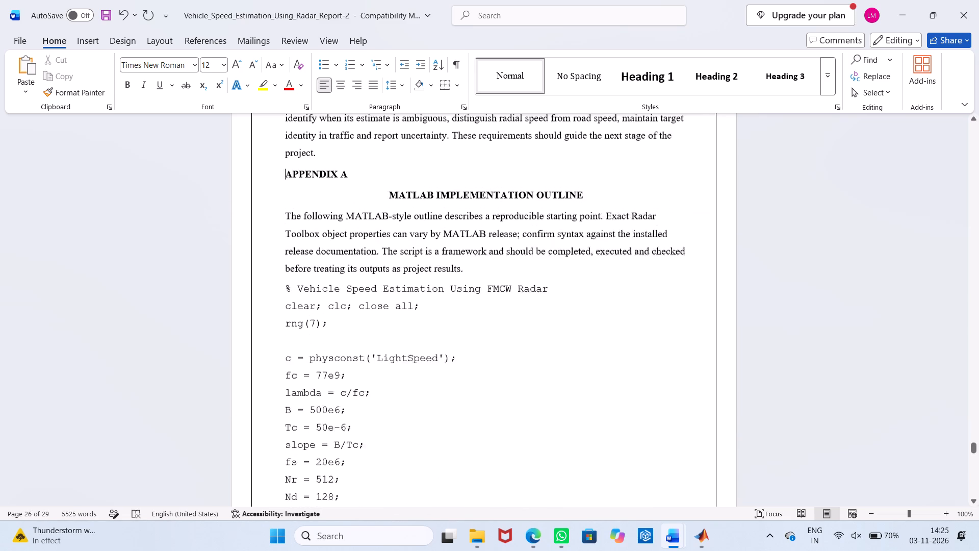
{"action": "left_click", "coordinate": [338, 90]}
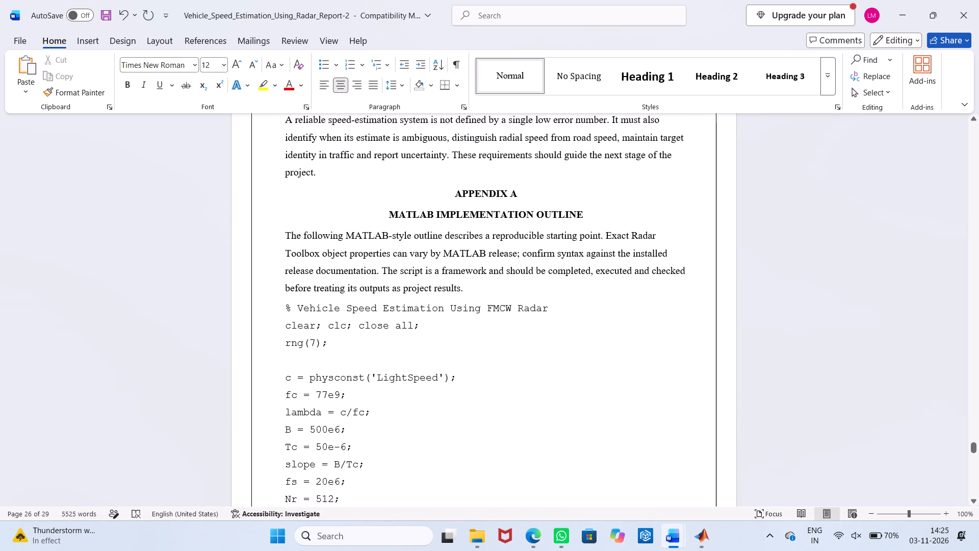
Enlarge the APPENDIX A and MATLAB IMPLEMENTATION OUTLINE title lines to 16 points.
{"action": "left_click_drag", "start_coordinate": [453, 186], "coordinate": [560, 212]}
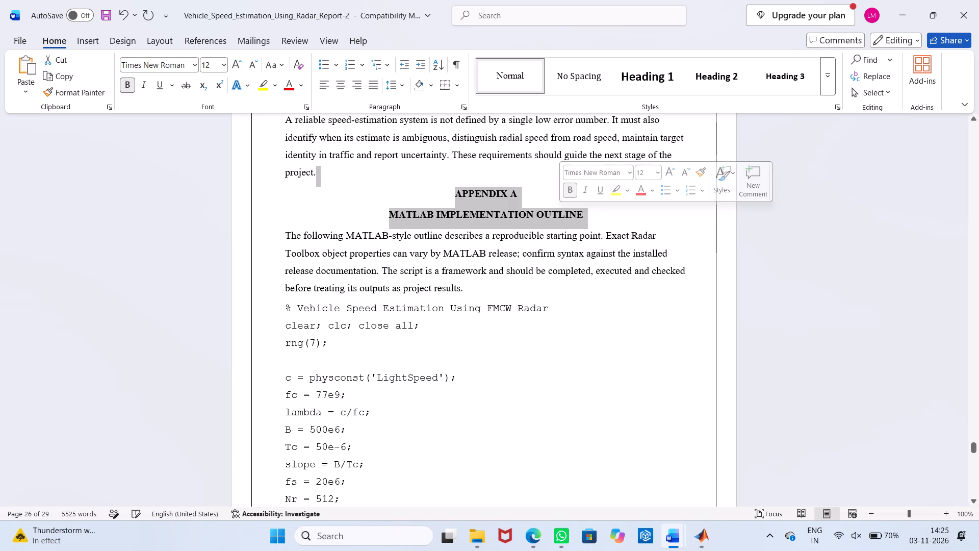
{"action": "left_click", "coordinate": [222, 57]}
{"action": "double_click", "coordinate": [234, 61]}
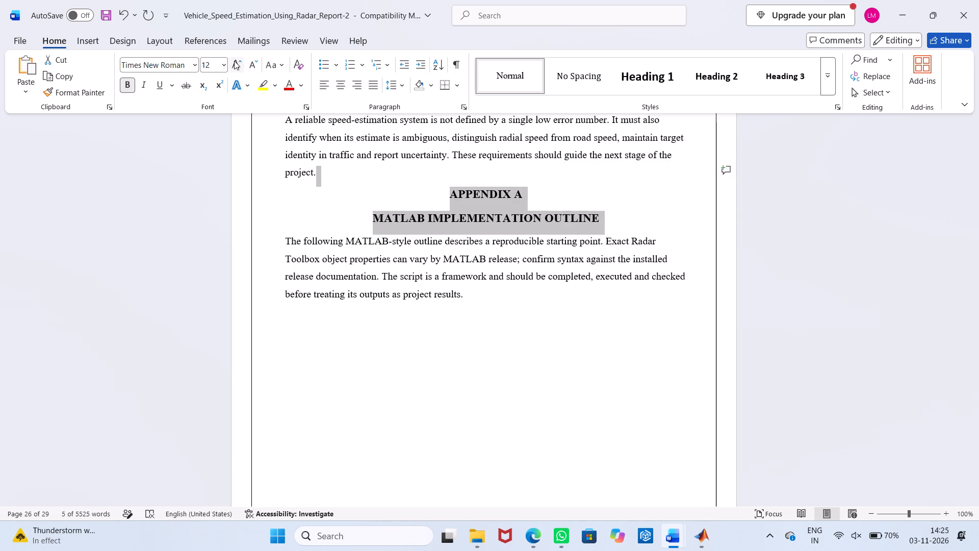
Reduce the whole MATLAB code listing in Appendix A to 11 points, from its opening comment to the line before A.1.
{"action": "scroll", "coordinate": [367, 346], "scroll_direction": "down", "scroll_amount": 10}
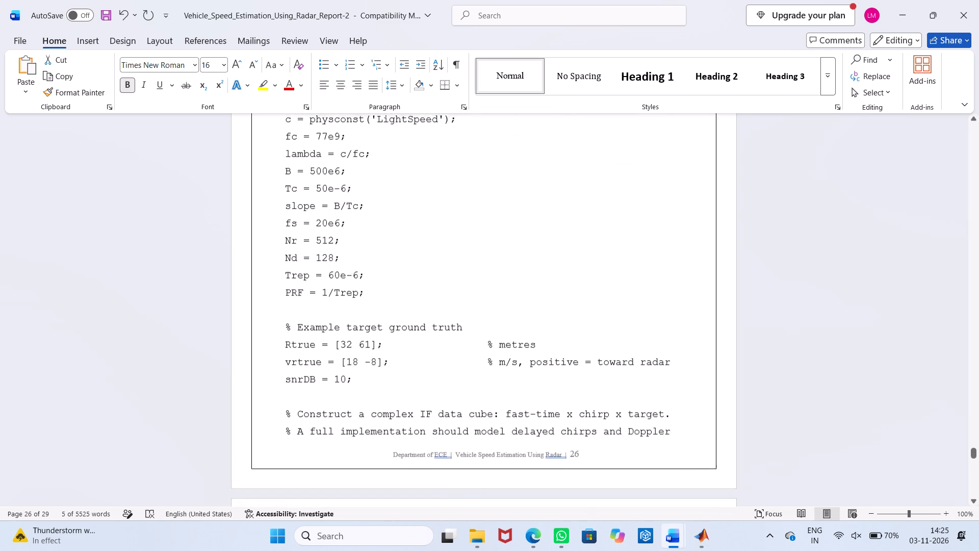
{"action": "scroll", "coordinate": [367, 346], "scroll_direction": "up", "scroll_amount": 8}
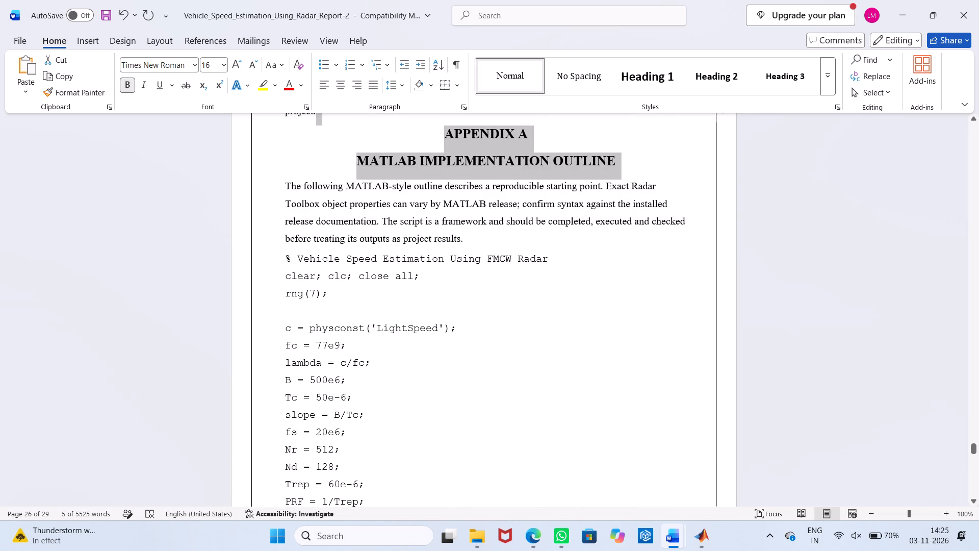
{"action": "left_click_drag", "start_coordinate": [281, 254], "coordinate": [463, 408]}
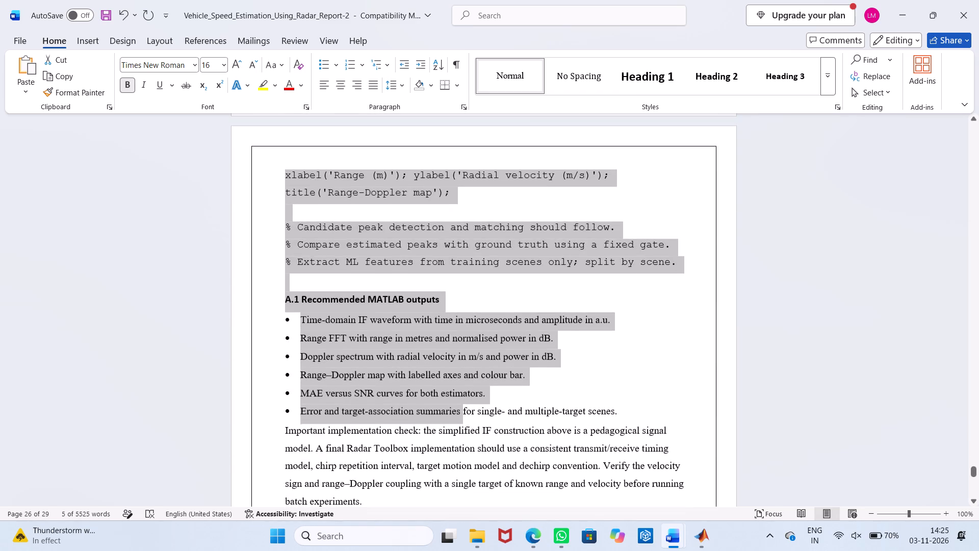
{"action": "left_click_drag", "start_coordinate": [463, 408], "coordinate": [482, 266]}
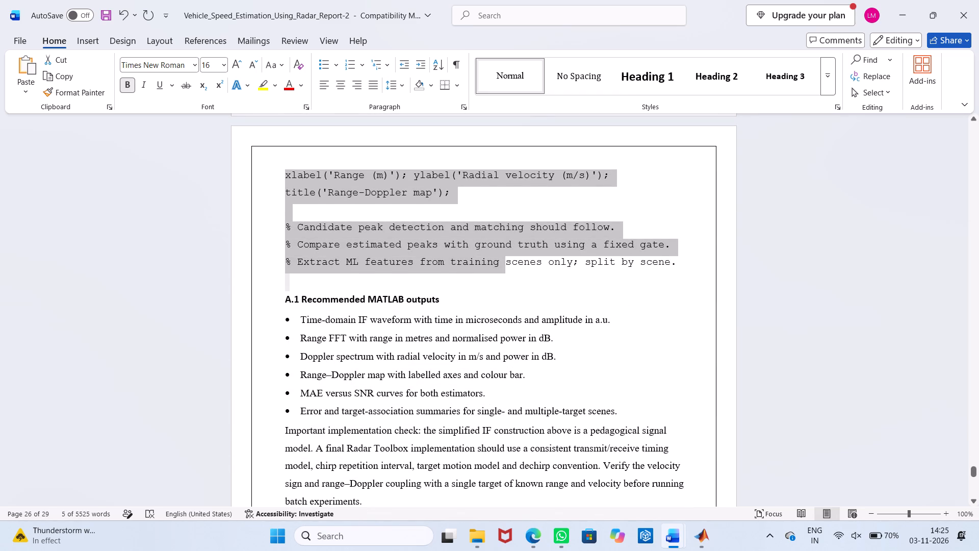
{"action": "left_click_drag", "start_coordinate": [482, 266], "coordinate": [689, 271]}
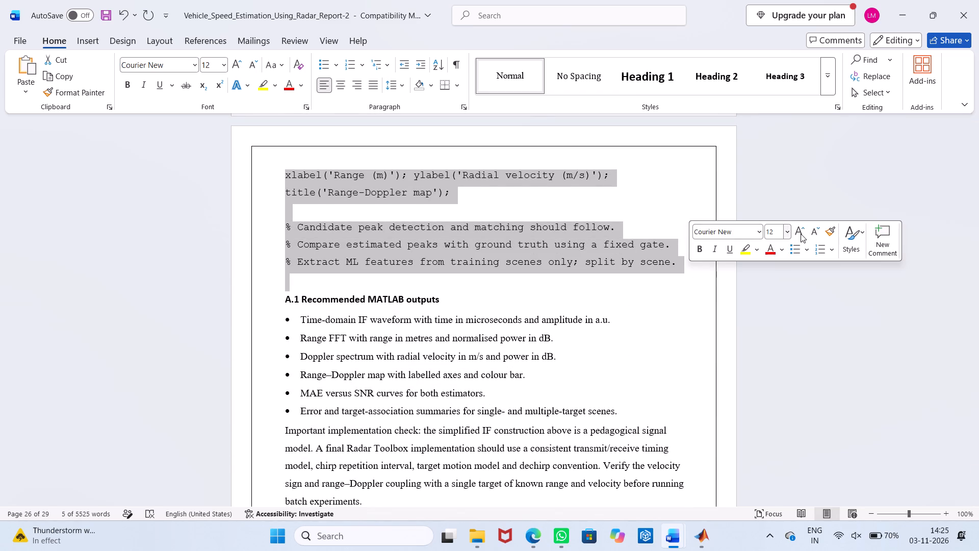
{"action": "left_click", "coordinate": [814, 231]}
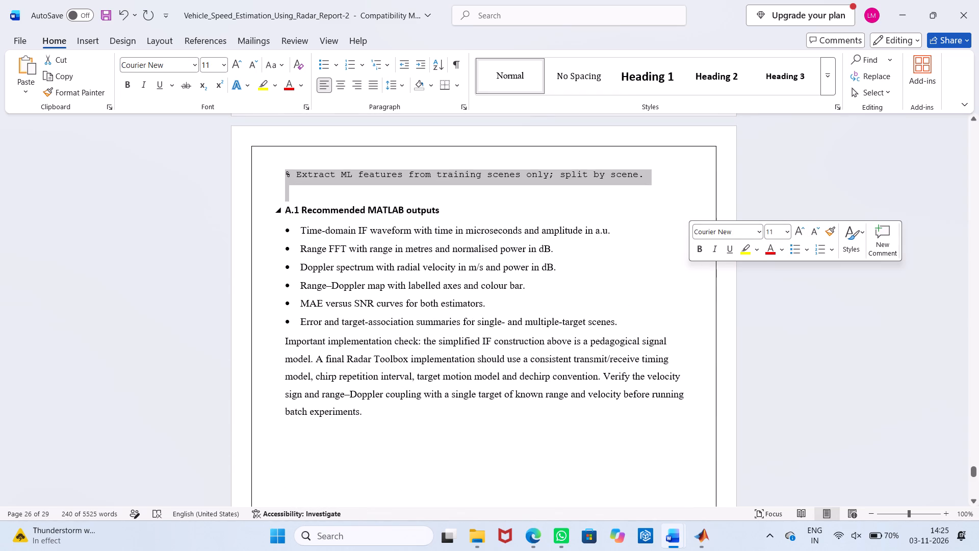
{"action": "left_click", "coordinate": [657, 185]}
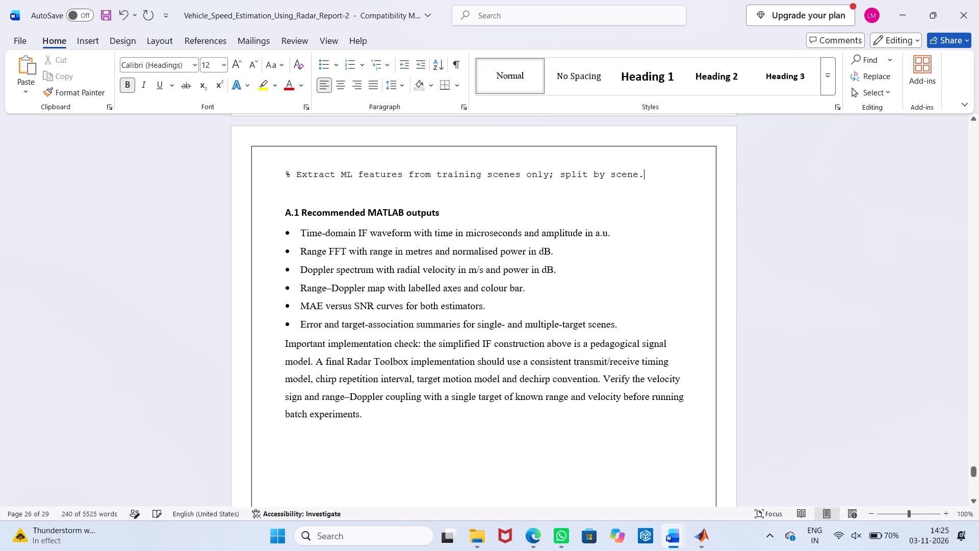
Delete the "End of Report" line after the last entry in the references.
{"action": "scroll", "coordinate": [523, 243], "scroll_direction": "down", "scroll_amount": 20}
{"action": "scroll", "coordinate": [523, 243], "scroll_direction": "down", "scroll_amount": 2}
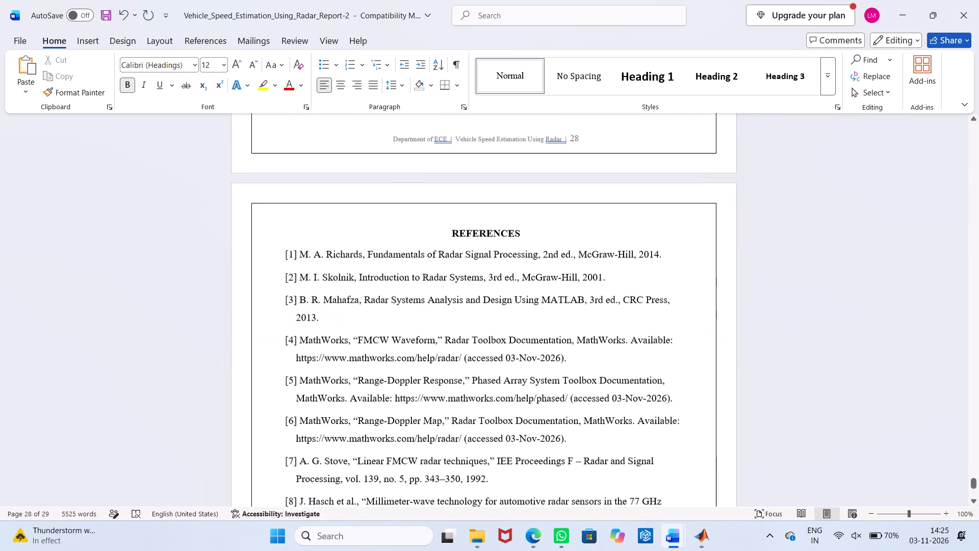
{"action": "scroll", "coordinate": [536, 335], "scroll_direction": "down", "scroll_amount": 16}
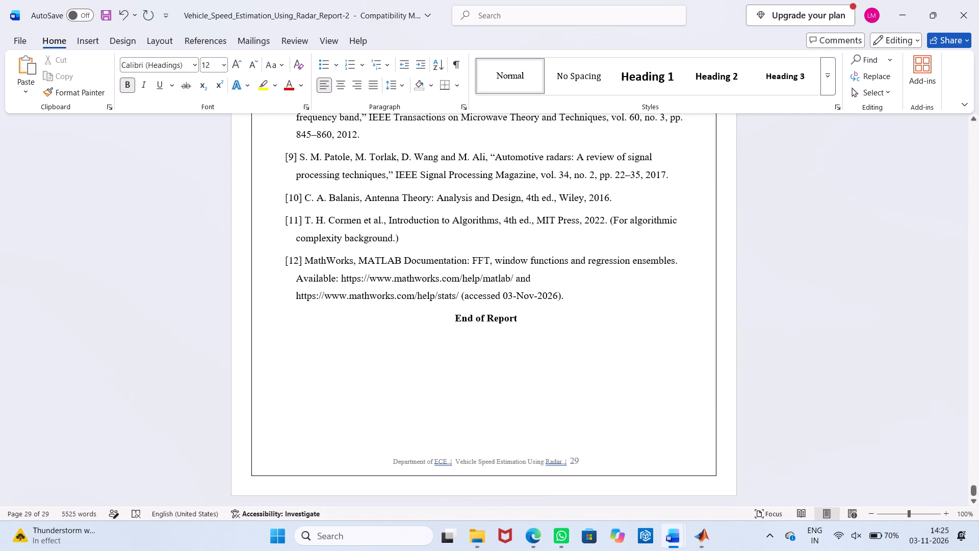
{"action": "scroll", "coordinate": [528, 328], "scroll_direction": "down", "scroll_amount": 3}
{"action": "left_click_drag", "start_coordinate": [526, 316], "coordinate": [449, 342]}
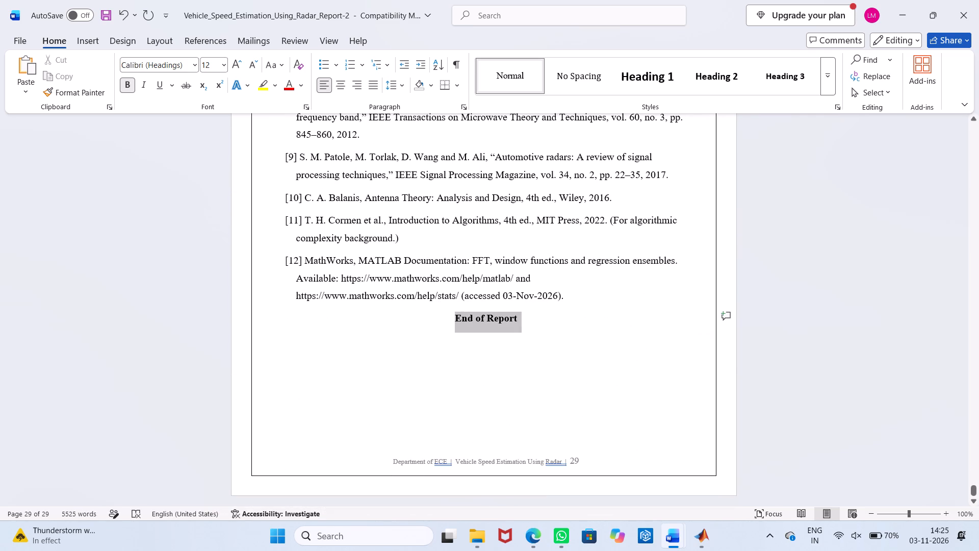
{"action": "key", "text": "BackSpace"}
{"action": "scroll", "coordinate": [447, 341], "scroll_direction": "up", "scroll_amount": 4}
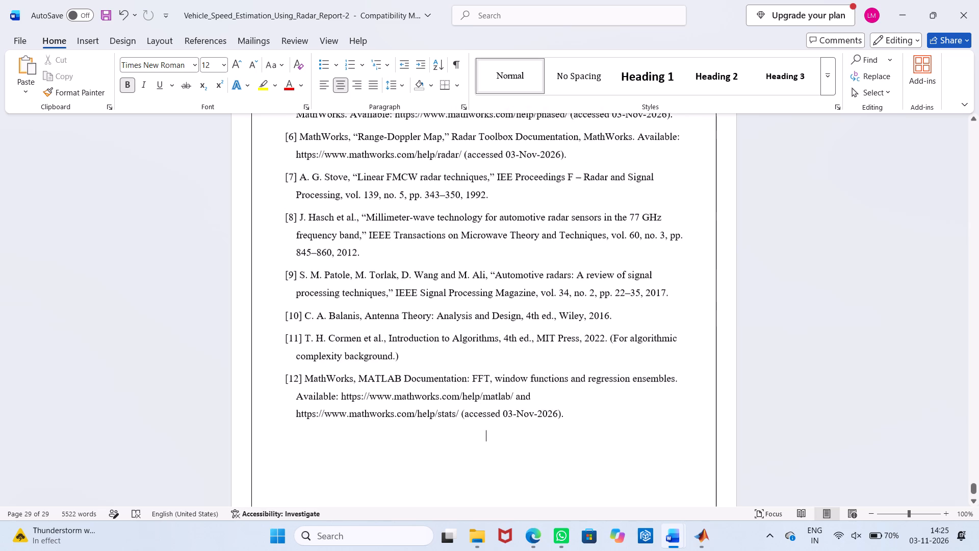
Remove the blue shading from the header row of the table in section 6.4 What Additional Data Are Needed?
{"action": "scroll", "coordinate": [447, 341], "scroll_direction": "up", "scroll_amount": 8}
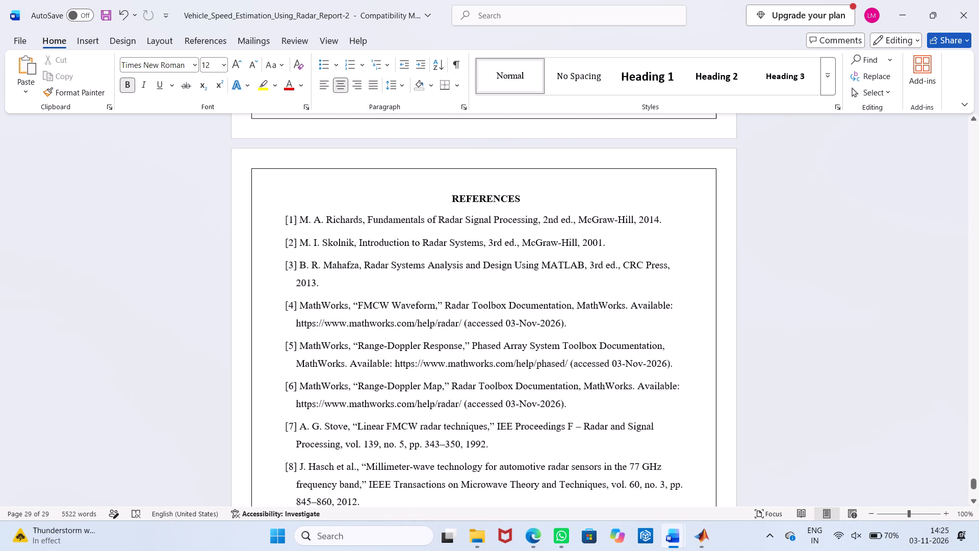
{"action": "scroll", "coordinate": [447, 341], "scroll_direction": "up", "scroll_amount": 3}
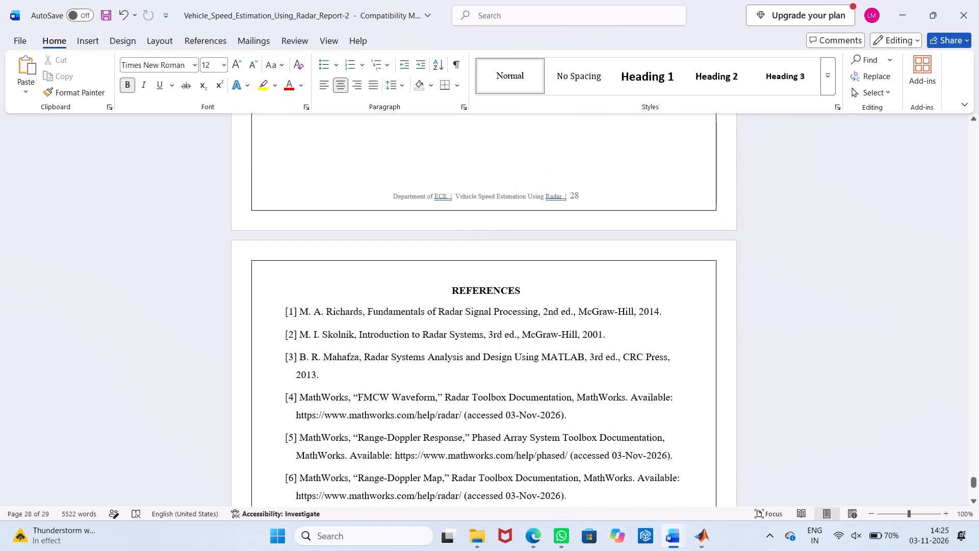
{"action": "scroll", "coordinate": [517, 426], "scroll_direction": "up", "scroll_amount": 3}
{"action": "scroll", "coordinate": [517, 426], "scroll_direction": "up", "scroll_amount": 18}
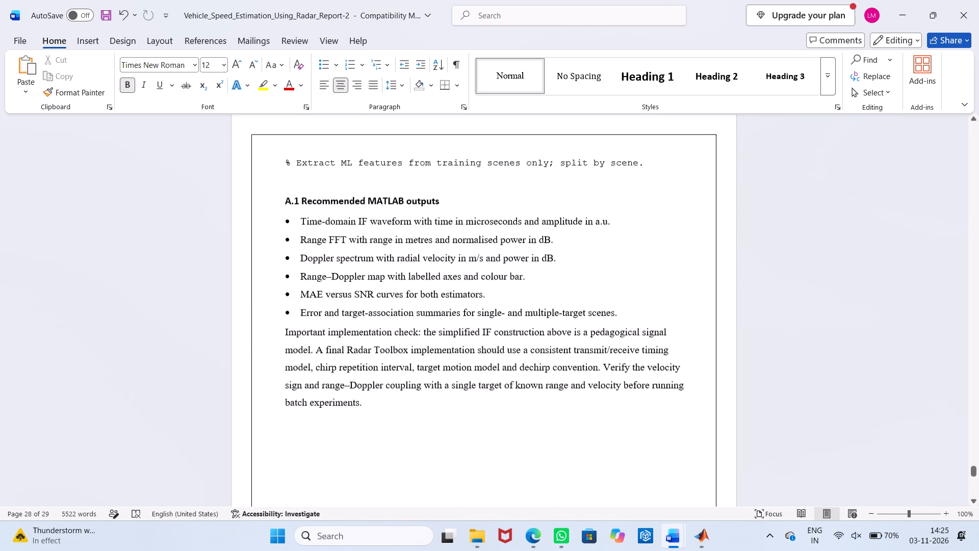
{"action": "scroll", "coordinate": [517, 426], "scroll_direction": "up", "scroll_amount": 20}
{"action": "scroll", "coordinate": [517, 426], "scroll_direction": "up", "scroll_amount": 6}
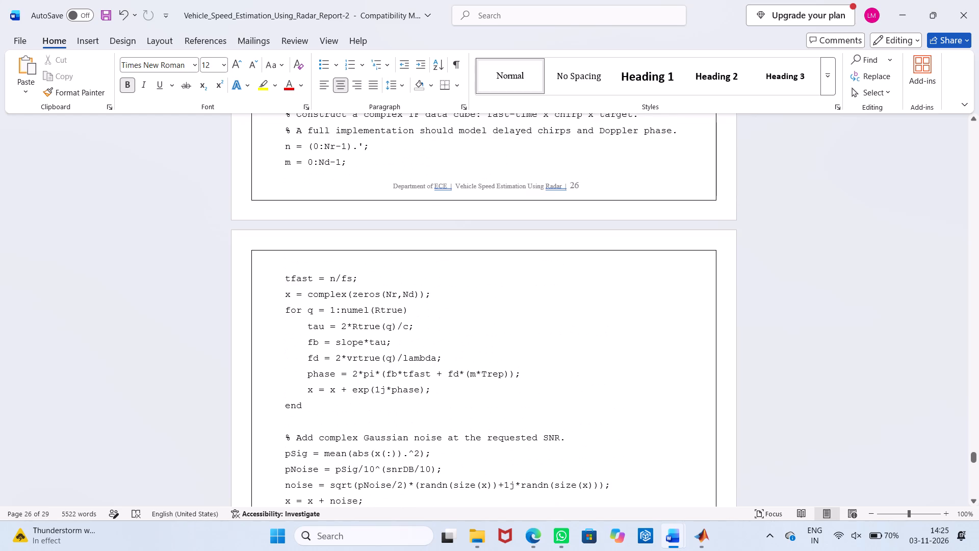
{"action": "scroll", "coordinate": [517, 426], "scroll_direction": "up", "scroll_amount": 6}
{"action": "scroll", "coordinate": [517, 426], "scroll_direction": "up", "scroll_amount": 20}
{"action": "scroll", "coordinate": [517, 426], "scroll_direction": "up", "scroll_amount": 8}
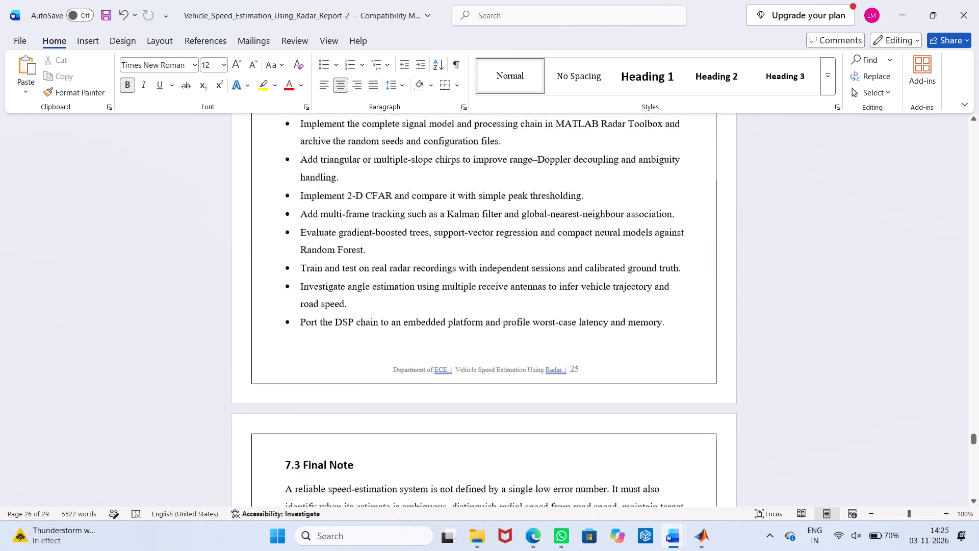
{"action": "scroll", "coordinate": [517, 426], "scroll_direction": "up", "scroll_amount": 20}
{"action": "scroll", "coordinate": [517, 426], "scroll_direction": "up", "scroll_amount": 16}
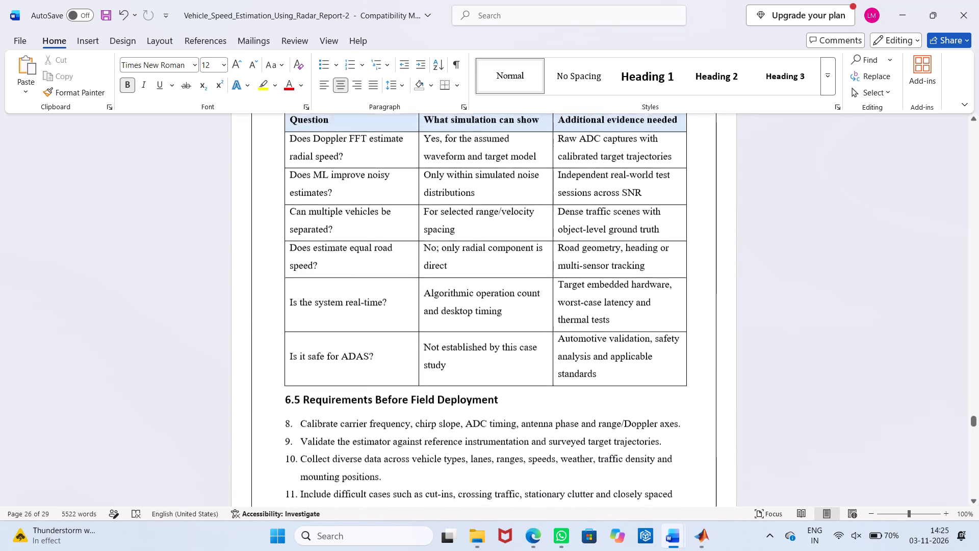
{"action": "scroll", "coordinate": [517, 426], "scroll_direction": "up", "scroll_amount": 9}
{"action": "scroll", "coordinate": [517, 426], "scroll_direction": "down", "scroll_amount": 6}
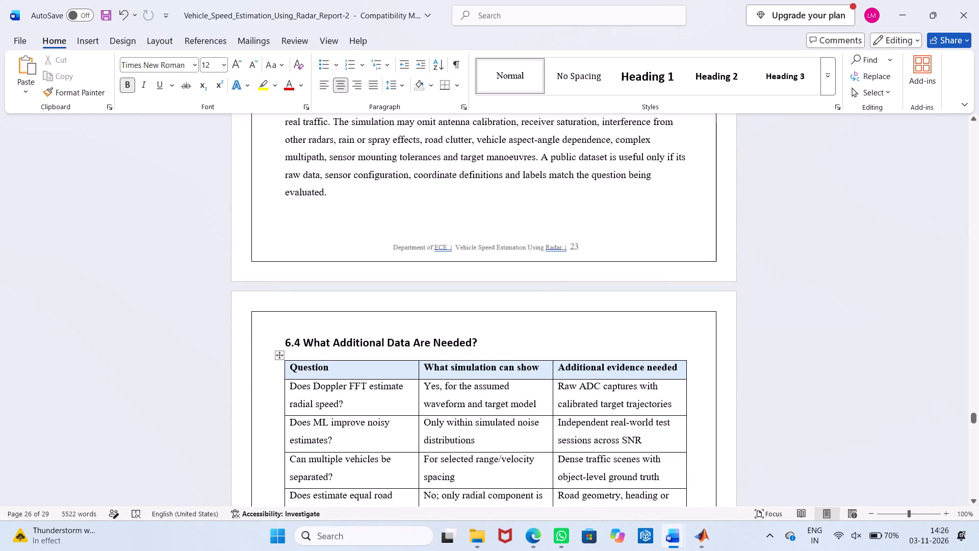
{"action": "left_click_drag", "start_coordinate": [683, 370], "coordinate": [341, 375]}
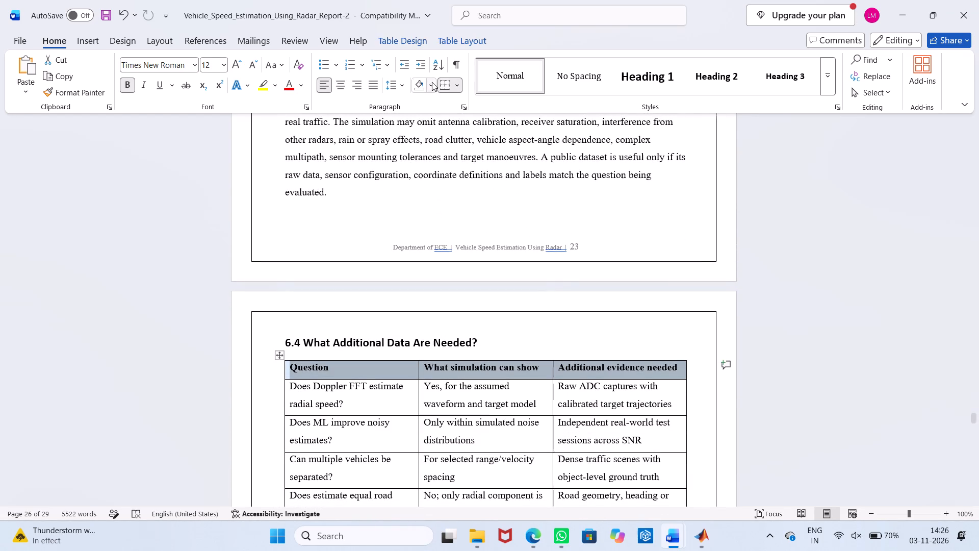
{"action": "left_click", "coordinate": [410, 84]}
{"action": "left_click", "coordinate": [417, 85]}
Remove the shading from the header row of the Metric table in section 5.5 Multiple-Target Association.
{"action": "scroll", "coordinate": [497, 308], "scroll_direction": "down", "scroll_amount": 2}
{"action": "scroll", "coordinate": [497, 308], "scroll_direction": "up", "scroll_amount": 3}
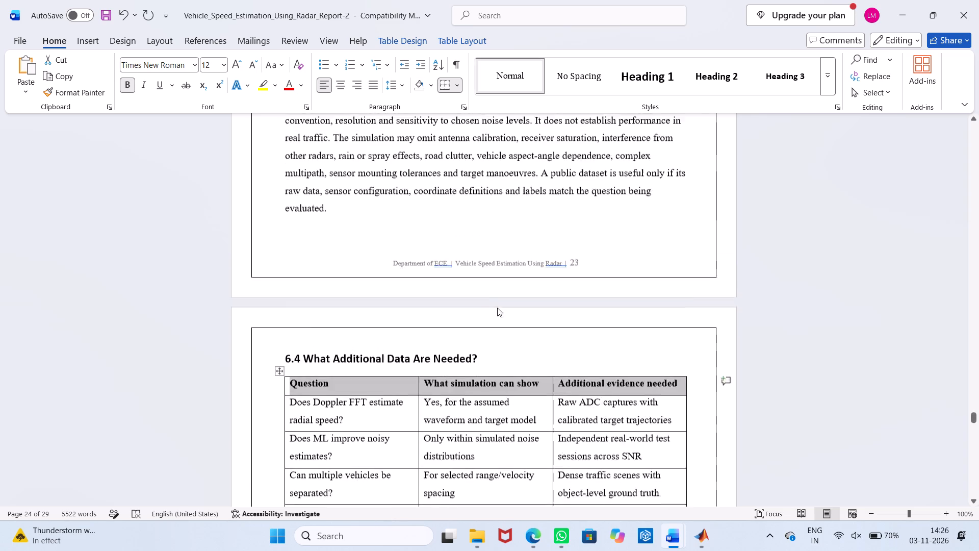
{"action": "scroll", "coordinate": [497, 308], "scroll_direction": "up", "scroll_amount": 20}
{"action": "scroll", "coordinate": [497, 308], "scroll_direction": "up", "scroll_amount": 12}
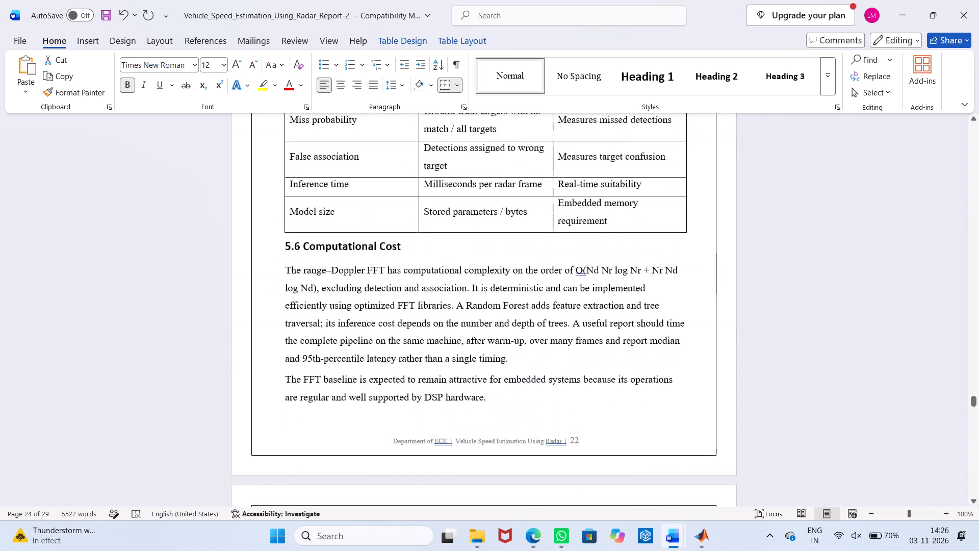
{"action": "scroll", "coordinate": [497, 308], "scroll_direction": "up", "scroll_amount": 7}
{"action": "left_click_drag", "start_coordinate": [643, 299], "coordinate": [289, 298]}
{"action": "left_click", "coordinate": [417, 87]}
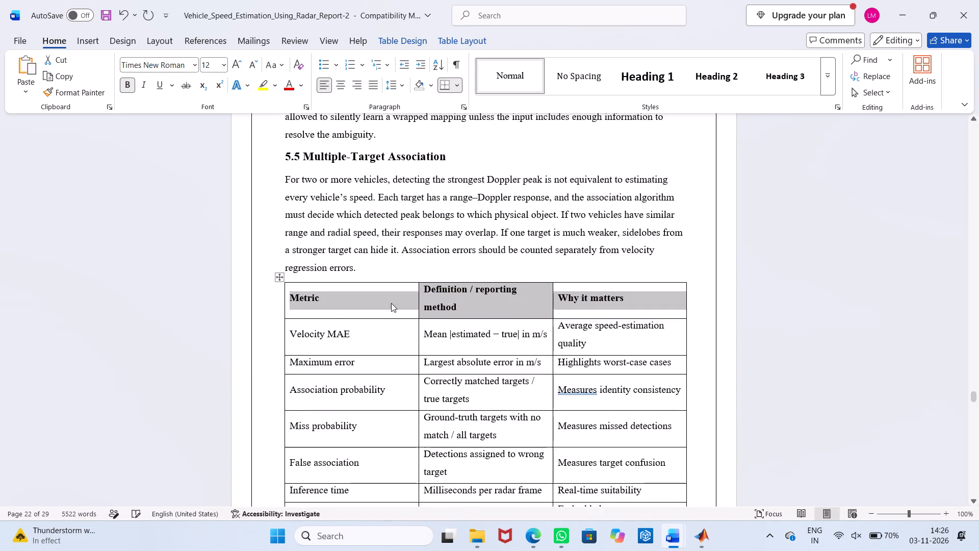
{"action": "left_click", "coordinate": [752, 265]}
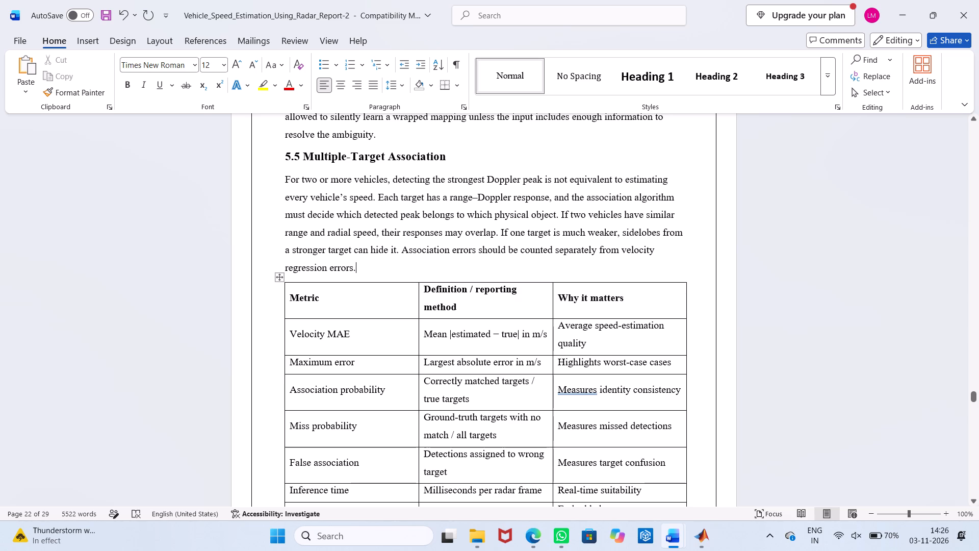
In the section 5.5 table, narrow the Metric column to fit the Definition / reporting method header on one line, and widen the Why it matters column.
{"action": "left_click_drag", "start_coordinate": [419, 288], "coordinate": [392, 289]}
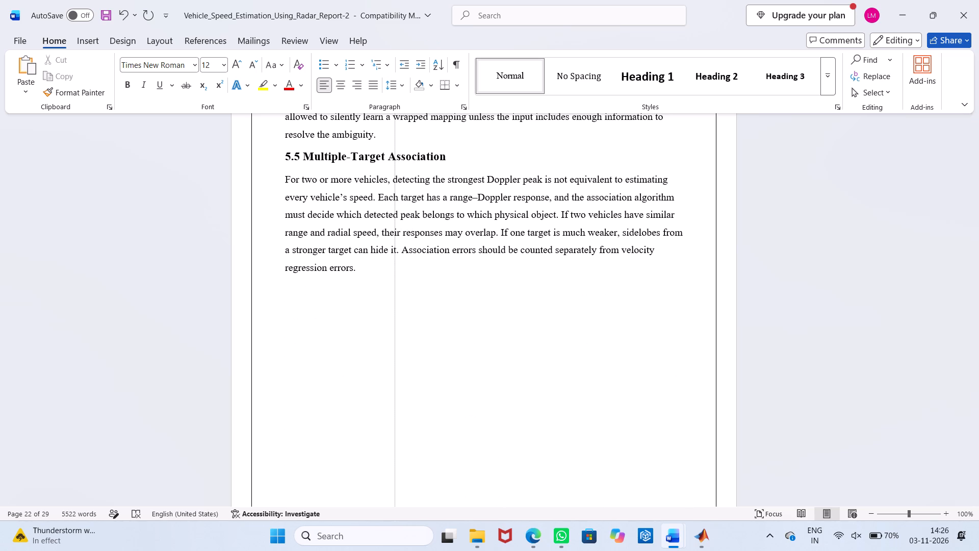
{"action": "left_click_drag", "start_coordinate": [392, 289], "coordinate": [401, 294]}
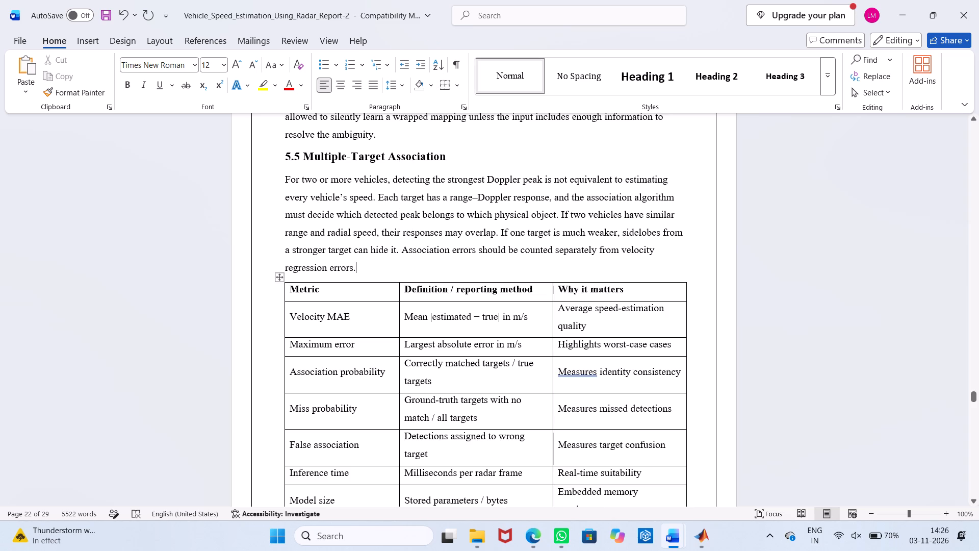
{"action": "left_click_drag", "start_coordinate": [551, 297], "coordinate": [541, 297]}
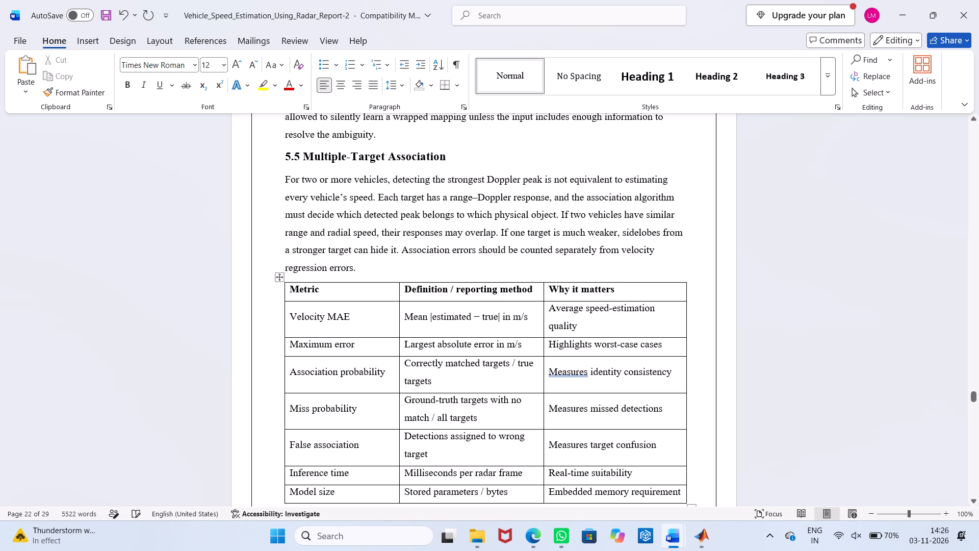
{"action": "scroll", "coordinate": [622, 420], "scroll_direction": "down", "scroll_amount": 1}
{"action": "left_click", "coordinate": [583, 344]}
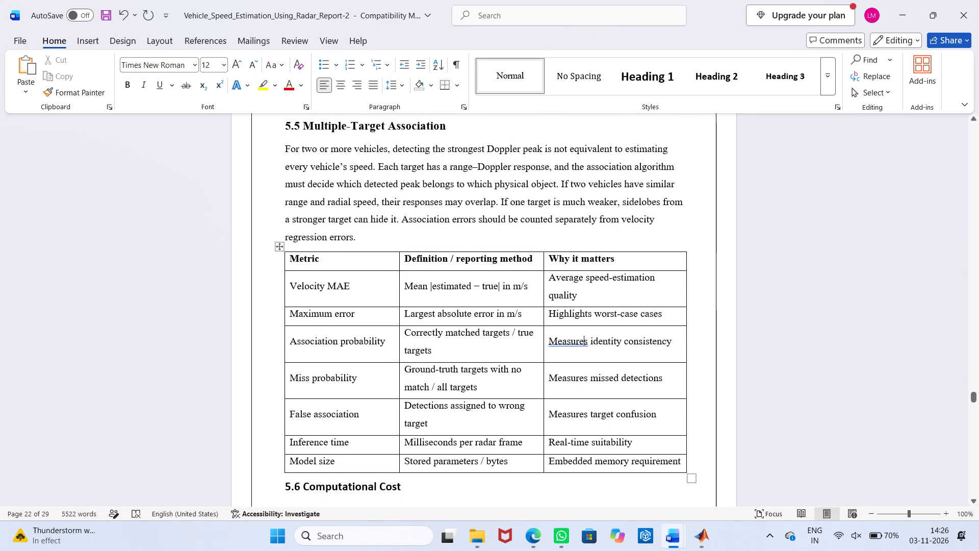
Remove the blue shading from the Processing choice, Benefit and Limitation header row of the table in section 4.2.
{"action": "scroll", "coordinate": [649, 405], "scroll_direction": "up", "scroll_amount": 6}
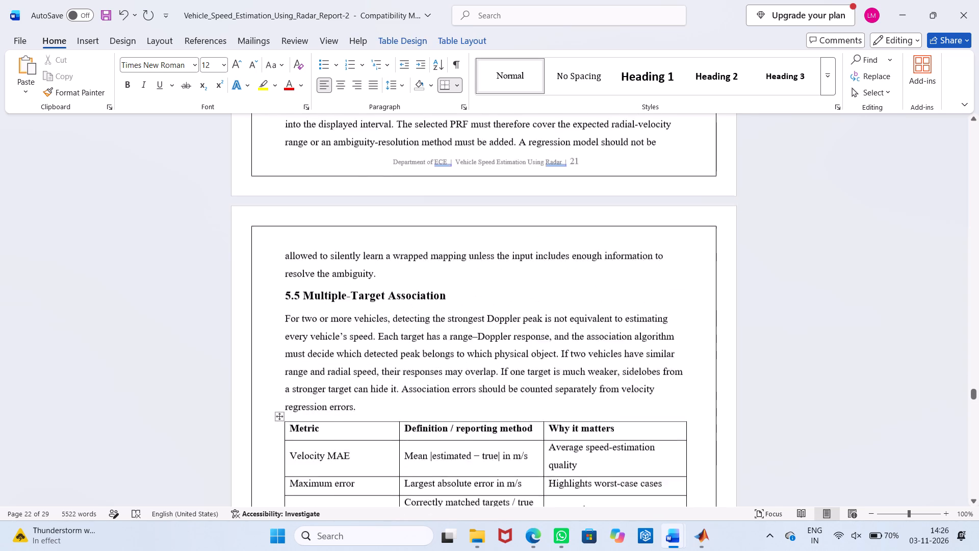
{"action": "scroll", "coordinate": [649, 405], "scroll_direction": "up", "scroll_amount": 16}
{"action": "scroll", "coordinate": [649, 405], "scroll_direction": "up", "scroll_amount": 10}
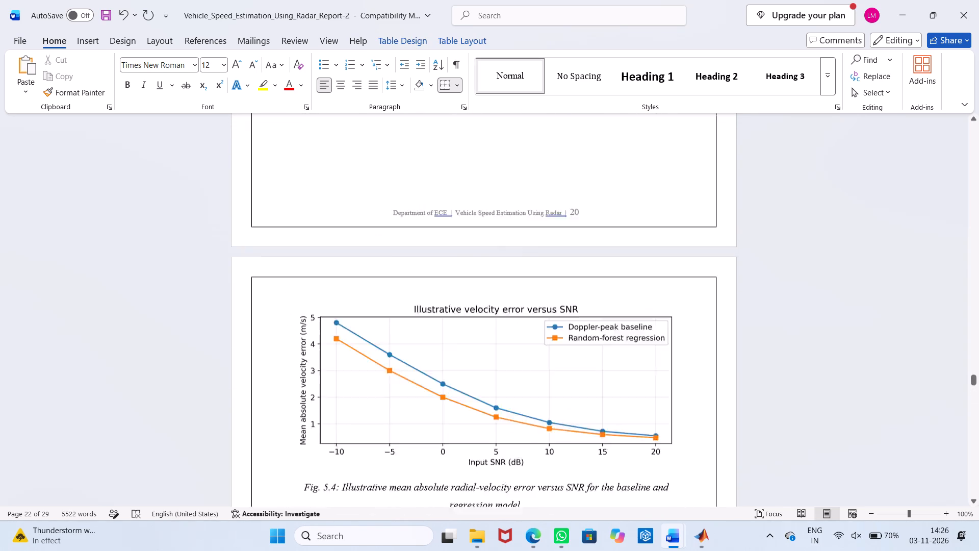
{"action": "scroll", "coordinate": [649, 405], "scroll_direction": "up", "scroll_amount": 13}
{"action": "scroll", "coordinate": [649, 405], "scroll_direction": "up", "scroll_amount": 18}
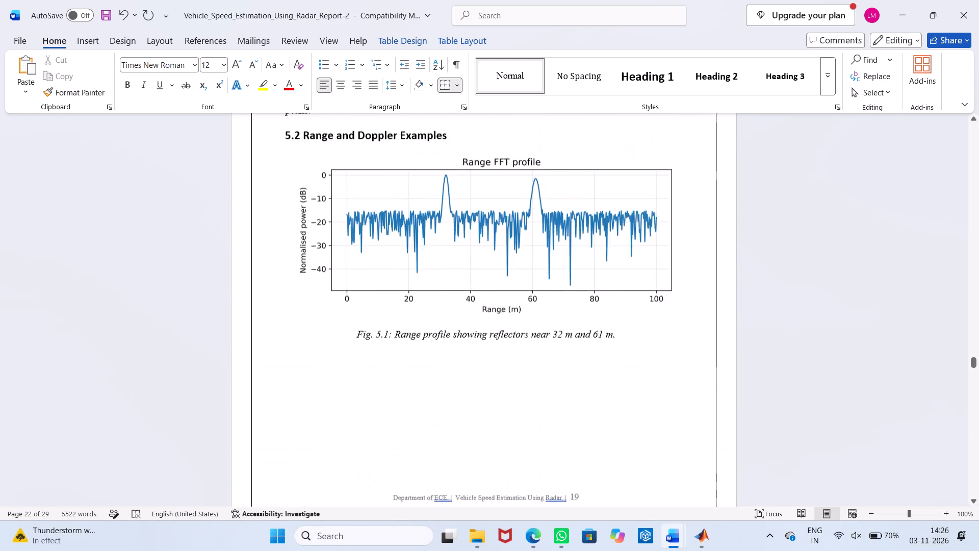
{"action": "scroll", "coordinate": [649, 405], "scroll_direction": "up", "scroll_amount": 20}
{"action": "scroll", "coordinate": [649, 405], "scroll_direction": "up", "scroll_amount": 16}
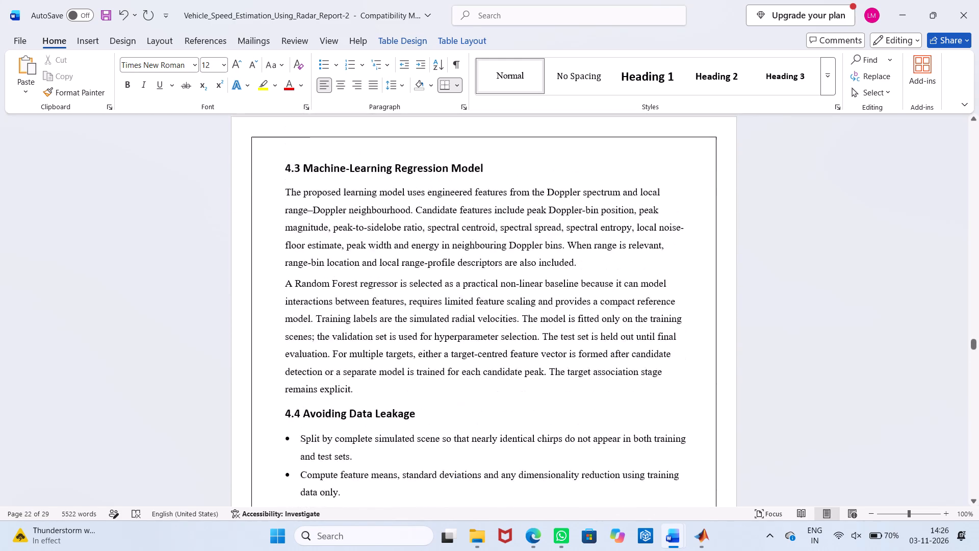
{"action": "scroll", "coordinate": [649, 405], "scroll_direction": "down", "scroll_amount": 11}
{"action": "scroll", "coordinate": [530, 326], "scroll_direction": "up", "scroll_amount": 10}
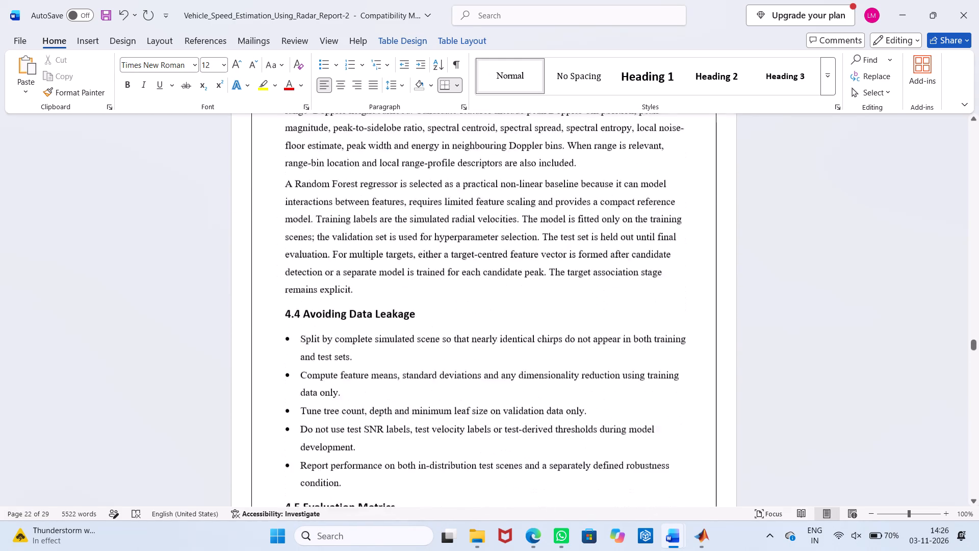
{"action": "scroll", "coordinate": [530, 326], "scroll_direction": "up", "scroll_amount": 13}
{"action": "left_click_drag", "start_coordinate": [668, 285], "coordinate": [385, 294]}
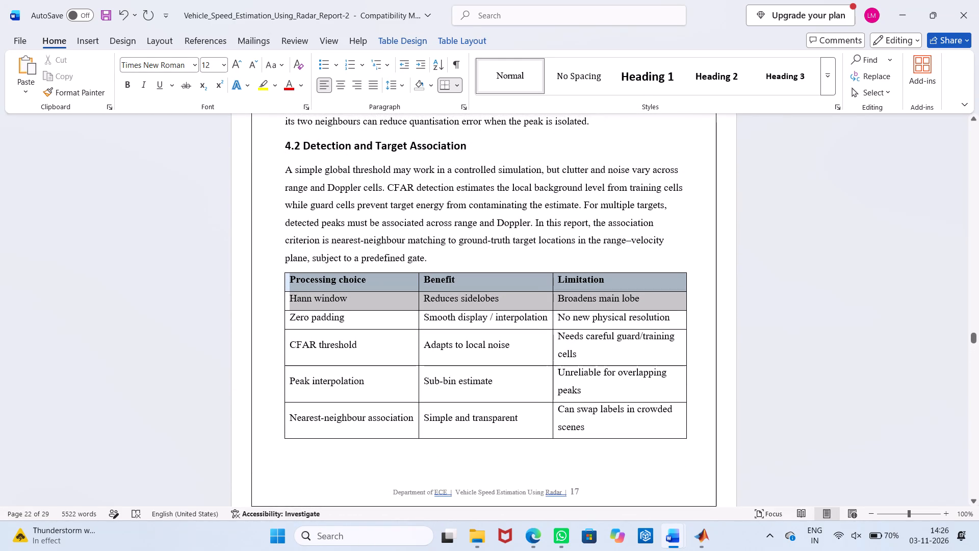
{"action": "left_click_drag", "start_coordinate": [385, 294], "coordinate": [333, 285]}
{"action": "left_click", "coordinate": [419, 87]}
Delete the closing paragraph of section 2.5 that begins "For a public-data extension", just before Chapter 3.
{"action": "scroll", "coordinate": [414, 289], "scroll_direction": "up", "scroll_amount": 4}
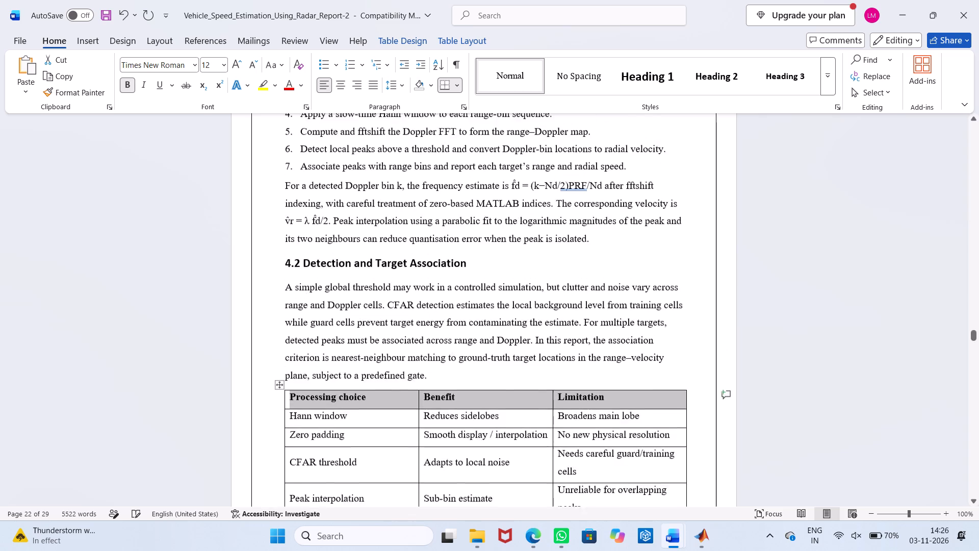
{"action": "scroll", "coordinate": [420, 308], "scroll_direction": "up", "scroll_amount": 10}
{"action": "scroll", "coordinate": [443, 353], "scroll_direction": "up", "scroll_amount": 13}
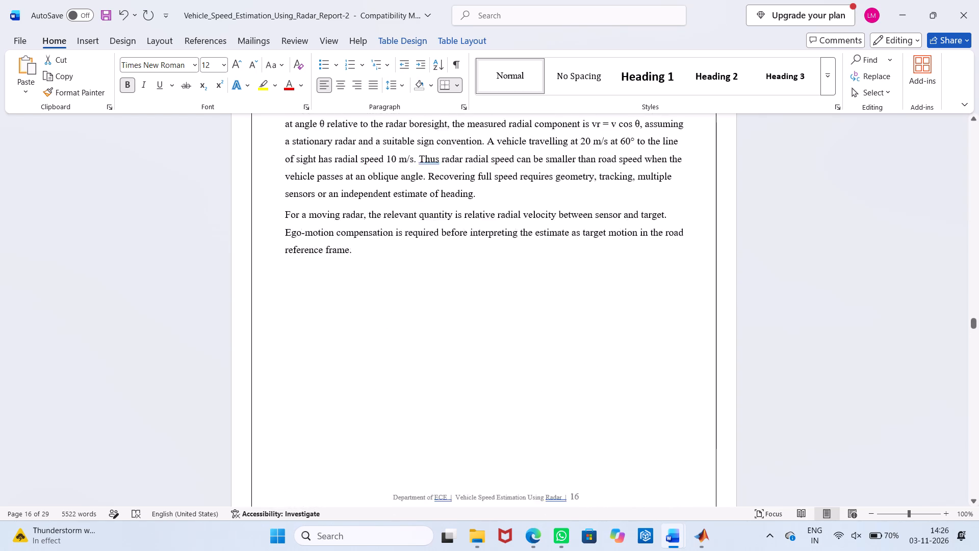
{"action": "scroll", "coordinate": [452, 362], "scroll_direction": "up", "scroll_amount": 4}
{"action": "scroll", "coordinate": [495, 363], "scroll_direction": "up", "scroll_amount": 15}
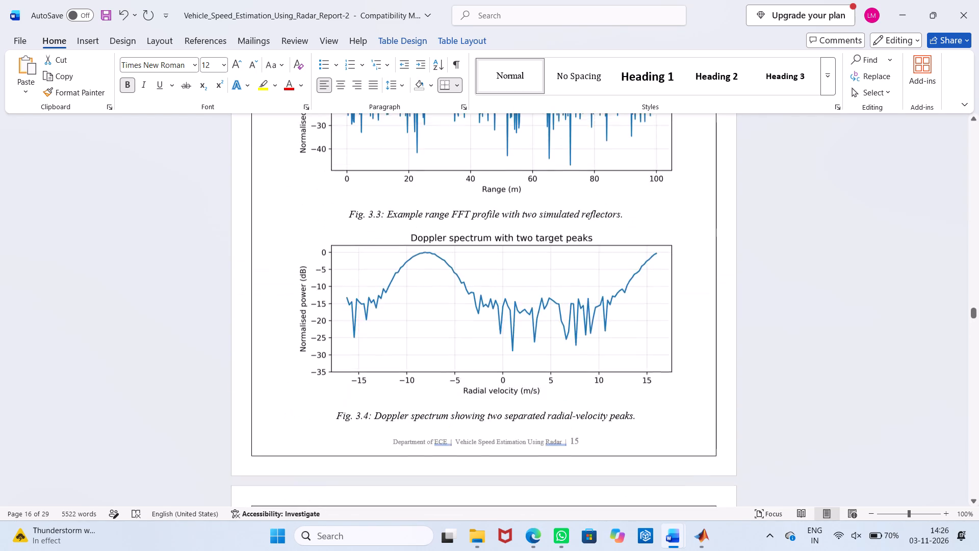
{"action": "scroll", "coordinate": [495, 364], "scroll_direction": "up", "scroll_amount": 20}
{"action": "scroll", "coordinate": [495, 364], "scroll_direction": "up", "scroll_amount": 13}
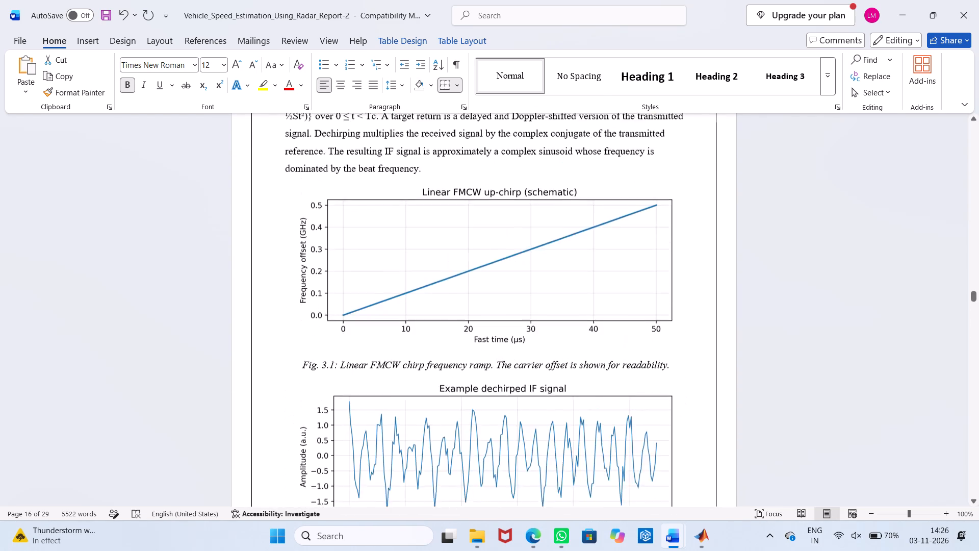
{"action": "scroll", "coordinate": [495, 364], "scroll_direction": "up", "scroll_amount": 16}
{"action": "scroll", "coordinate": [495, 364], "scroll_direction": "up", "scroll_amount": 10}
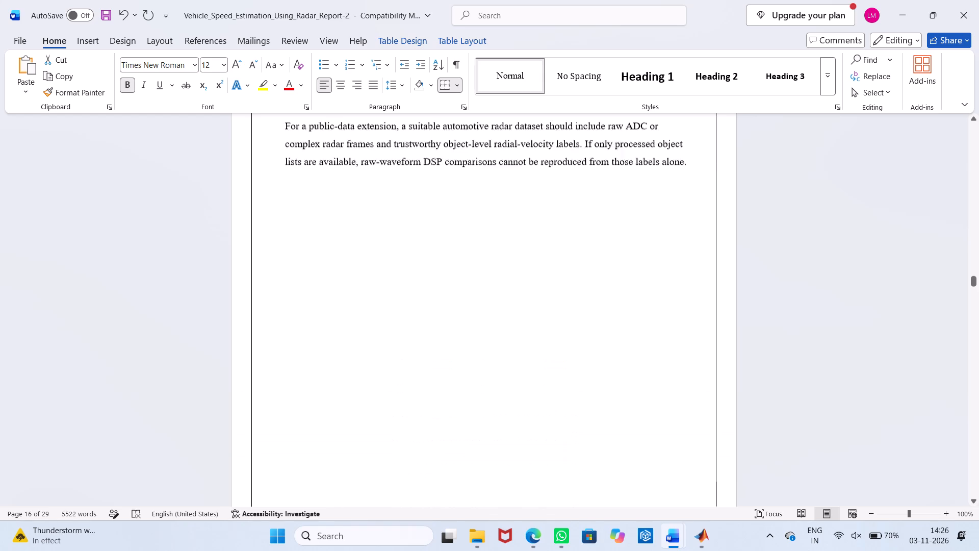
{"action": "scroll", "coordinate": [495, 364], "scroll_direction": "up", "scroll_amount": 6}
{"action": "left_click_drag", "start_coordinate": [690, 372], "coordinate": [618, 353]}
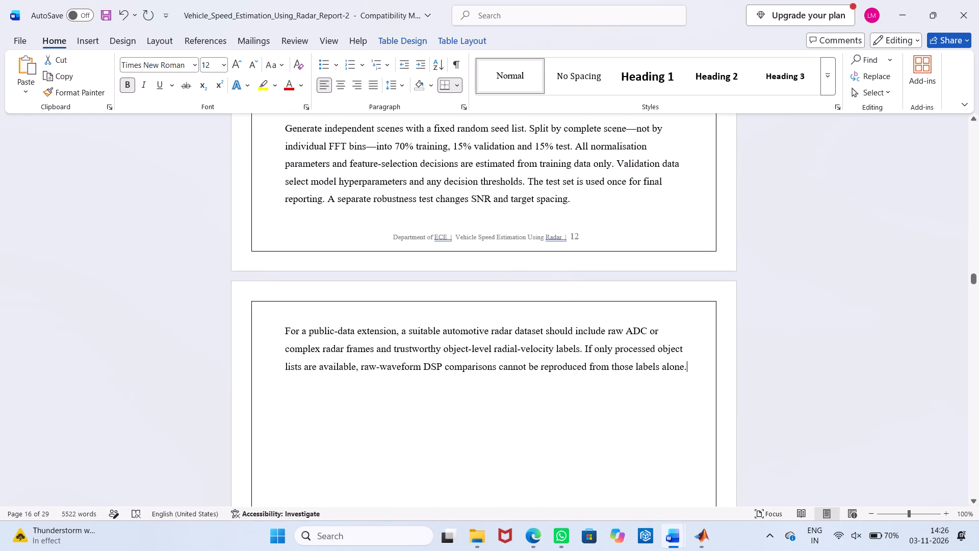
{"action": "left_click_drag", "start_coordinate": [618, 353], "coordinate": [285, 327]}
{"action": "key", "text": "BackSpace"}
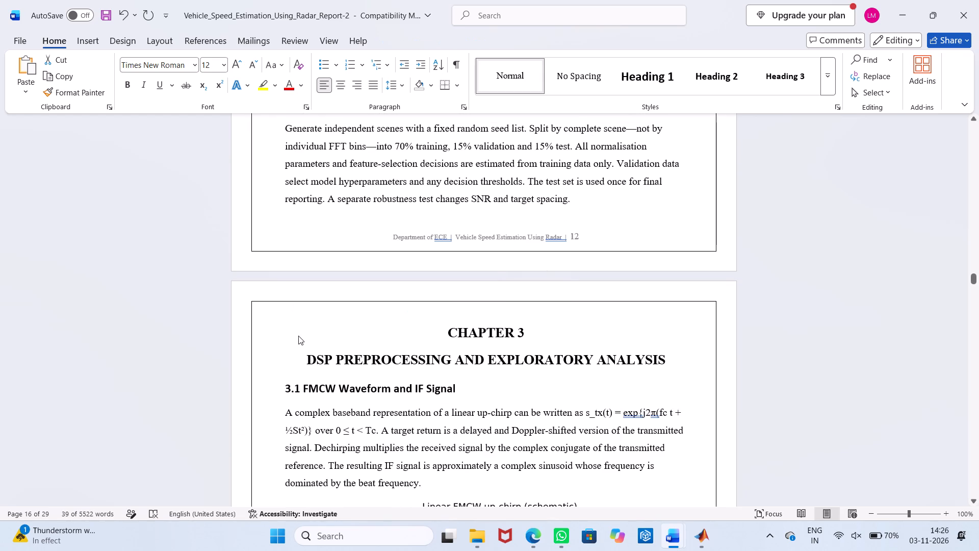
Remove the blue shading from the header row of the Scenario table in section 2.3 Target Scenarios and Ground Truth.
{"action": "scroll", "coordinate": [358, 339], "scroll_direction": "up", "scroll_amount": 12}
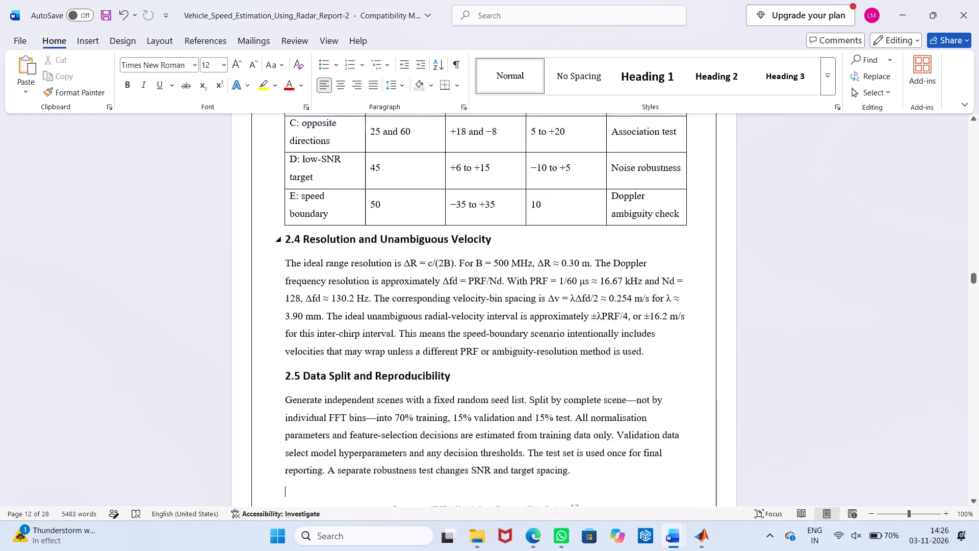
{"action": "scroll", "coordinate": [393, 357], "scroll_direction": "up", "scroll_amount": 5}
{"action": "left_click_drag", "start_coordinate": [659, 297], "coordinate": [427, 296]}
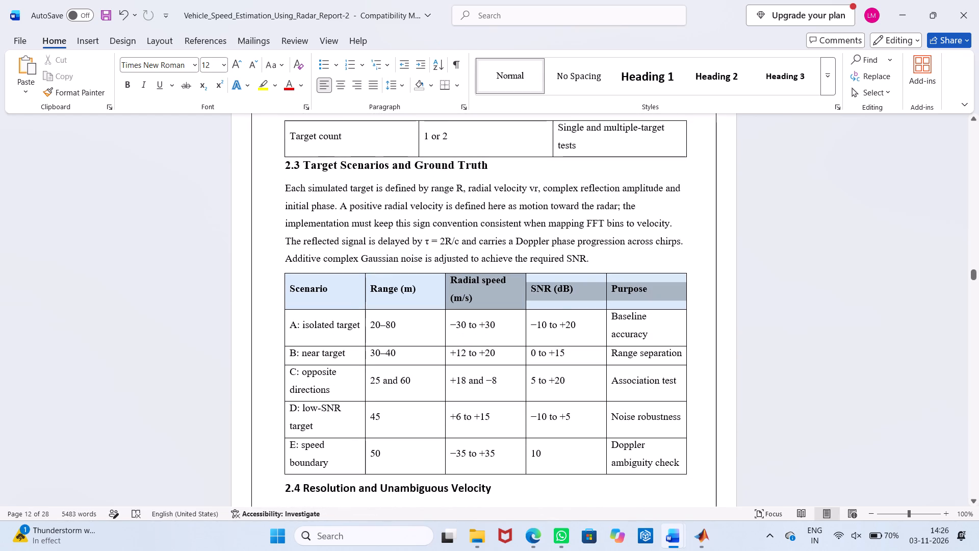
{"action": "left_click_drag", "start_coordinate": [427, 296], "coordinate": [313, 298]}
{"action": "left_click", "coordinate": [423, 81]}
Remove the blue shading from the Parameter, Nominal value and Purpose header row of the table in section 2.2.
{"action": "scroll", "coordinate": [450, 258], "scroll_direction": "up", "scroll_amount": 5}
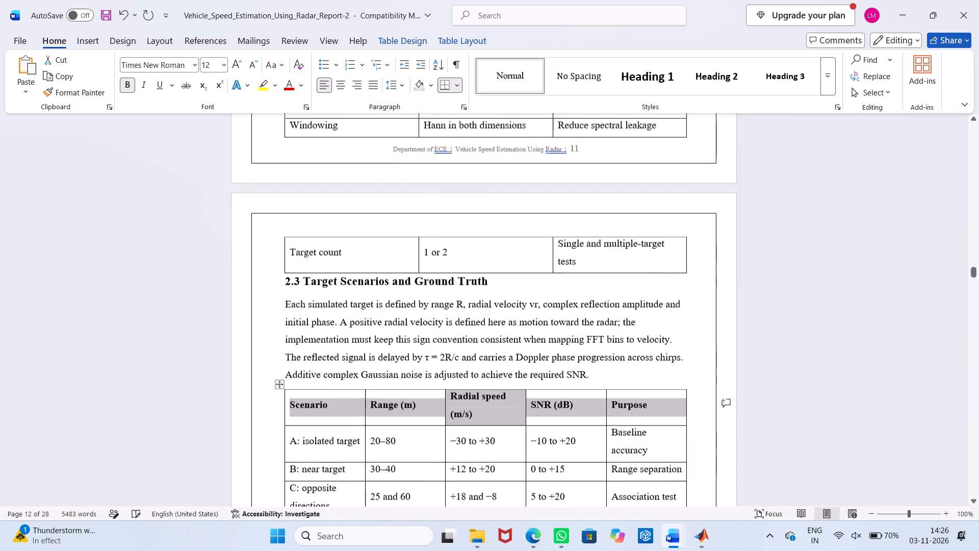
{"action": "scroll", "coordinate": [468, 293], "scroll_direction": "up", "scroll_amount": 5}
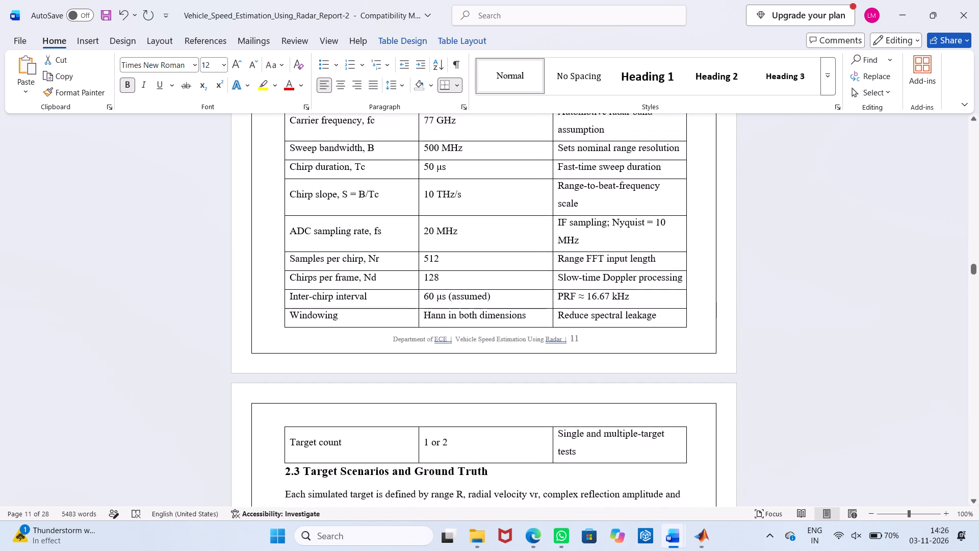
{"action": "scroll", "coordinate": [624, 370], "scroll_direction": "up", "scroll_amount": 5}
{"action": "left_click_drag", "start_coordinate": [650, 249], "coordinate": [328, 259]}
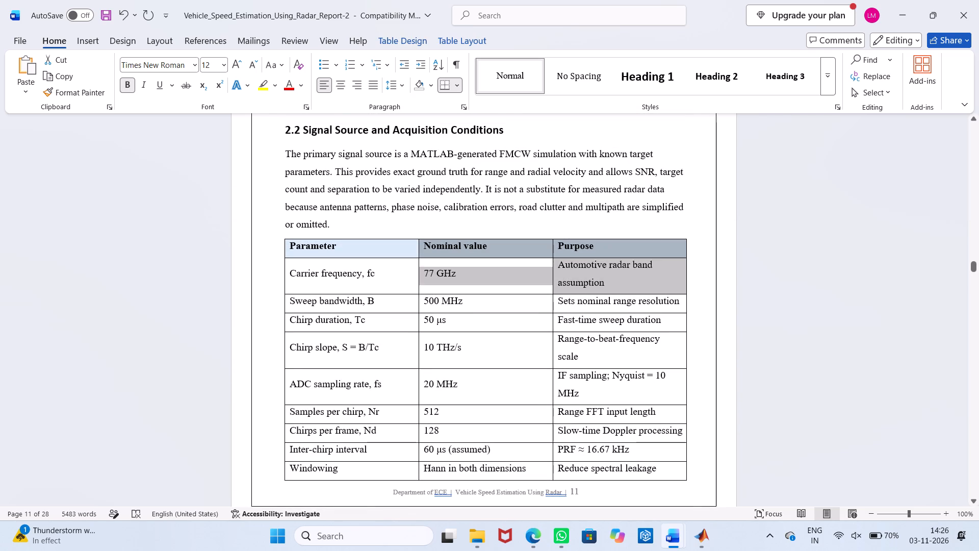
{"action": "left_click_drag", "start_coordinate": [328, 259], "coordinate": [256, 240]}
{"action": "left_click", "coordinate": [415, 84]}
{"action": "scroll", "coordinate": [454, 269], "scroll_direction": "up", "scroll_amount": 2}
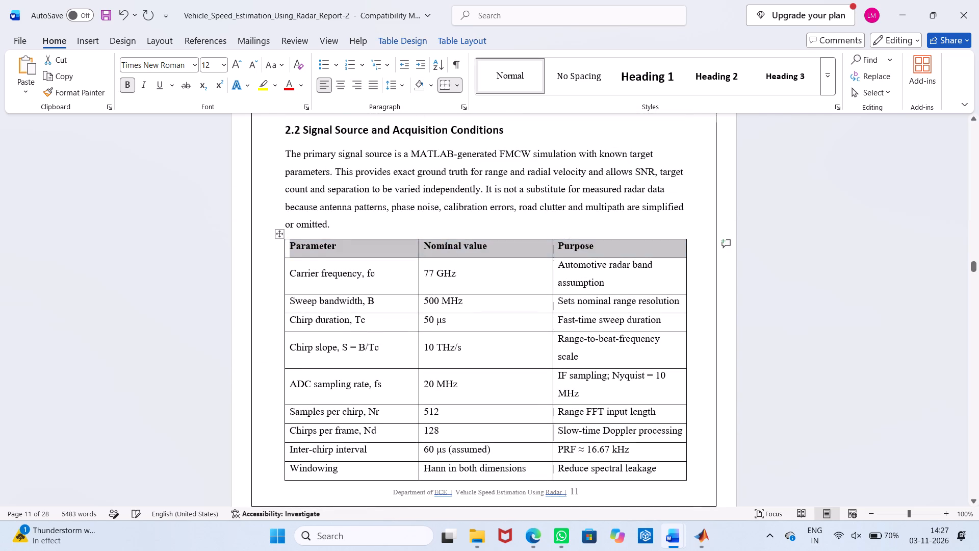
Delete the end of section 1.7 from "This case study addresses estimation only" through the blank space before Chapter 2.
{"action": "scroll", "coordinate": [456, 277], "scroll_direction": "up", "scroll_amount": 20}
{"action": "scroll", "coordinate": [456, 277], "scroll_direction": "up", "scroll_amount": 12}
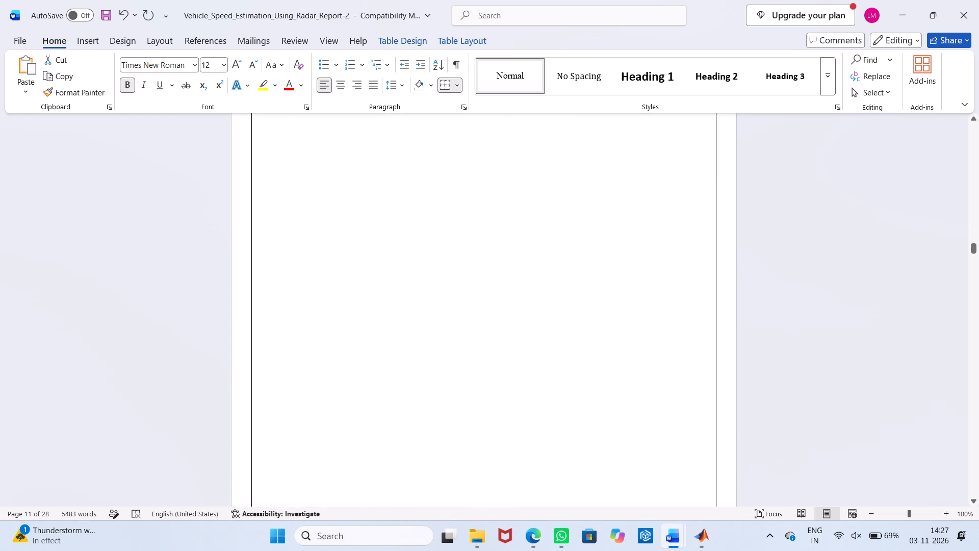
{"action": "scroll", "coordinate": [550, 408], "scroll_direction": "up", "scroll_amount": 4}
{"action": "left_click_drag", "start_coordinate": [540, 336], "coordinate": [475, 210]}
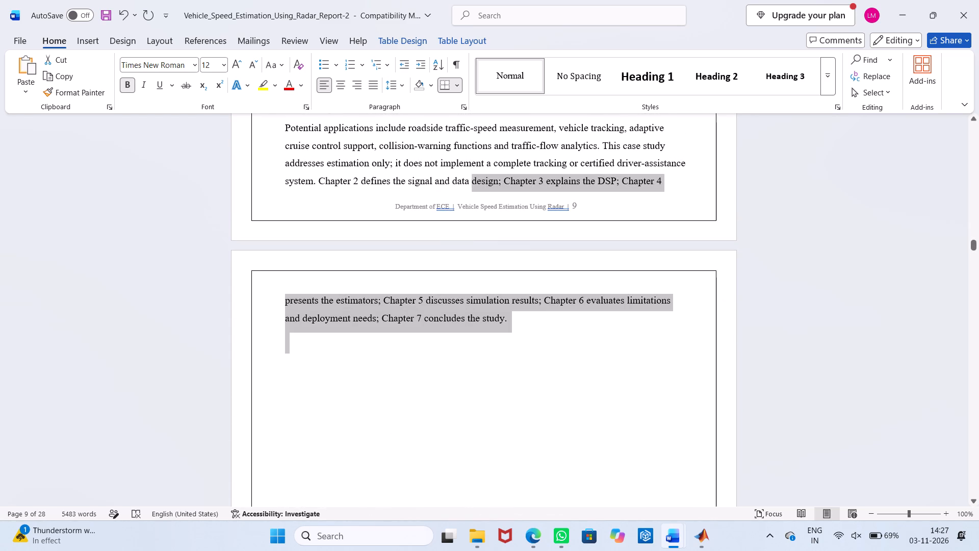
{"action": "left_click_drag", "start_coordinate": [475, 210], "coordinate": [604, 147]}
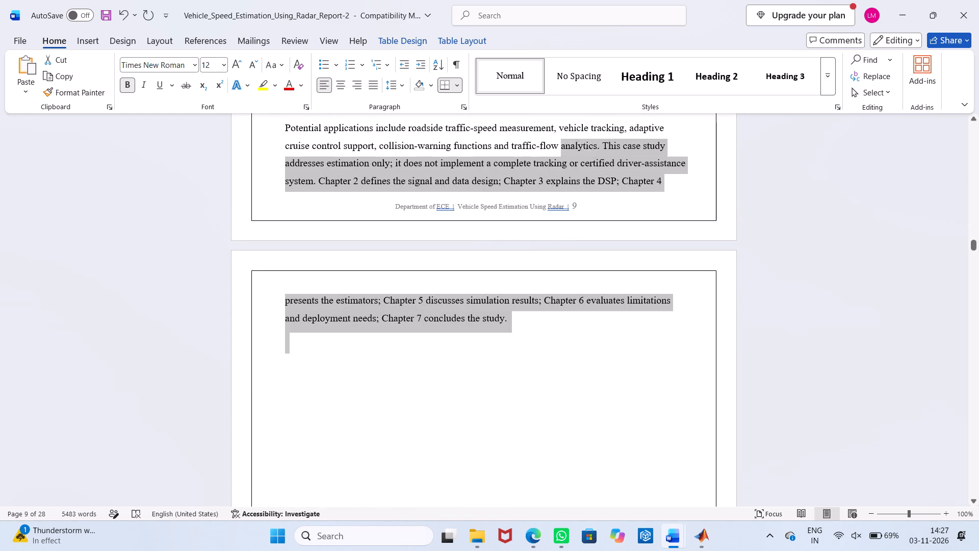
{"action": "left_click_drag", "start_coordinate": [604, 147], "coordinate": [604, 146]}
{"action": "key", "text": "BackSpace"}
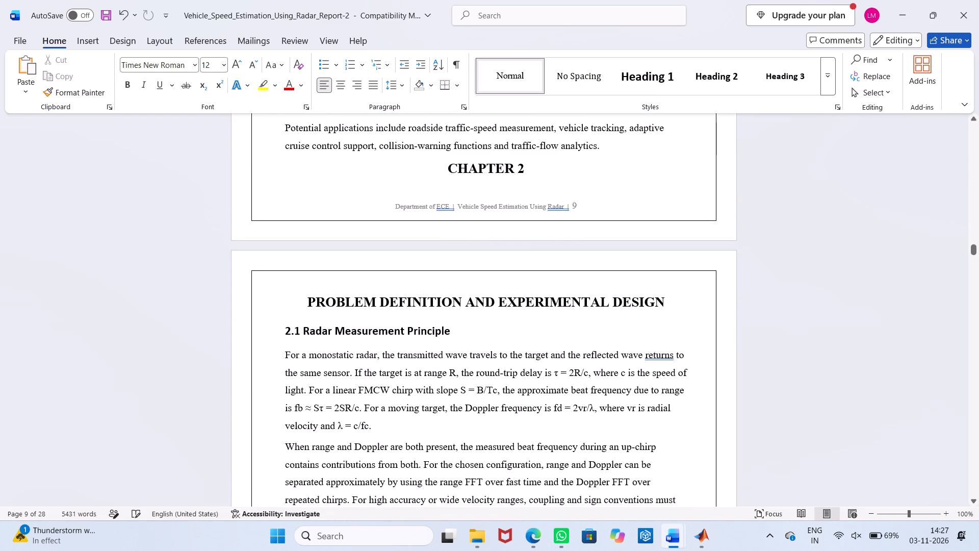
Insert a blank line before the CHAPTER 2 heading to move it onto the next page with its title.
{"action": "left_click", "coordinate": [448, 160]}
{"action": "key", "text": "Return"}
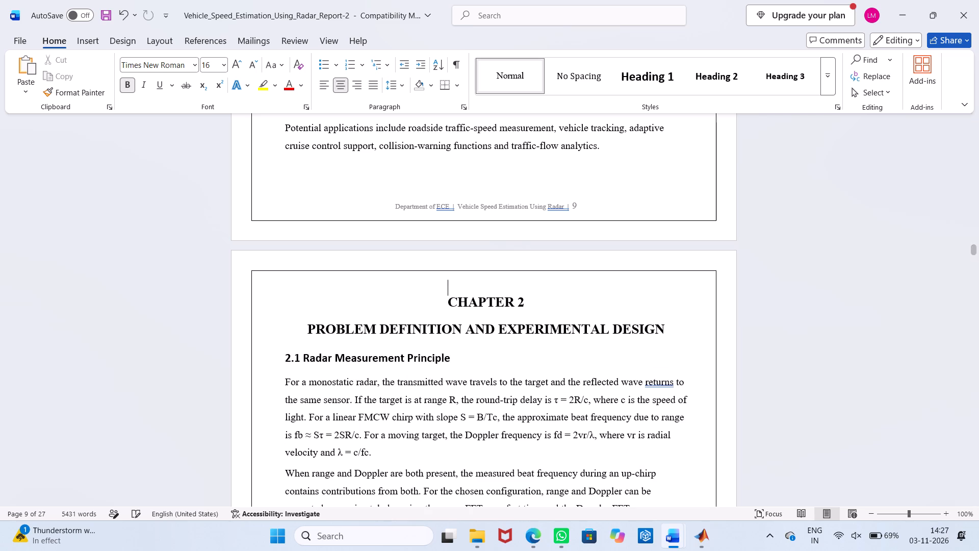
Enlarge the Fig. 1.1 processing chain diagram in section 1.6 slightly, to nearly reach the page border.
{"action": "scroll", "coordinate": [471, 260], "scroll_direction": "up", "scroll_amount": 5}
{"action": "scroll", "coordinate": [530, 340], "scroll_direction": "up", "scroll_amount": 5}
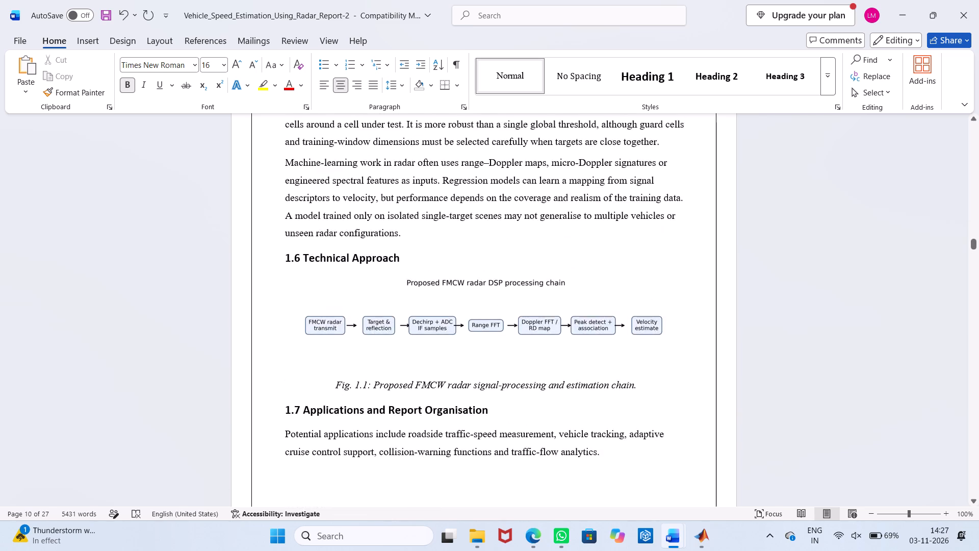
{"action": "scroll", "coordinate": [570, 380], "scroll_direction": "up", "scroll_amount": 6}
{"action": "scroll", "coordinate": [574, 427], "scroll_direction": "down", "scroll_amount": 3}
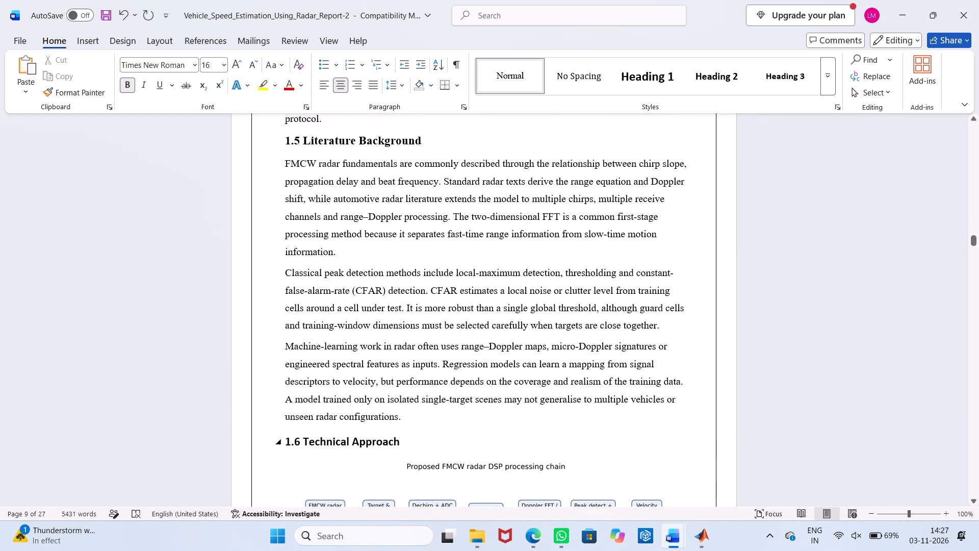
{"action": "scroll", "coordinate": [574, 427], "scroll_direction": "down", "scroll_amount": 3}
{"action": "left_click", "coordinate": [598, 331]}
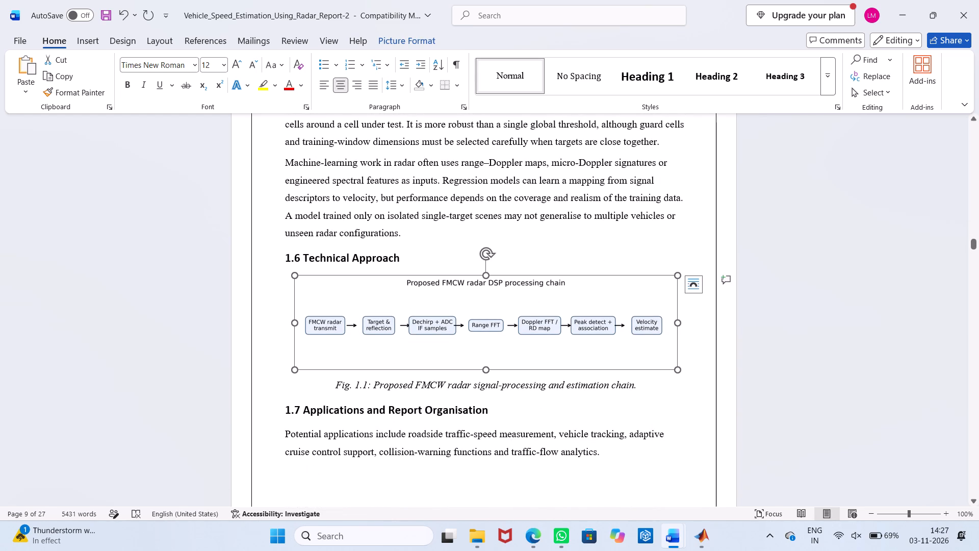
{"action": "left_click_drag", "start_coordinate": [680, 373], "coordinate": [687, 381]}
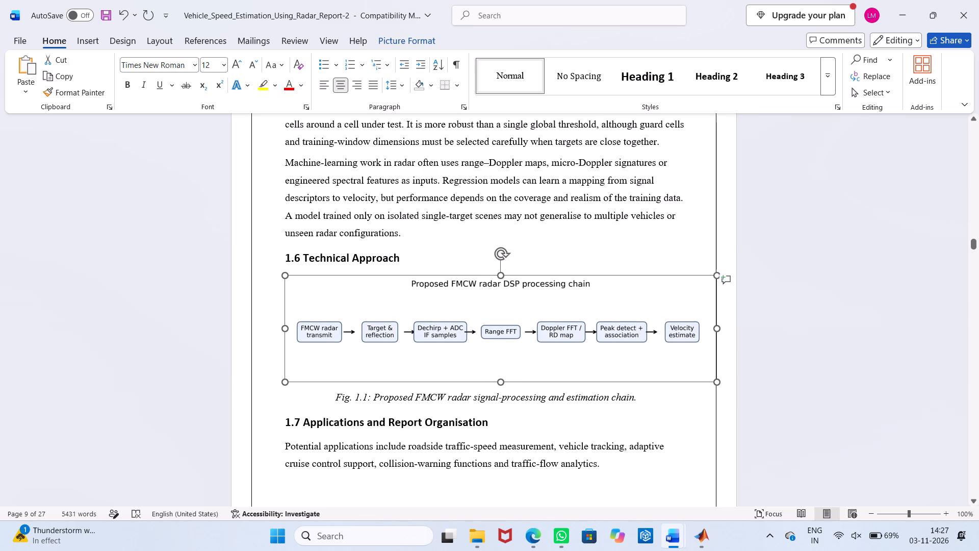
{"action": "left_click_drag", "start_coordinate": [687, 381], "coordinate": [686, 380]}
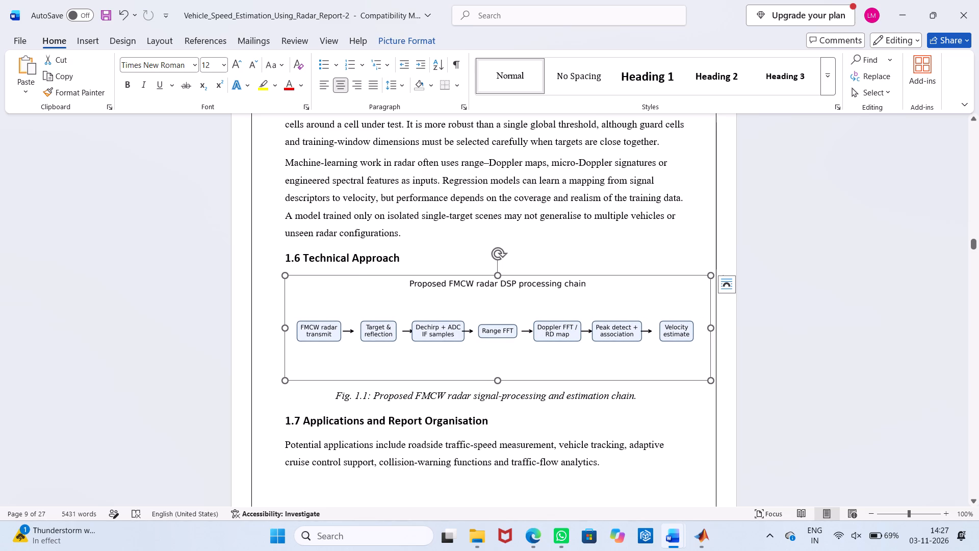
{"action": "left_click", "coordinate": [805, 359]}
Widen the Section column of the first Table of Contents table, leaving a narrow Page column and chapter titles on single lines.
{"action": "scroll", "coordinate": [680, 368], "scroll_direction": "up", "scroll_amount": 6}
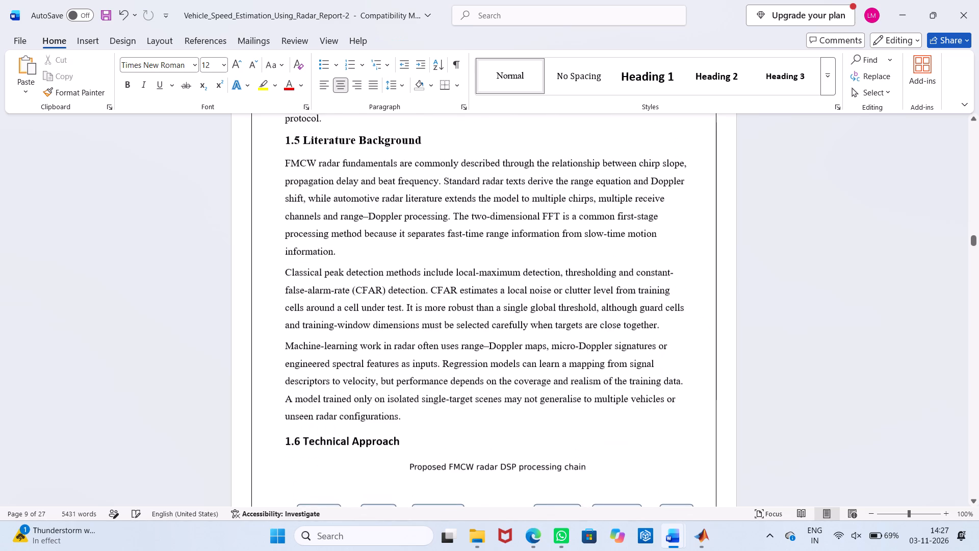
{"action": "scroll", "coordinate": [679, 369], "scroll_direction": "up", "scroll_amount": 16}
{"action": "scroll", "coordinate": [679, 369], "scroll_direction": "up", "scroll_amount": 5}
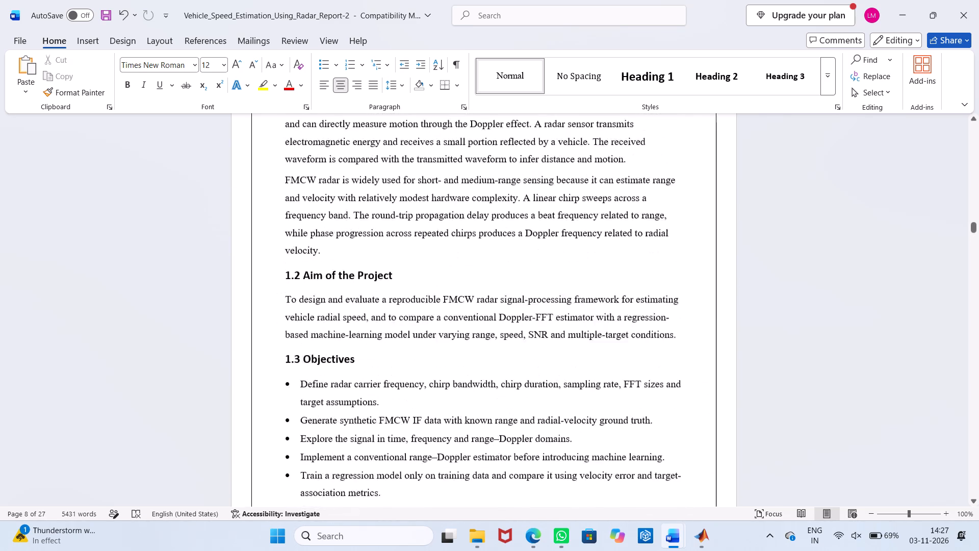
{"action": "scroll", "coordinate": [679, 369], "scroll_direction": "up", "scroll_amount": 20}
{"action": "scroll", "coordinate": [679, 369], "scroll_direction": "up", "scroll_amount": 10}
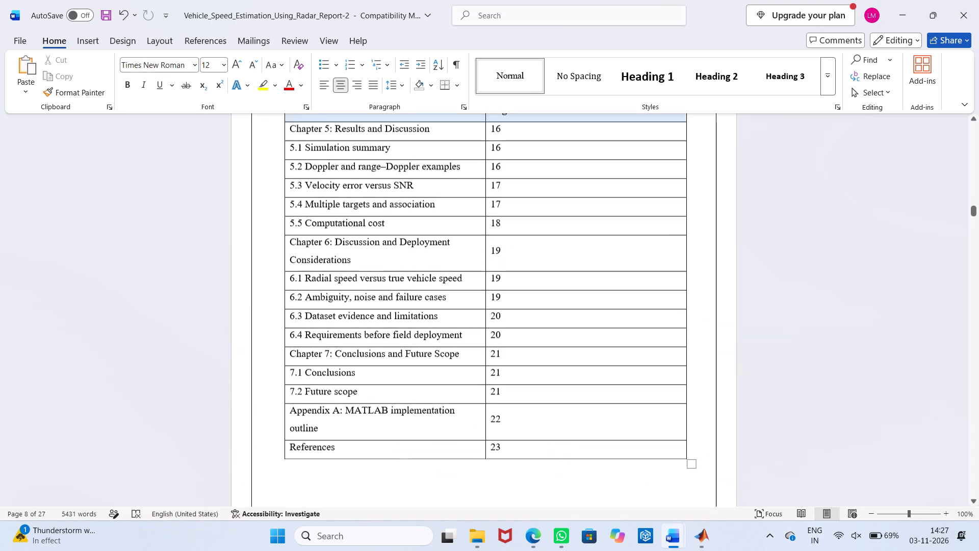
{"action": "scroll", "coordinate": [679, 369], "scroll_direction": "up", "scroll_amount": 6}
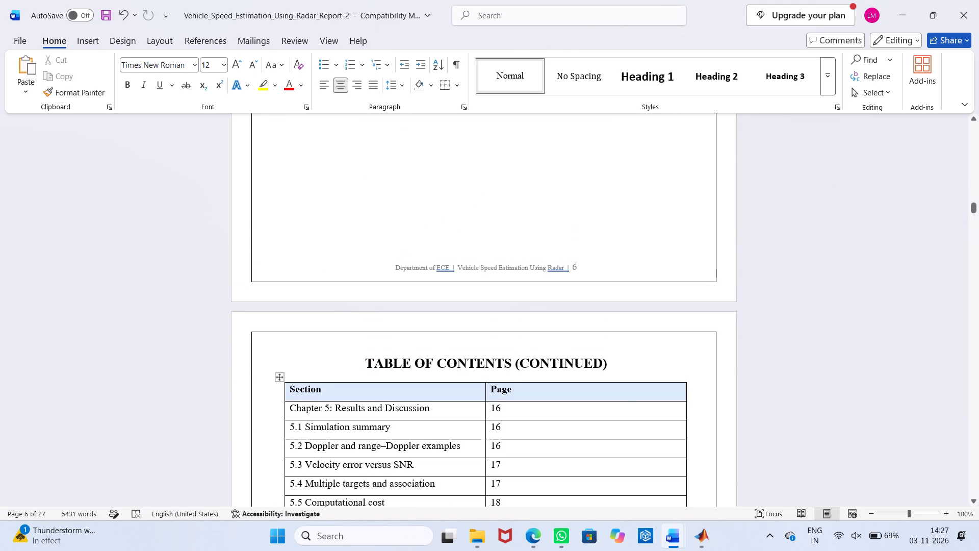
{"action": "scroll", "coordinate": [625, 401], "scroll_direction": "up", "scroll_amount": 5}
{"action": "scroll", "coordinate": [625, 401], "scroll_direction": "down", "scroll_amount": 9}
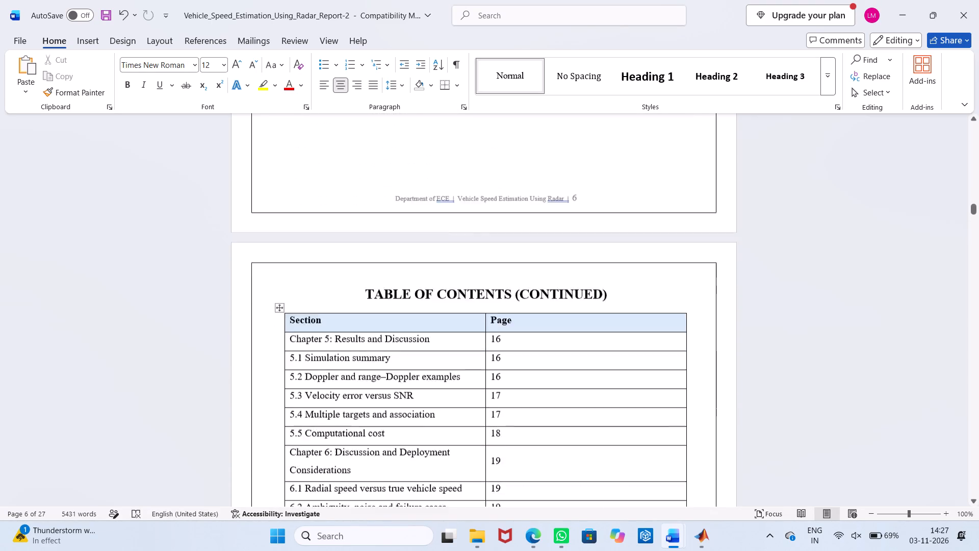
{"action": "scroll", "coordinate": [625, 401], "scroll_direction": "down", "scroll_amount": 2}
{"action": "scroll", "coordinate": [625, 401], "scroll_direction": "up", "scroll_amount": 20}
{"action": "scroll", "coordinate": [625, 401], "scroll_direction": "up", "scroll_amount": 6}
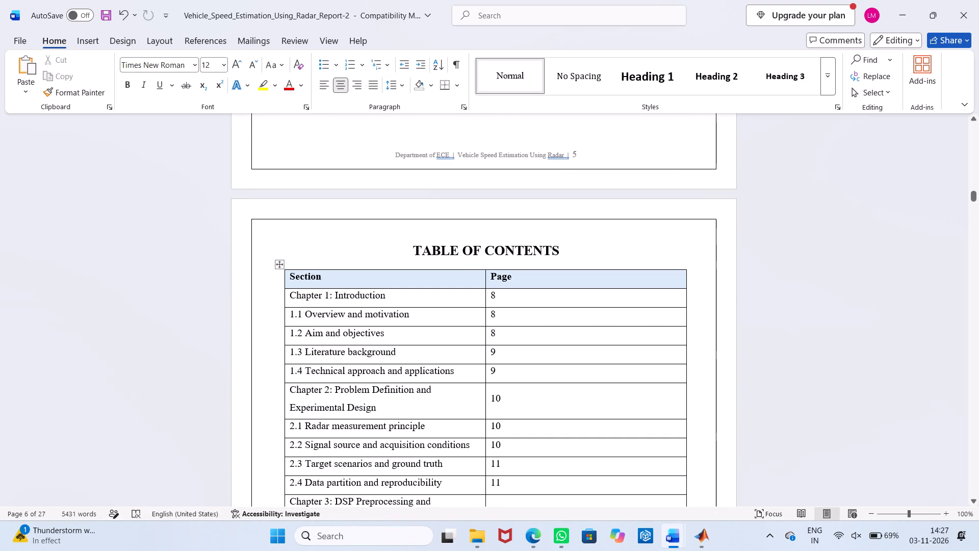
{"action": "left_click_drag", "start_coordinate": [485, 274], "coordinate": [513, 267]}
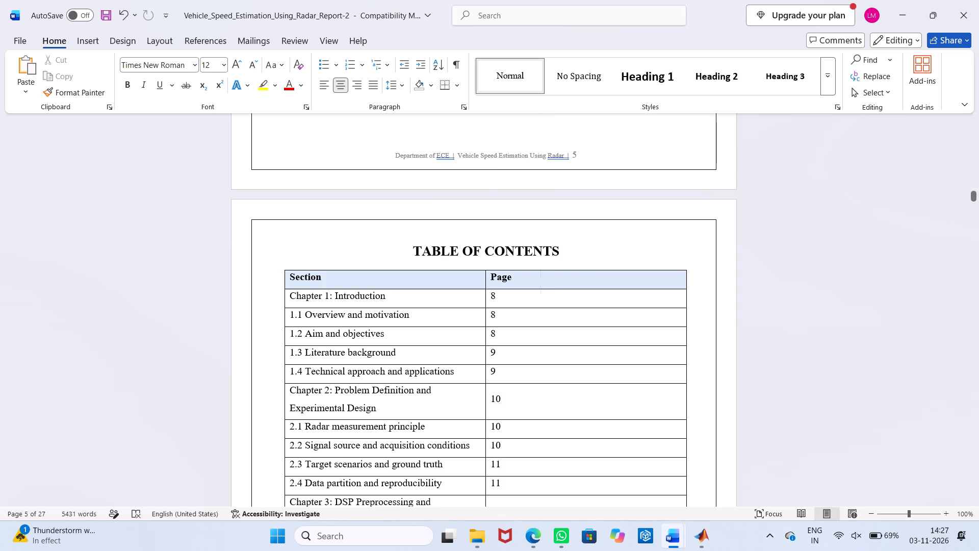
{"action": "left_click_drag", "start_coordinate": [513, 267], "coordinate": [630, 280]}
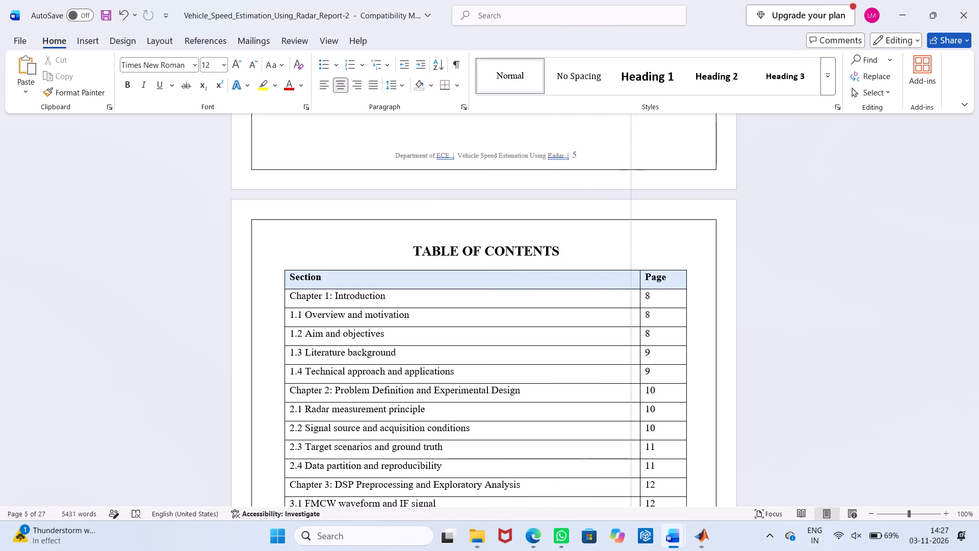
{"action": "left_click_drag", "start_coordinate": [630, 280], "coordinate": [624, 280]}
Widen the Section column of the Table of Contents (Continued) table, leaving a narrow Page column.
{"action": "scroll", "coordinate": [638, 420], "scroll_direction": "up", "scroll_amount": 16}
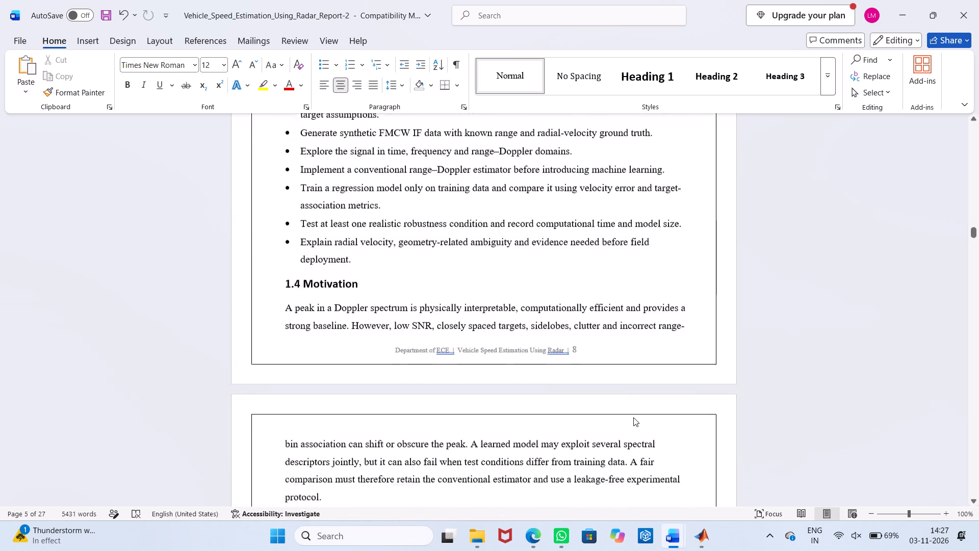
{"action": "scroll", "coordinate": [633, 417], "scroll_direction": "up", "scroll_amount": 20}
{"action": "scroll", "coordinate": [633, 417], "scroll_direction": "up", "scroll_amount": 19}
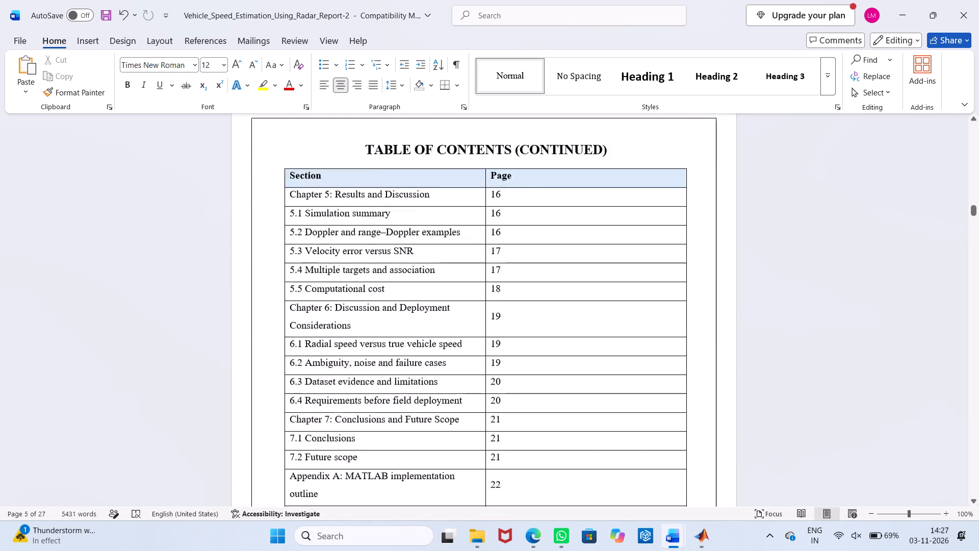
{"action": "left_click_drag", "start_coordinate": [484, 253], "coordinate": [612, 252]}
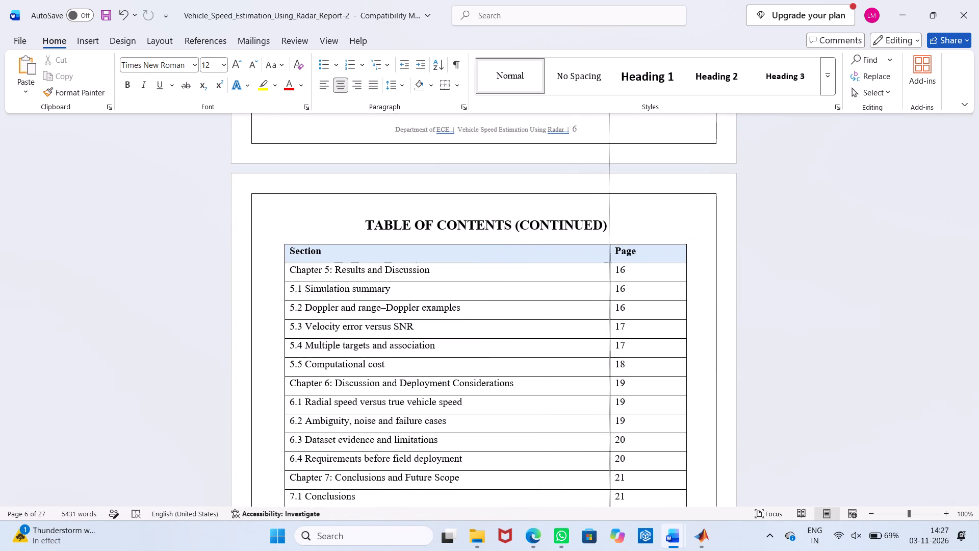
{"action": "left_click_drag", "start_coordinate": [612, 252], "coordinate": [637, 250]}
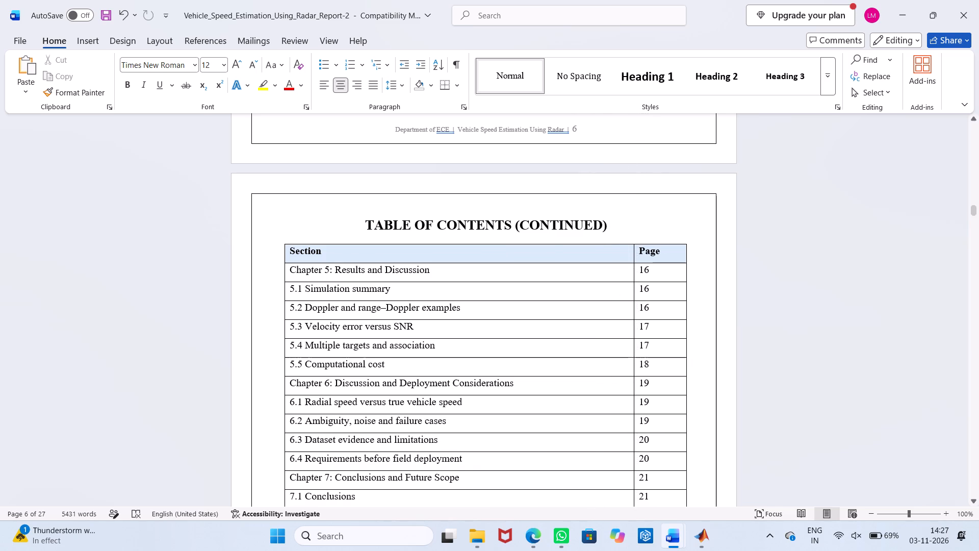
Remove the blue shading from the Section and Page header row of the first Table of Contents table.
{"action": "scroll", "coordinate": [648, 321], "scroll_direction": "up", "scroll_amount": 20}
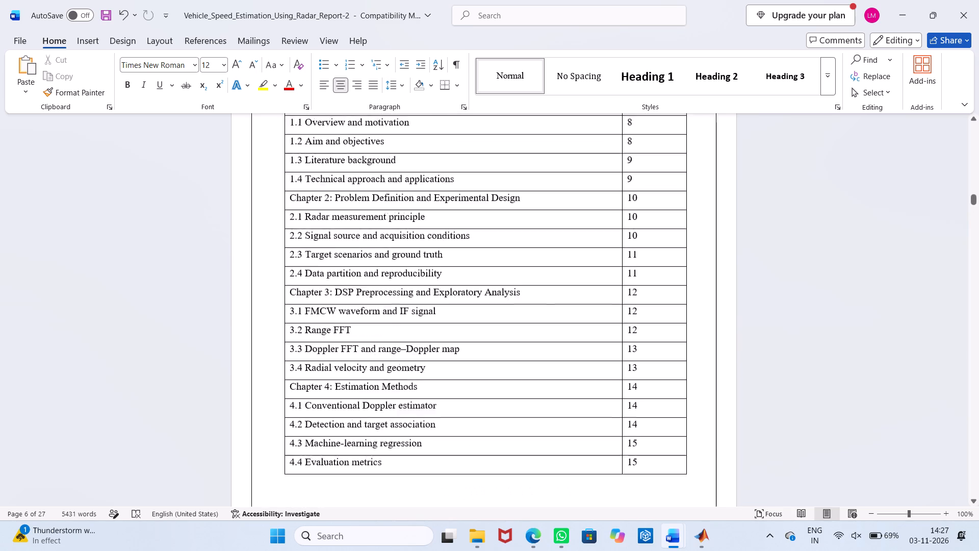
{"action": "scroll", "coordinate": [646, 328], "scroll_direction": "up", "scroll_amount": 12}
{"action": "scroll", "coordinate": [620, 355], "scroll_direction": "down", "scroll_amount": 4}
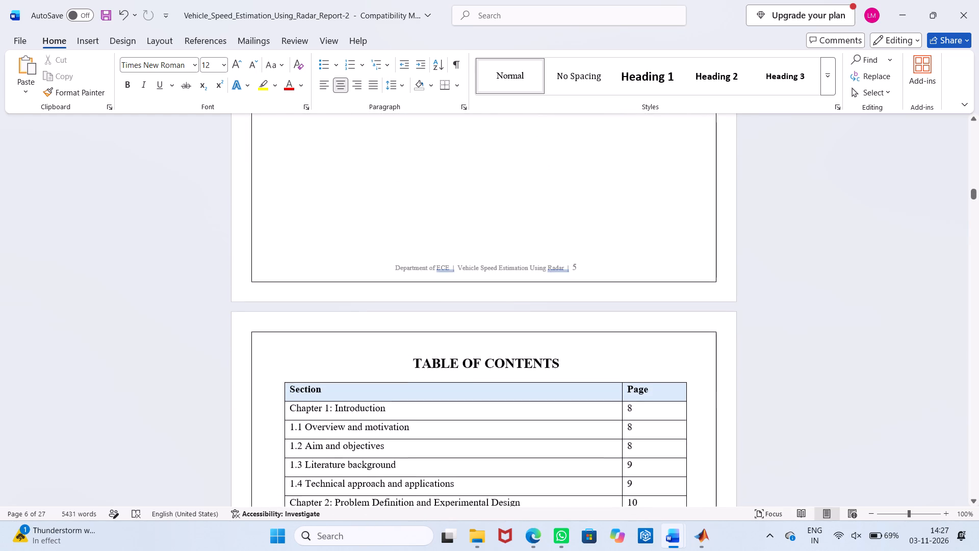
{"action": "left_click_drag", "start_coordinate": [659, 387], "coordinate": [391, 382]}
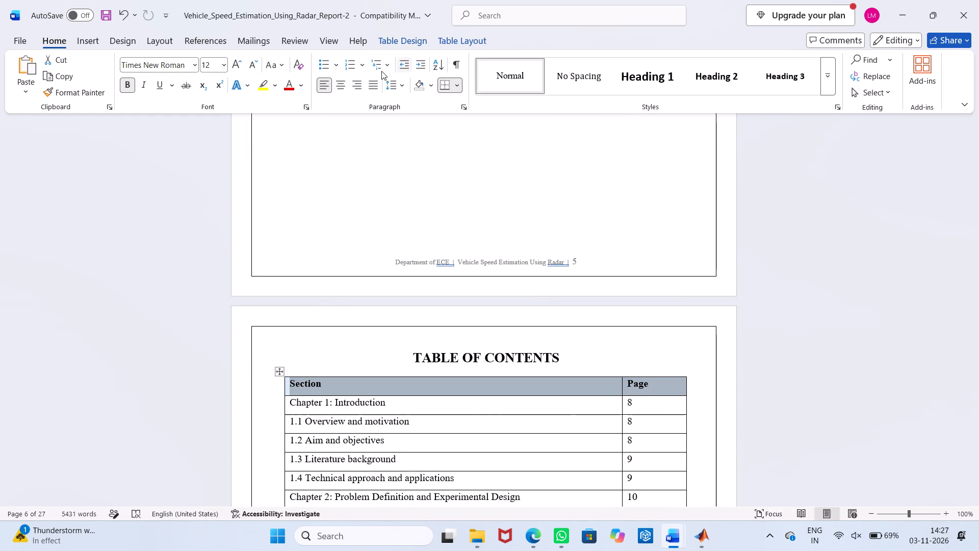
{"action": "left_click_drag", "start_coordinate": [418, 87], "coordinate": [421, 92]}
Remove the blue shading from the Section and Page header row of the Table of Contents (Continued) table.
{"action": "scroll", "coordinate": [507, 414], "scroll_direction": "down", "scroll_amount": 20}
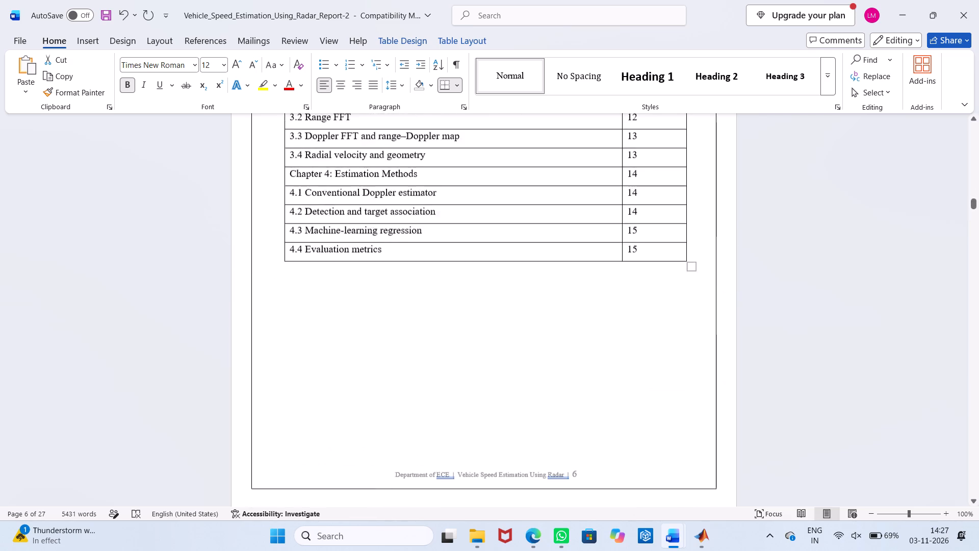
{"action": "scroll", "coordinate": [507, 414], "scroll_direction": "down", "scroll_amount": 8}
{"action": "left_click_drag", "start_coordinate": [671, 255], "coordinate": [297, 270]}
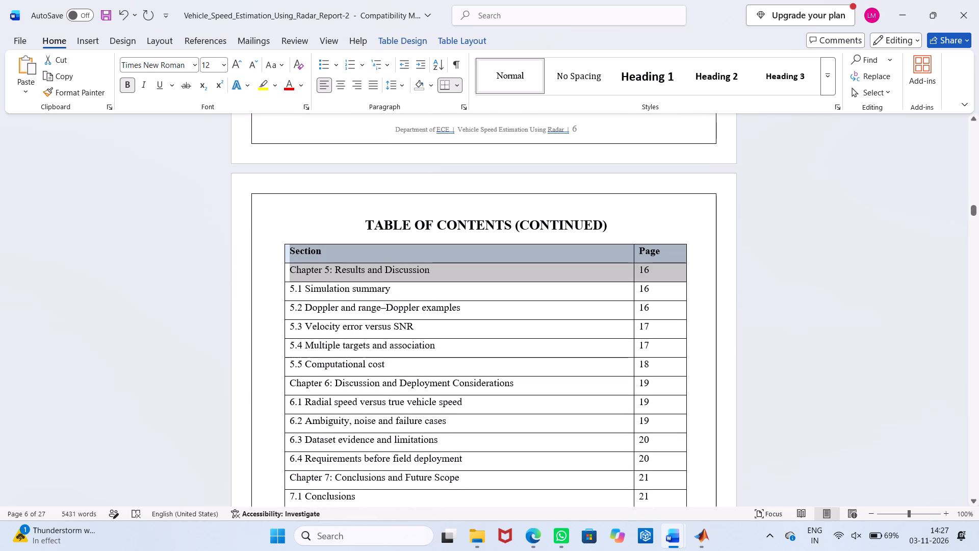
{"action": "left_click_drag", "start_coordinate": [297, 270], "coordinate": [291, 260]}
{"action": "left_click", "coordinate": [419, 84]}
Increase the font size of the Table of Contents (Continued) header row to 14.
{"action": "scroll", "coordinate": [432, 245], "scroll_direction": "up", "scroll_amount": 4}
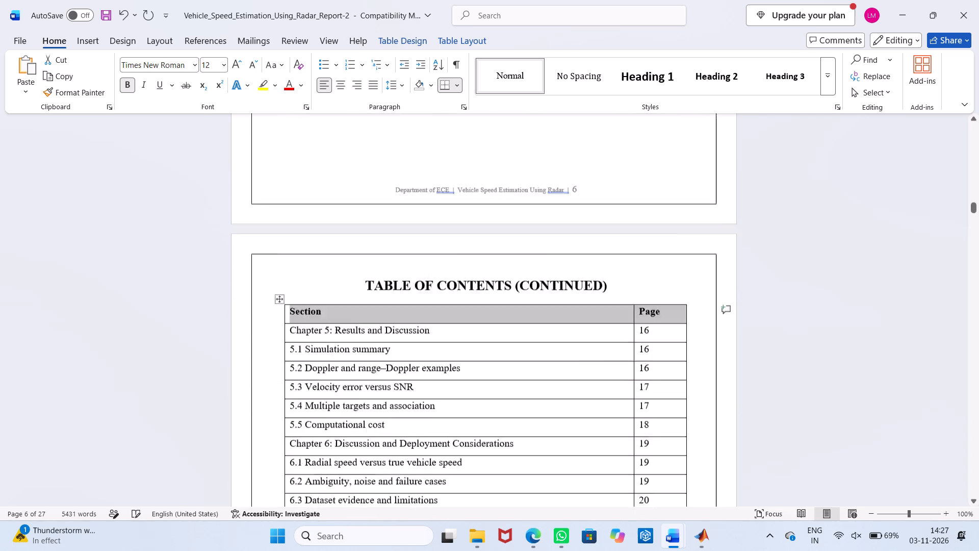
{"action": "scroll", "coordinate": [430, 256], "scroll_direction": "up", "scroll_amount": 20}
{"action": "scroll", "coordinate": [430, 256], "scroll_direction": "up", "scroll_amount": 18}
{"action": "left_click", "coordinate": [240, 61]}
Increase the font size of the Section and Page header row in the first Table of Contents table to 14.
{"action": "scroll", "coordinate": [354, 335], "scroll_direction": "down", "scroll_amount": 12}
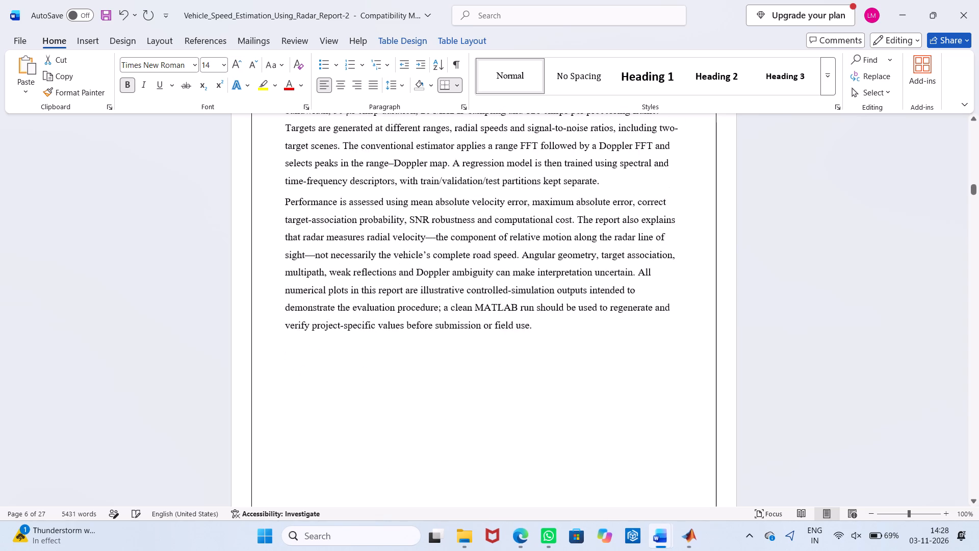
{"action": "scroll", "coordinate": [354, 335], "scroll_direction": "down", "scroll_amount": 14}
{"action": "scroll", "coordinate": [685, 194], "scroll_direction": "up", "scroll_amount": 5}
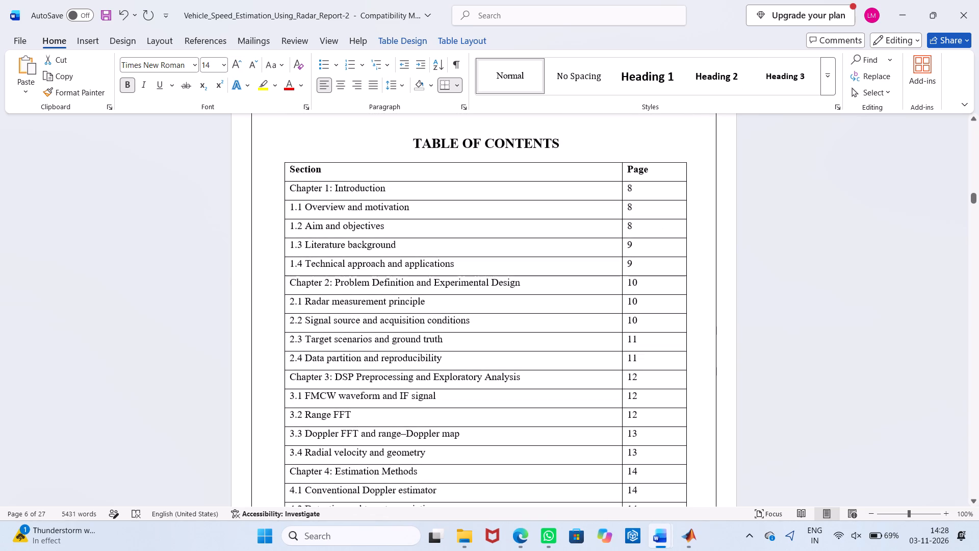
{"action": "left_click_drag", "start_coordinate": [668, 170], "coordinate": [397, 174]}
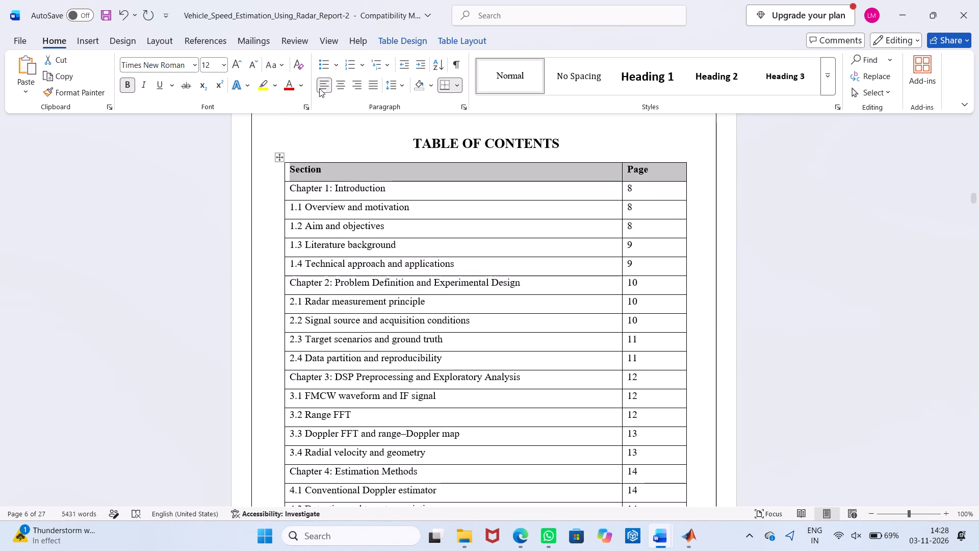
{"action": "left_click", "coordinate": [238, 68]}
Reduce the Certificate page's signature block to size 14 for the role titles and 12 for the lines below, and remove its bold formatting.
{"action": "scroll", "coordinate": [372, 232], "scroll_direction": "down", "scroll_amount": 9}
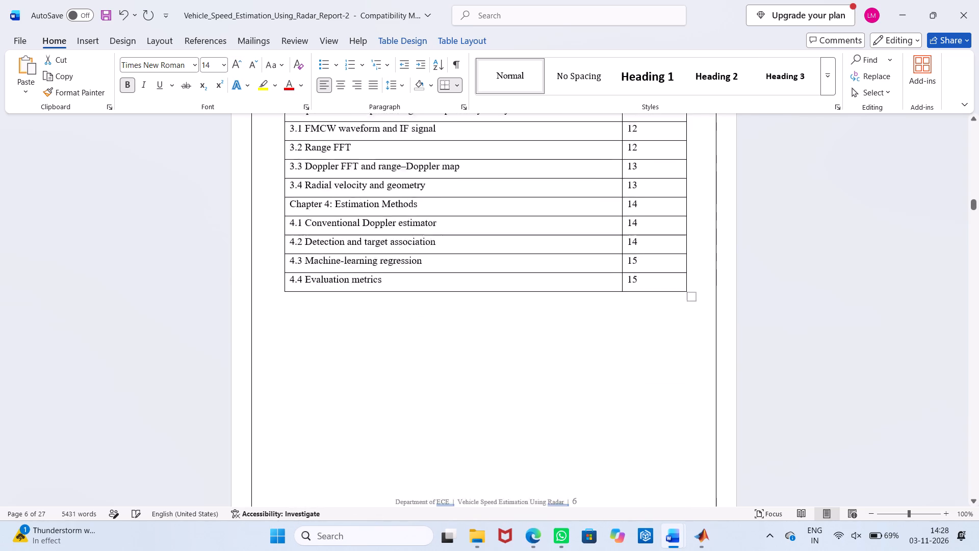
{"action": "scroll", "coordinate": [381, 255], "scroll_direction": "down", "scroll_amount": 12}
{"action": "scroll", "coordinate": [381, 255], "scroll_direction": "up", "scroll_amount": 13}
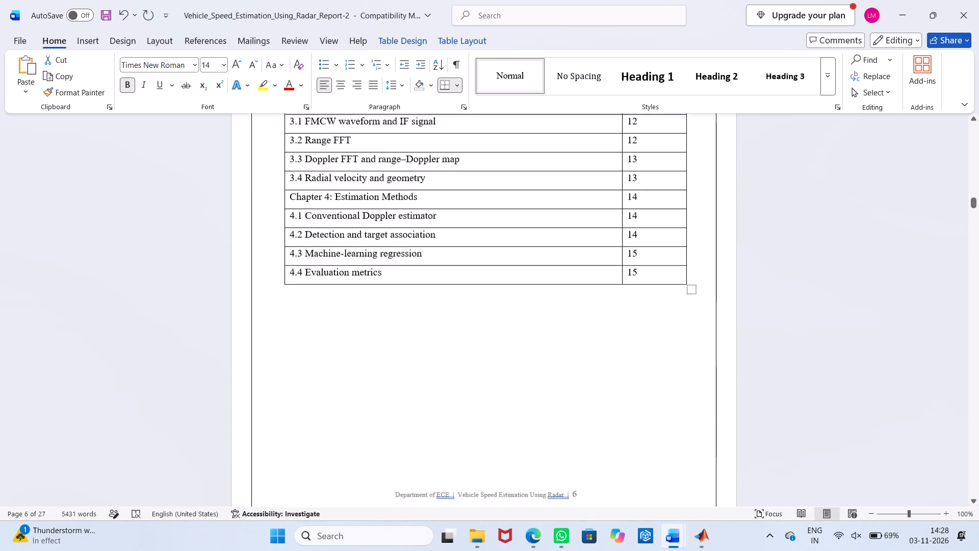
{"action": "scroll", "coordinate": [381, 255], "scroll_direction": "up", "scroll_amount": 20}
{"action": "scroll", "coordinate": [381, 255], "scroll_direction": "up", "scroll_amount": 19}
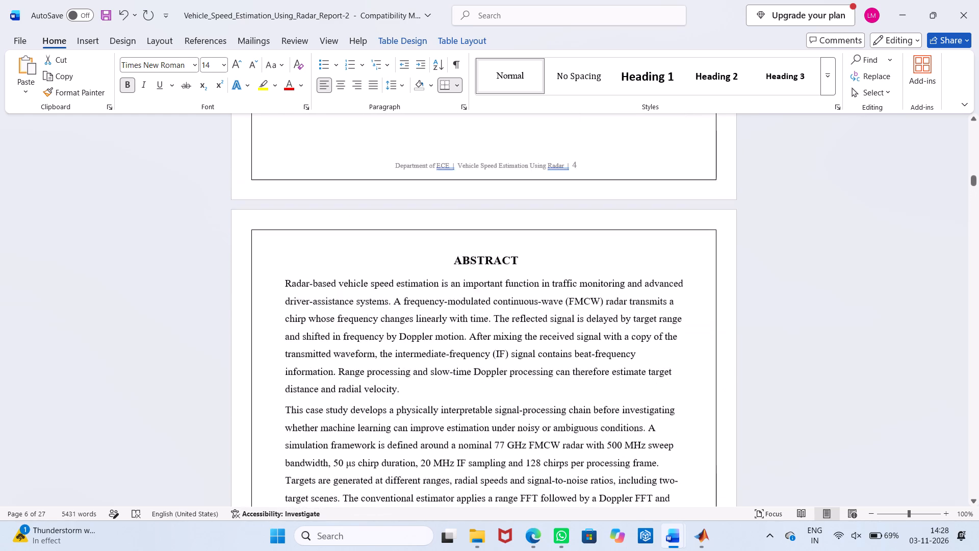
{"action": "scroll", "coordinate": [381, 255], "scroll_direction": "up", "scroll_amount": 15}
{"action": "scroll", "coordinate": [381, 255], "scroll_direction": "up", "scroll_amount": 12}
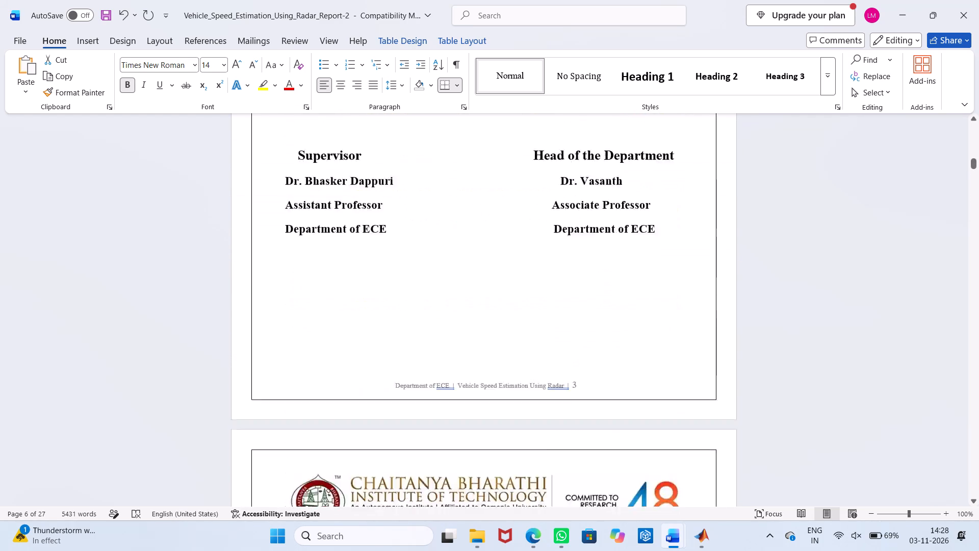
{"action": "scroll", "coordinate": [381, 255], "scroll_direction": "up", "scroll_amount": 10}
{"action": "scroll", "coordinate": [381, 255], "scroll_direction": "down", "scroll_amount": 5}
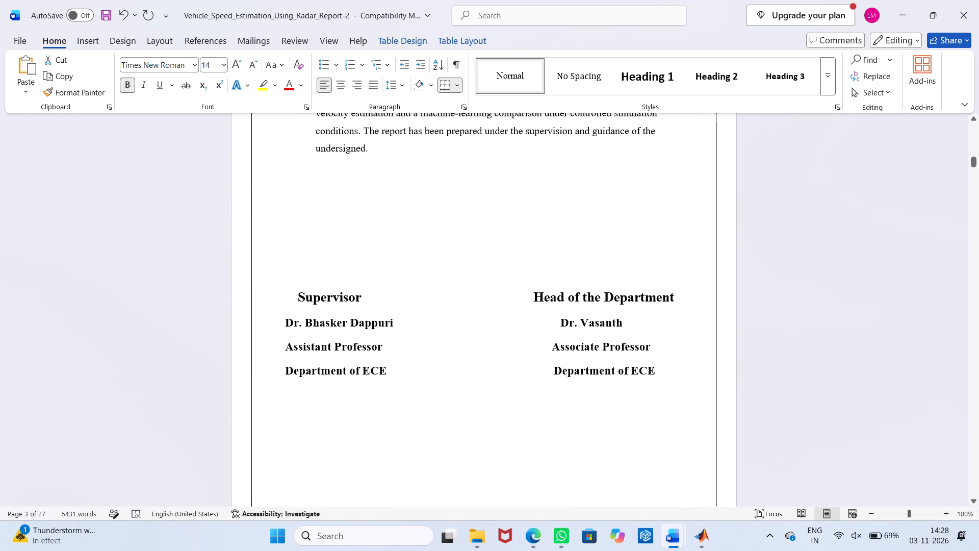
{"action": "left_click_drag", "start_coordinate": [699, 376], "coordinate": [254, 300]}
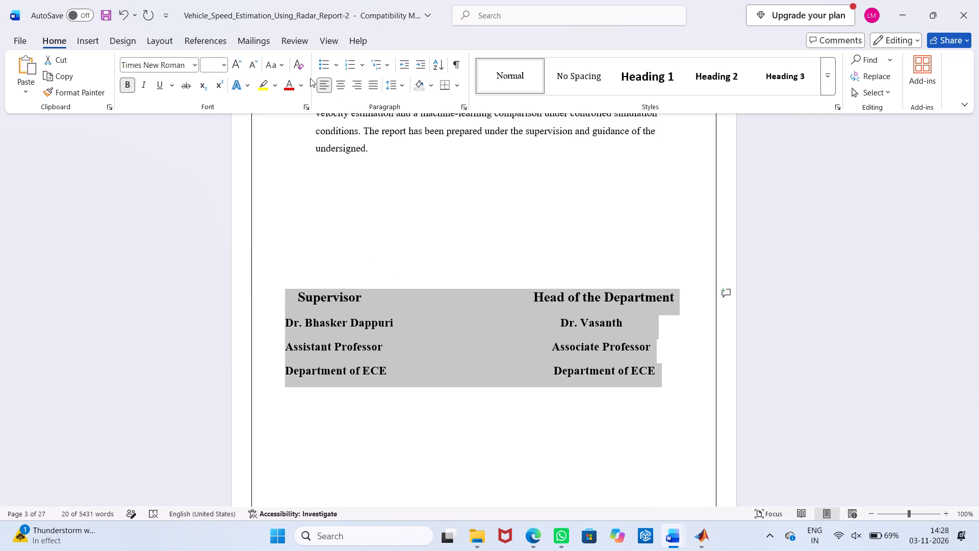
{"action": "left_click", "coordinate": [252, 63]}
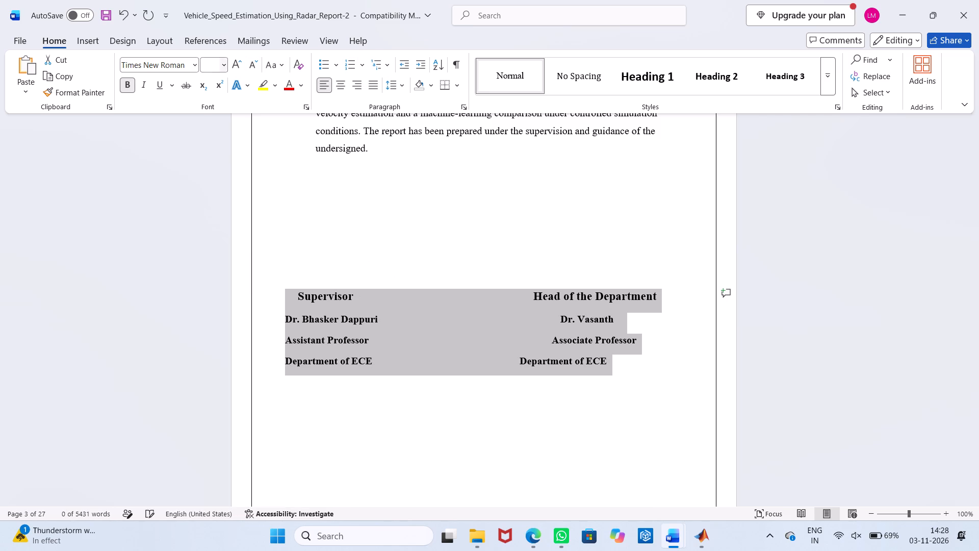
{"action": "left_click", "coordinate": [127, 84]}
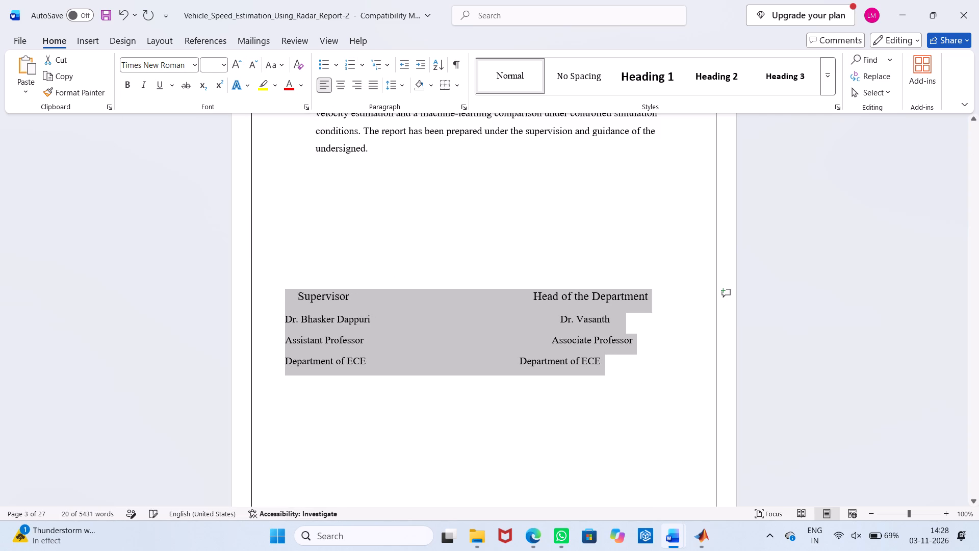
Align the signature block by removing the indent before Supervisor and tabbing the Head of the Department lines to one common left edge.
{"action": "left_click", "coordinate": [303, 291]}
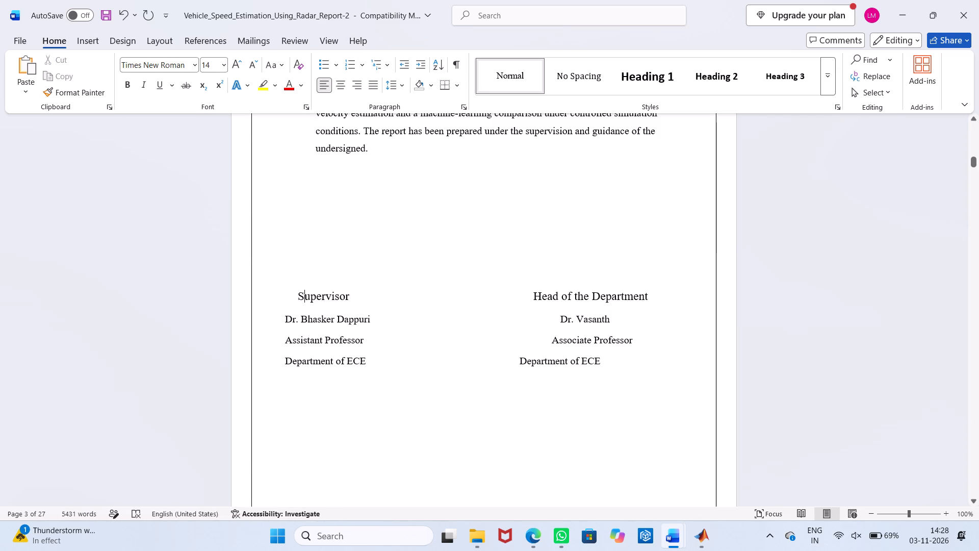
{"action": "left_click", "coordinate": [300, 294]}
{"action": "key", "text": "BackSpace"}
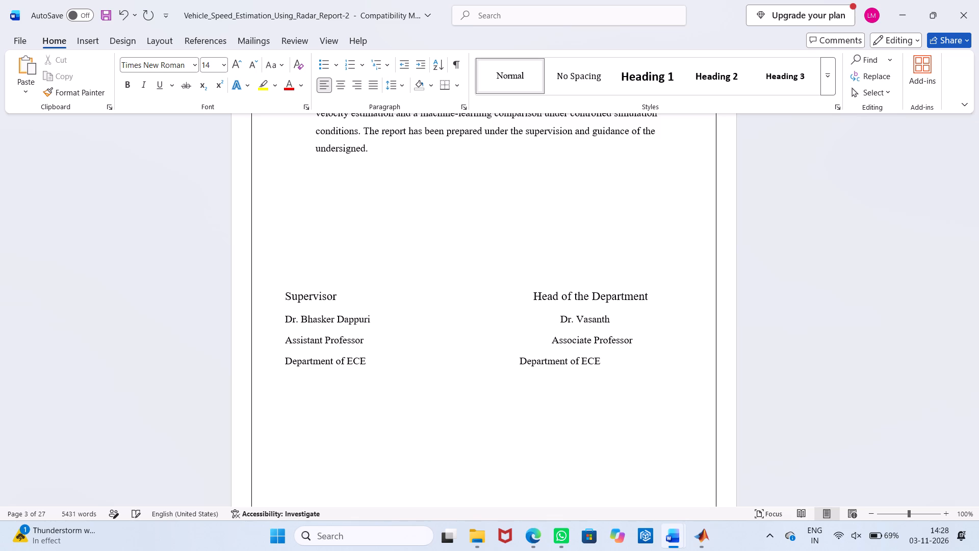
{"action": "left_click", "coordinate": [532, 296]}
{"action": "key", "text": "Tab"}
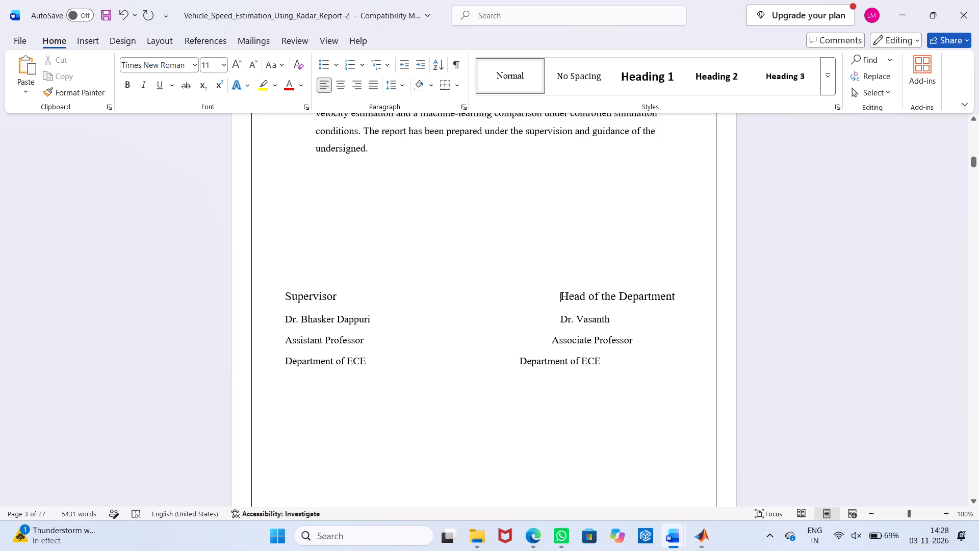
{"action": "left_click", "coordinate": [549, 338]}
{"action": "key", "text": "Tab"}
{"action": "left_click", "coordinate": [519, 362]}
{"action": "key", "text": "Tab"}
{"action": "key", "text": "Tab"}
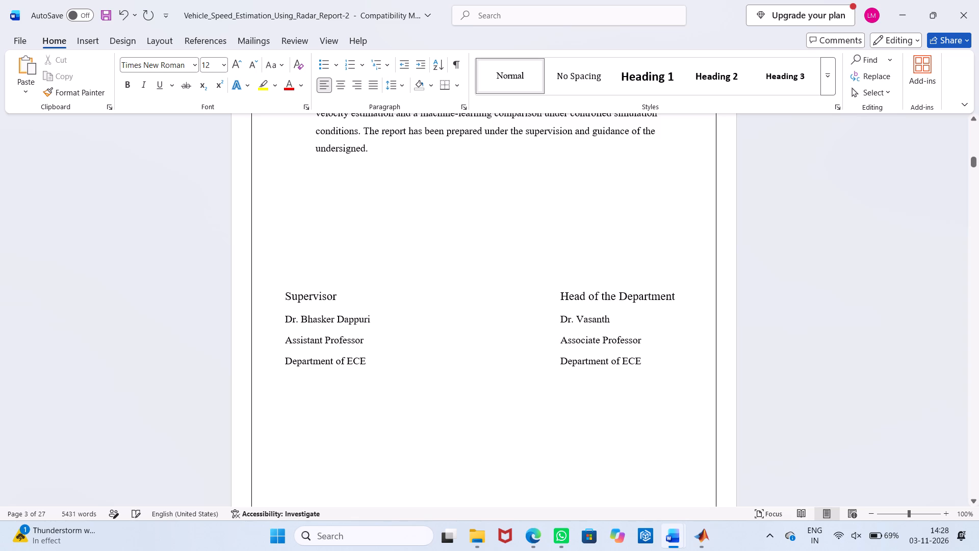
Remove the bullets and indentation from the two body paragraphs of the Certificate page.
{"action": "scroll", "coordinate": [566, 365], "scroll_direction": "up", "scroll_amount": 1}
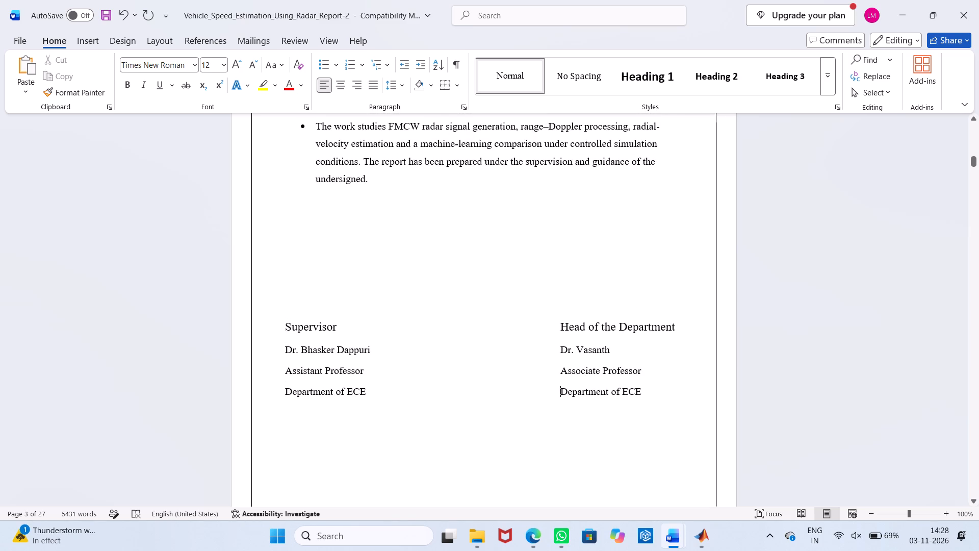
{"action": "scroll", "coordinate": [545, 418], "scroll_direction": "up", "scroll_amount": 1}
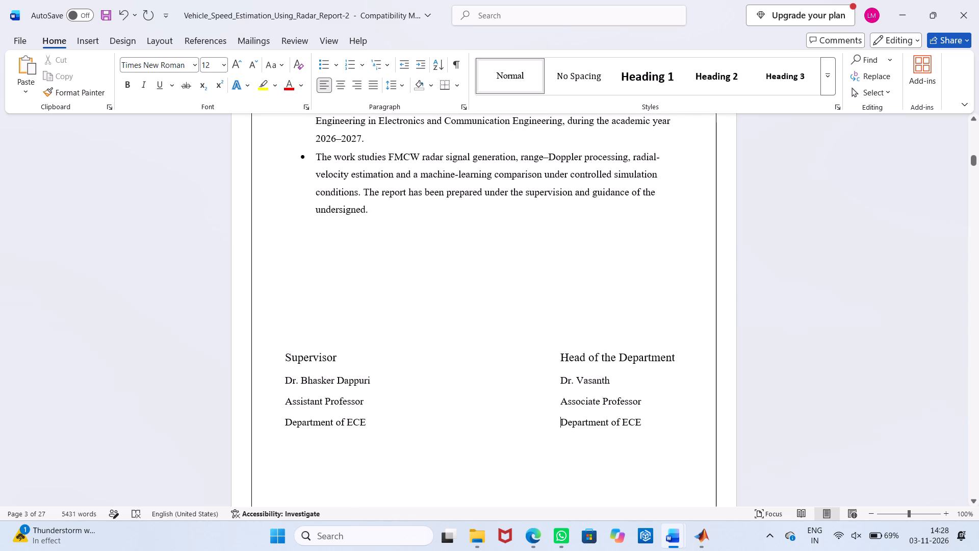
{"action": "scroll", "coordinate": [545, 418], "scroll_direction": "up", "scroll_amount": 9}
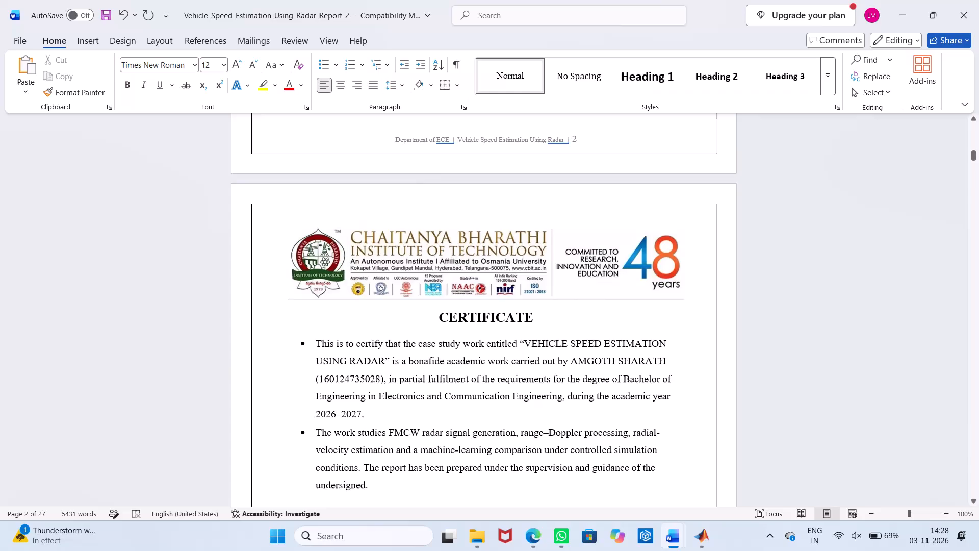
{"action": "left_click", "coordinate": [315, 345]}
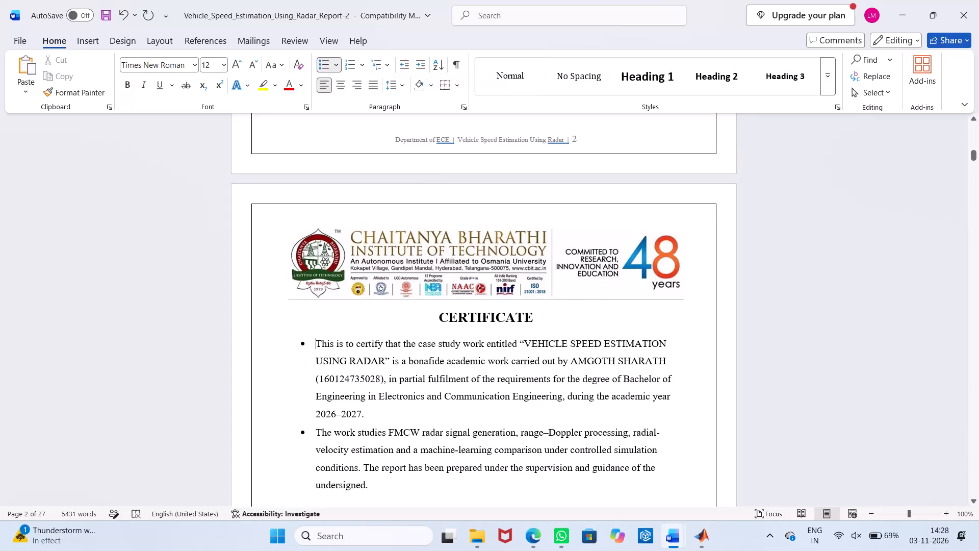
{"action": "key", "text": "BackSpace"}
{"action": "key", "text": "BackSpace"}
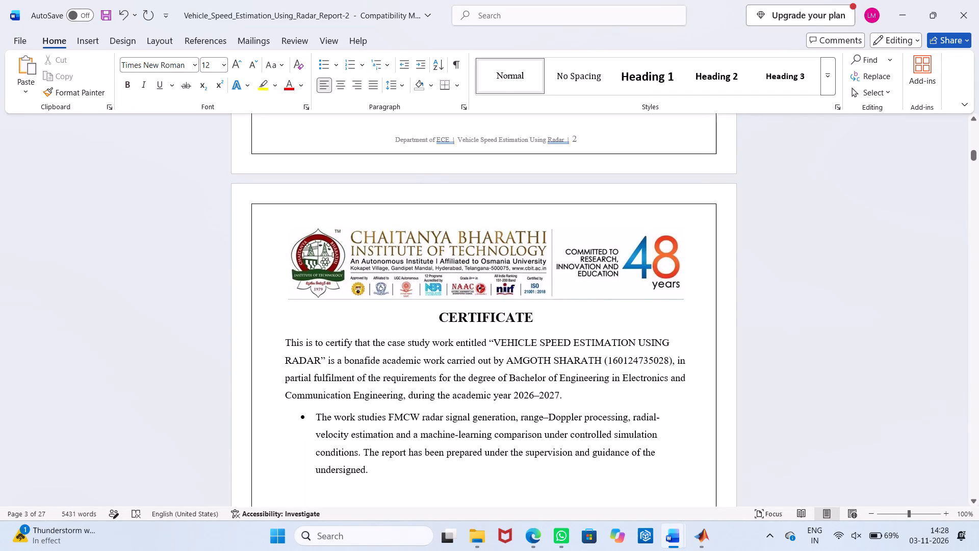
{"action": "left_click", "coordinate": [317, 414]}
{"action": "key", "text": "BackSpace"}
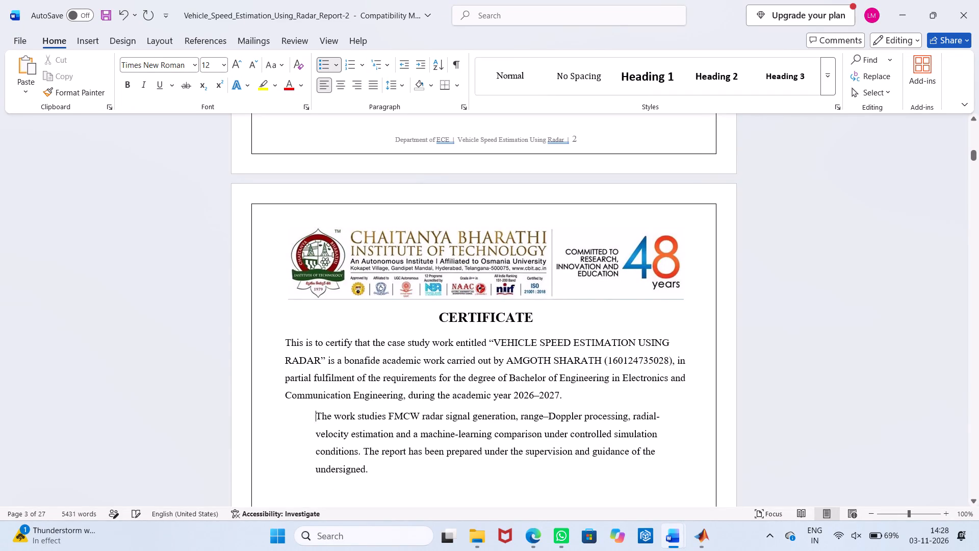
{"action": "key", "text": "BackSpace"}
Justify the two body paragraphs under the CERTIFICATE heading.
{"action": "left_click_drag", "start_coordinate": [598, 453], "coordinate": [249, 322]}
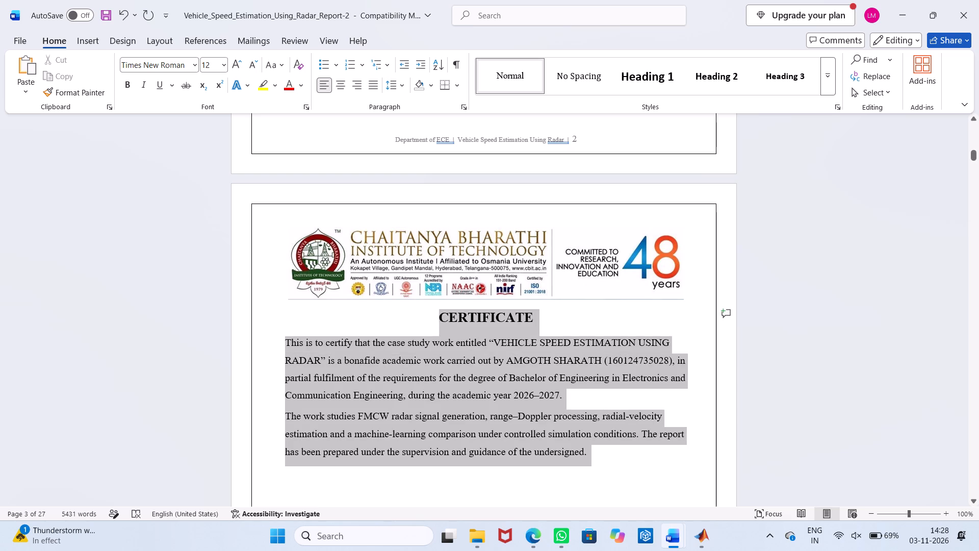
{"action": "left_click_drag", "start_coordinate": [249, 322], "coordinate": [249, 321]}
{"action": "left_click_drag", "start_coordinate": [249, 321], "coordinate": [261, 362]}
{"action": "left_click_drag", "start_coordinate": [629, 444], "coordinate": [628, 449]}
{"action": "left_click_drag", "start_coordinate": [614, 452], "coordinate": [299, 346]}
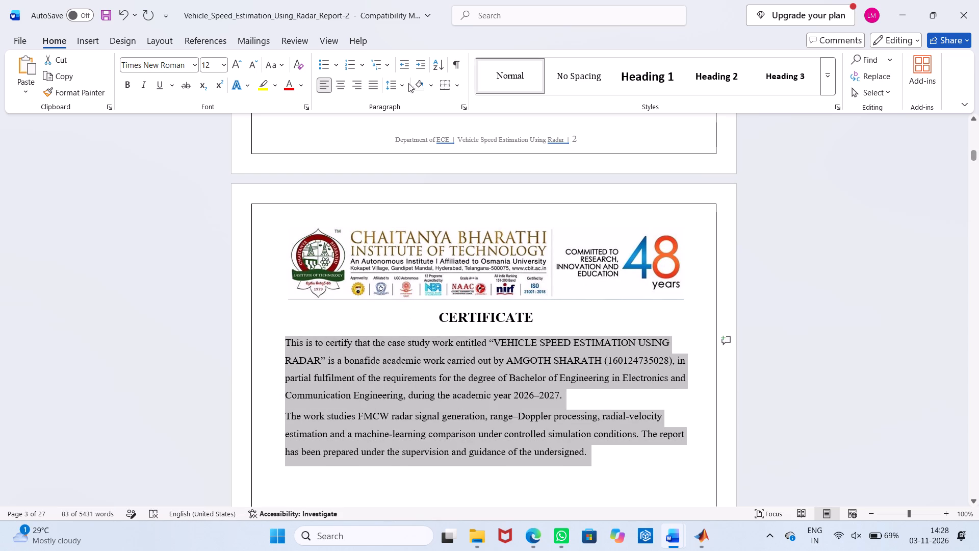
{"action": "left_click", "coordinate": [378, 83]}
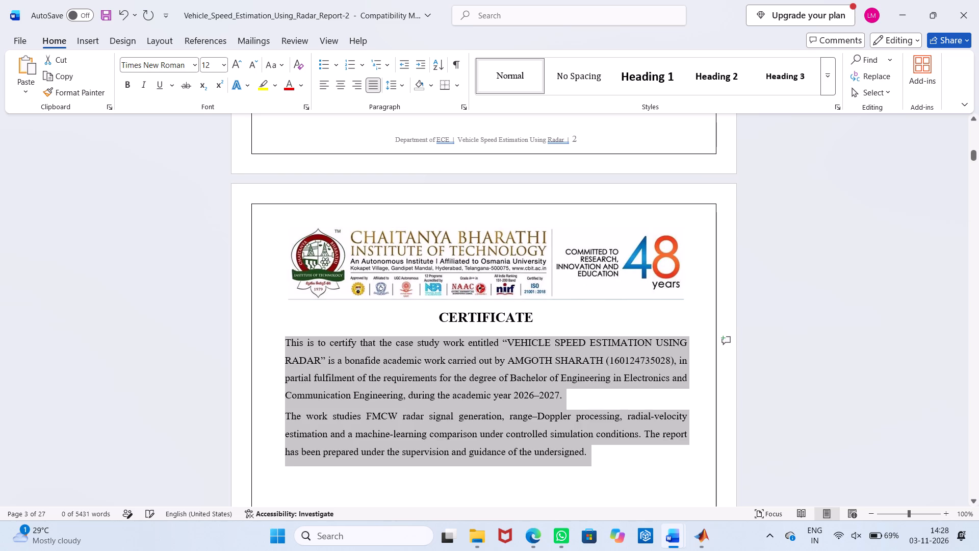
Justify the three body paragraphs under the DECLARATION heading.
{"action": "scroll", "coordinate": [513, 320], "scroll_direction": "up", "scroll_amount": 18}
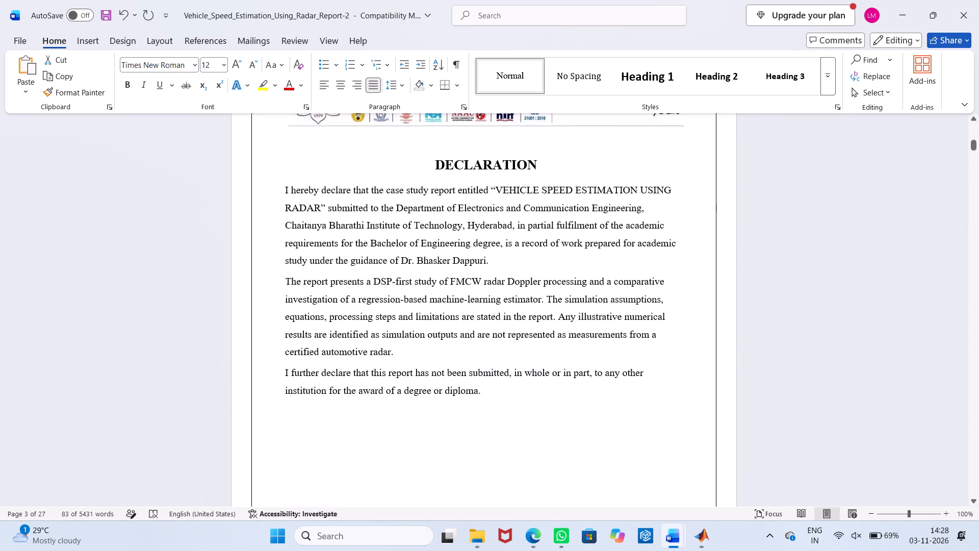
{"action": "left_click_drag", "start_coordinate": [495, 398], "coordinate": [252, 199]}
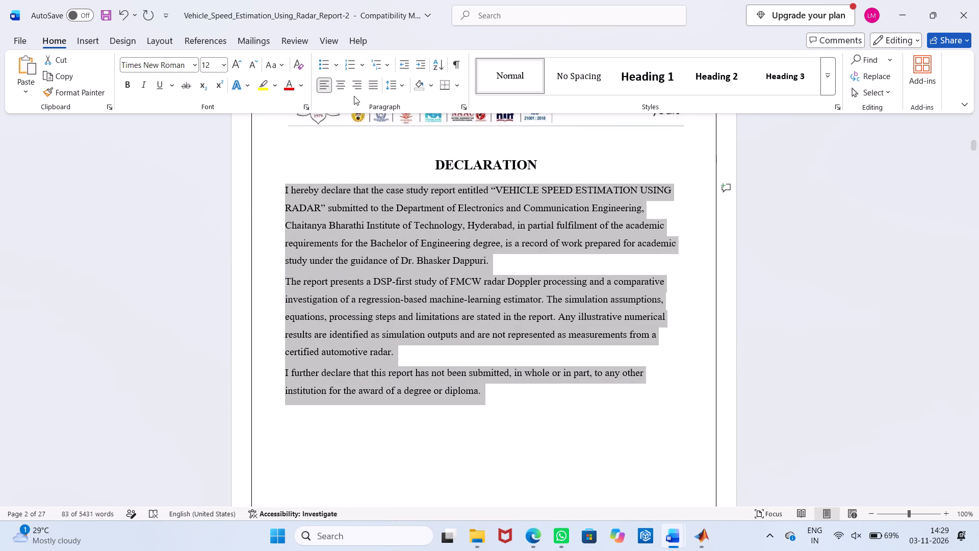
{"action": "left_click", "coordinate": [370, 89]}
Review the layout of the cover page from the title down to the academic year.
{"action": "scroll", "coordinate": [404, 183], "scroll_direction": "up", "scroll_amount": 17}
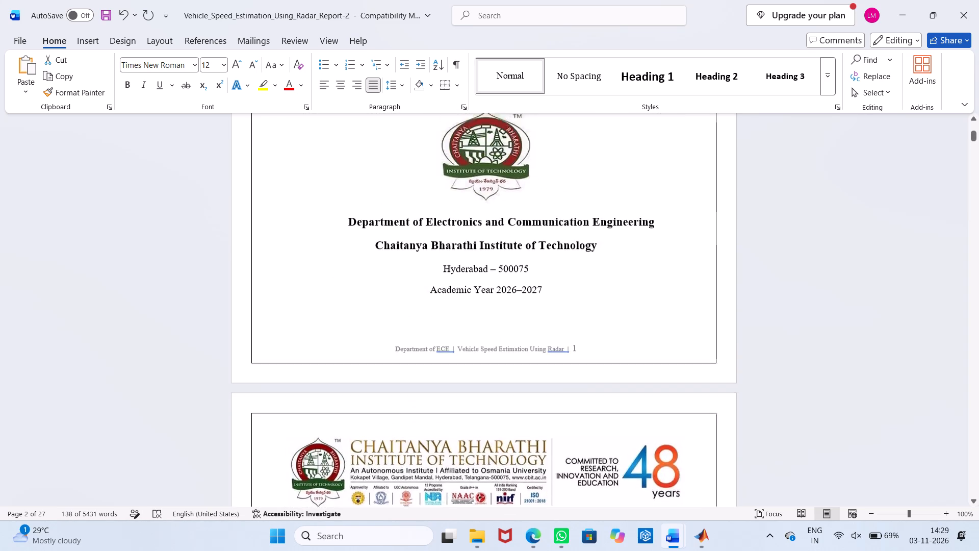
{"action": "scroll", "coordinate": [402, 184], "scroll_direction": "up", "scroll_amount": 12}
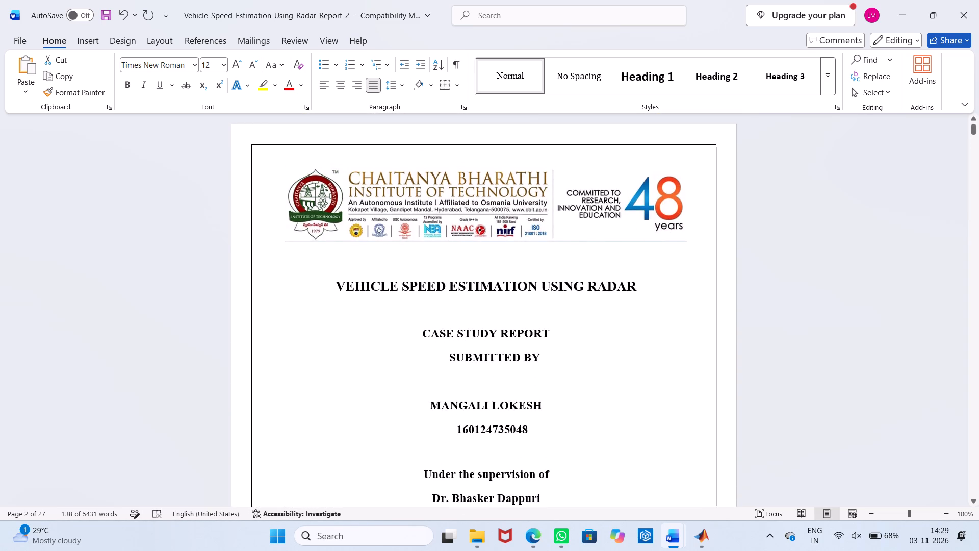
{"action": "scroll", "coordinate": [402, 184], "scroll_direction": "down", "scroll_amount": 7}
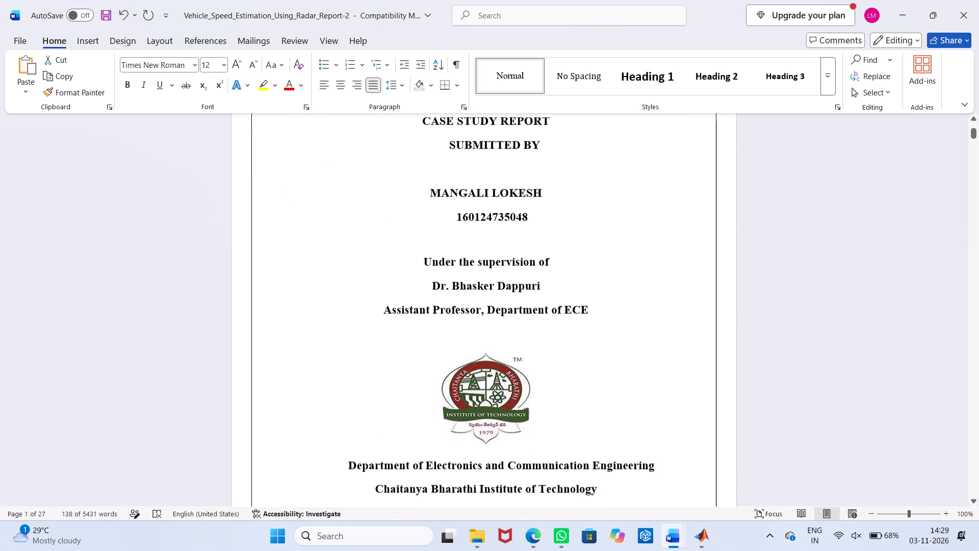
{"action": "scroll", "coordinate": [402, 184], "scroll_direction": "down", "scroll_amount": 4}
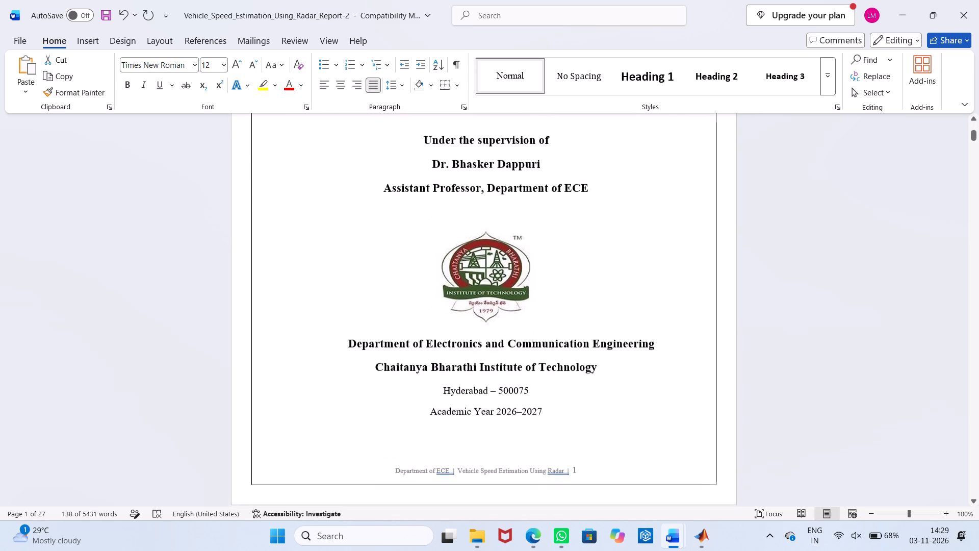
Justify the four body paragraphs on the ACKNOWLEDGEMENT page.
{"action": "scroll", "coordinate": [402, 184], "scroll_direction": "down", "scroll_amount": 19}
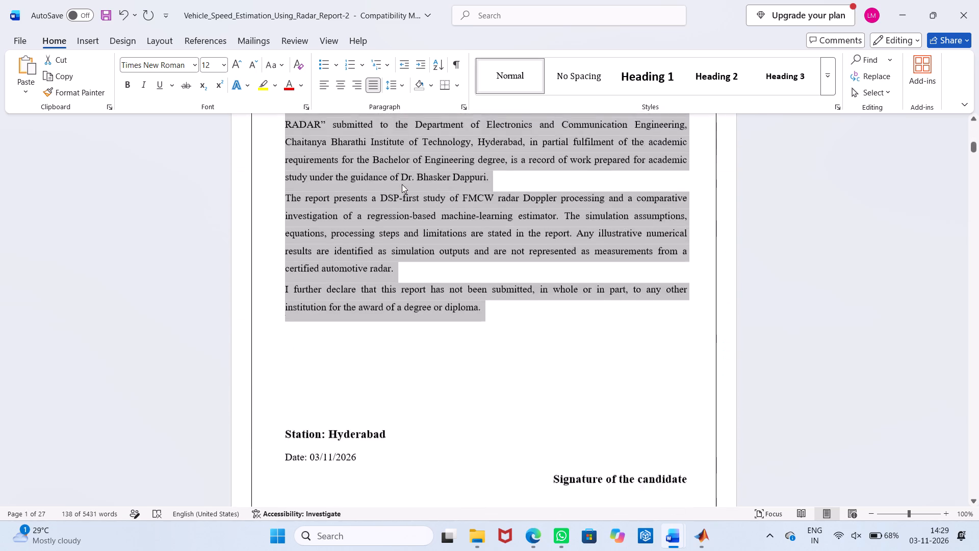
{"action": "scroll", "coordinate": [402, 184], "scroll_direction": "down", "scroll_amount": 20}
{"action": "scroll", "coordinate": [402, 184], "scroll_direction": "down", "scroll_amount": 12}
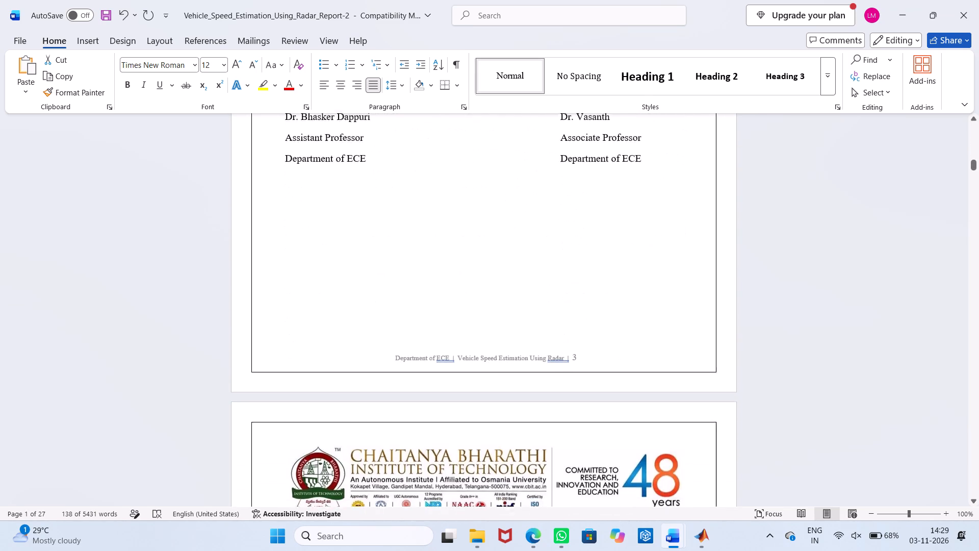
{"action": "scroll", "coordinate": [402, 184], "scroll_direction": "down", "scroll_amount": 3}
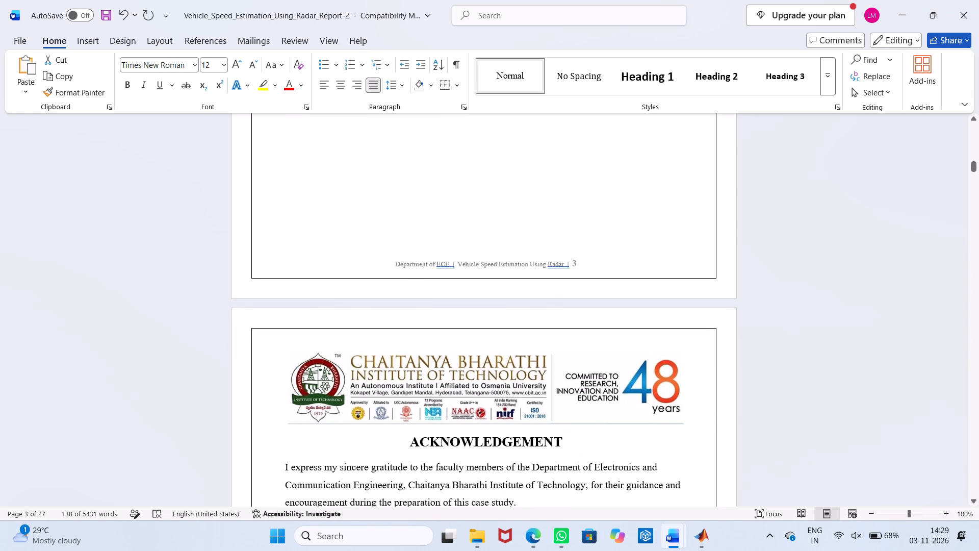
{"action": "scroll", "coordinate": [416, 318], "scroll_direction": "down", "scroll_amount": 4}
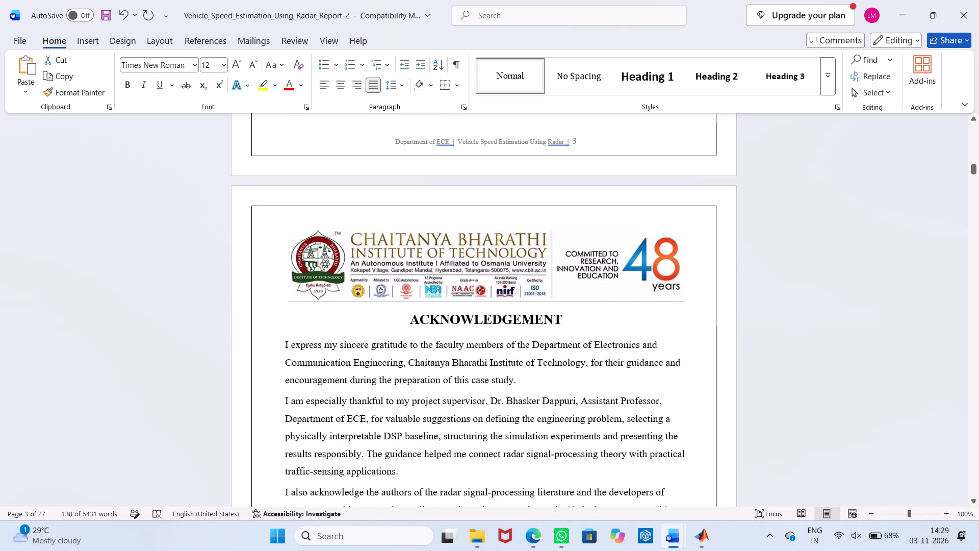
{"action": "scroll", "coordinate": [418, 400], "scroll_direction": "down", "scroll_amount": 4}
{"action": "left_click_drag", "start_coordinate": [435, 479], "coordinate": [434, 478]}
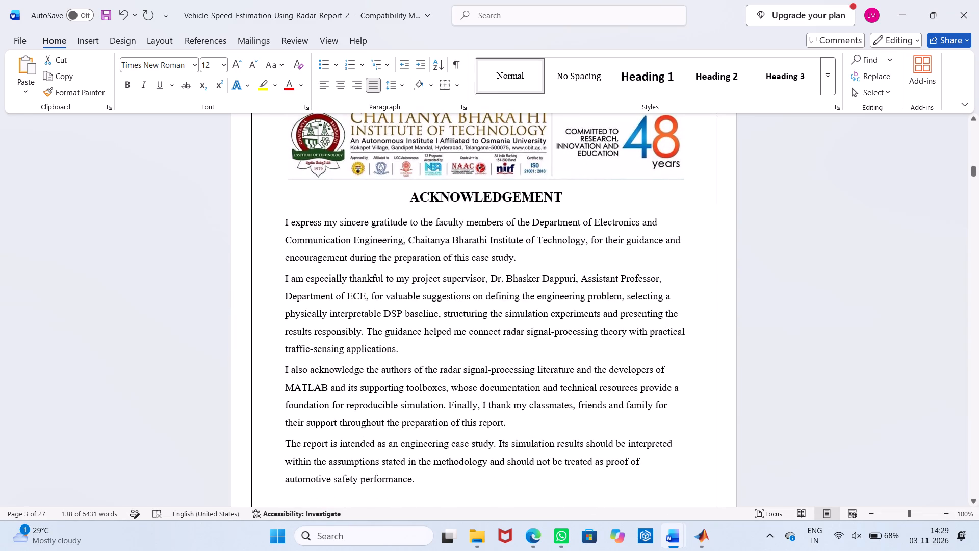
{"action": "left_click_drag", "start_coordinate": [434, 478], "coordinate": [284, 215]}
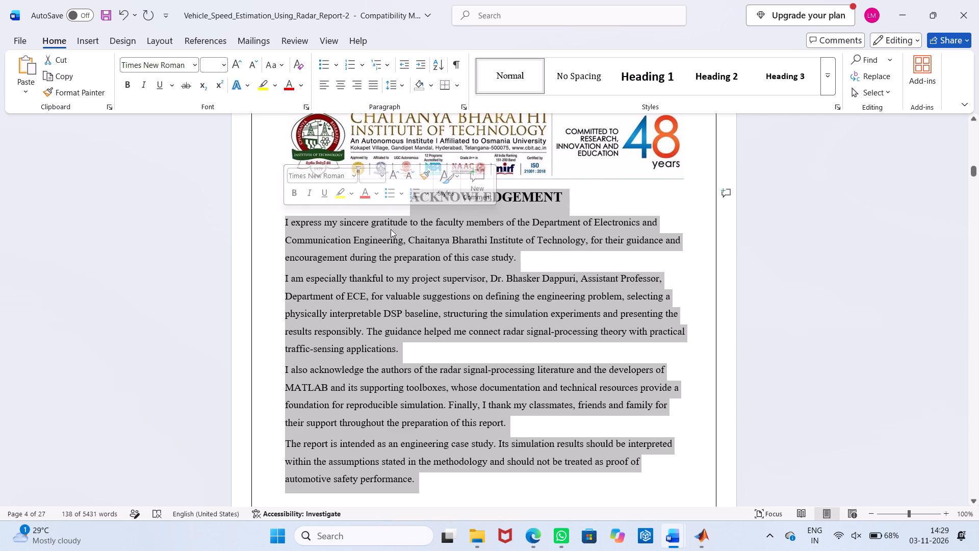
{"action": "left_click", "coordinate": [378, 88]}
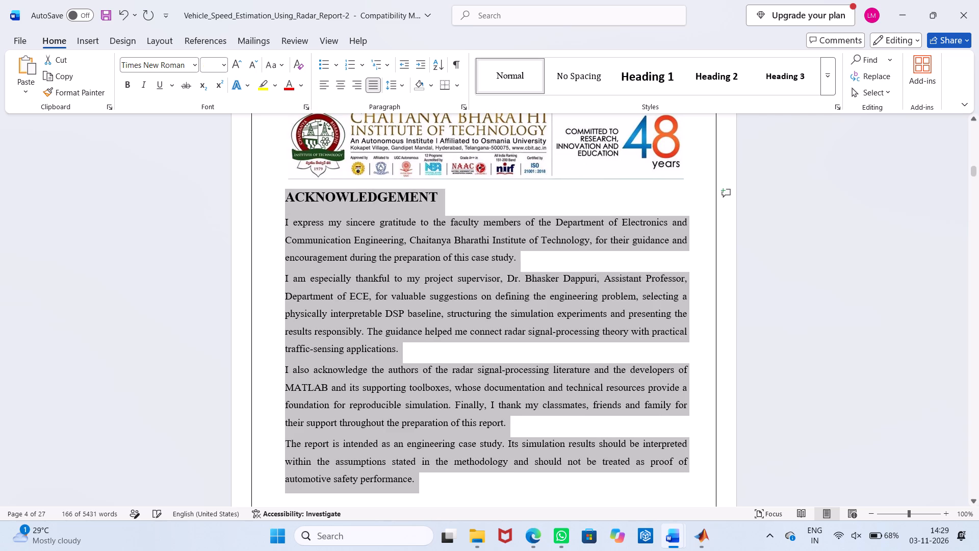
Centre the ACKNOWLEDGEMENT heading above its body text.
{"action": "left_click", "coordinate": [478, 205]}
{"action": "left_click_drag", "start_coordinate": [459, 189], "coordinate": [295, 199]}
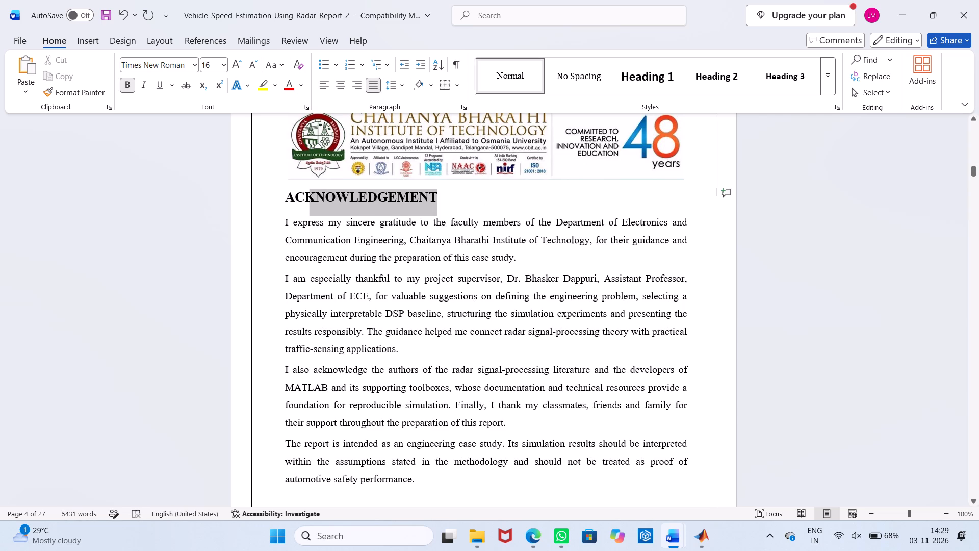
{"action": "left_click_drag", "start_coordinate": [295, 199], "coordinate": [264, 201]}
{"action": "left_click", "coordinate": [344, 88]}
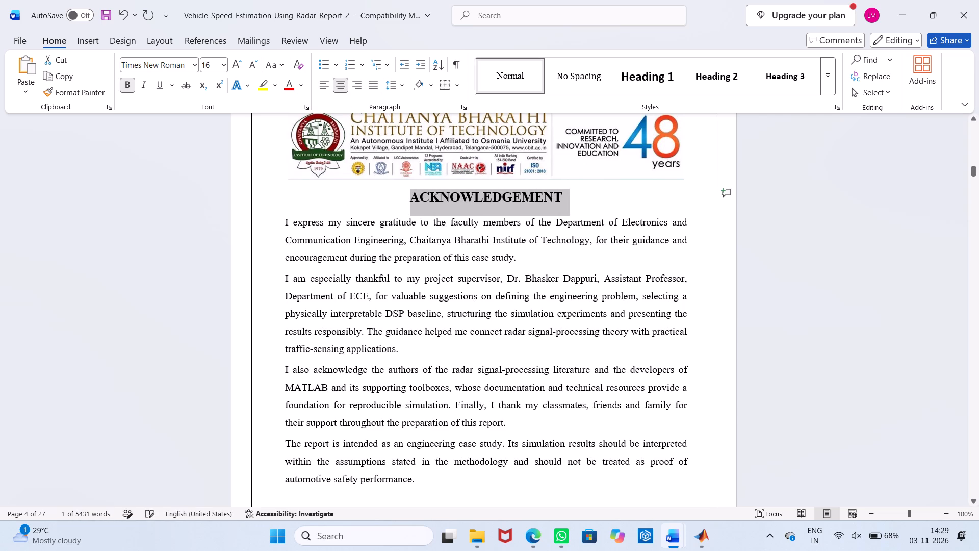
Justify the three body paragraphs under the ABSTRACT heading.
{"action": "scroll", "coordinate": [471, 322], "scroll_direction": "down", "scroll_amount": 4}
{"action": "scroll", "coordinate": [471, 322], "scroll_direction": "down", "scroll_amount": 20}
{"action": "scroll", "coordinate": [471, 322], "scroll_direction": "down", "scroll_amount": 1}
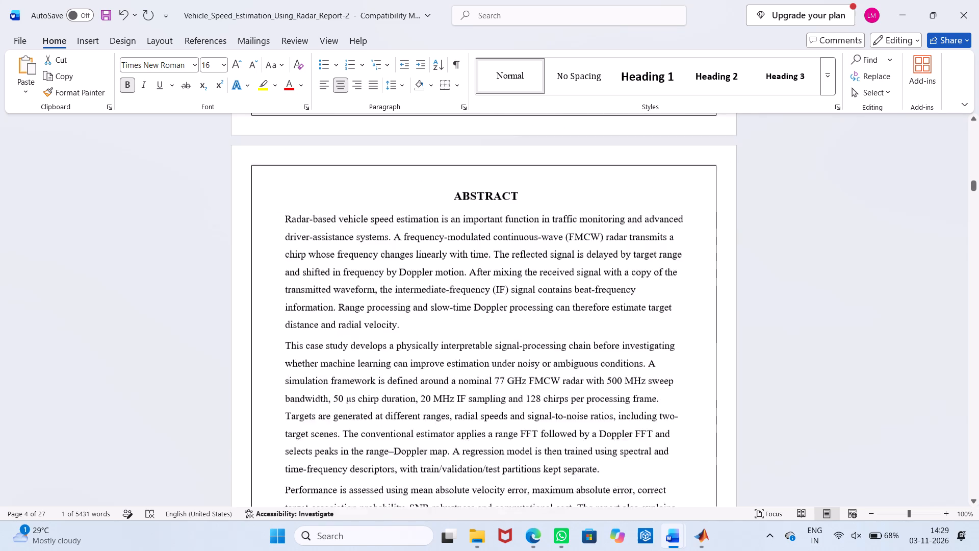
{"action": "scroll", "coordinate": [471, 323], "scroll_direction": "down", "scroll_amount": 5}
{"action": "left_click_drag", "start_coordinate": [539, 343], "coordinate": [333, 145]}
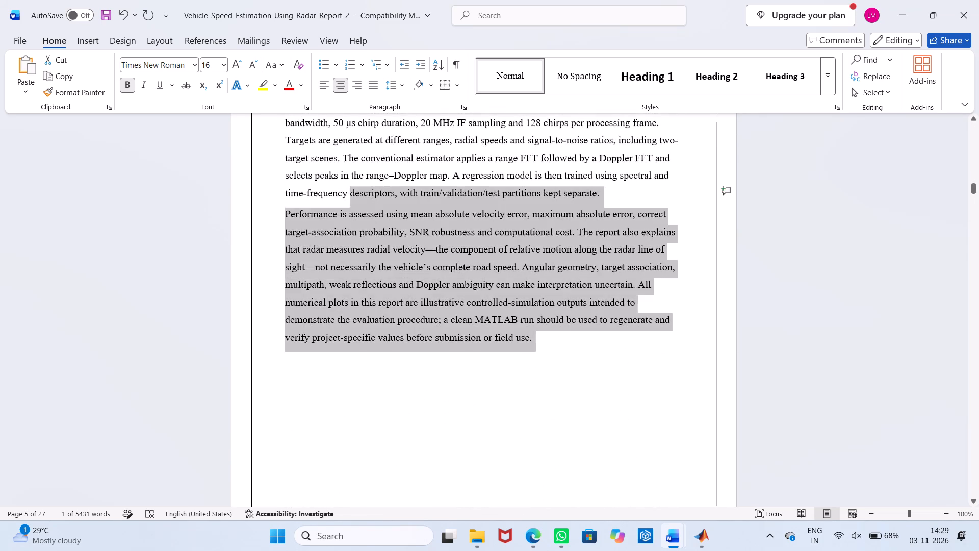
{"action": "left_click_drag", "start_coordinate": [333, 145], "coordinate": [279, 298]}
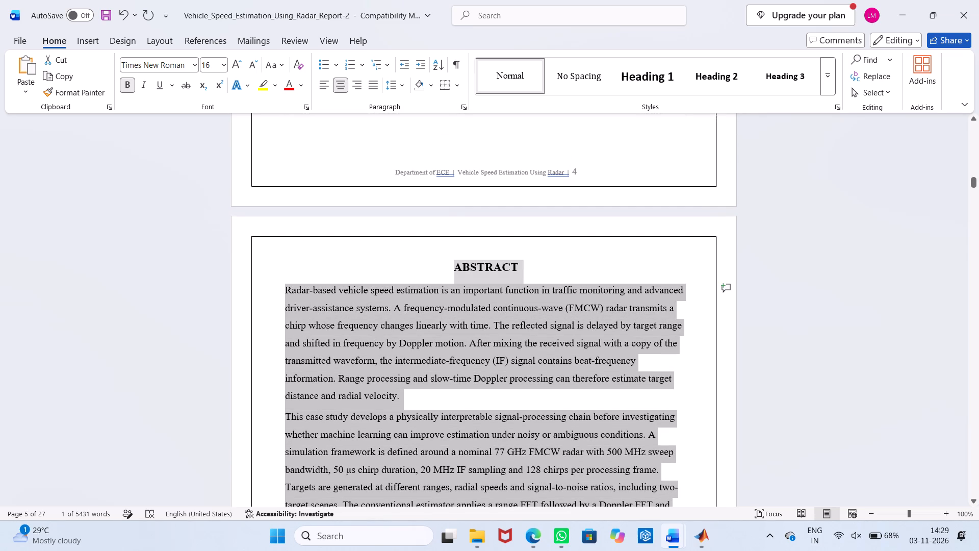
{"action": "left_click_drag", "start_coordinate": [279, 298], "coordinate": [279, 298]}
{"action": "left_click", "coordinate": [380, 85]}
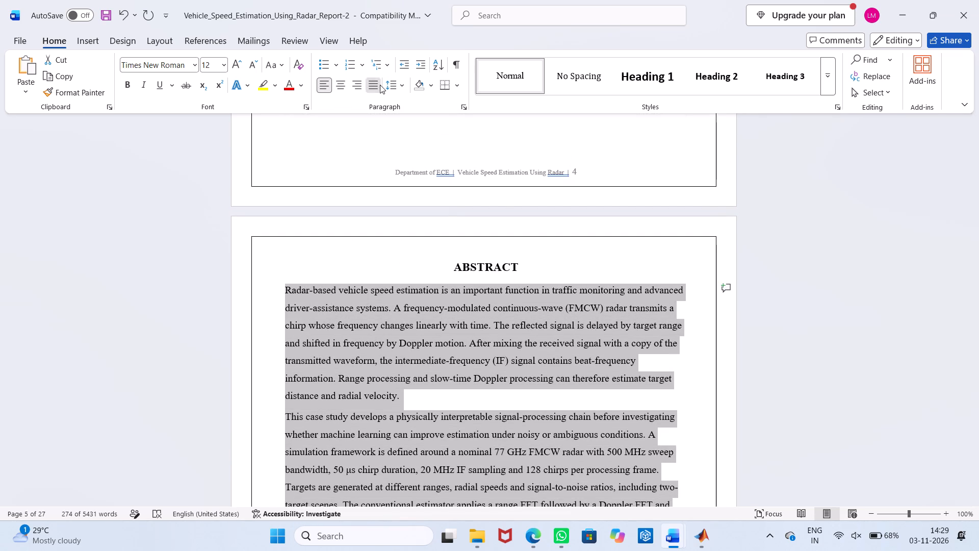
Justify the two body paragraphs under 1.1 Overview in the Introduction chapter.
{"action": "scroll", "coordinate": [434, 266], "scroll_direction": "down", "scroll_amount": 20}
{"action": "scroll", "coordinate": [434, 266], "scroll_direction": "down", "scroll_amount": 13}
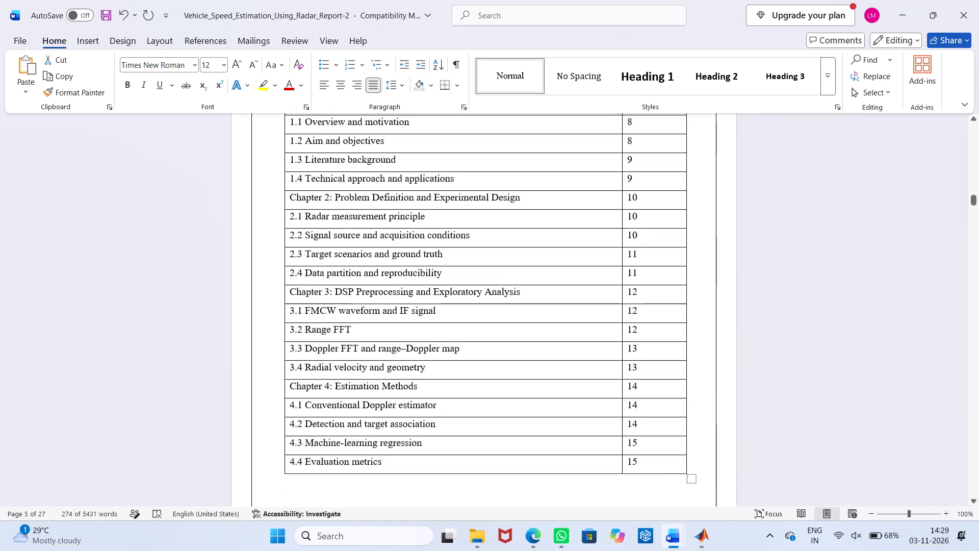
{"action": "scroll", "coordinate": [434, 266], "scroll_direction": "down", "scroll_amount": 4}
{"action": "scroll", "coordinate": [434, 266], "scroll_direction": "down", "scroll_amount": 20}
{"action": "scroll", "coordinate": [434, 266], "scroll_direction": "down", "scroll_amount": 15}
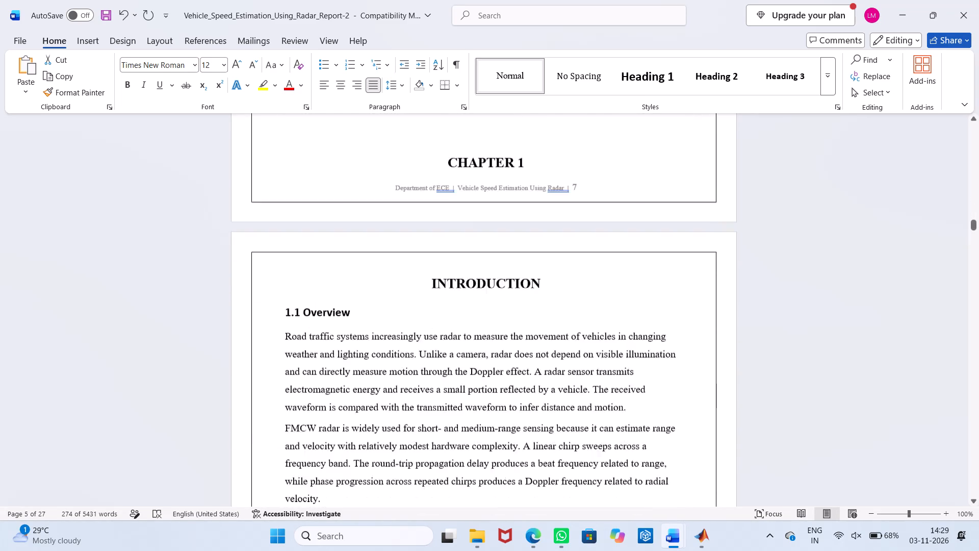
{"action": "scroll", "coordinate": [434, 266], "scroll_direction": "down", "scroll_amount": 5}
{"action": "left_click_drag", "start_coordinate": [328, 306], "coordinate": [268, 140]}
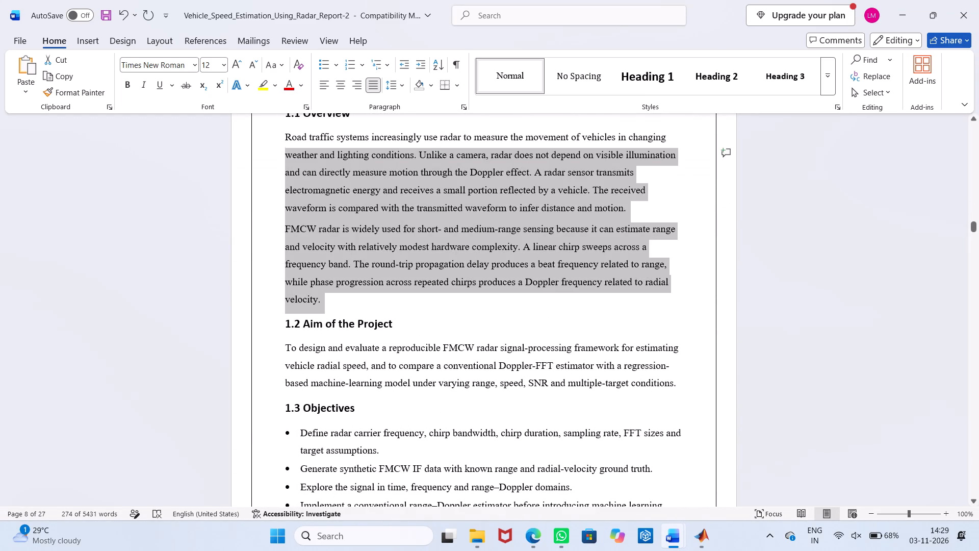
{"action": "left_click_drag", "start_coordinate": [268, 140], "coordinate": [269, 139]}
{"action": "left_click", "coordinate": [376, 84]}
Justify the paragraph under 1.2 Aim of the Project.
{"action": "scroll", "coordinate": [451, 276], "scroll_direction": "down", "scroll_amount": 5}
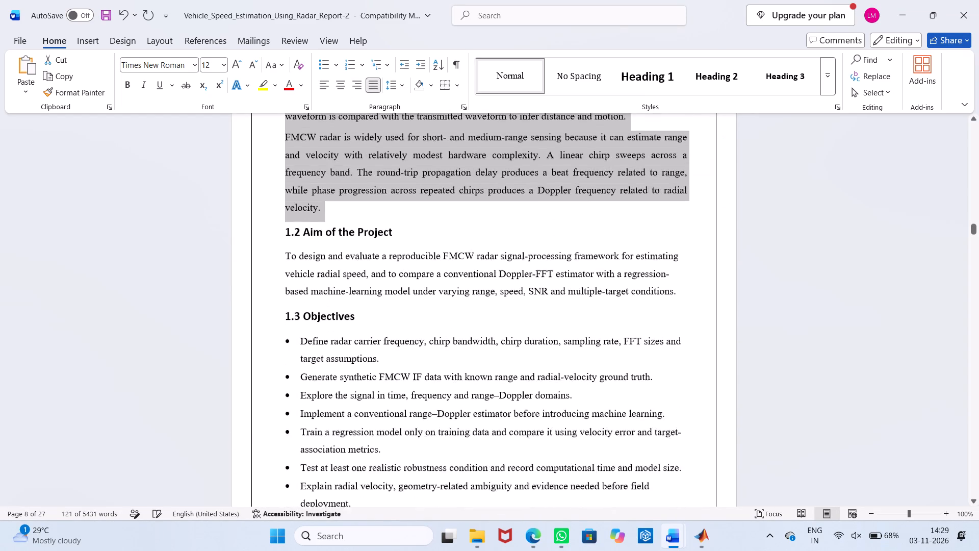
{"action": "left_click_drag", "start_coordinate": [691, 229], "coordinate": [329, 197]}
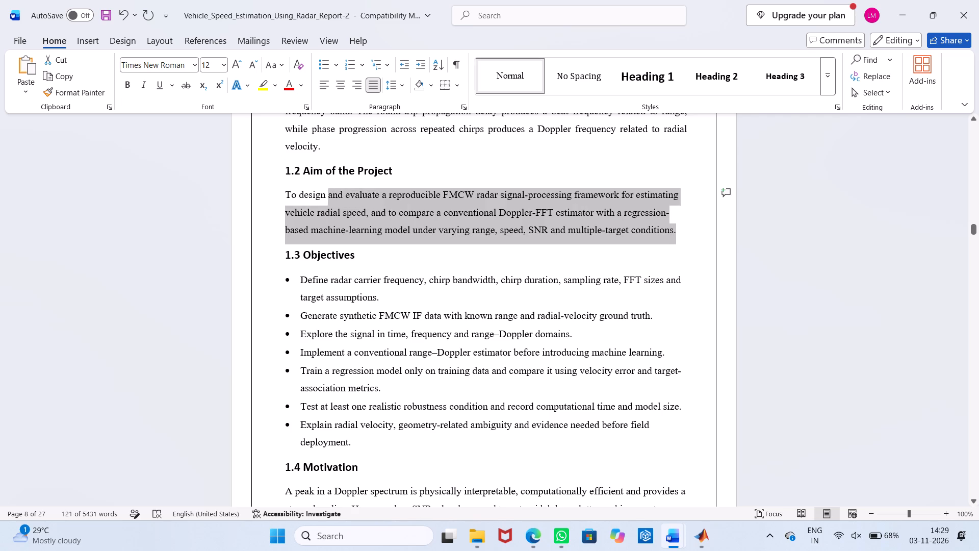
{"action": "left_click_drag", "start_coordinate": [329, 197], "coordinate": [383, 222]}
{"action": "left_click", "coordinate": [693, 234]}
{"action": "left_click_drag", "start_coordinate": [693, 234], "coordinate": [363, 206]}
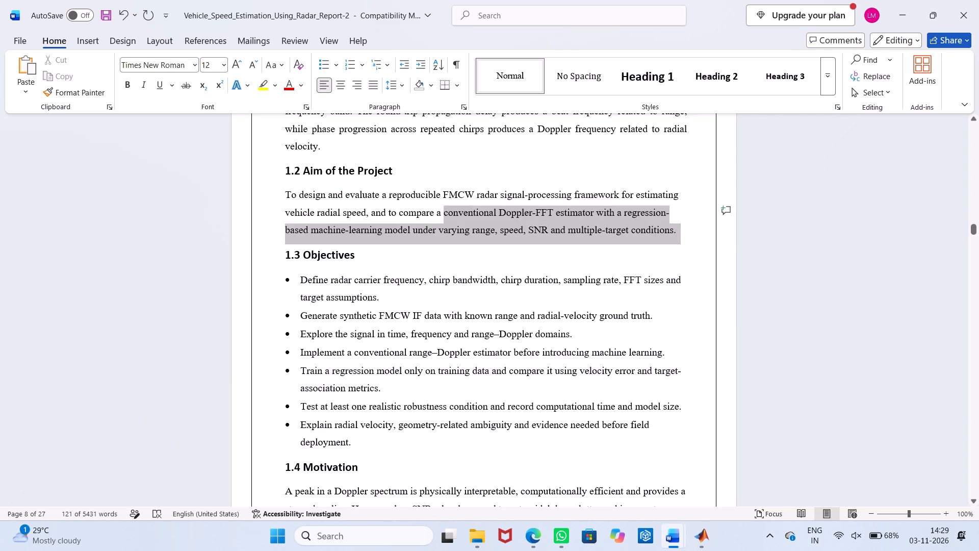
{"action": "left_click_drag", "start_coordinate": [363, 206], "coordinate": [274, 201]}
{"action": "left_click", "coordinate": [369, 86]}
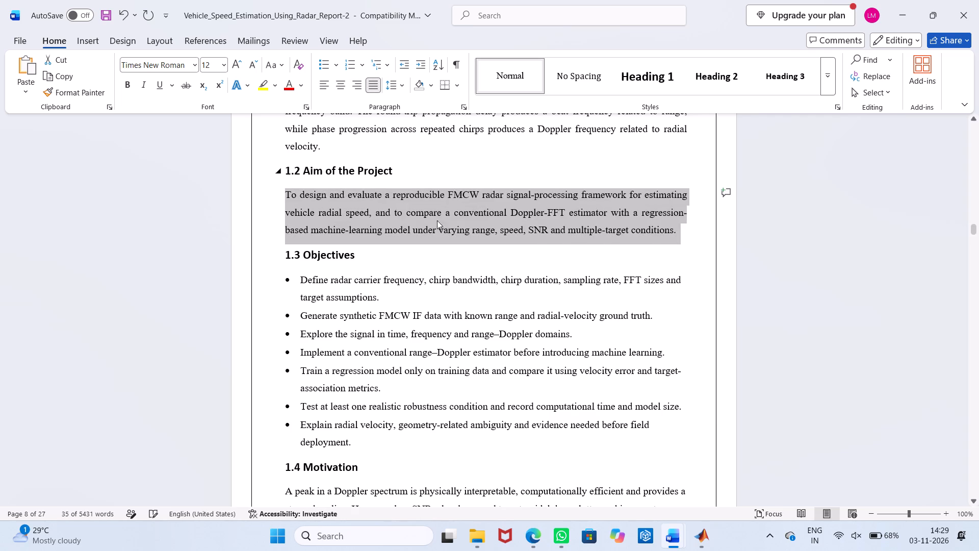
Justify all the bulleted items under 1.3 Objectives.
{"action": "scroll", "coordinate": [440, 237], "scroll_direction": "down", "scroll_amount": 4}
{"action": "left_click_drag", "start_coordinate": [359, 319], "coordinate": [293, 181]}
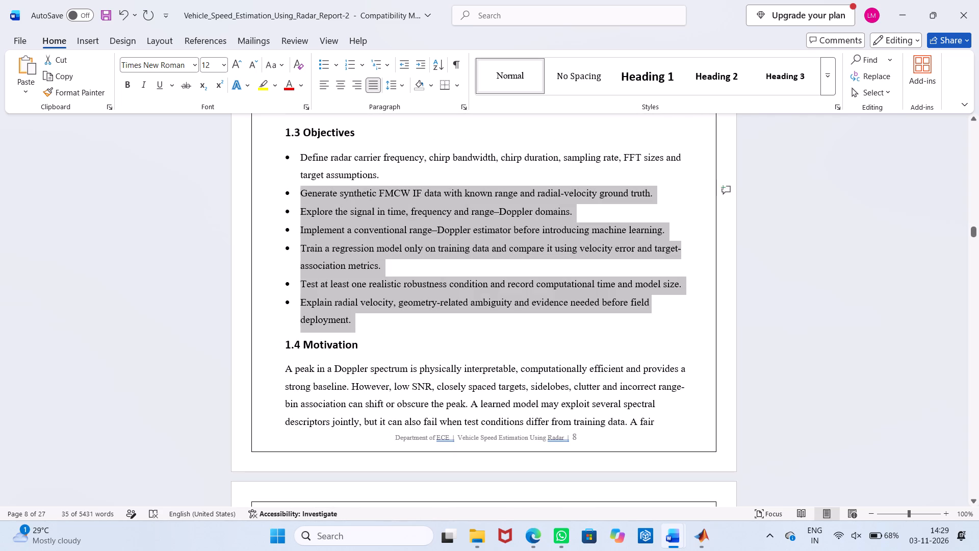
{"action": "left_click_drag", "start_coordinate": [293, 181], "coordinate": [292, 156]}
{"action": "left_click", "coordinate": [373, 85]}
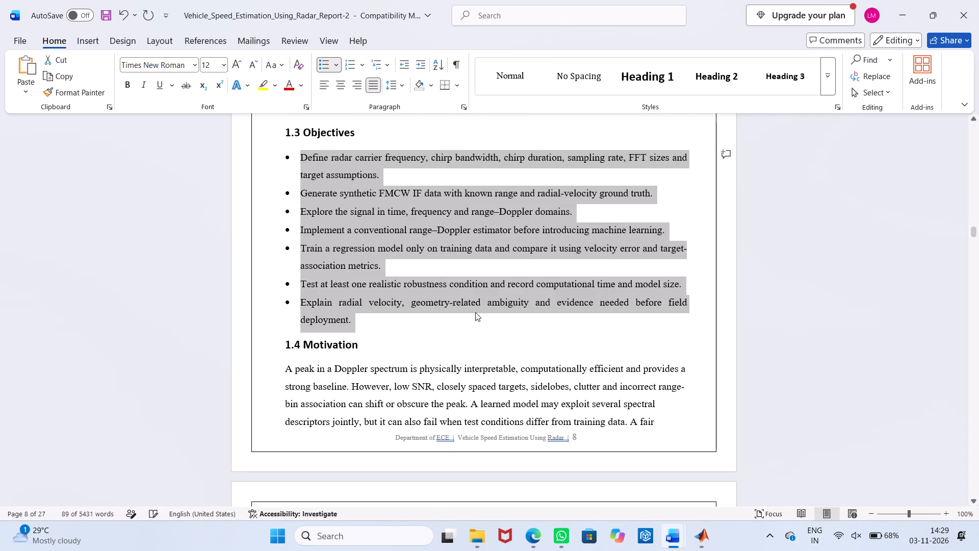
Justify the paragraph under 1.4 Motivation that runs across pages 8 and 9.
{"action": "scroll", "coordinate": [479, 320], "scroll_direction": "down", "scroll_amount": 6}
{"action": "left_click_drag", "start_coordinate": [659, 237], "coordinate": [365, 237]}
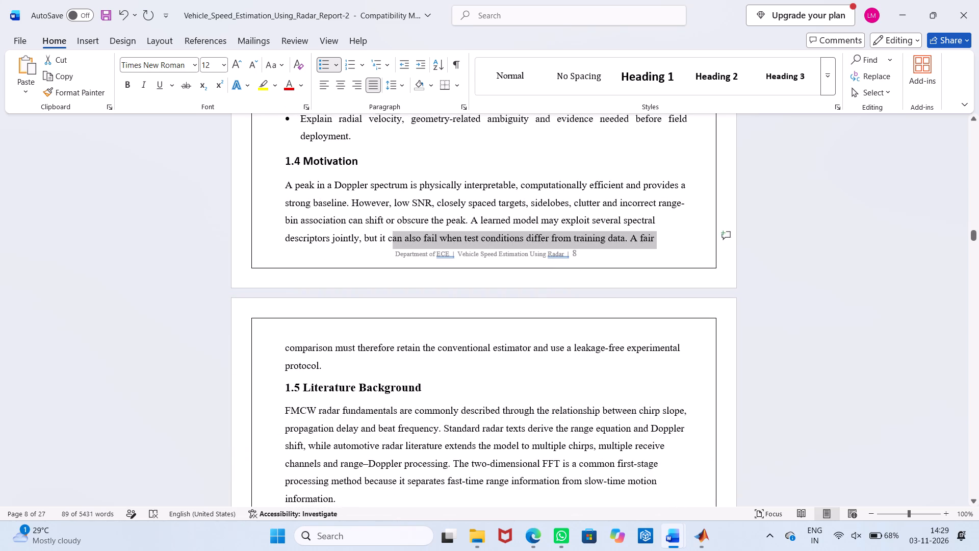
{"action": "left_click_drag", "start_coordinate": [365, 237], "coordinate": [258, 187]}
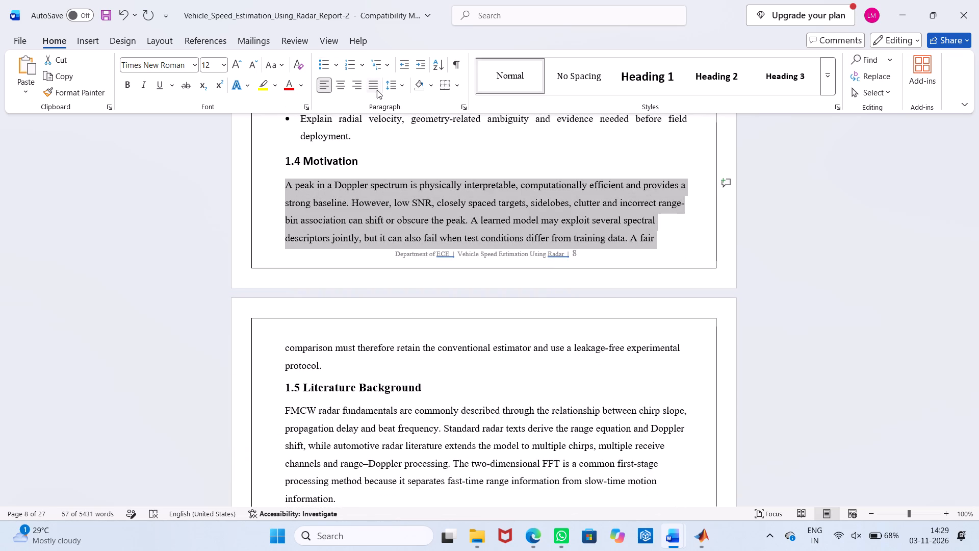
{"action": "left_click", "coordinate": [377, 89]}
Justify the text from the first paragraph of 1.5 Literature Background through the 1.6 Technical Approach heading.
{"action": "scroll", "coordinate": [408, 412], "scroll_direction": "down", "scroll_amount": 3}
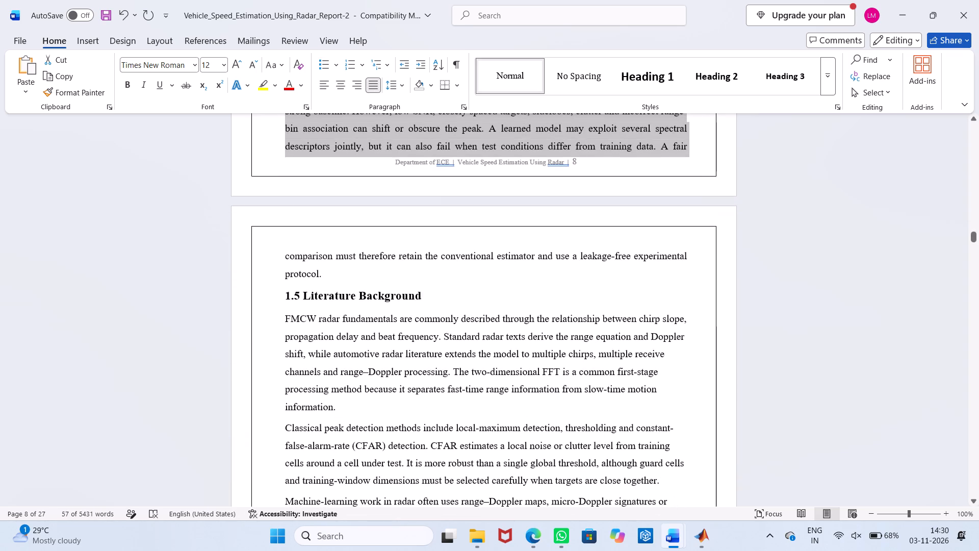
{"action": "left_click_drag", "start_coordinate": [279, 322], "coordinate": [497, 550]}
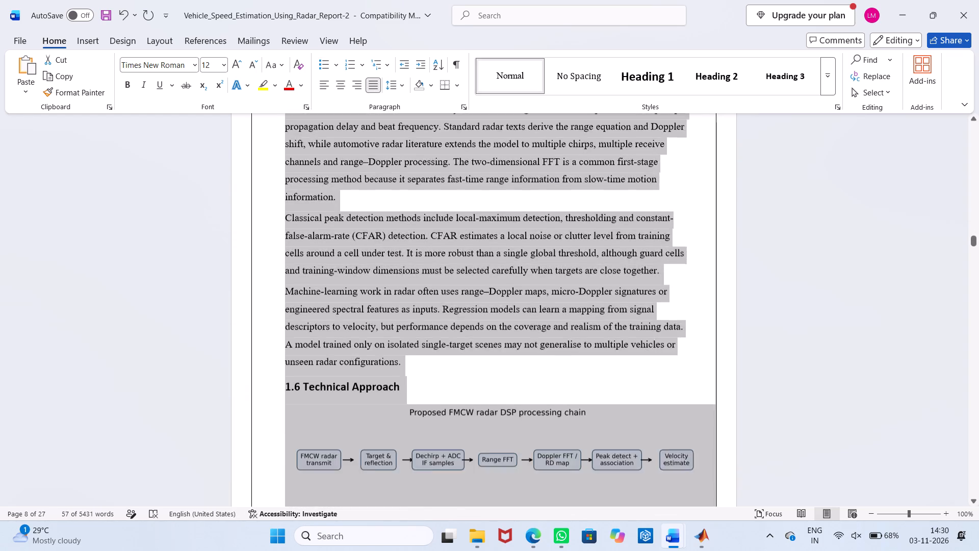
{"action": "left_click_drag", "start_coordinate": [497, 550], "coordinate": [425, 118]}
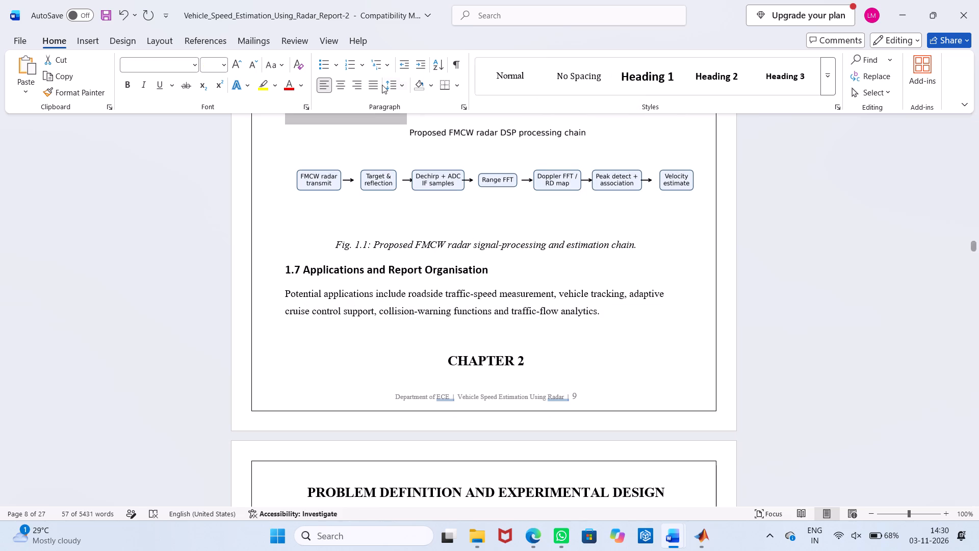
{"action": "left_click", "coordinate": [378, 85]}
Justify the paragraph under 1.7 Applications and Report Organisation.
{"action": "scroll", "coordinate": [362, 354], "scroll_direction": "up", "scroll_amount": 4}
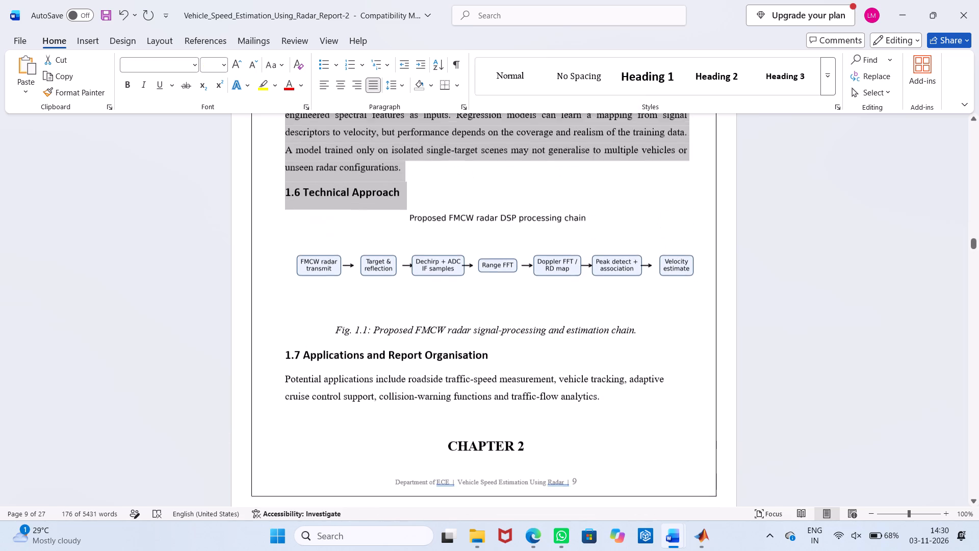
{"action": "left_click_drag", "start_coordinate": [286, 442], "coordinate": [614, 486]}
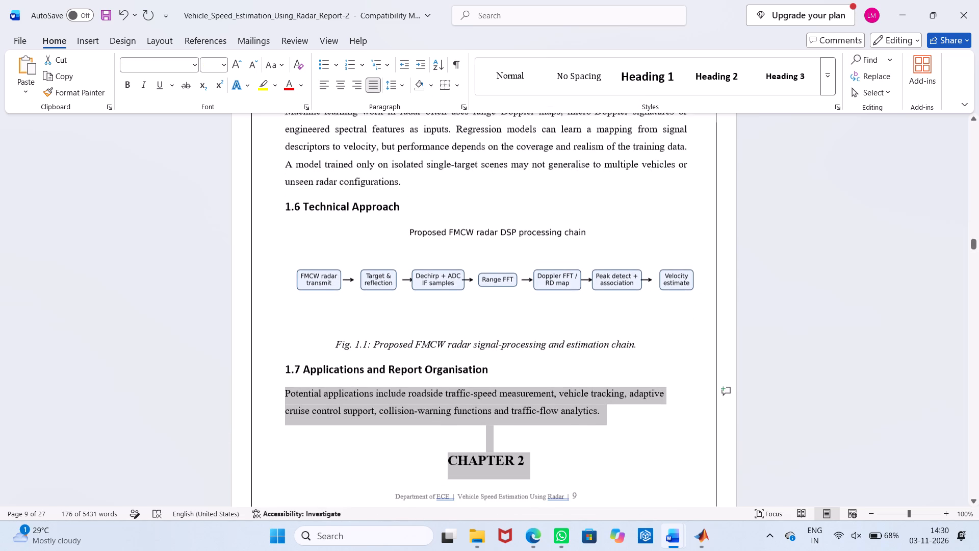
{"action": "left_click_drag", "start_coordinate": [614, 486], "coordinate": [611, 408]}
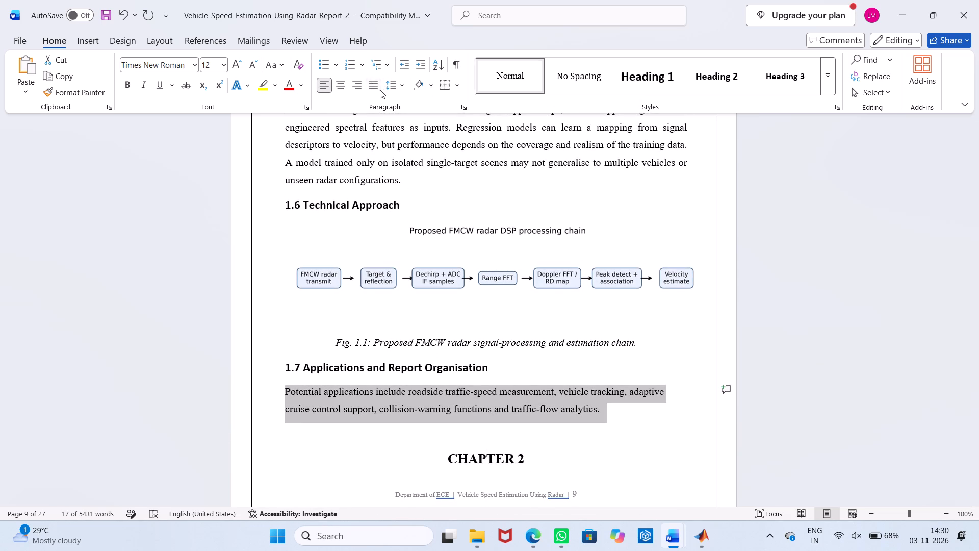
{"action": "left_click", "coordinate": [376, 87]}
Insert a blank line before the CHAPTER 2 heading to push it onto the page with its chapter title.
{"action": "left_click", "coordinate": [443, 464]}
{"action": "key", "text": "Return"}
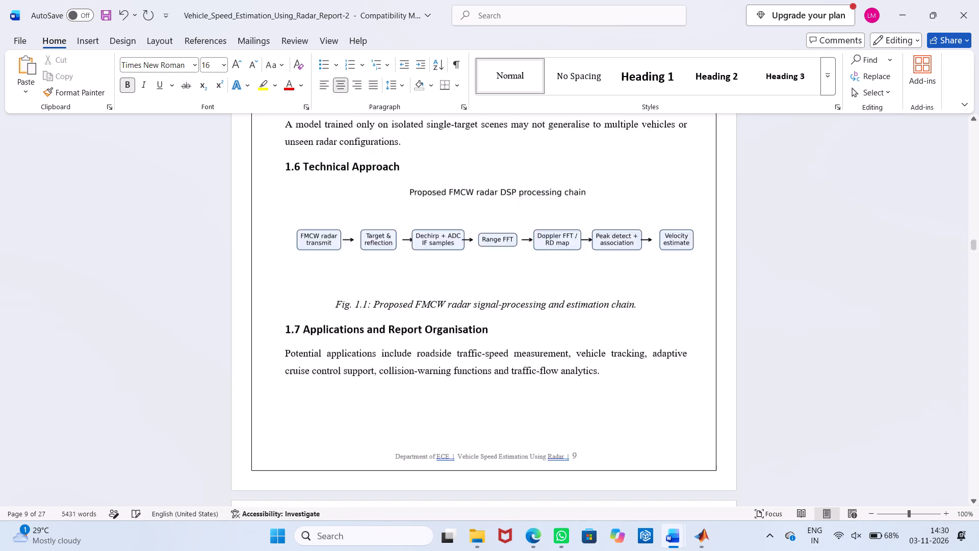
Justify the two body paragraphs under 2.1 Radar Measurement Principle.
{"action": "scroll", "coordinate": [442, 456], "scroll_direction": "down", "scroll_amount": 4}
{"action": "scroll", "coordinate": [507, 550], "scroll_direction": "down", "scroll_amount": 3}
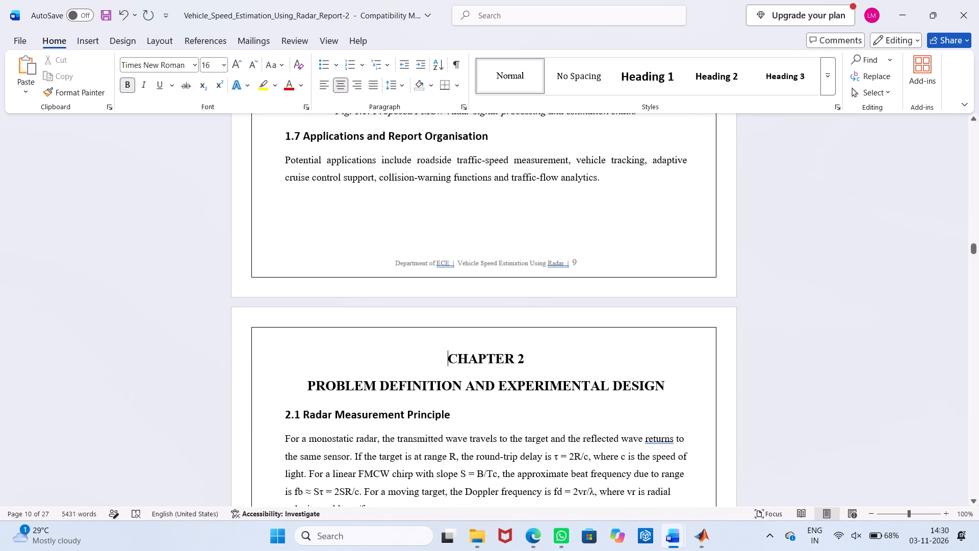
{"action": "scroll", "coordinate": [383, 483], "scroll_direction": "down", "scroll_amount": 5}
{"action": "left_click_drag", "start_coordinate": [286, 283], "coordinate": [397, 454]}
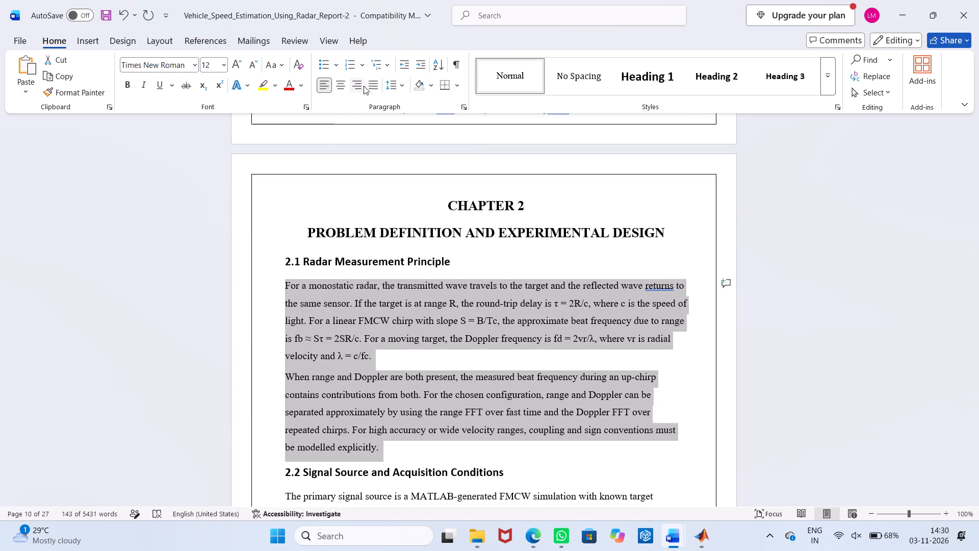
{"action": "left_click", "coordinate": [369, 87]}
Justify the paragraph under 2.2 Signal Source and Acquisition Conditions.
{"action": "scroll", "coordinate": [491, 390], "scroll_direction": "down", "scroll_amount": 5}
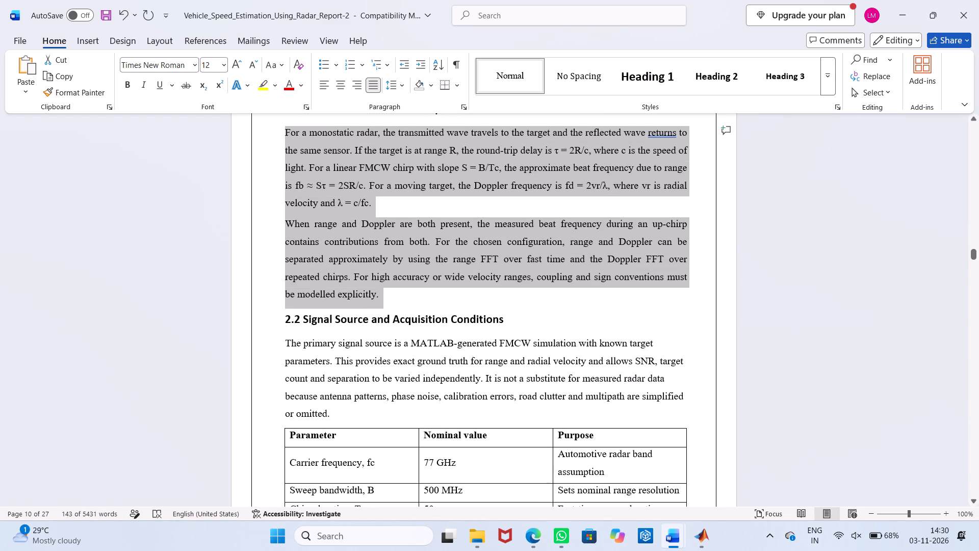
{"action": "left_click_drag", "start_coordinate": [283, 346], "coordinate": [328, 421]}
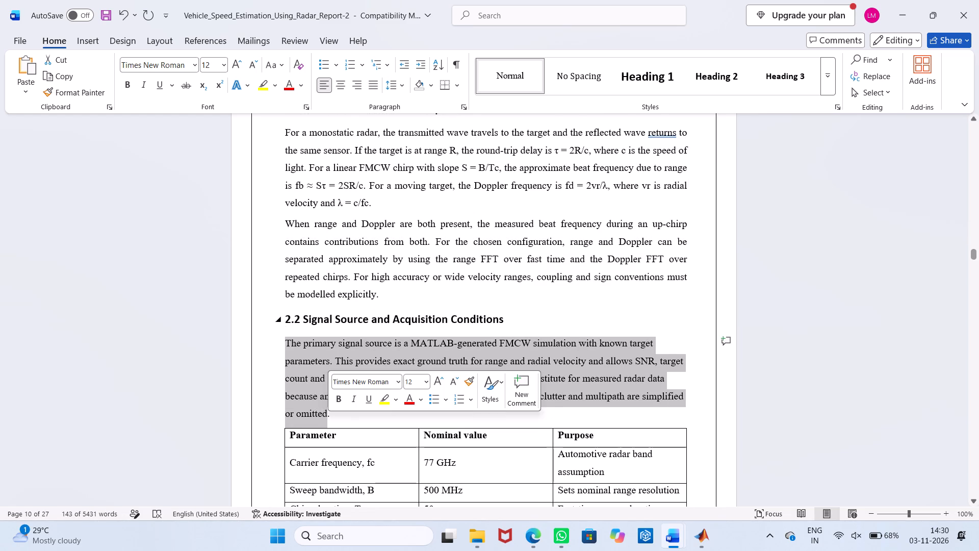
{"action": "left_click", "coordinate": [372, 87]}
Justify the paragraph under 2.3 Target Scenarios and Ground Truth, above the scenario table.
{"action": "scroll", "coordinate": [434, 404], "scroll_direction": "down", "scroll_amount": 10}
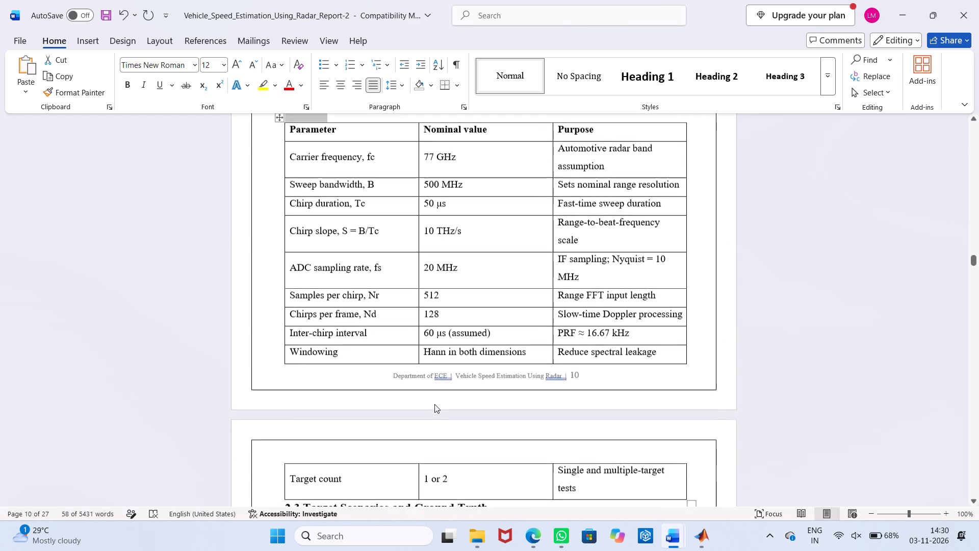
{"action": "scroll", "coordinate": [434, 404], "scroll_direction": "down", "scroll_amount": 9}
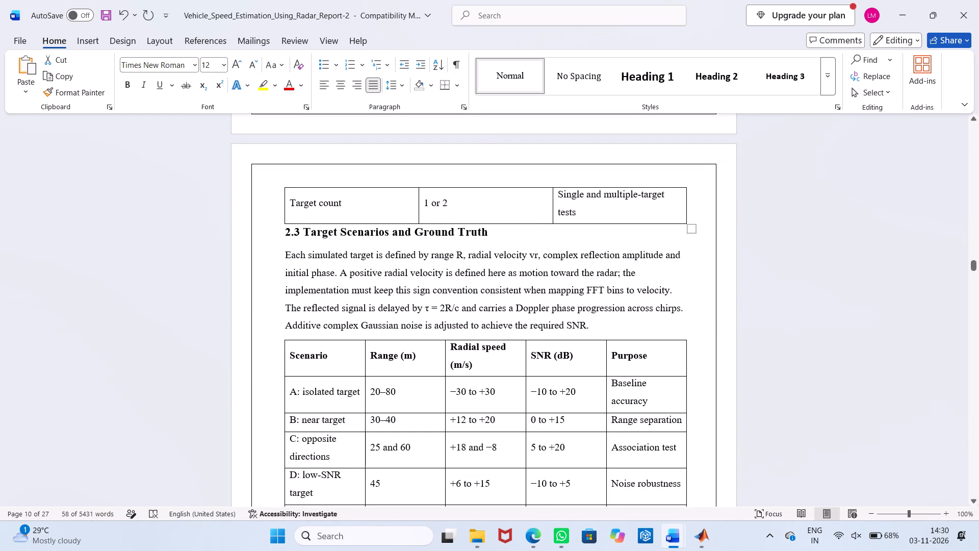
{"action": "left_click_drag", "start_coordinate": [286, 251], "coordinate": [596, 325]}
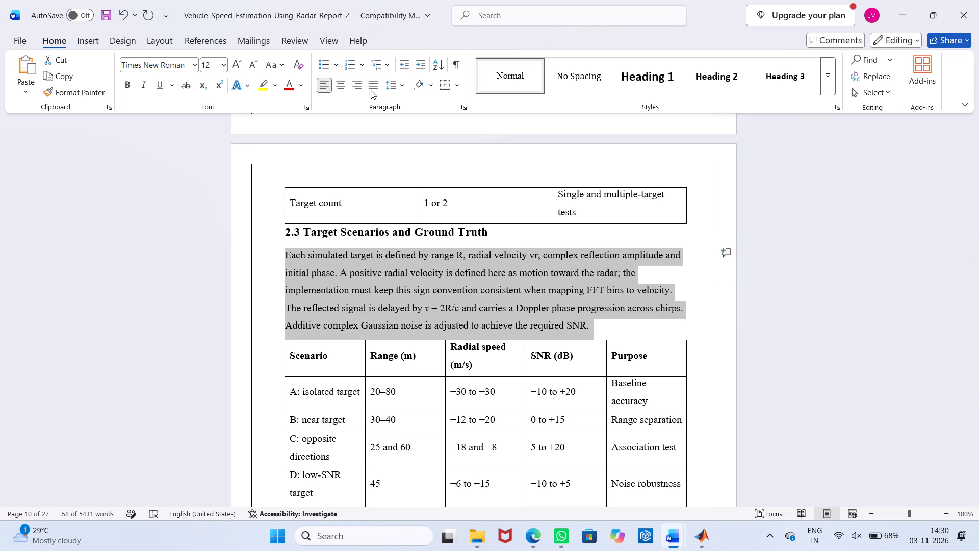
{"action": "left_click", "coordinate": [373, 83]}
Justify the paragraphs under 2.4 Resolution and Unambiguous Velocity and 2.5 Data Split and Reproducibility.
{"action": "scroll", "coordinate": [489, 399], "scroll_direction": "down", "scroll_amount": 9}
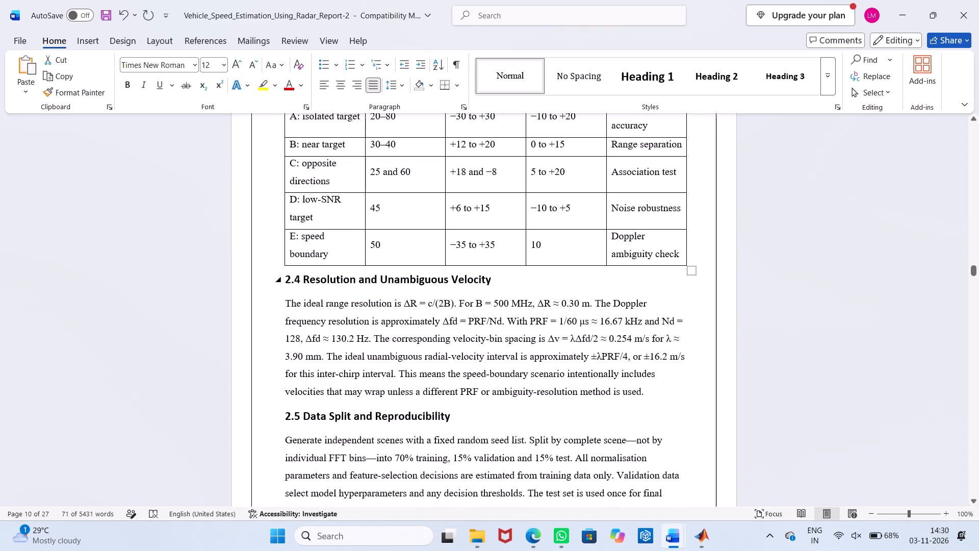
{"action": "left_click_drag", "start_coordinate": [277, 306], "coordinate": [650, 402]}
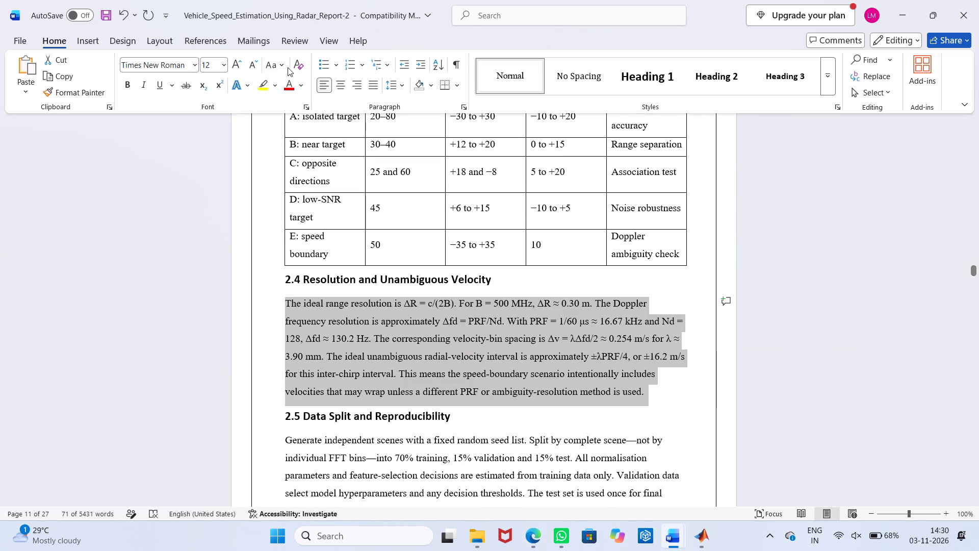
{"action": "left_click", "coordinate": [369, 89]}
{"action": "scroll", "coordinate": [426, 329], "scroll_direction": "down", "scroll_amount": 4}
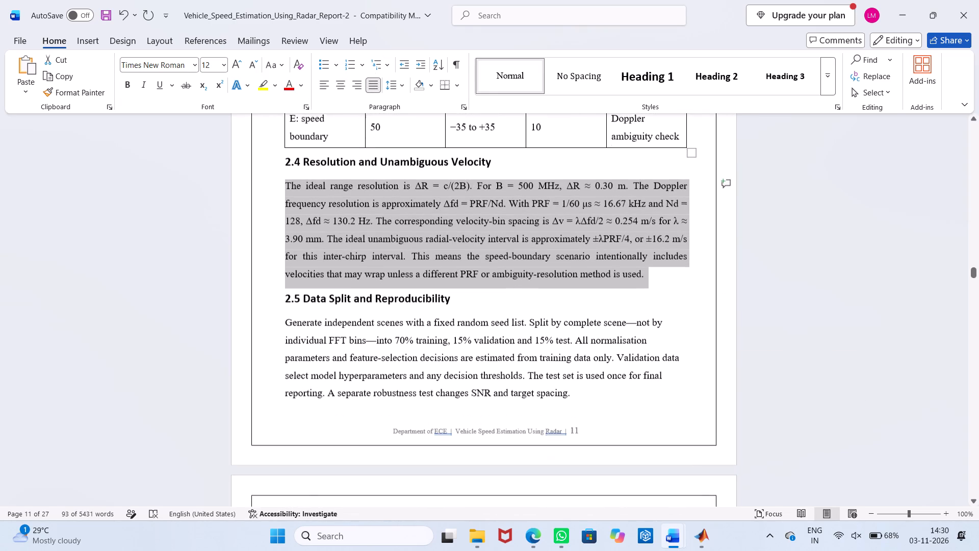
{"action": "left_click_drag", "start_coordinate": [288, 316], "coordinate": [591, 395]}
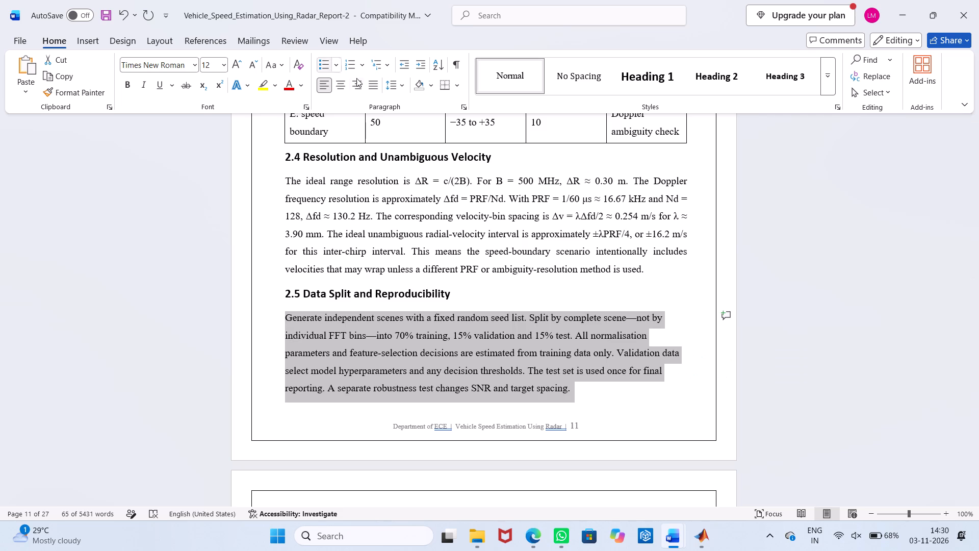
{"action": "left_click", "coordinate": [370, 86]}
Justify the paragraph under 3.1 FMCW Waveform and IF Signal in Chapter 3.
{"action": "scroll", "coordinate": [420, 357], "scroll_direction": "down", "scroll_amount": 10}
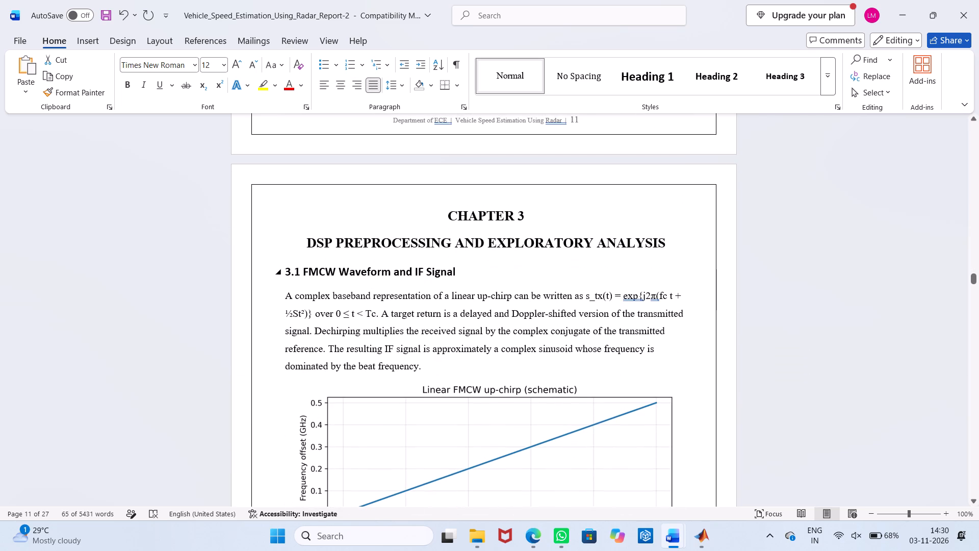
{"action": "left_click_drag", "start_coordinate": [282, 296], "coordinate": [432, 377]}
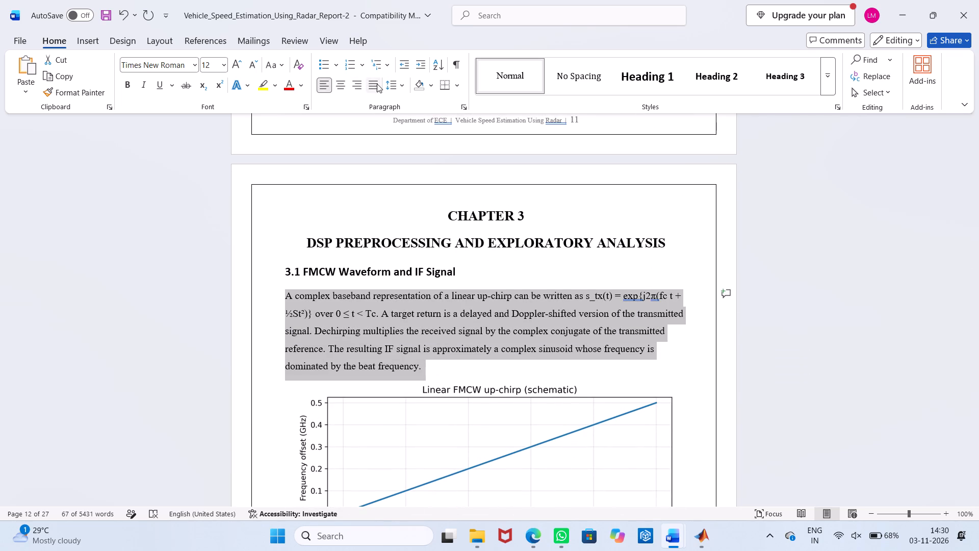
{"action": "left_click", "coordinate": [377, 84]}
Justify the two paragraphs under 3.2 Range FFT, which run across the page break.
{"action": "scroll", "coordinate": [393, 337], "scroll_direction": "down", "scroll_amount": 19}
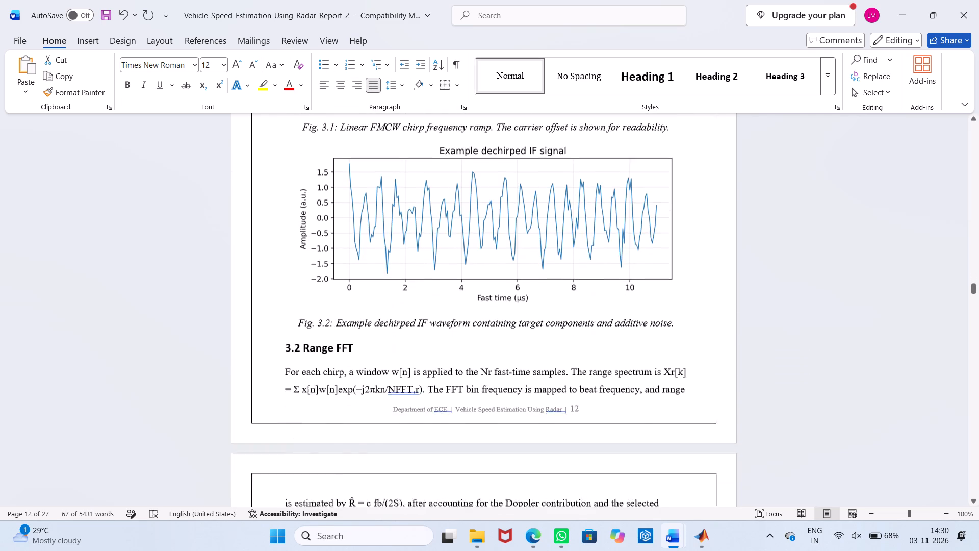
{"action": "left_click_drag", "start_coordinate": [282, 223], "coordinate": [462, 436]}
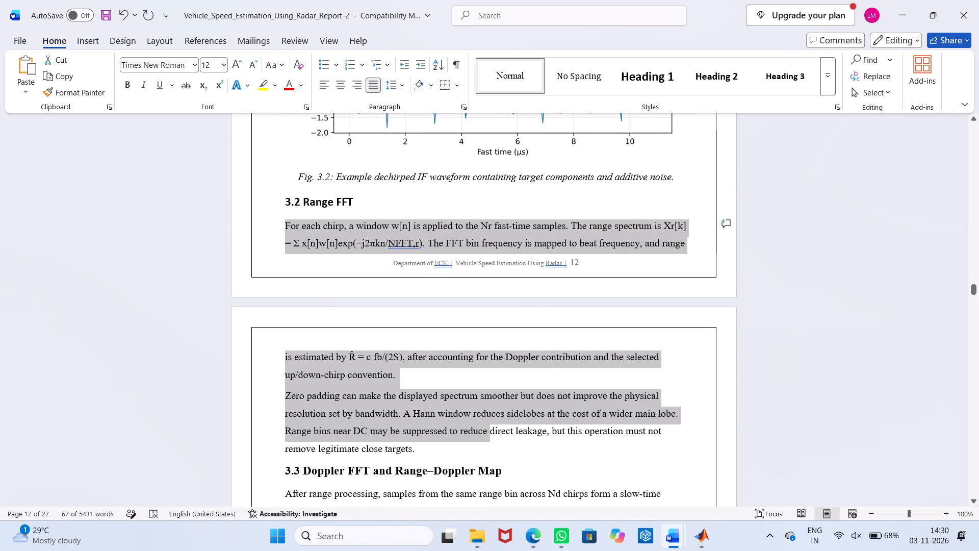
{"action": "left_click_drag", "start_coordinate": [462, 436], "coordinate": [458, 450]}
{"action": "left_click", "coordinate": [372, 94]}
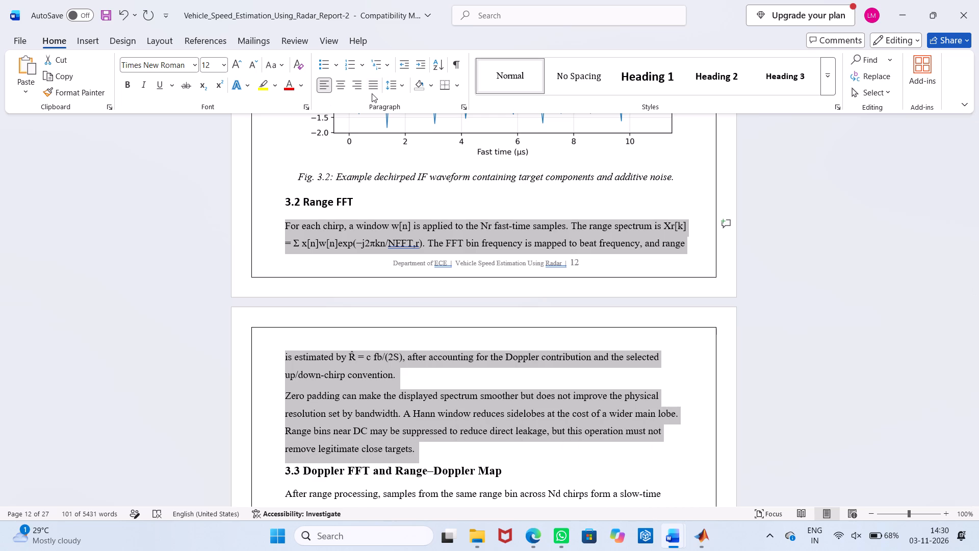
{"action": "left_click", "coordinate": [373, 88]}
Justify the paragraph under 3.3 Doppler FFT and Range–Doppler Map.
{"action": "scroll", "coordinate": [380, 277], "scroll_direction": "down", "scroll_amount": 4}
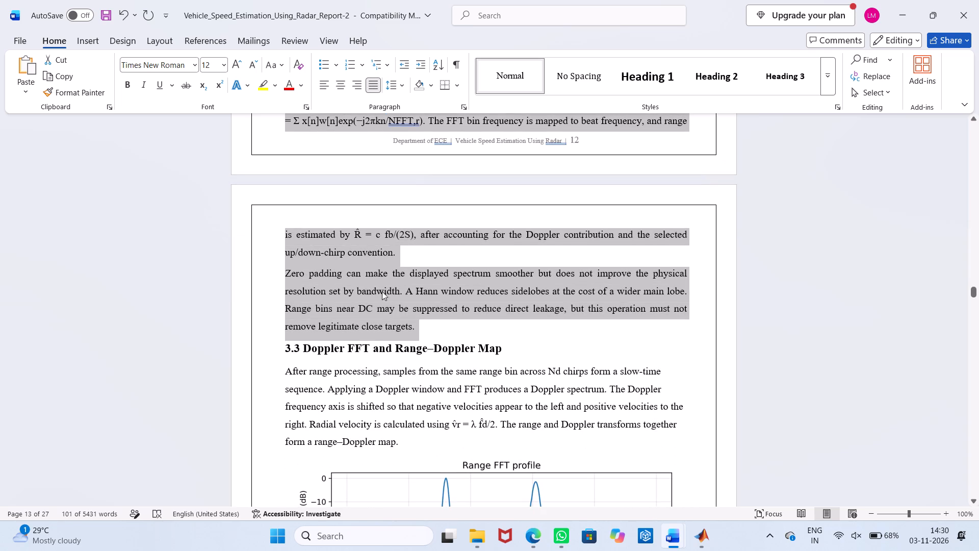
{"action": "scroll", "coordinate": [461, 338], "scroll_direction": "down", "scroll_amount": 2}
{"action": "left_click_drag", "start_coordinate": [279, 312], "coordinate": [367, 380]}
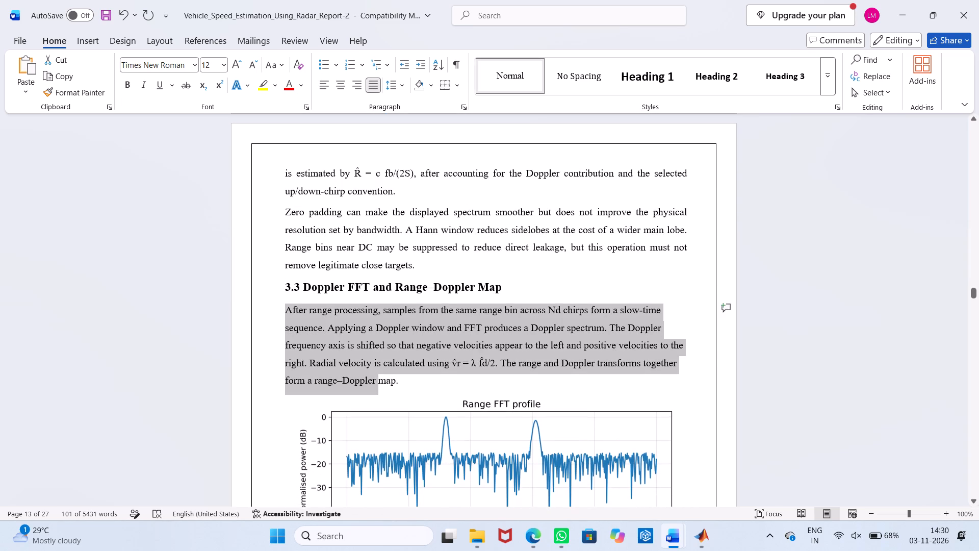
{"action": "left_click_drag", "start_coordinate": [367, 380], "coordinate": [397, 385]}
{"action": "left_click", "coordinate": [374, 86]}
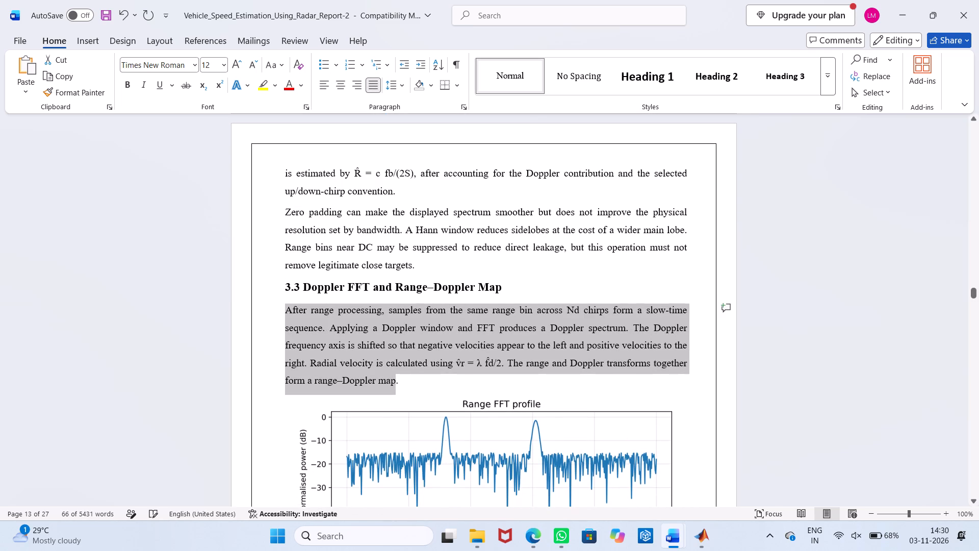
Justify the two paragraphs under 3.4 Radial Velocity and Sign Convention.
{"action": "scroll", "coordinate": [373, 274], "scroll_direction": "down", "scroll_amount": 10}
{"action": "scroll", "coordinate": [373, 279], "scroll_direction": "down", "scroll_amount": 18}
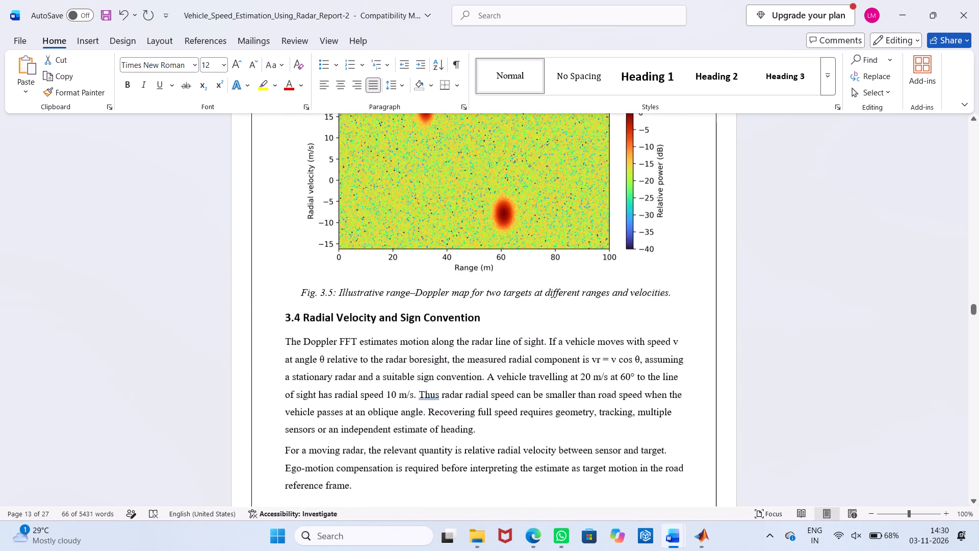
{"action": "left_click_drag", "start_coordinate": [280, 277], "coordinate": [369, 439]}
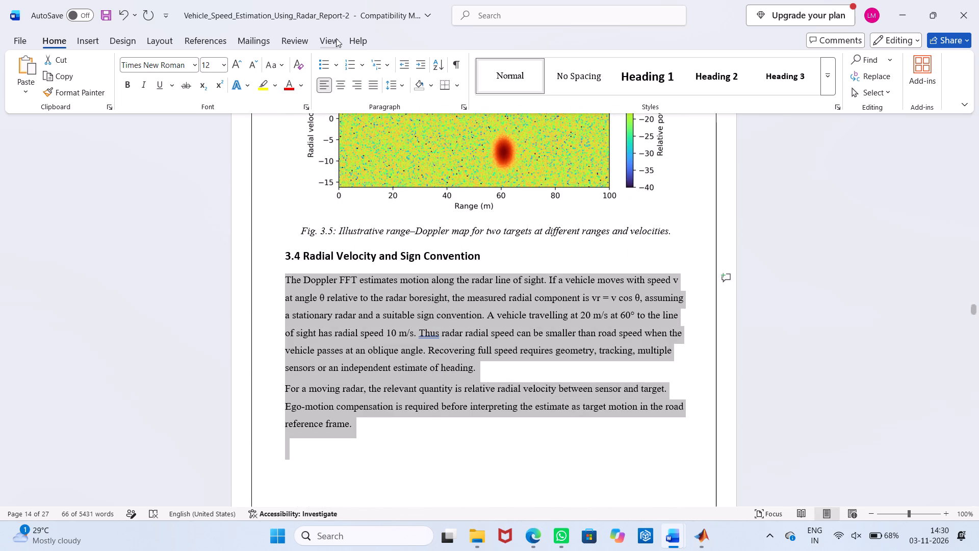
{"action": "left_click", "coordinate": [318, 85]}
Justify section 4.1 Conventional Doppler-Peak Estimator, from its heading through the numbered list and closing paragraph.
{"action": "scroll", "coordinate": [322, 224], "scroll_direction": "down", "scroll_amount": 17}
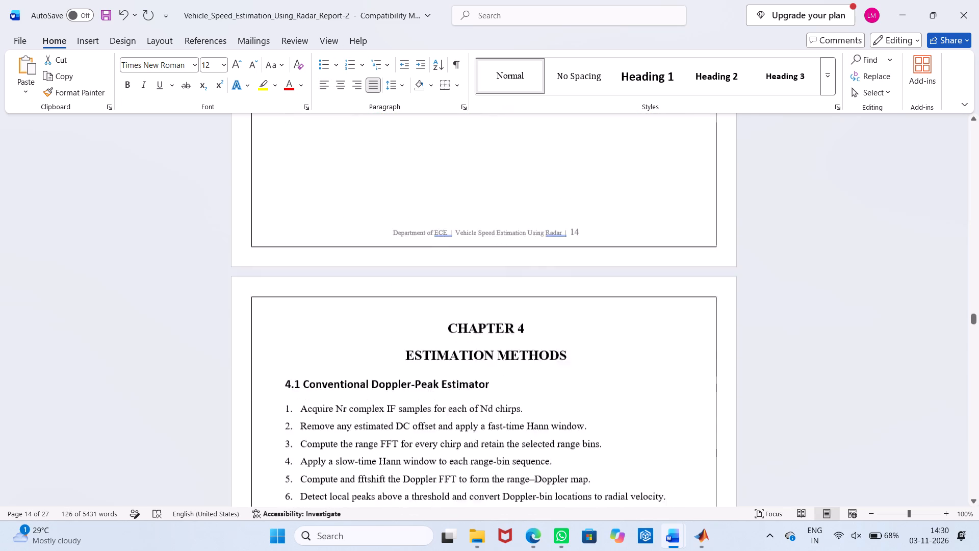
{"action": "scroll", "coordinate": [320, 216], "scroll_direction": "down", "scroll_amount": 6}
{"action": "left_click_drag", "start_coordinate": [602, 325], "coordinate": [599, 321]}
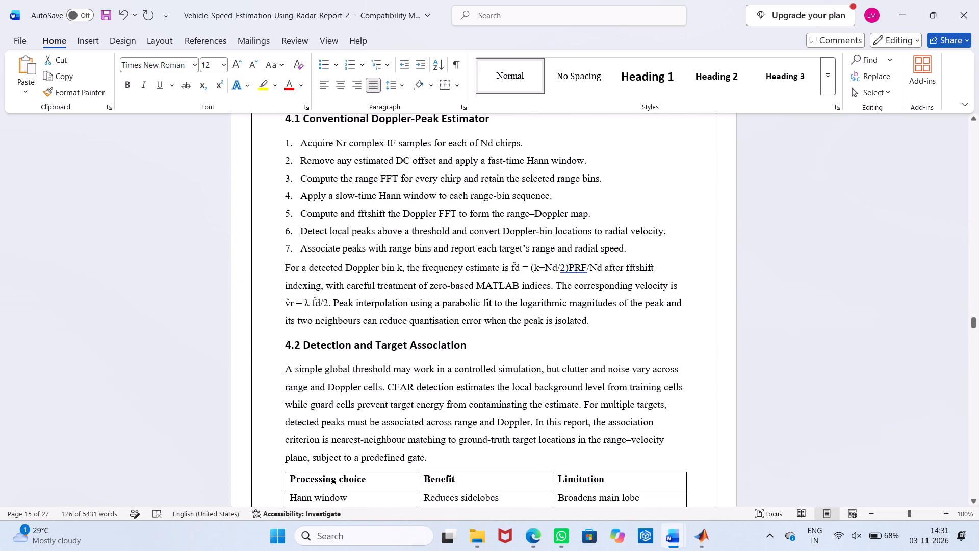
{"action": "left_click_drag", "start_coordinate": [599, 321], "coordinate": [281, 304]}
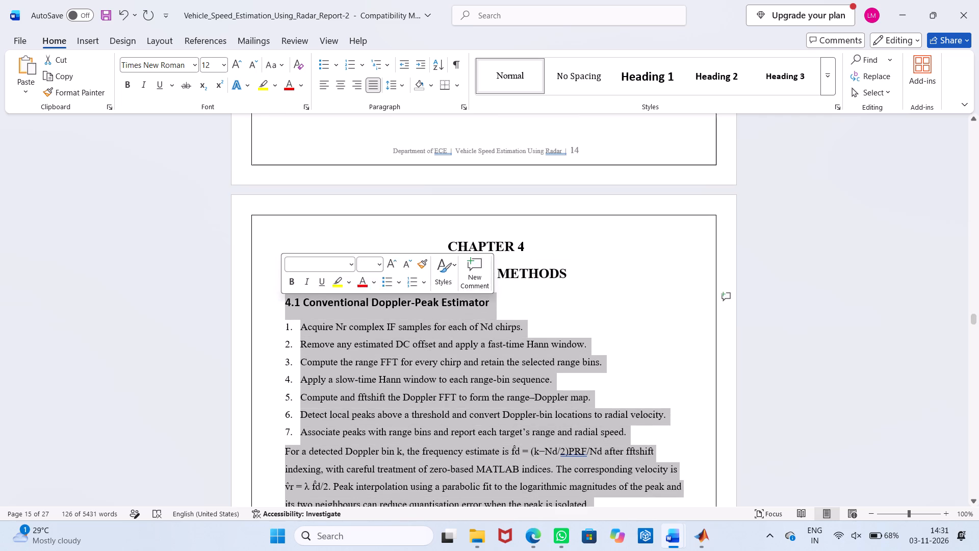
{"action": "left_click", "coordinate": [370, 88]}
Justify the paragraph under 4.2 Detection and Target Association.
{"action": "scroll", "coordinate": [355, 197], "scroll_direction": "down", "scroll_amount": 10}
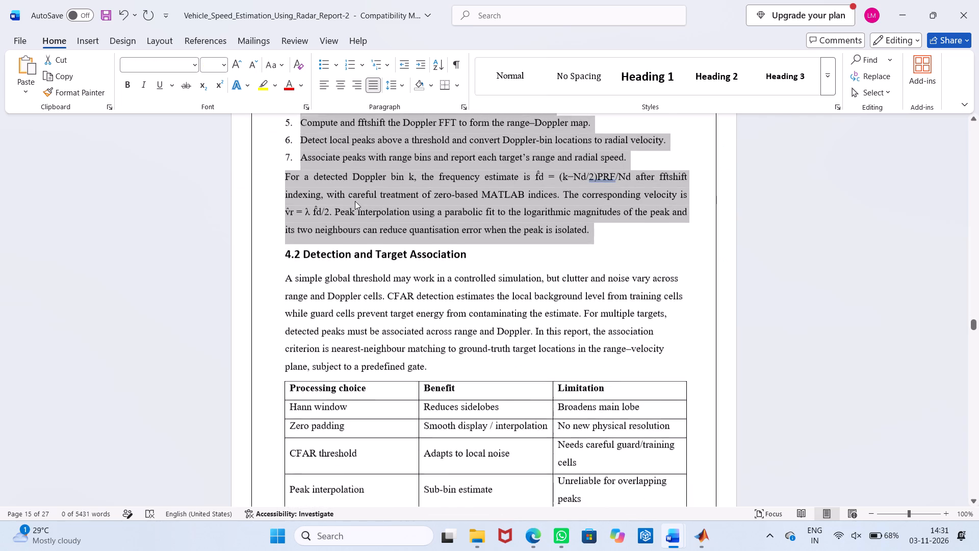
{"action": "left_click_drag", "start_coordinate": [285, 246], "coordinate": [421, 339]}
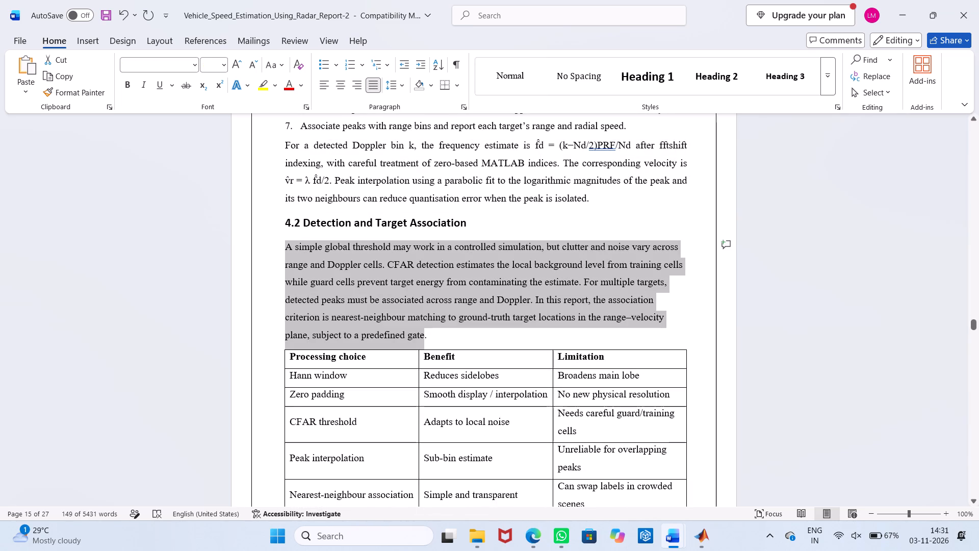
{"action": "left_click_drag", "start_coordinate": [421, 339], "coordinate": [433, 327]}
{"action": "left_click", "coordinate": [377, 83]}
Justify the two paragraphs under 4.3 Machine-Learning Regression Model.
{"action": "scroll", "coordinate": [375, 231], "scroll_direction": "down", "scroll_amount": 7}
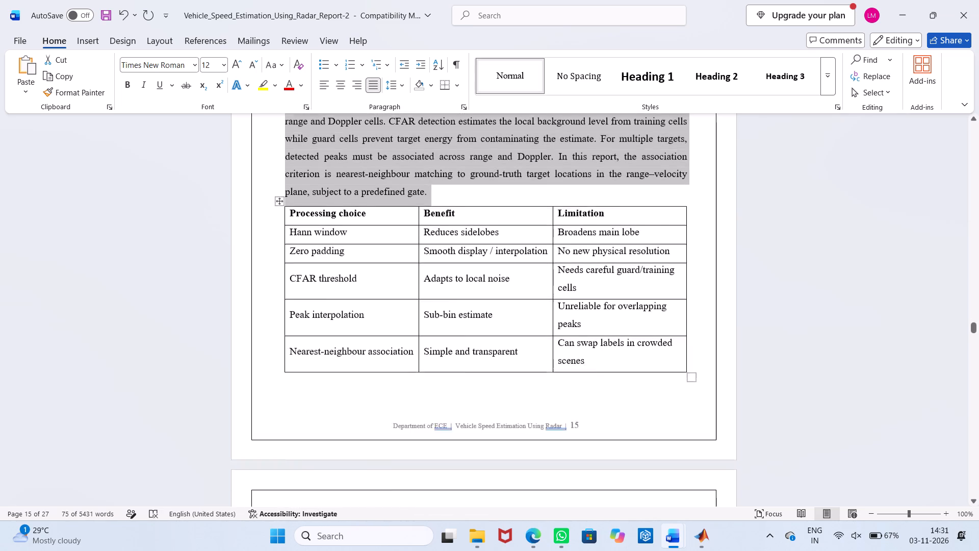
{"action": "scroll", "coordinate": [375, 232], "scroll_direction": "down", "scroll_amount": 8}
{"action": "left_click_drag", "start_coordinate": [285, 229], "coordinate": [394, 400]}
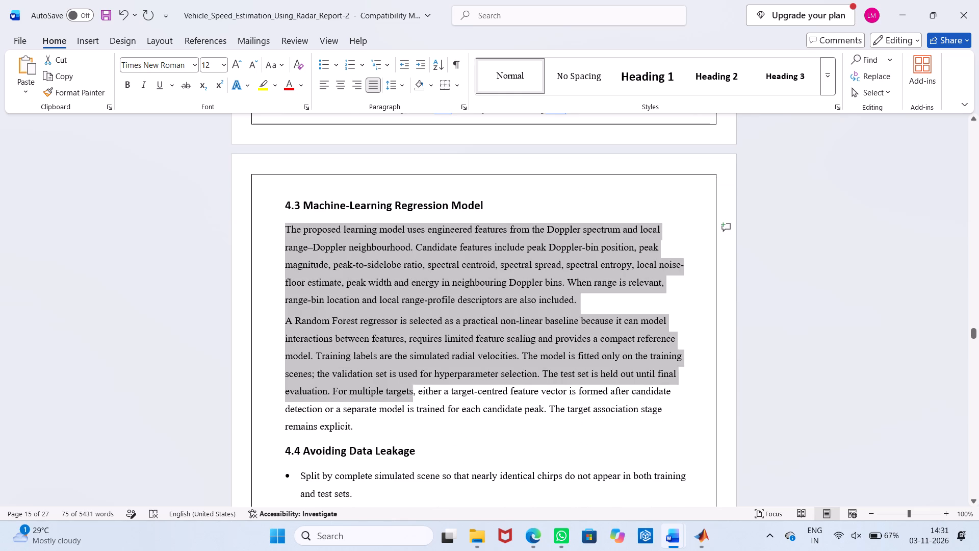
{"action": "left_click_drag", "start_coordinate": [394, 400], "coordinate": [391, 422]}
{"action": "left_click", "coordinate": [373, 85]}
Justify the five bullet points under 4.4 Avoiding Data Leakage.
{"action": "scroll", "coordinate": [384, 187], "scroll_direction": "down", "scroll_amount": 3}
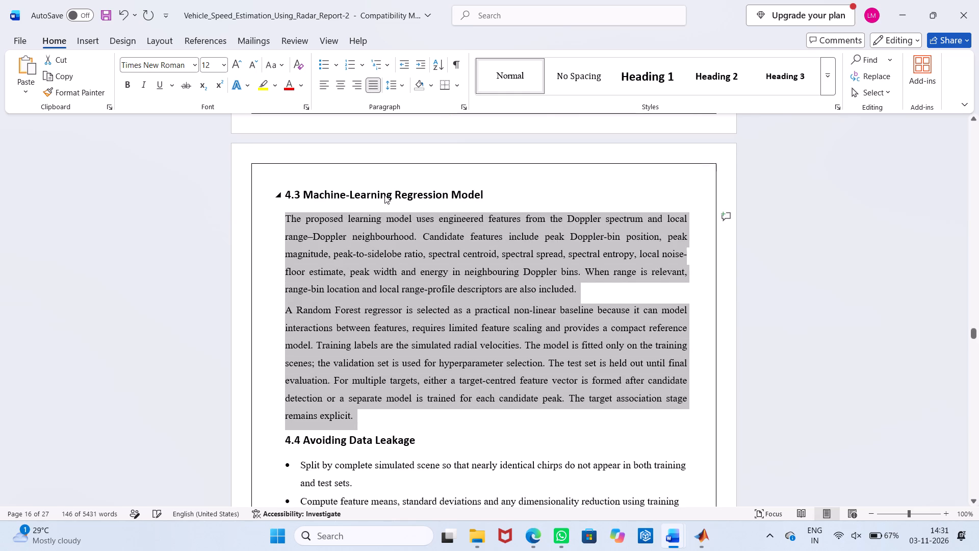
{"action": "scroll", "coordinate": [384, 195], "scroll_direction": "down", "scroll_amount": 6}
{"action": "scroll", "coordinate": [324, 231], "scroll_direction": "down", "scroll_amount": 1}
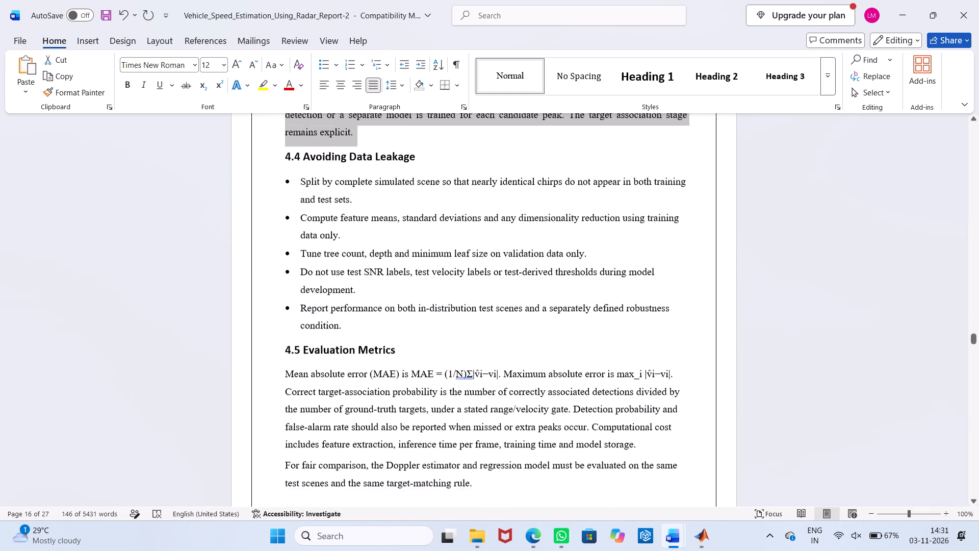
{"action": "scroll", "coordinate": [332, 238], "scroll_direction": "down", "scroll_amount": 2}
{"action": "scroll", "coordinate": [310, 192], "scroll_direction": "up", "scroll_amount": 2}
{"action": "left_click_drag", "start_coordinate": [297, 167], "coordinate": [354, 309]}
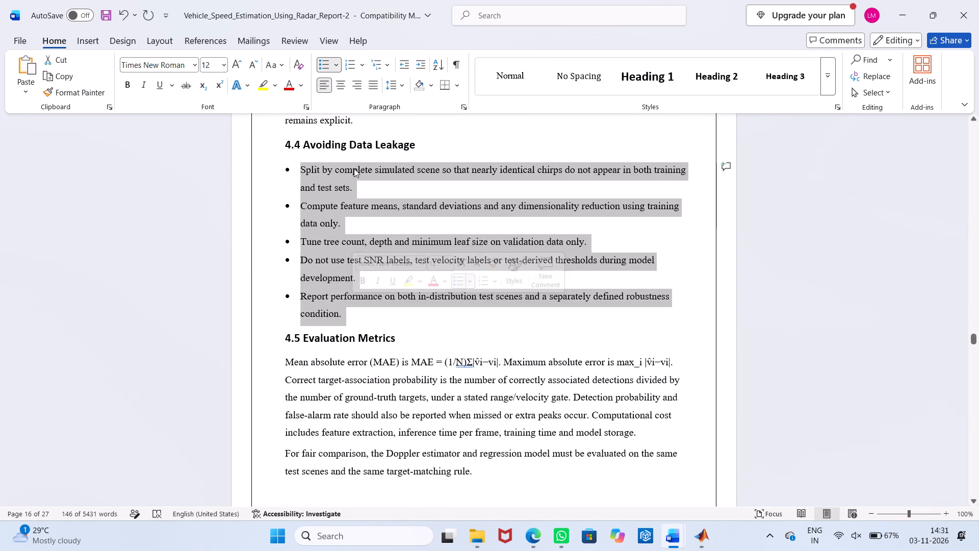
{"action": "left_click", "coordinate": [371, 87]}
Justify section 4.5 Evaluation Metrics, including its heading and both paragraphs.
{"action": "scroll", "coordinate": [362, 222], "scroll_direction": "down", "scroll_amount": 6}
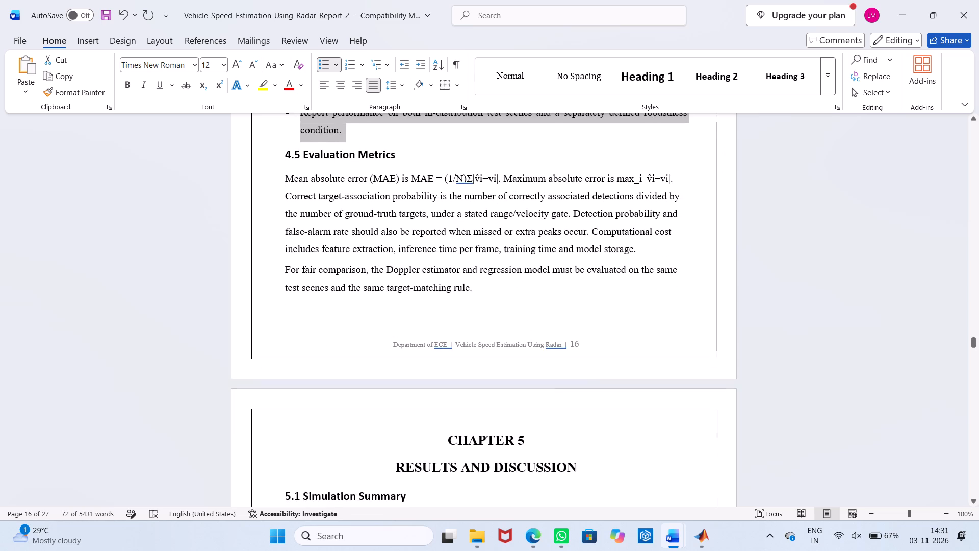
{"action": "left_click_drag", "start_coordinate": [286, 170], "coordinate": [449, 266]}
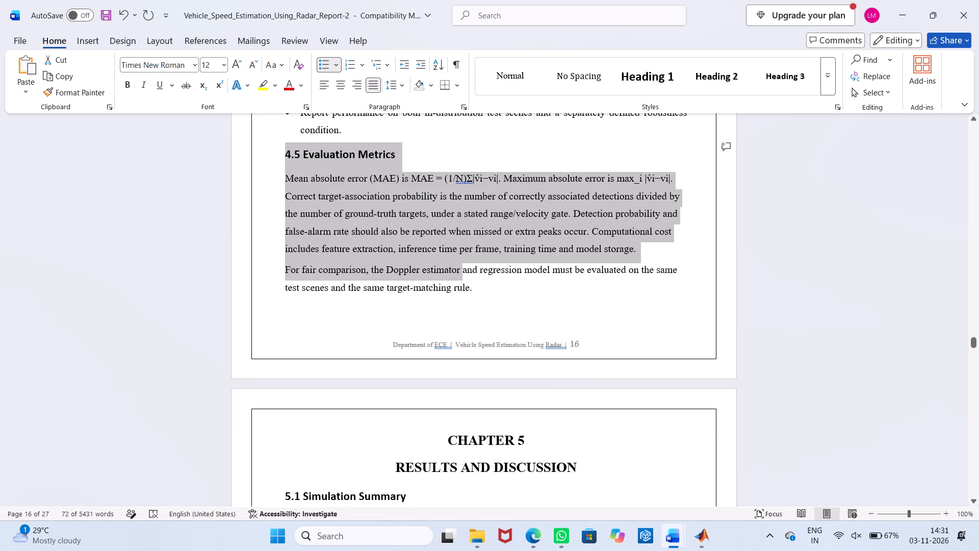
{"action": "left_click_drag", "start_coordinate": [449, 266], "coordinate": [468, 289]}
{"action": "left_click", "coordinate": [374, 86]}
Justify the two paragraphs under 5.1 Simulation Summary in Chapter 5.
{"action": "scroll", "coordinate": [370, 138], "scroll_direction": "down", "scroll_amount": 3}
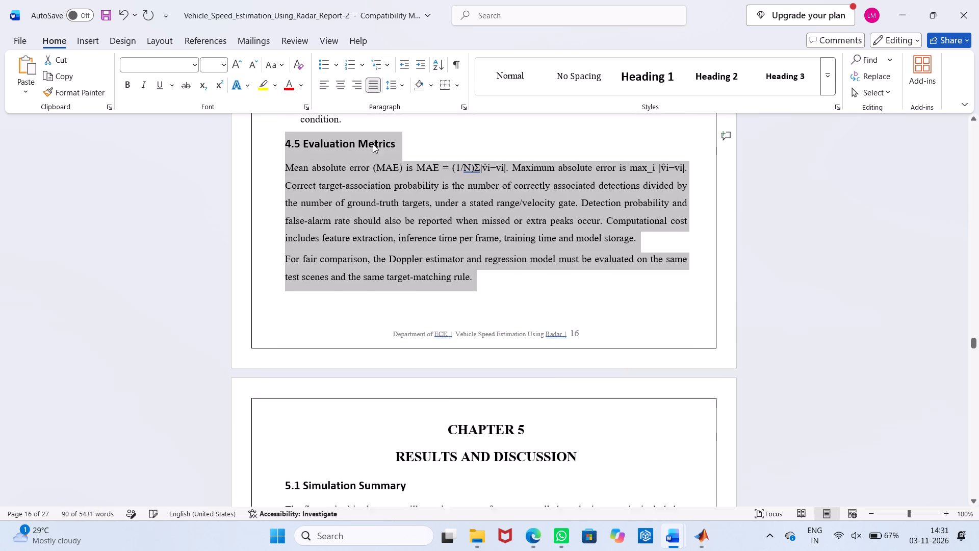
{"action": "scroll", "coordinate": [373, 144], "scroll_direction": "down", "scroll_amount": 3}
{"action": "scroll", "coordinate": [388, 240], "scroll_direction": "down", "scroll_amount": 5}
{"action": "left_click_drag", "start_coordinate": [285, 179], "coordinate": [298, 255]}
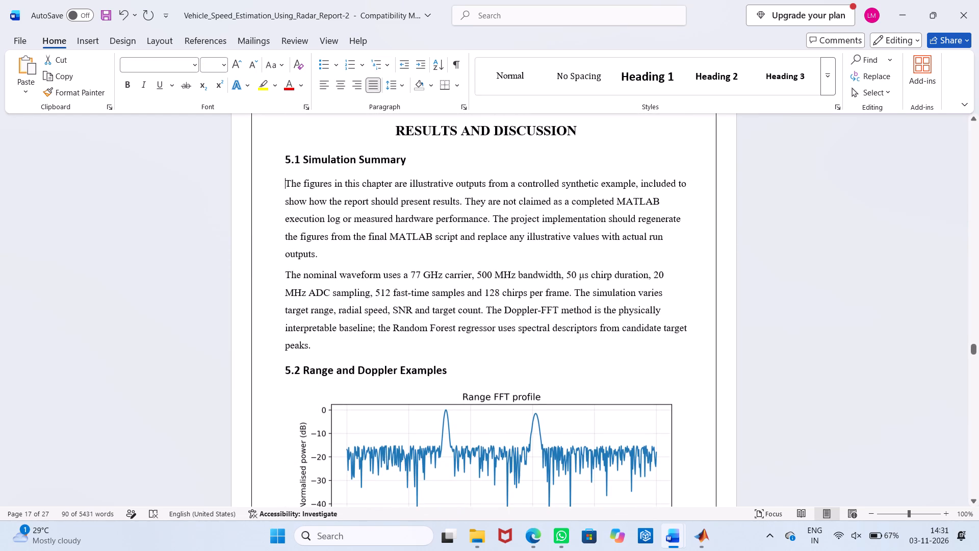
{"action": "left_click_drag", "start_coordinate": [298, 255], "coordinate": [321, 349]}
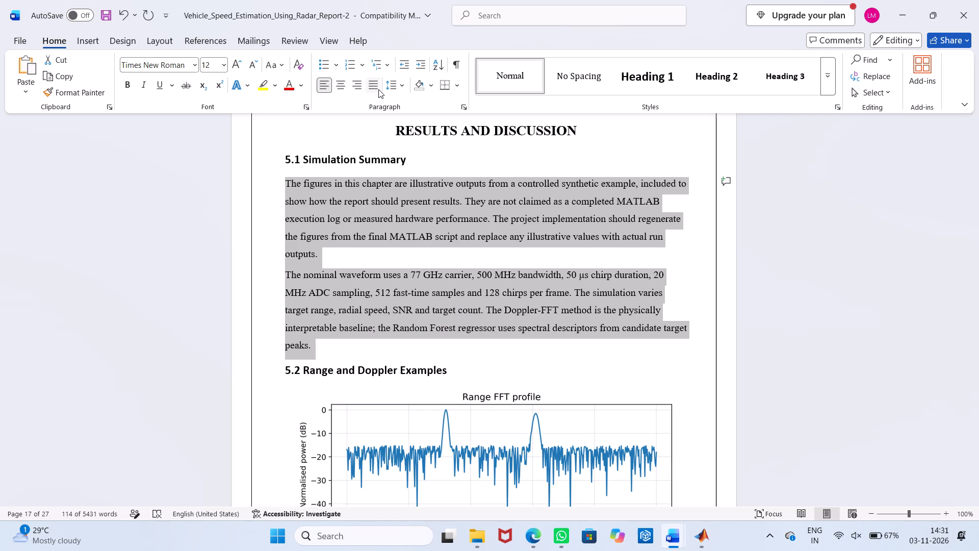
{"action": "left_click", "coordinate": [377, 87]}
Justify the body paragraph below Fig. 5.2 in section 5.2 Range and Doppler Examples.
{"action": "scroll", "coordinate": [387, 249], "scroll_direction": "down", "scroll_amount": 19}
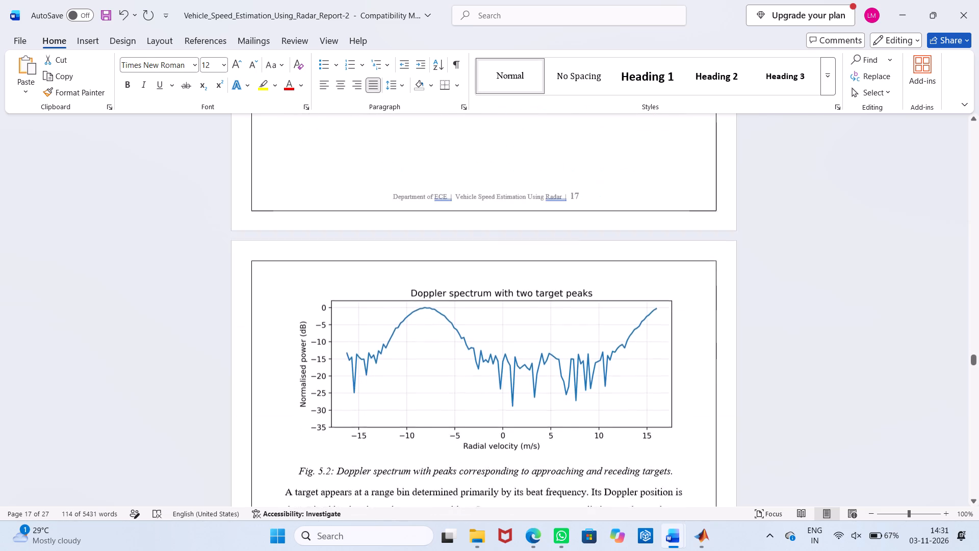
{"action": "scroll", "coordinate": [388, 243], "scroll_direction": "down", "scroll_amount": 8}
{"action": "left_click_drag", "start_coordinate": [286, 197], "coordinate": [287, 197]}
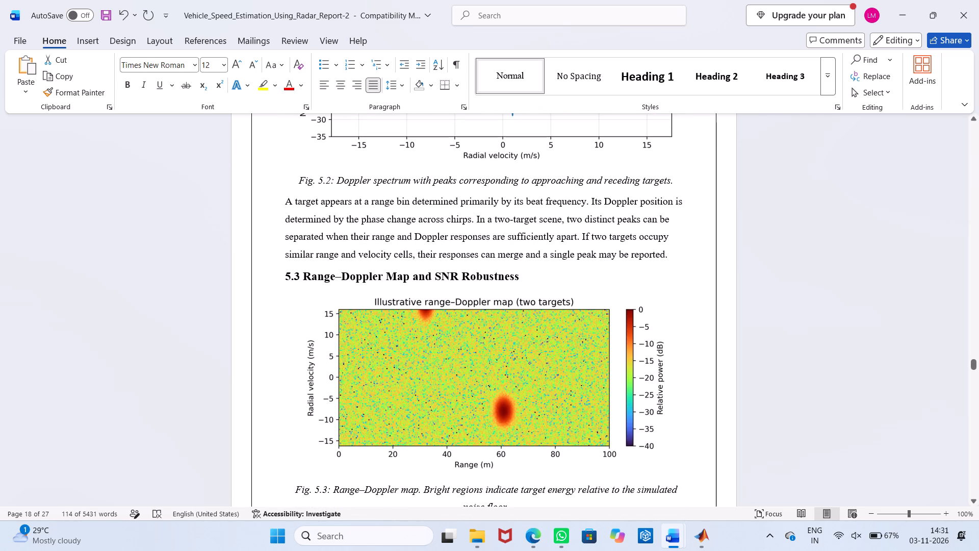
{"action": "left_click_drag", "start_coordinate": [287, 197], "coordinate": [680, 251]}
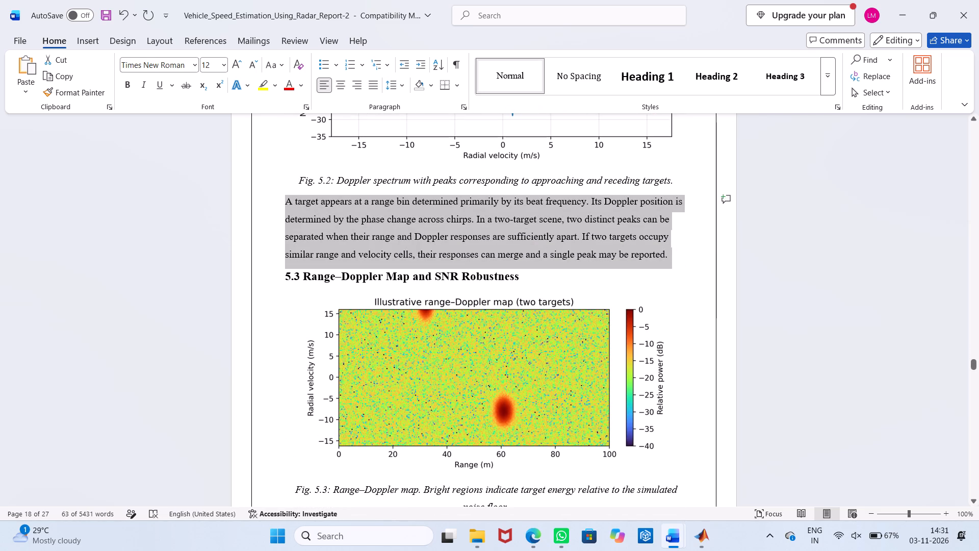
{"action": "left_click", "coordinate": [373, 89]}
Justify the body paragraph below Fig. 5.4, just before the 5.4 Error Across Velocity heading.
{"action": "scroll", "coordinate": [408, 280], "scroll_direction": "down", "scroll_amount": 13}
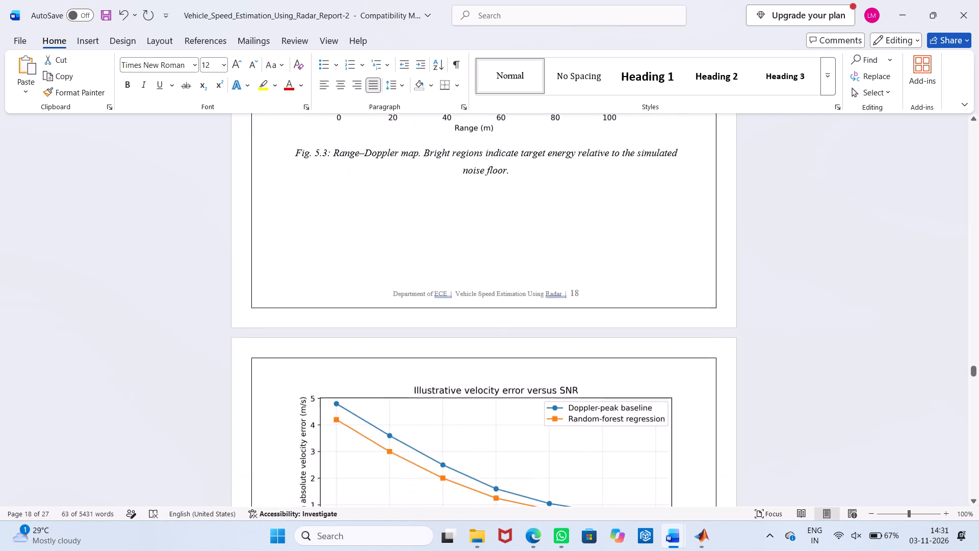
{"action": "scroll", "coordinate": [407, 275], "scroll_direction": "down", "scroll_amount": 11}
{"action": "left_click_drag", "start_coordinate": [286, 205], "coordinate": [341, 279]}
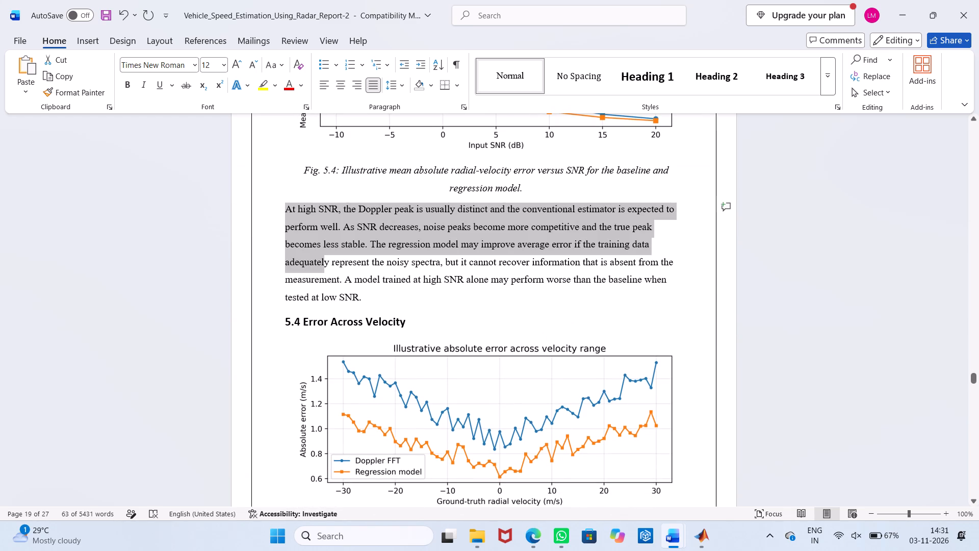
{"action": "left_click_drag", "start_coordinate": [341, 279], "coordinate": [378, 305]}
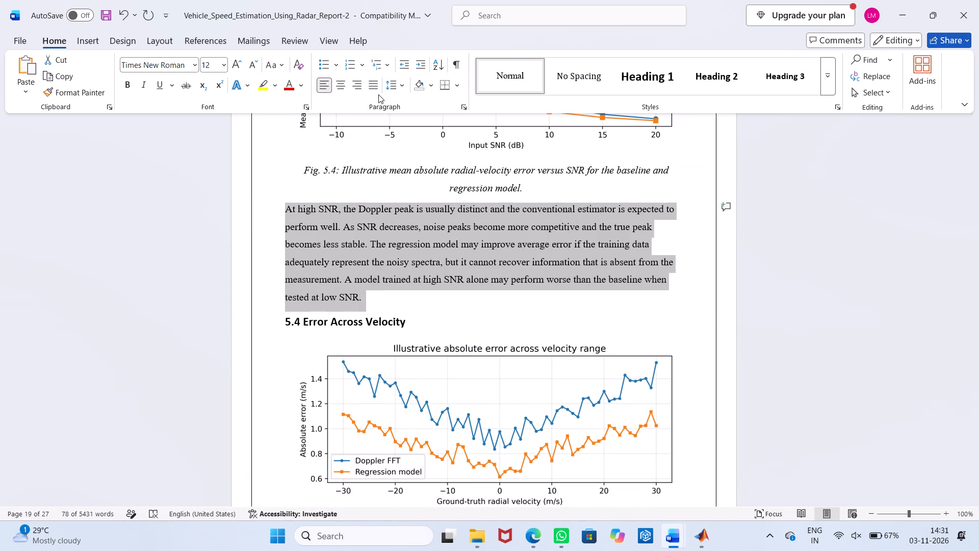
{"action": "left_click", "coordinate": [375, 86]}
Justify the body paragraph below Fig. 5.5 that runs across the page break in section 5.4.
{"action": "scroll", "coordinate": [392, 267], "scroll_direction": "down", "scroll_amount": 9}
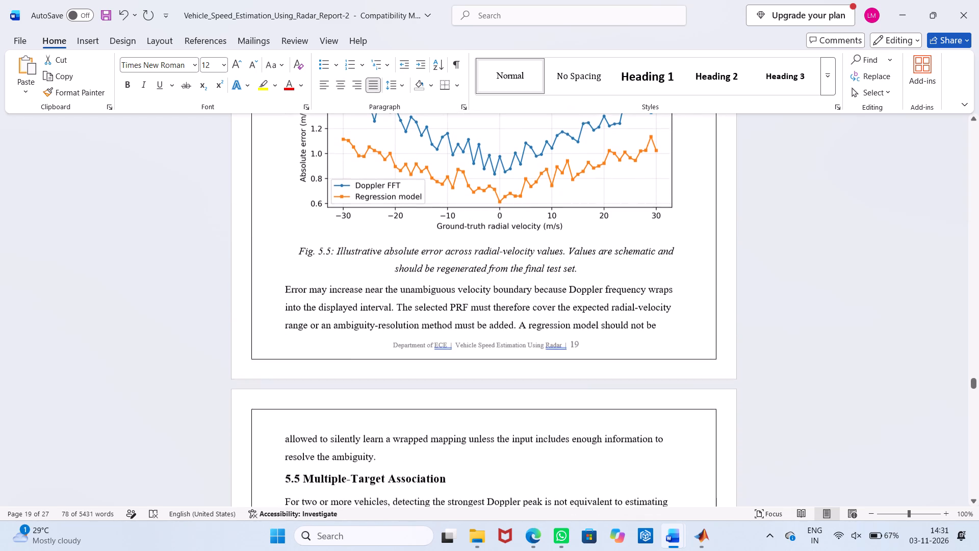
{"action": "left_click_drag", "start_coordinate": [286, 284], "coordinate": [411, 446]}
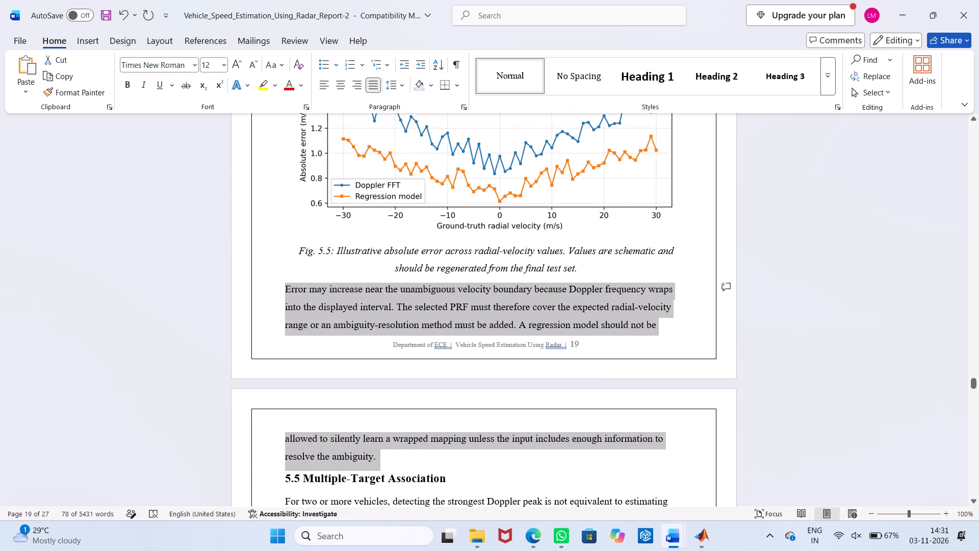
{"action": "left_click", "coordinate": [374, 83]}
Justify the paragraph under 5.5 Multiple-Target Association, leaving out the metrics table below it.
{"action": "scroll", "coordinate": [401, 288], "scroll_direction": "down", "scroll_amount": 5}
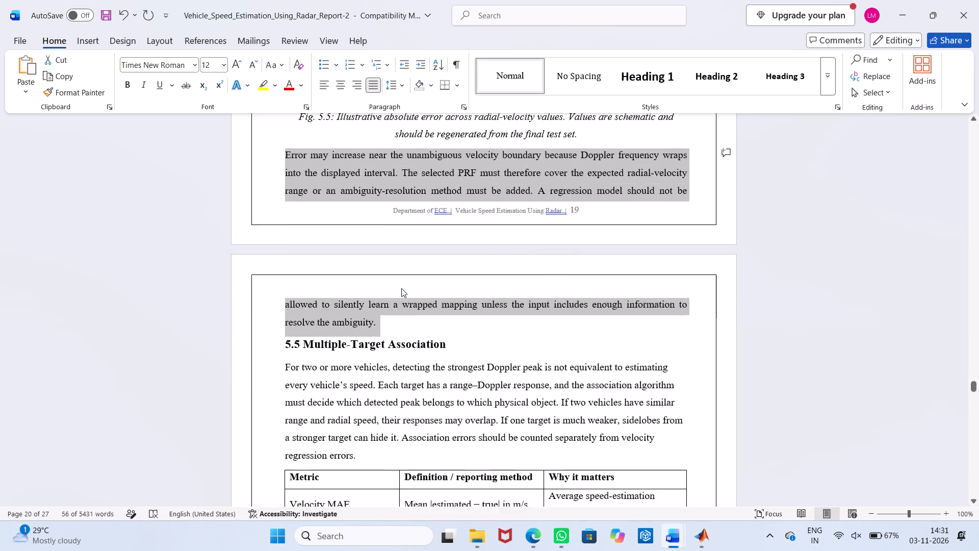
{"action": "scroll", "coordinate": [400, 287], "scroll_direction": "down", "scroll_amount": 5}
{"action": "left_click_drag", "start_coordinate": [282, 195], "coordinate": [377, 306]}
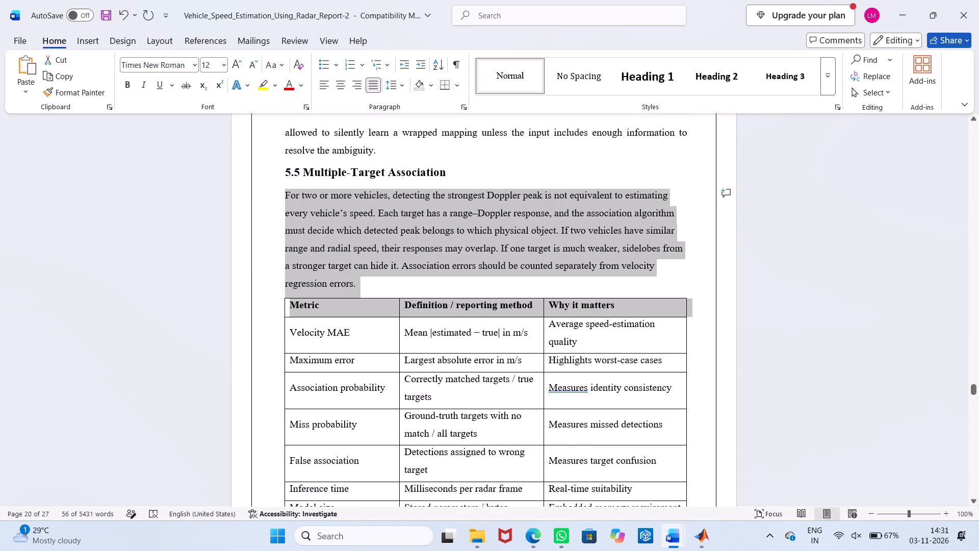
{"action": "left_click_drag", "start_coordinate": [377, 306], "coordinate": [364, 285]}
{"action": "left_click", "coordinate": [375, 83]}
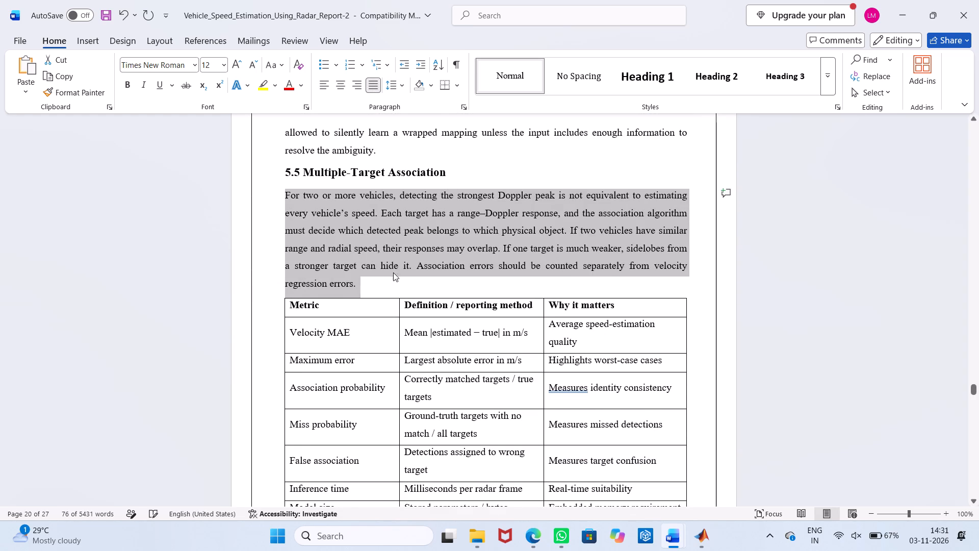
Justify the two paragraphs under 5.6 Computational Cost.
{"action": "scroll", "coordinate": [393, 273], "scroll_direction": "down", "scroll_amount": 11}
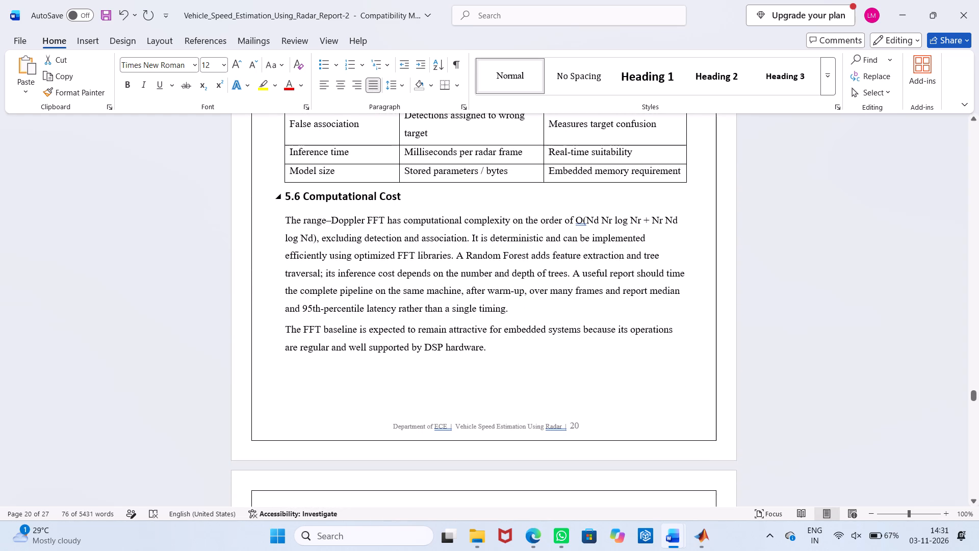
{"action": "left_click_drag", "start_coordinate": [284, 216], "coordinate": [498, 356]}
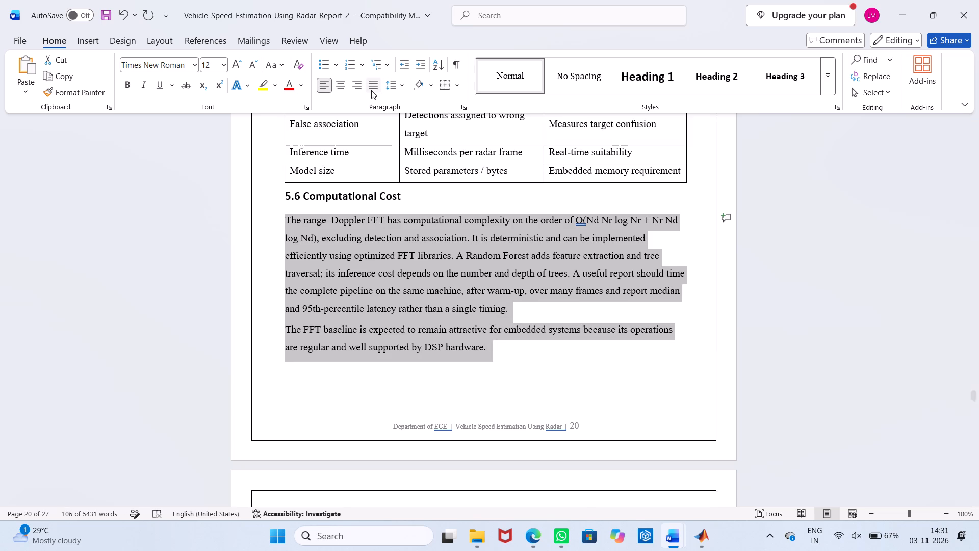
{"action": "left_click", "coordinate": [371, 88]}
Justify the two paragraphs under 6.1 Radial Speed versus True Vehicle Speed in Chapter 6.
{"action": "scroll", "coordinate": [390, 295], "scroll_direction": "down", "scroll_amount": 10}
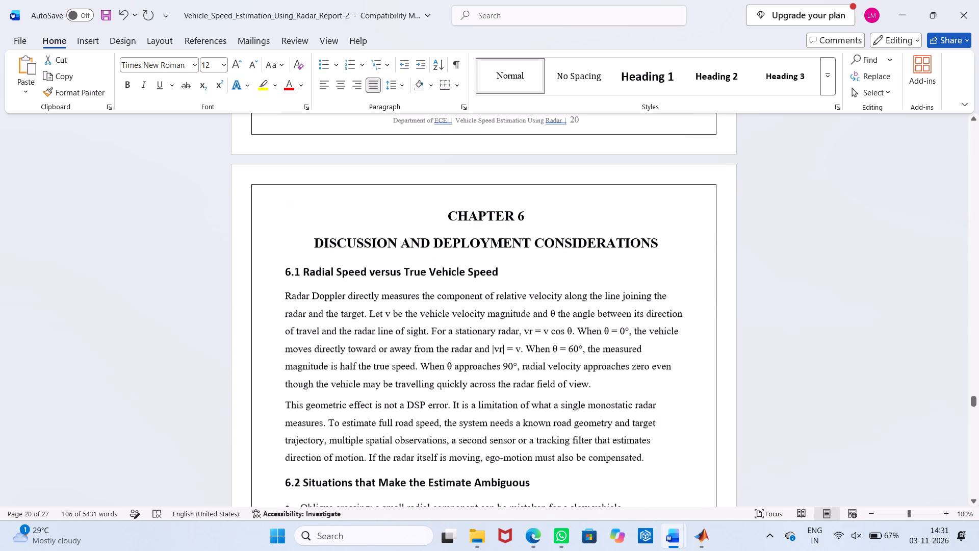
{"action": "left_click_drag", "start_coordinate": [283, 294], "coordinate": [646, 454]}
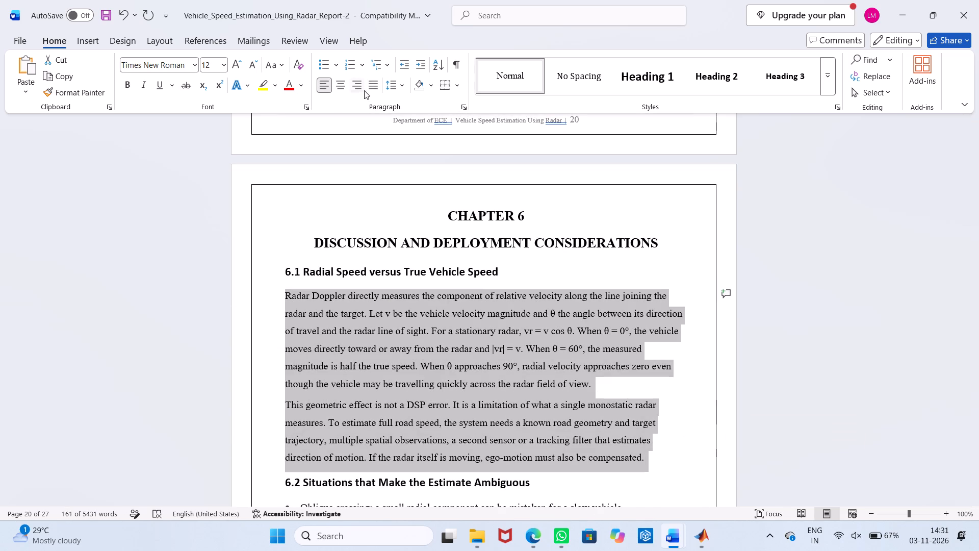
{"action": "left_click", "coordinate": [371, 89]}
Justify the paragraph under 6.3 Dataset Evidence and Uncertainty.
{"action": "scroll", "coordinate": [356, 273], "scroll_direction": "down", "scroll_amount": 11}
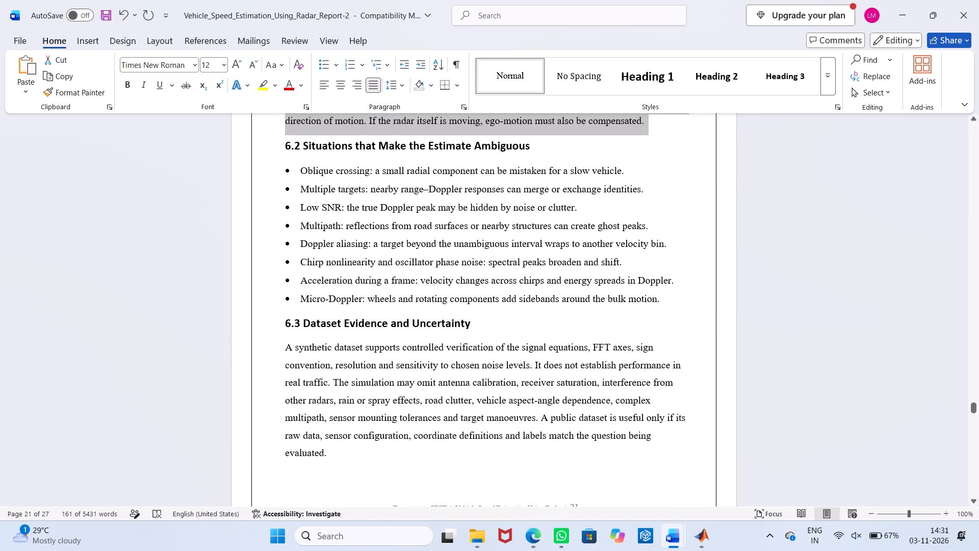
{"action": "left_click", "coordinate": [274, 348]}
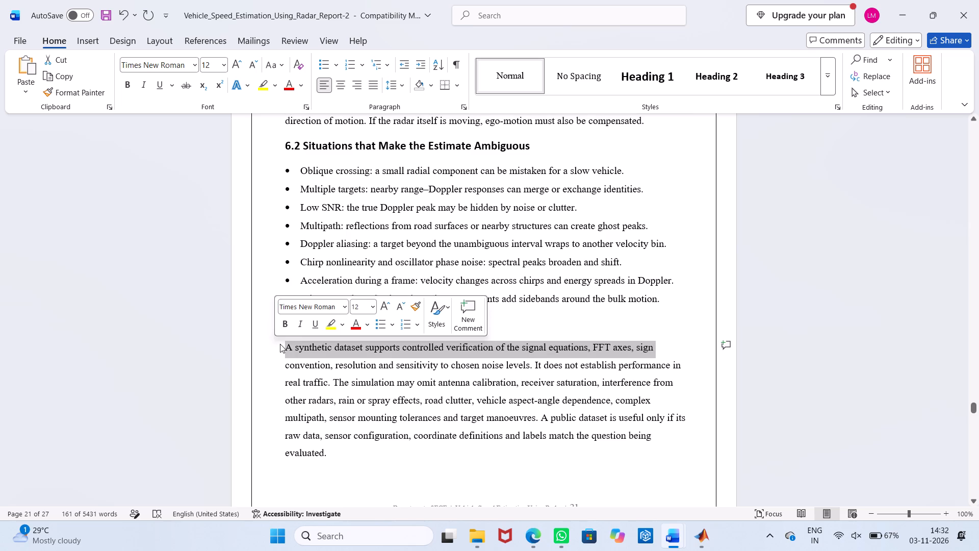
{"action": "left_click", "coordinate": [280, 344]}
{"action": "left_click_drag", "start_coordinate": [286, 345], "coordinate": [337, 450]}
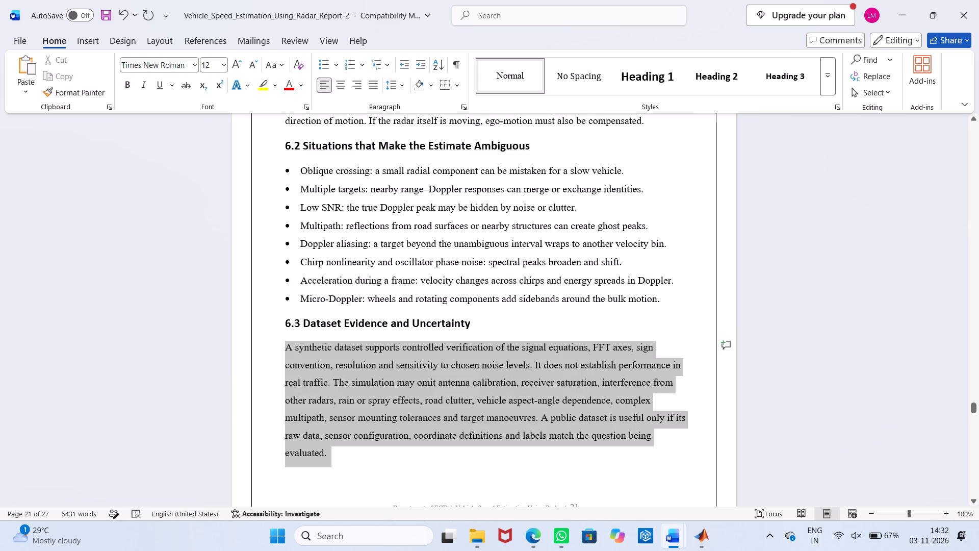
{"action": "left_click", "coordinate": [373, 88]}
Renumber the list under 6.5 Requirements Before Field Deployment so that its items run from 1 to 7.
{"action": "scroll", "coordinate": [352, 259], "scroll_direction": "down", "scroll_amount": 11}
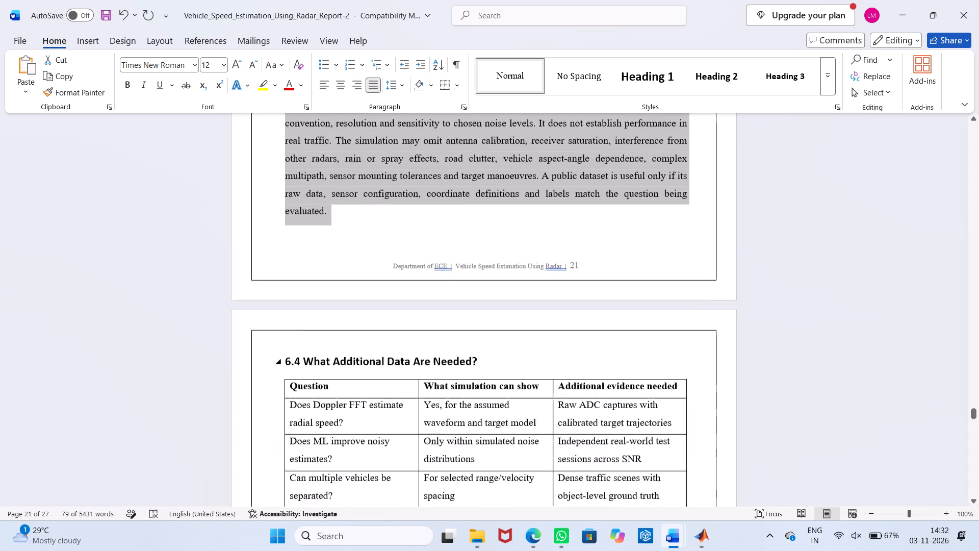
{"action": "scroll", "coordinate": [371, 280], "scroll_direction": "down", "scroll_amount": 10}
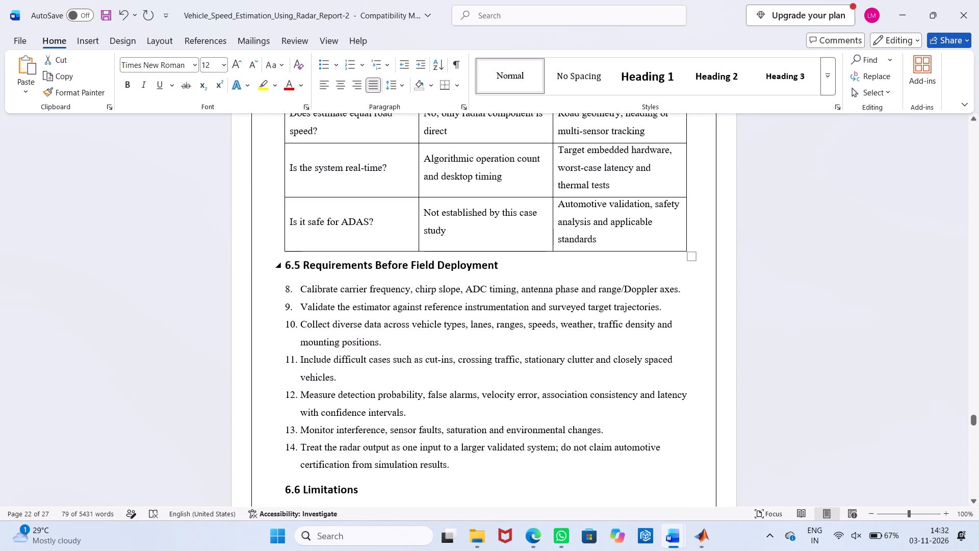
{"action": "left_click", "coordinate": [294, 289]}
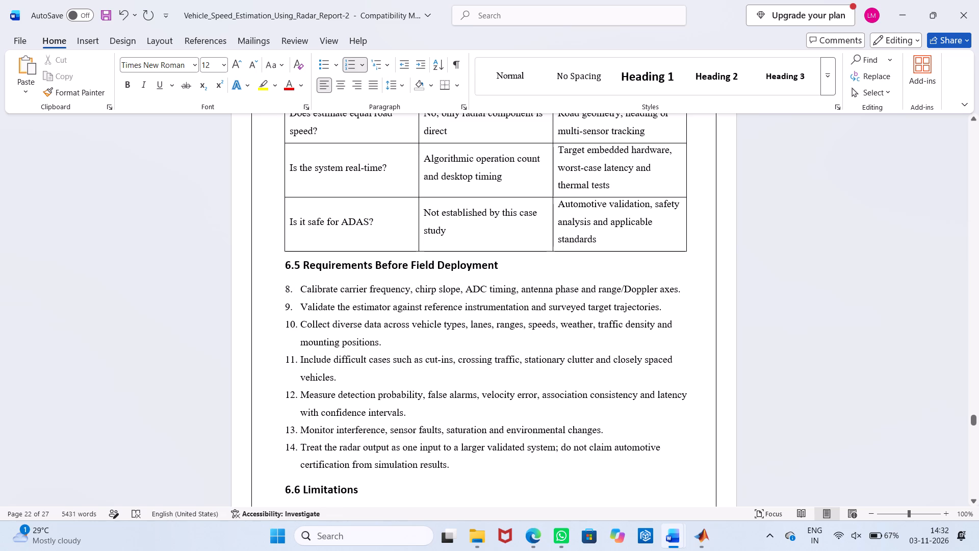
{"action": "key", "text": "BackSpace"}
{"action": "key", "text": "BackSpace"}
{"action": "type", "text": "1."}
{"action": "key", "text": "space"}
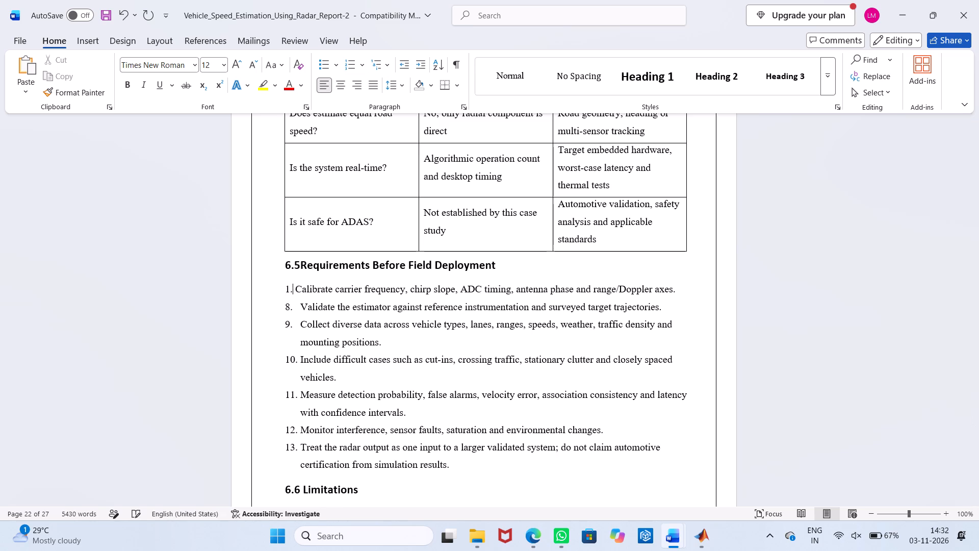
{"action": "key", "text": "Down"}
{"action": "key", "text": "Down"}
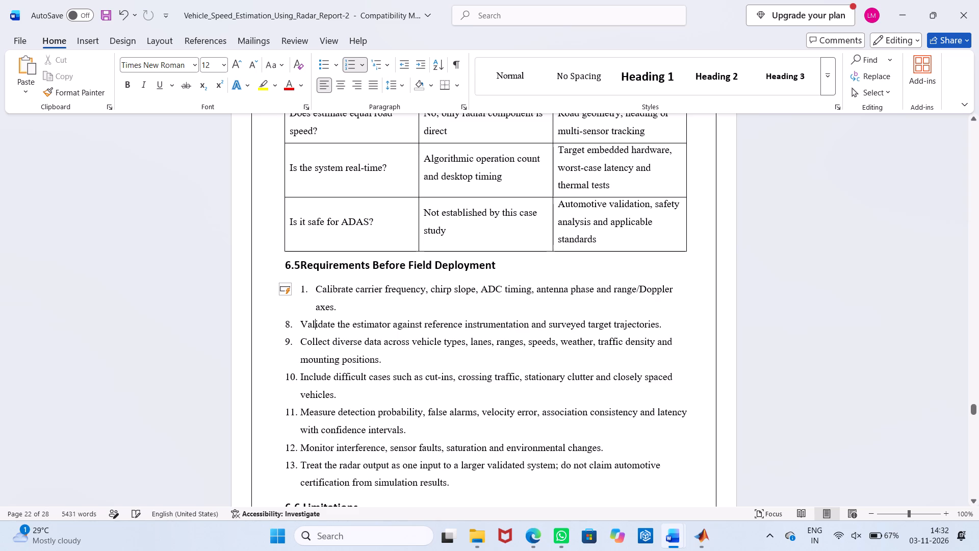
{"action": "key", "text": "Left"}
{"action": "key", "text": "Left"}
{"action": "key", "text": "Left"}
{"action": "key", "text": "Left"}
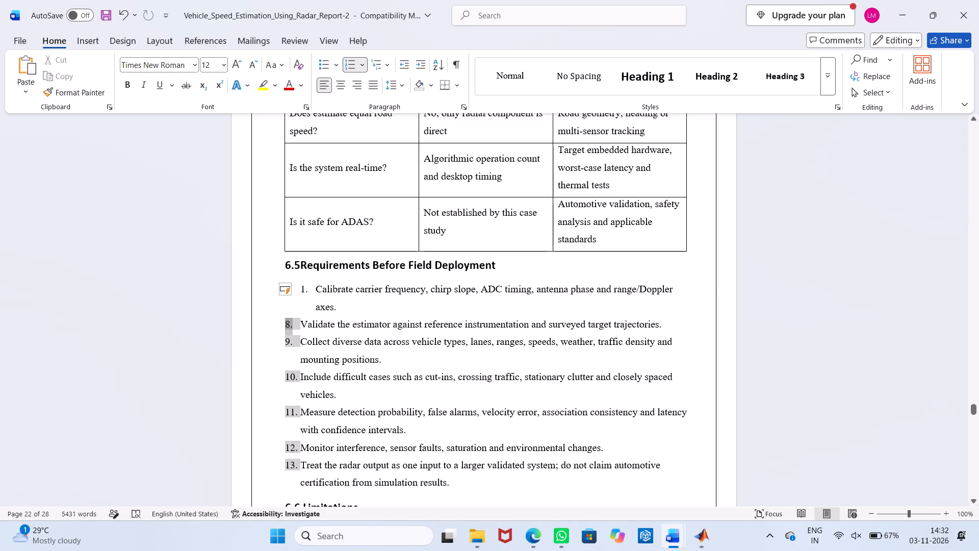
{"action": "type", "text": "2."}
{"action": "key", "text": "space"}
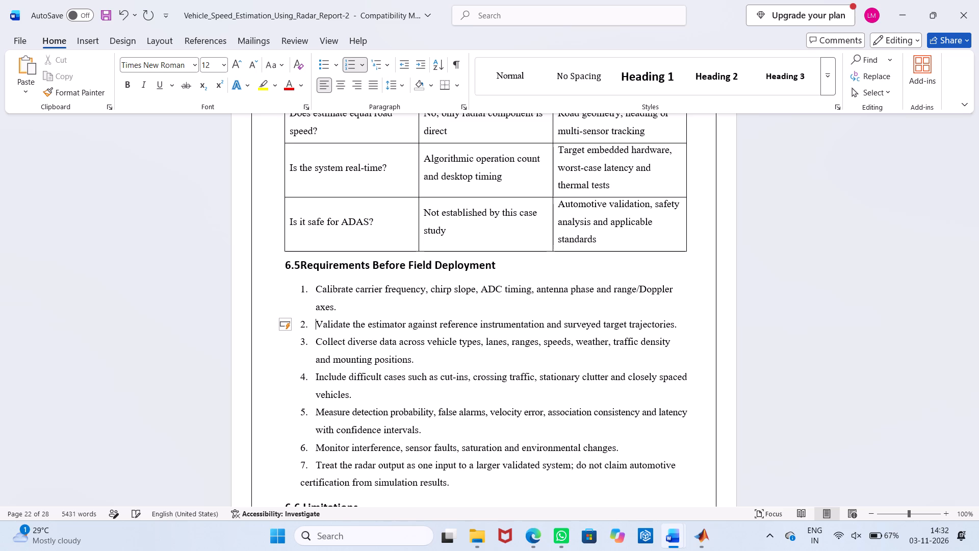
Move the numbers of the 6.5 list back out to the left text margin.
{"action": "double_click", "coordinate": [306, 289]}
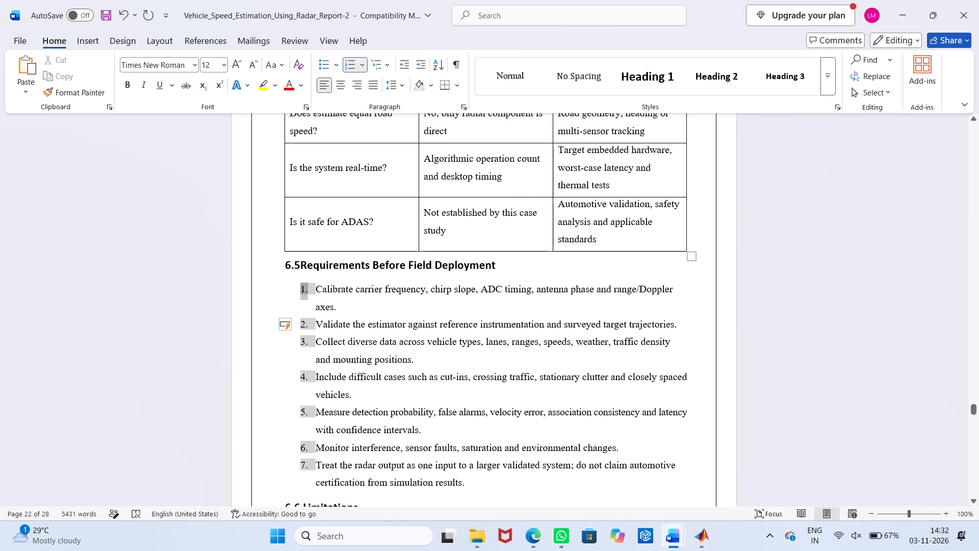
{"action": "left_click_drag", "start_coordinate": [302, 283], "coordinate": [286, 283]}
Justify the seven numbered items under 6.5 Requirements Before Field Deployment.
{"action": "left_click_drag", "start_coordinate": [455, 465], "coordinate": [338, 366]}
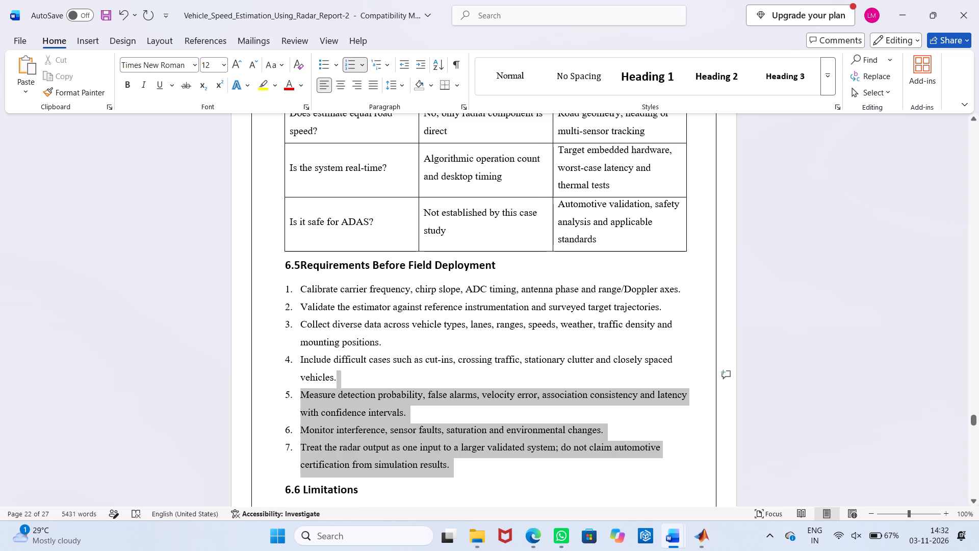
{"action": "left_click_drag", "start_coordinate": [338, 366], "coordinate": [299, 284]}
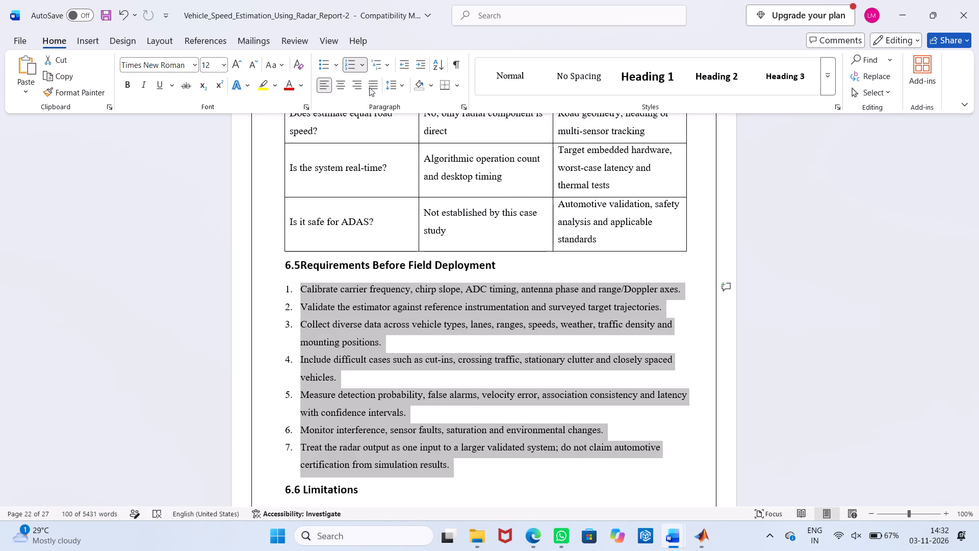
{"action": "left_click", "coordinate": [372, 88]}
Justify the paragraph under 6.6 Limitations.
{"action": "scroll", "coordinate": [440, 335], "scroll_direction": "down", "scroll_amount": 8}
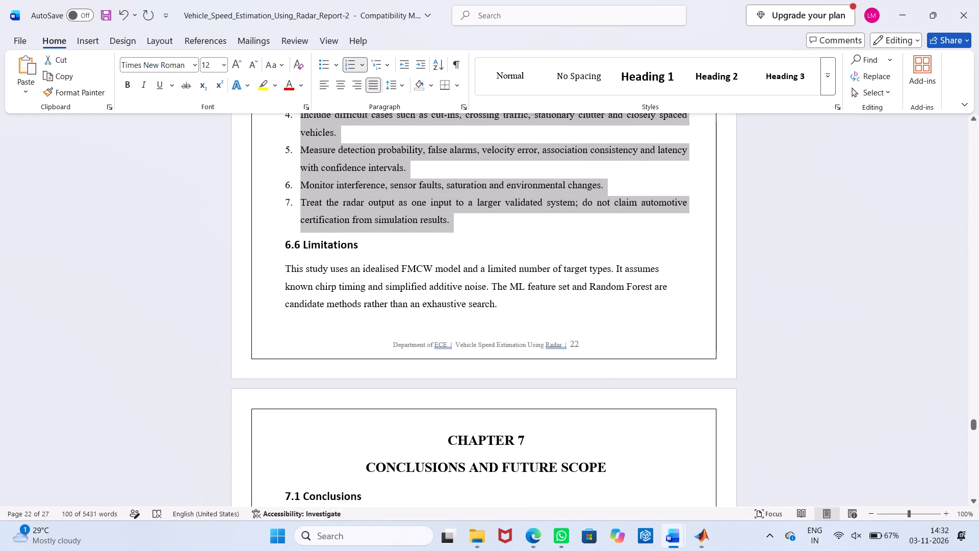
{"action": "left_click_drag", "start_coordinate": [508, 313], "coordinate": [255, 273]}
{"action": "left_click", "coordinate": [370, 81]}
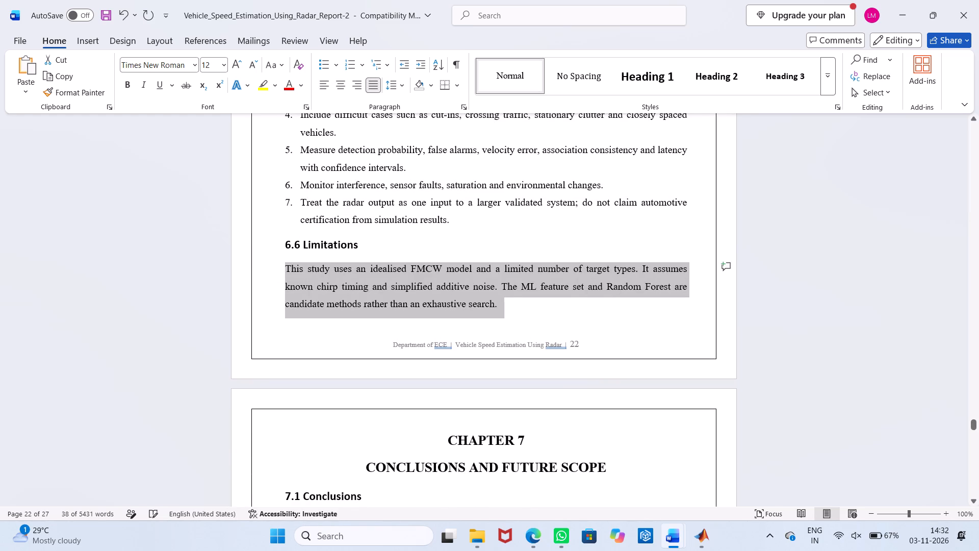
Justify the three paragraphs under 7.1 Conclusions in Chapter 7.
{"action": "scroll", "coordinate": [409, 254], "scroll_direction": "down", "scroll_amount": 11}
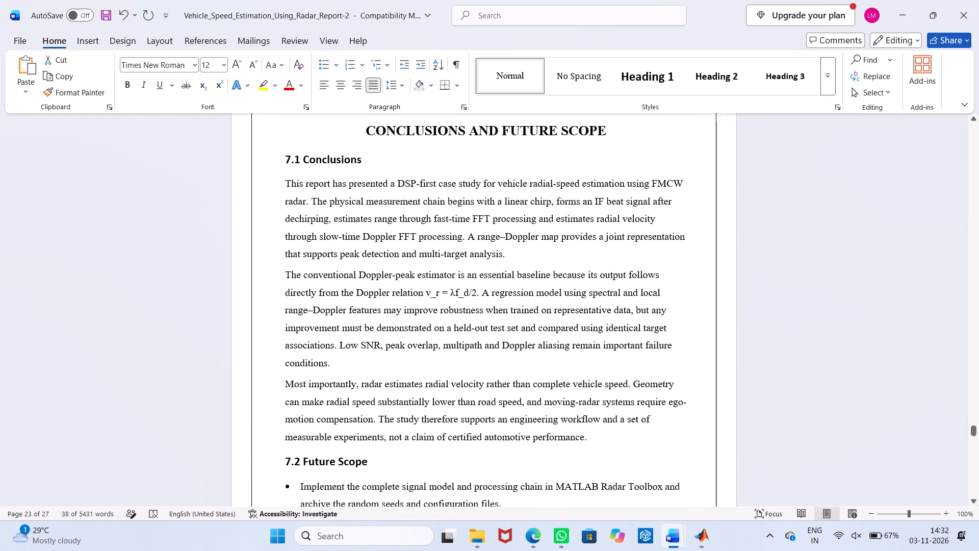
{"action": "left_click_drag", "start_coordinate": [282, 178], "coordinate": [616, 442]}
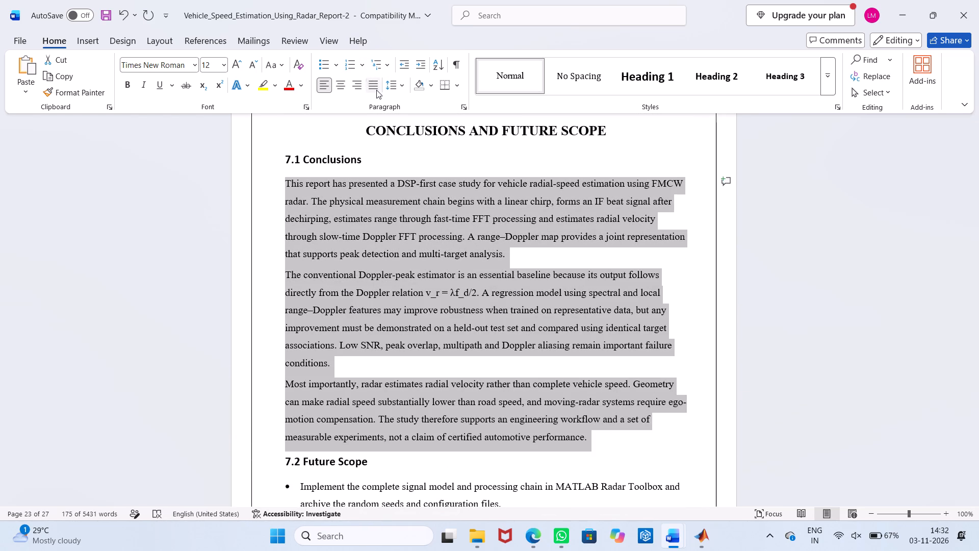
{"action": "left_click", "coordinate": [376, 90]}
Justify the bulleted items under 7.2 Future Scope.
{"action": "scroll", "coordinate": [408, 210], "scroll_direction": "down", "scroll_amount": 8}
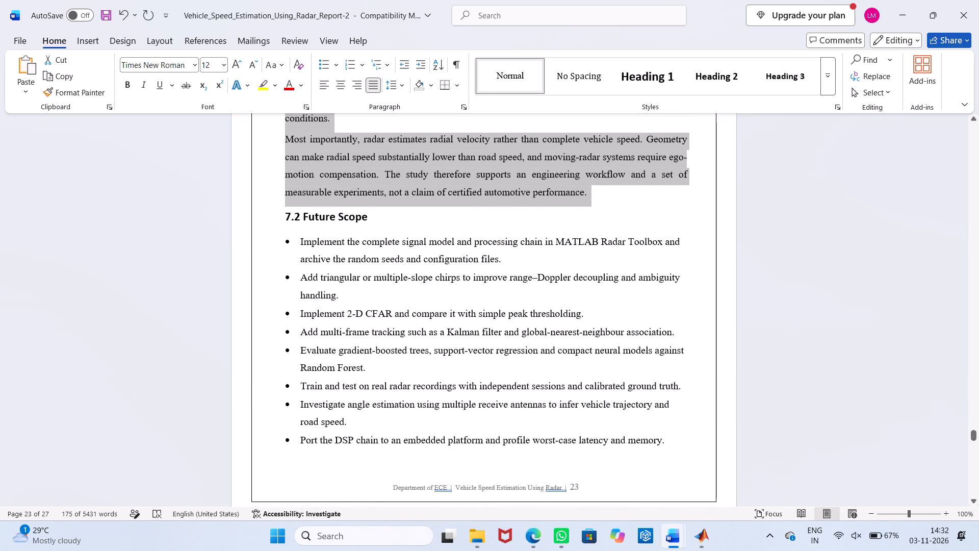
{"action": "left_click_drag", "start_coordinate": [301, 238], "coordinate": [668, 455]}
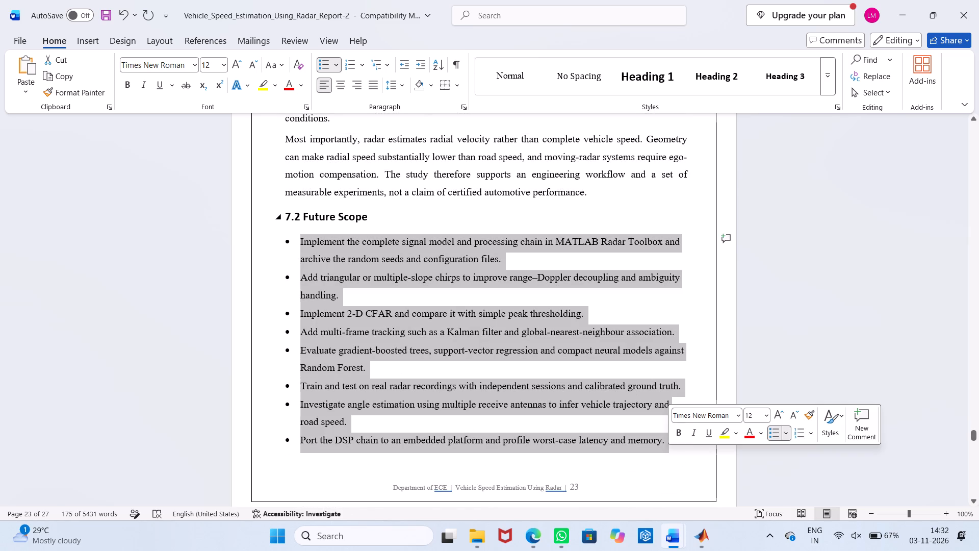
{"action": "left_click", "coordinate": [371, 86]}
Justify the paragraph under 7.3 Final Note.
{"action": "scroll", "coordinate": [421, 284], "scroll_direction": "down", "scroll_amount": 6}
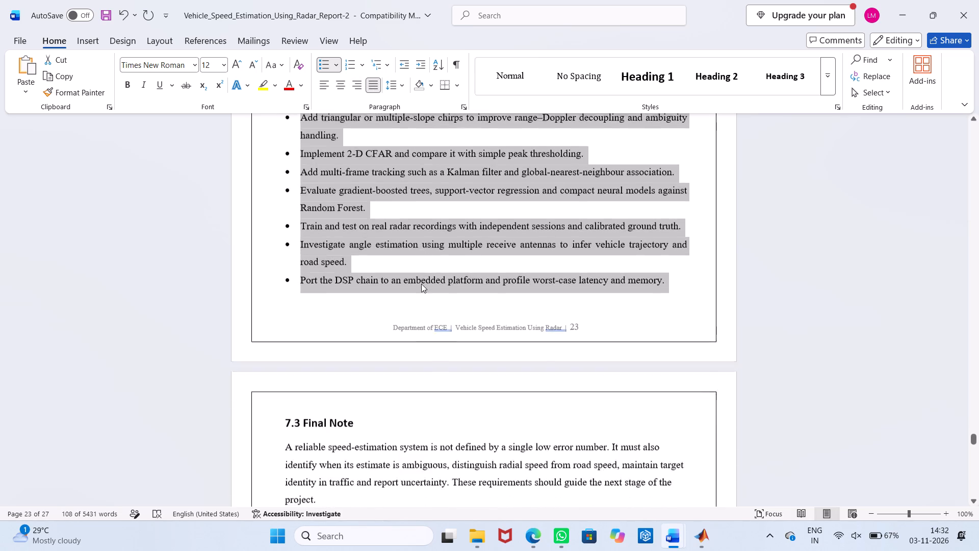
{"action": "scroll", "coordinate": [421, 284], "scroll_direction": "down", "scroll_amount": 5}
{"action": "left_click_drag", "start_coordinate": [281, 269], "coordinate": [319, 322]}
{"action": "left_click", "coordinate": [372, 87]}
Justify the introductory paragraph under the Appendix A title, MATLAB Implementation Outline.
{"action": "scroll", "coordinate": [387, 295], "scroll_direction": "down", "scroll_amount": 4}
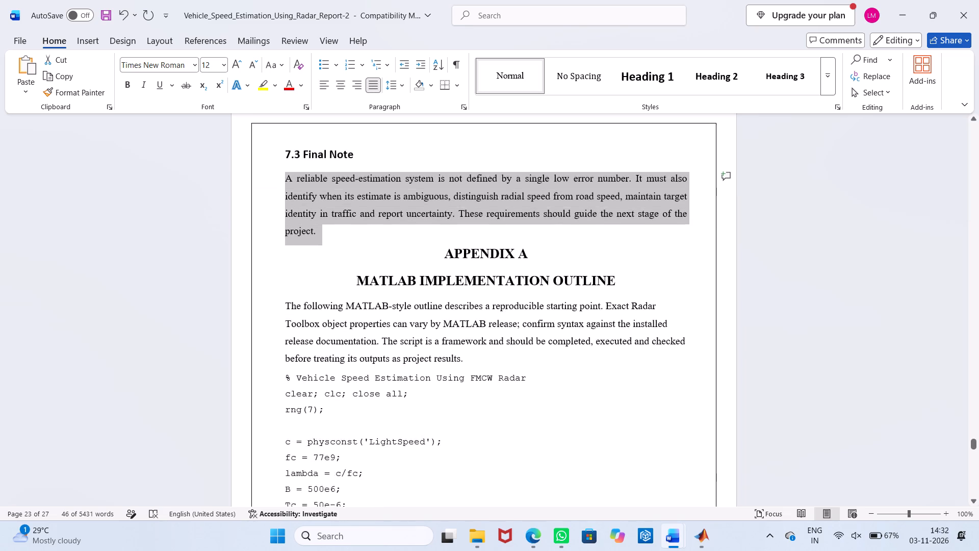
{"action": "scroll", "coordinate": [374, 299], "scroll_direction": "down", "scroll_amount": 2}
{"action": "left_click_drag", "start_coordinate": [283, 215], "coordinate": [477, 271]}
{"action": "left_click", "coordinate": [375, 86]}
Justify the A.1 Recommended MATLAB outputs section, including its heading, bulleted list and closing implementation-check paragraph.
{"action": "scroll", "coordinate": [419, 364], "scroll_direction": "down", "scroll_amount": 9}
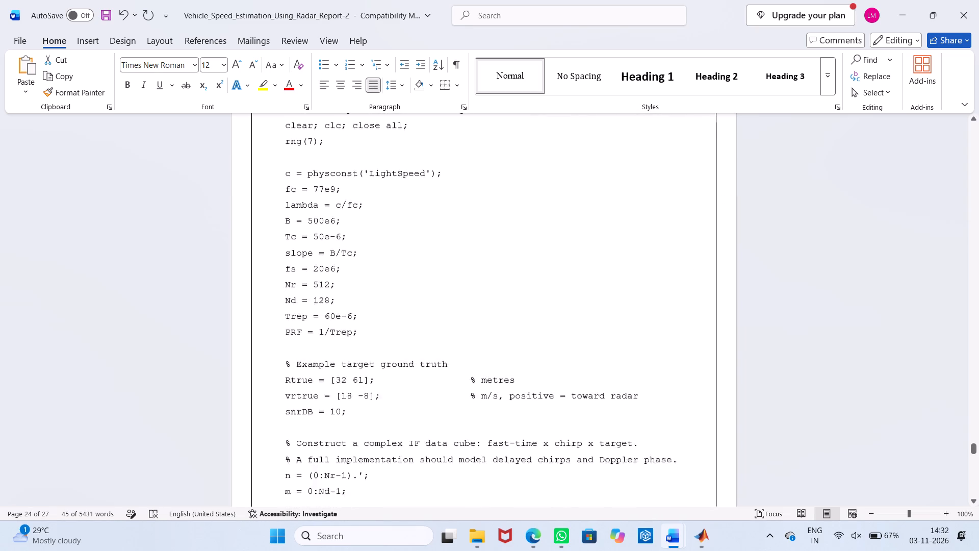
{"action": "scroll", "coordinate": [419, 364], "scroll_direction": "down", "scroll_amount": 20}
{"action": "scroll", "coordinate": [419, 364], "scroll_direction": "down", "scroll_amount": 19}
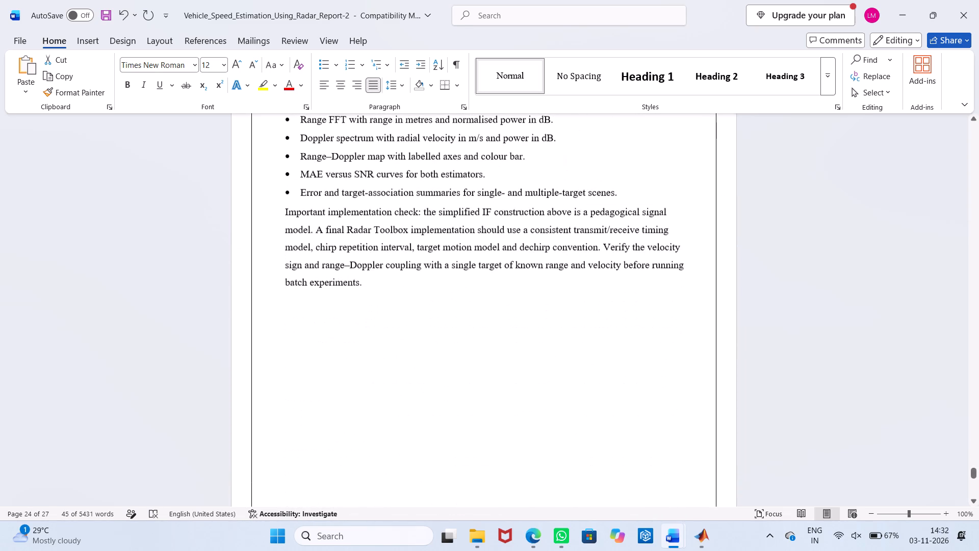
{"action": "scroll", "coordinate": [419, 364], "scroll_direction": "up", "scroll_amount": 1}
{"action": "left_click_drag", "start_coordinate": [378, 317], "coordinate": [286, 110]}
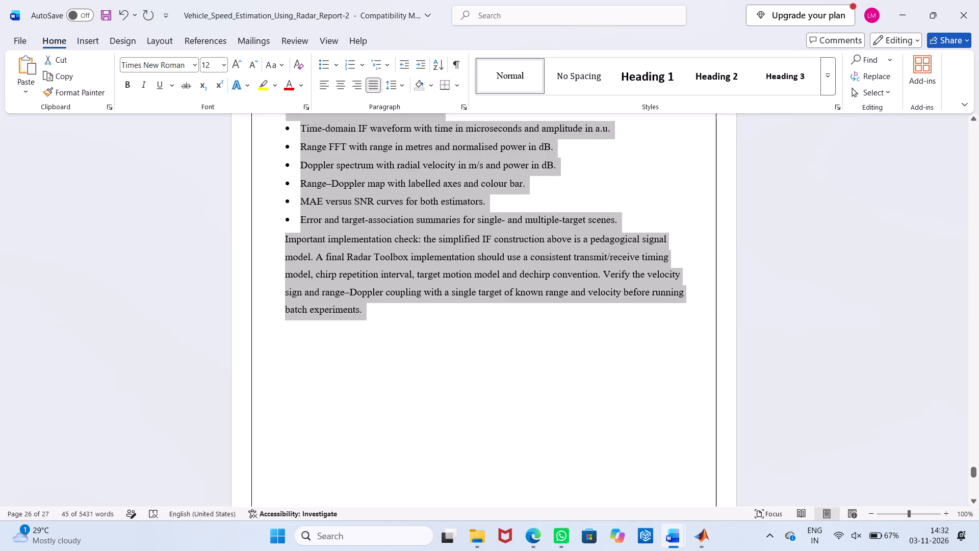
{"action": "left_click_drag", "start_coordinate": [286, 110], "coordinate": [276, 180]}
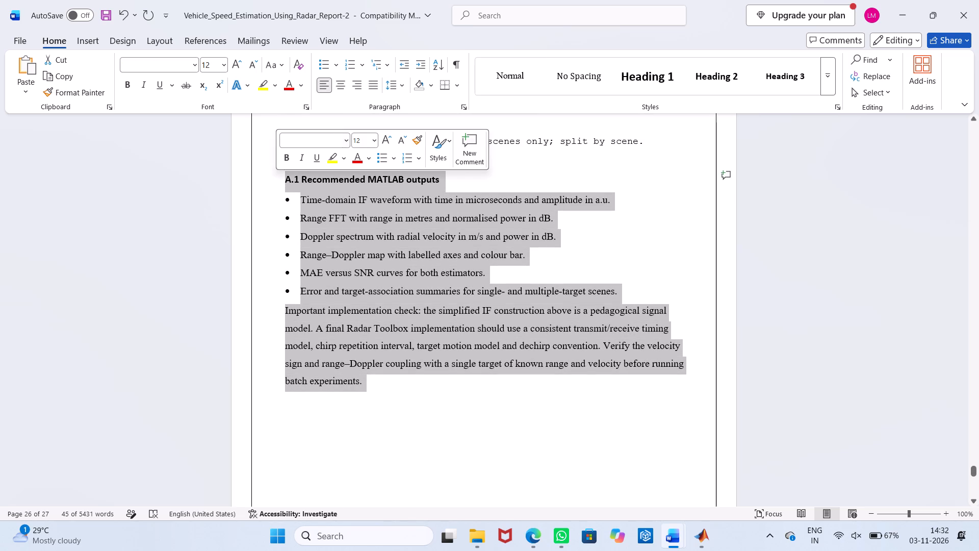
{"action": "left_click", "coordinate": [374, 86]}
{"action": "left_click", "coordinate": [461, 166]}
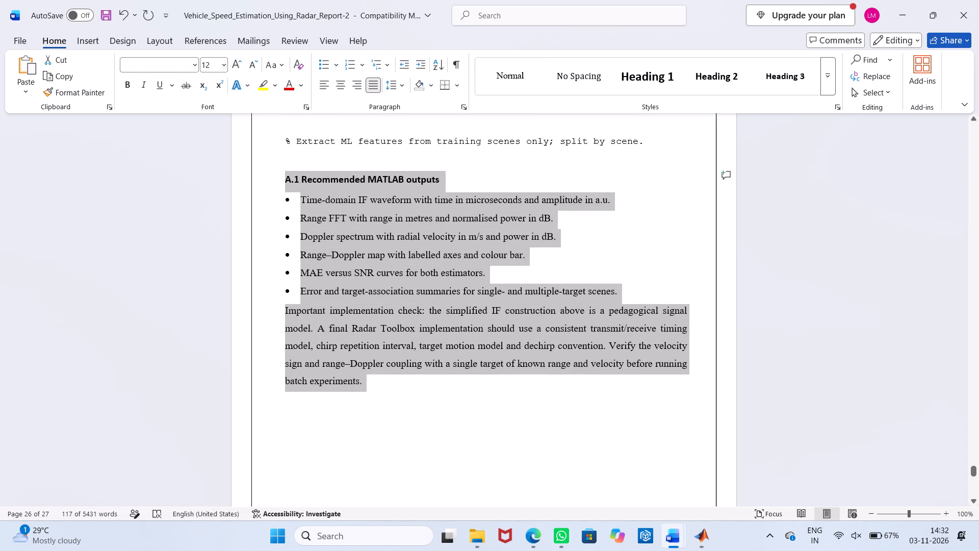
Increase the A.1 Recommended MATLAB outputs heading to 14 pt.
{"action": "left_click_drag", "start_coordinate": [453, 179], "coordinate": [284, 181]}
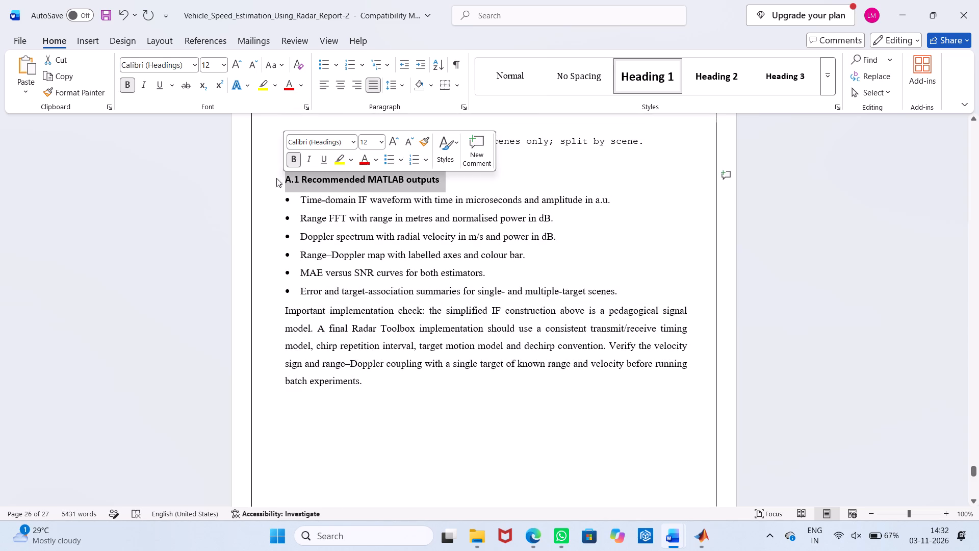
{"action": "left_click", "coordinate": [238, 67]}
Enlarge the REFERENCES heading to 16 pt.
{"action": "scroll", "coordinate": [387, 333], "scroll_direction": "down", "scroll_amount": 3}
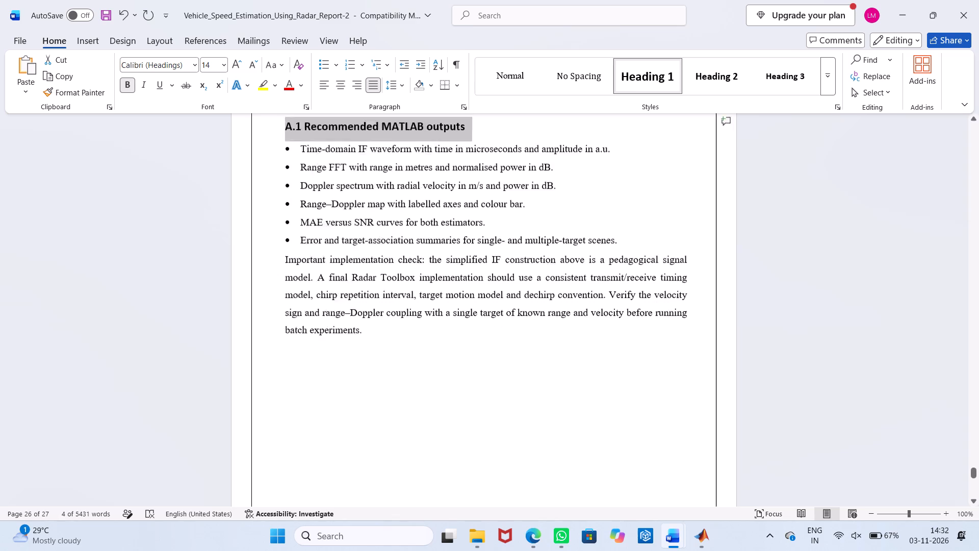
{"action": "scroll", "coordinate": [387, 333], "scroll_direction": "down", "scroll_amount": 17}
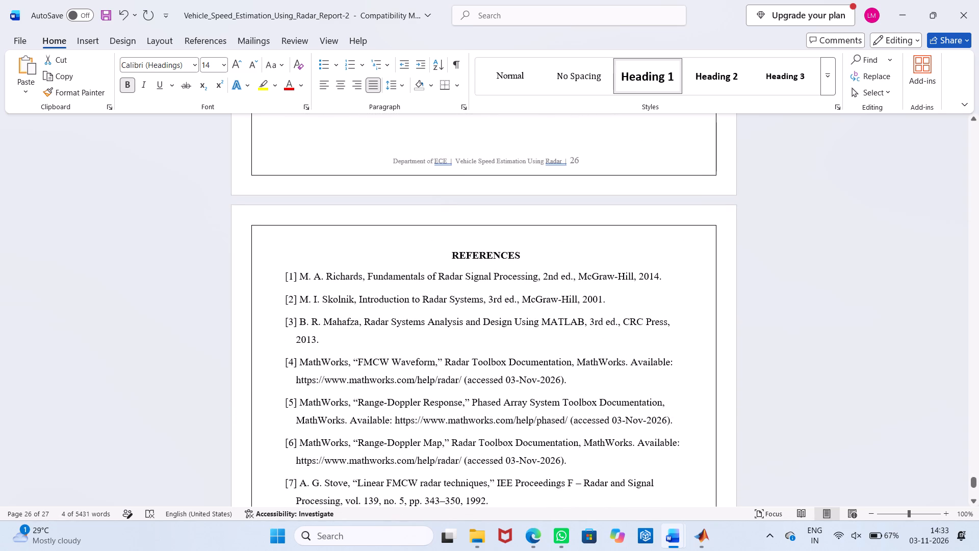
{"action": "left_click_drag", "start_coordinate": [539, 259], "coordinate": [419, 263]}
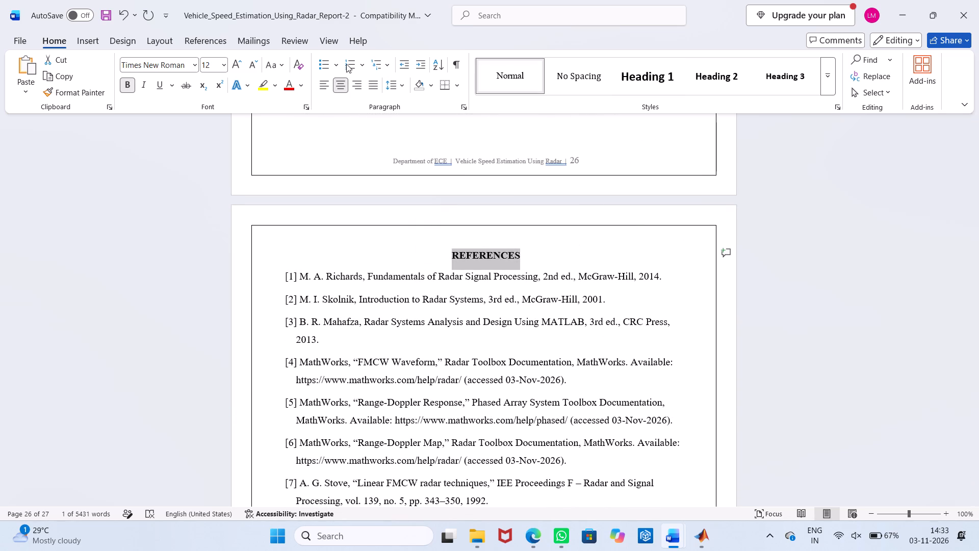
{"action": "double_click", "coordinate": [243, 68]}
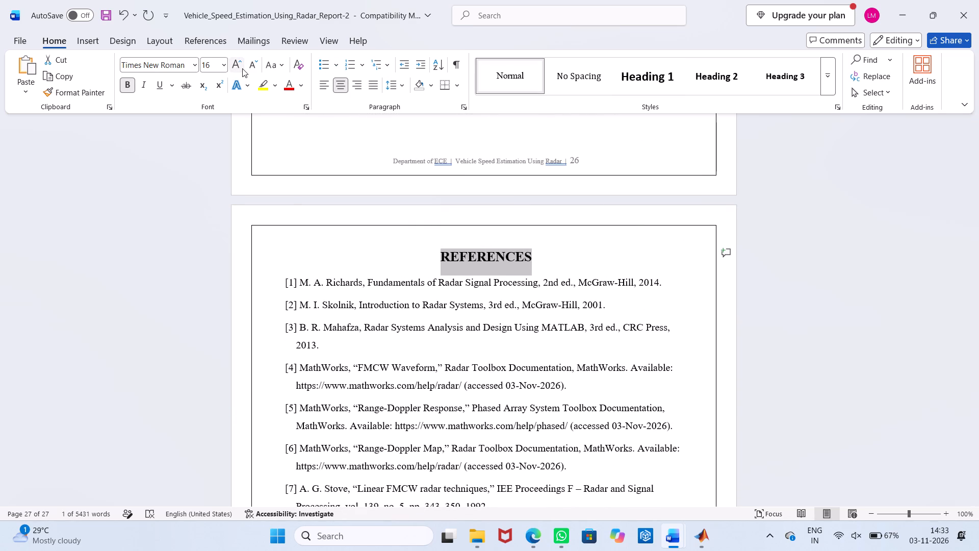
Justify all twelve entries in the reference list.
{"action": "left_click_drag", "start_coordinate": [296, 280], "coordinate": [408, 444]}
{"action": "left_click_drag", "start_coordinate": [408, 444], "coordinate": [586, 306]}
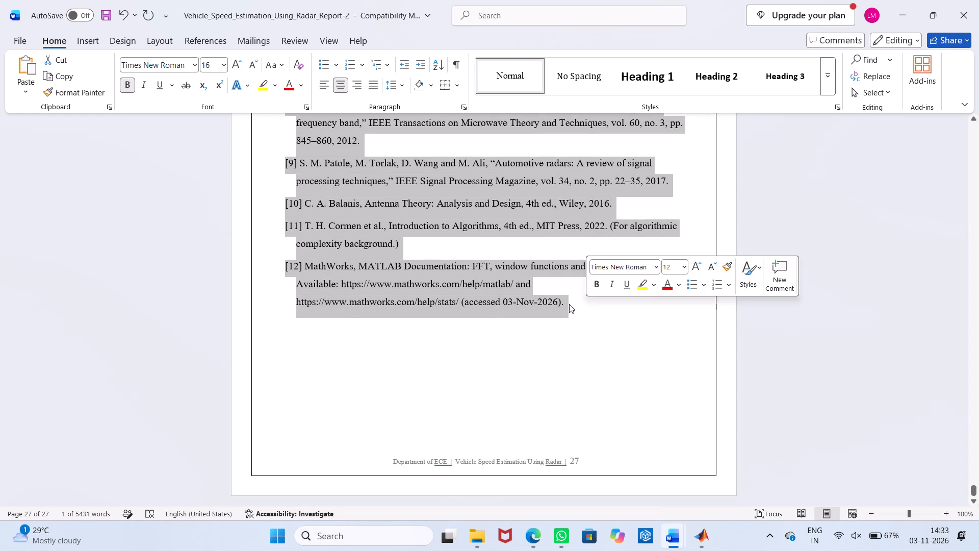
{"action": "left_click", "coordinate": [372, 90]}
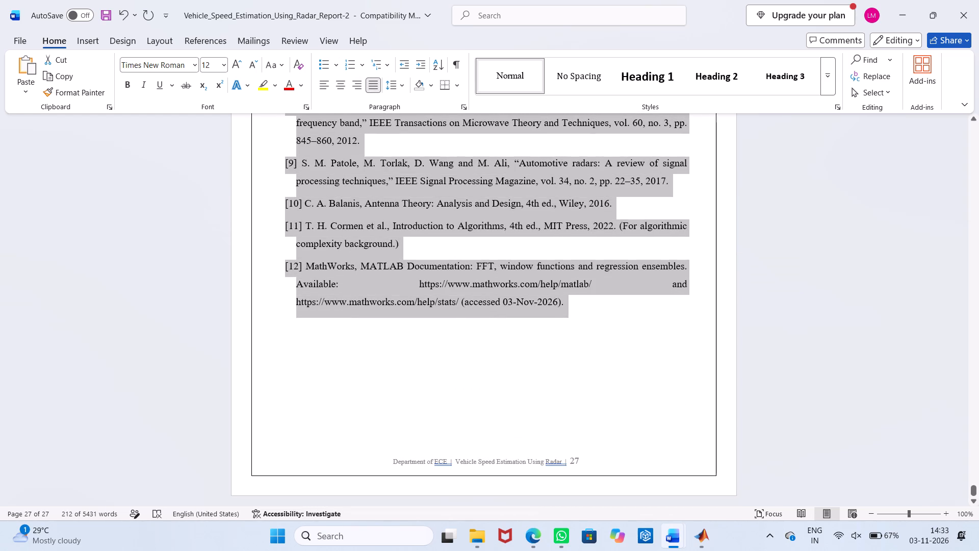
{"action": "left_click", "coordinate": [641, 400]}
Delete the department and report title text from the page footer, keeping only the page number.
{"action": "scroll", "coordinate": [586, 406], "scroll_direction": "up", "scroll_amount": 20}
{"action": "scroll", "coordinate": [586, 406], "scroll_direction": "up", "scroll_amount": 3}
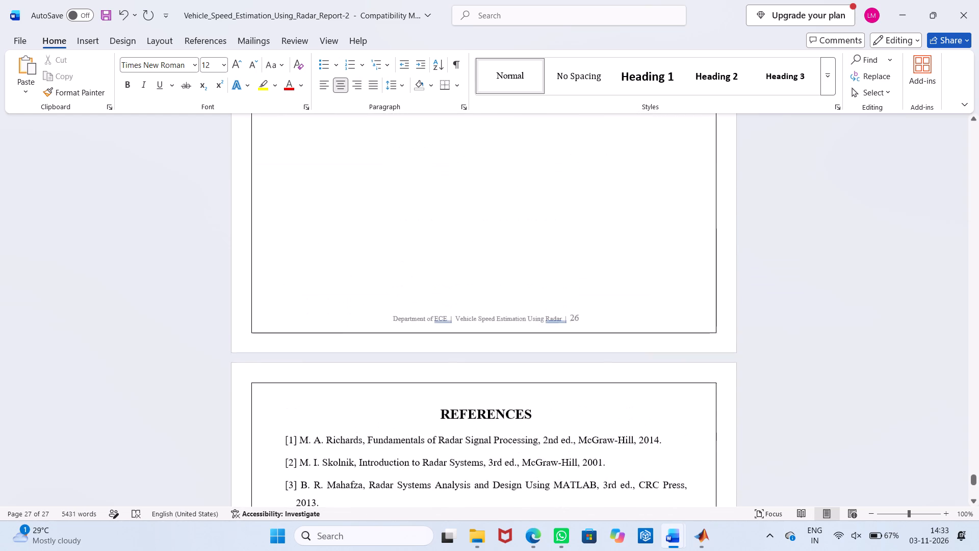
{"action": "scroll", "coordinate": [586, 407], "scroll_direction": "up", "scroll_amount": 10}
{"action": "scroll", "coordinate": [586, 407], "scroll_direction": "down", "scroll_amount": 12}
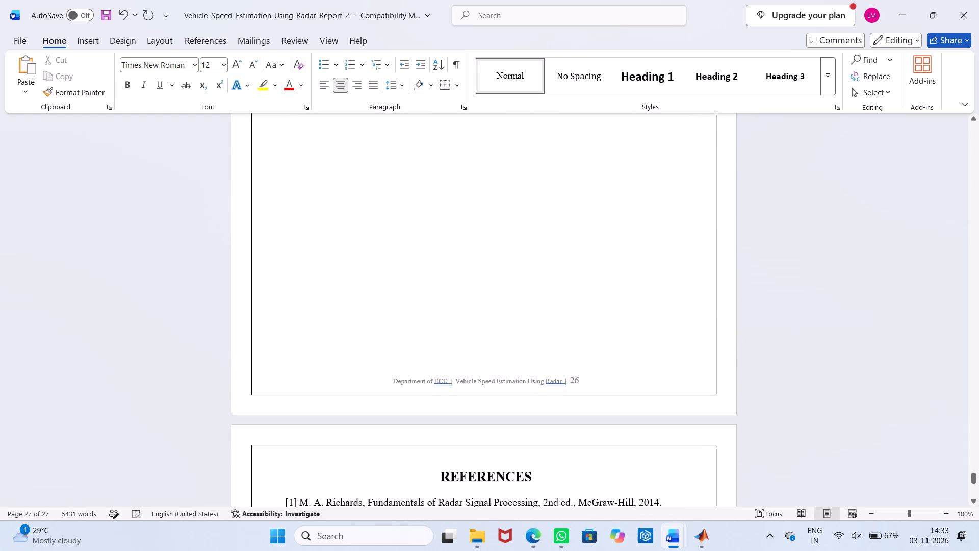
{"action": "double_click", "coordinate": [571, 377]}
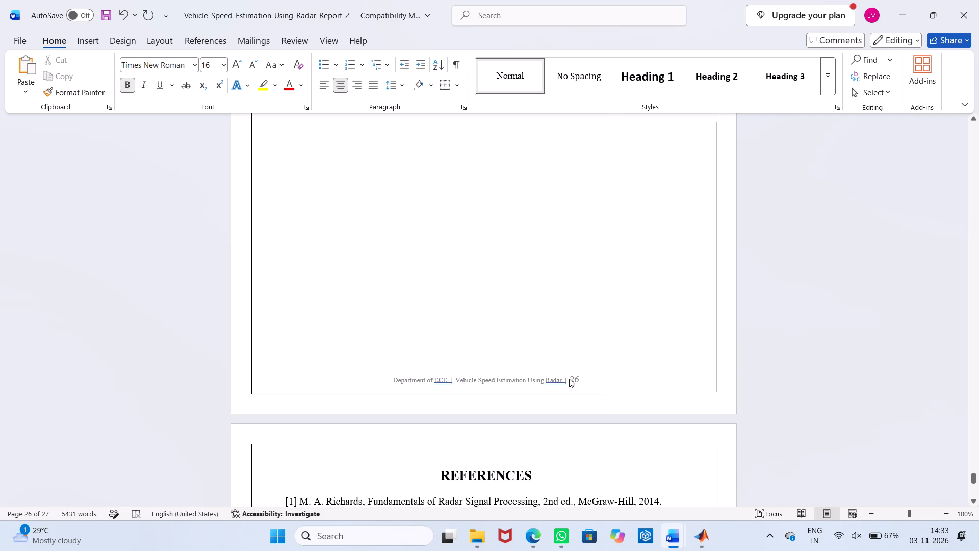
{"action": "left_click", "coordinate": [568, 381]}
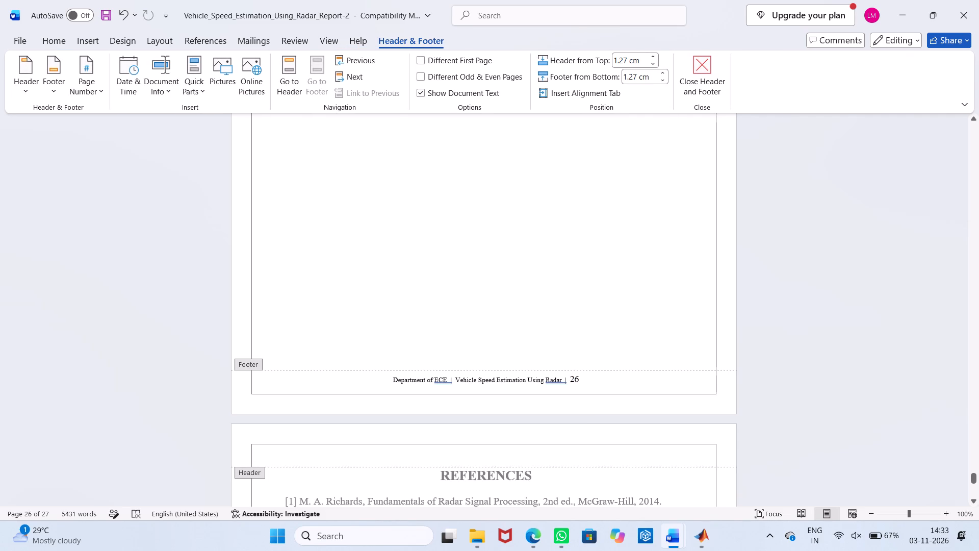
{"action": "key", "text": "Right"}
{"action": "key", "text": "Left"}
{"action": "key", "text": "BackSpace"}
{"action": "key", "text": "BackSpace"}
{"action": "key", "text": "BackSpace"}
{"action": "key", "text": "BackSpace"}
{"action": "key", "text": "BackSpace"}
{"action": "key", "text": "BackSpace"}
{"action": "key", "text": "BackSpace"}
{"action": "key", "text": "BackSpace"}
{"action": "key", "text": "BackSpace"}
{"action": "key", "text": "BackSpace"}
{"action": "key", "text": "BackSpace"}
{"action": "key", "text": "BackSpace"}
{"action": "key", "text": "BackSpace"}
{"action": "key", "text": "BackSpace"}
{"action": "key", "text": "BackSpace"}
{"action": "key", "text": "BackSpace"}
{"action": "key", "text": "BackSpace"}
{"action": "key", "text": "BackSpace"}
{"action": "key", "text": "BackSpace"}
{"action": "key", "text": "BackSpace"}
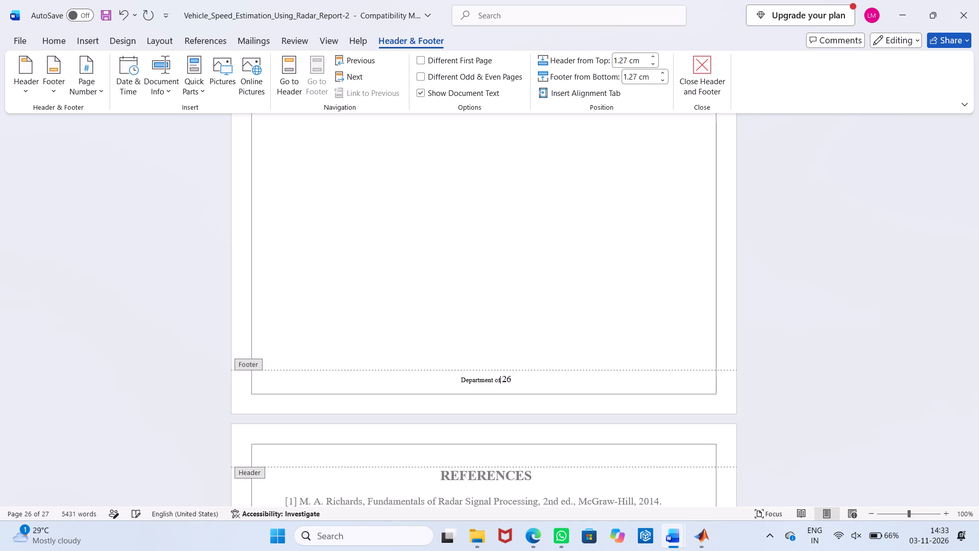
{"action": "key", "text": "BackSpace"}
{"action": "key", "text": "BackSpace"}
{"action": "key", "text": "BackSpace"}
{"action": "key", "text": "BackSpace"}
Center the page number in the footer and return to the document body.
{"action": "left_click", "coordinate": [58, 43]}
{"action": "left_click", "coordinate": [344, 87]}
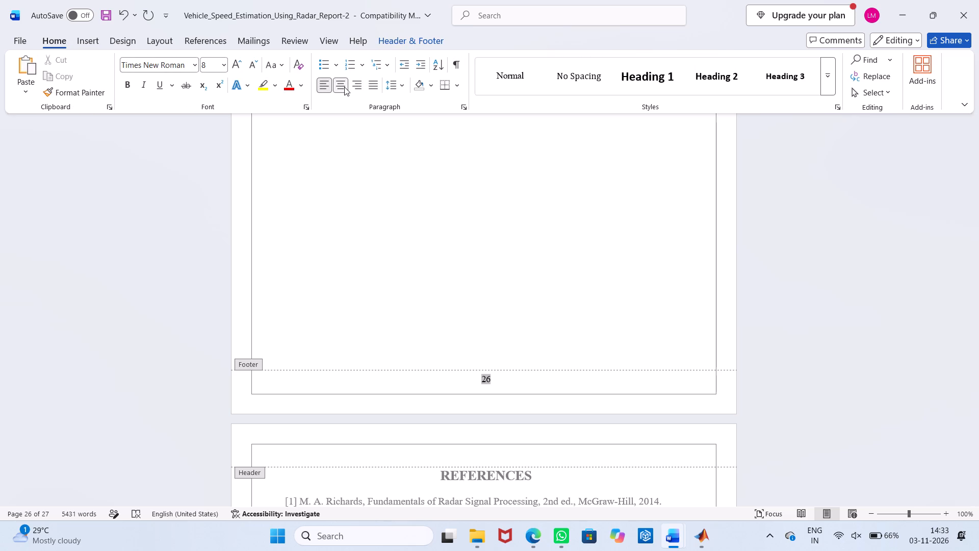
{"action": "left_click_drag", "start_coordinate": [594, 325], "coordinate": [596, 331]}
{"action": "left_click", "coordinate": [115, 42]}
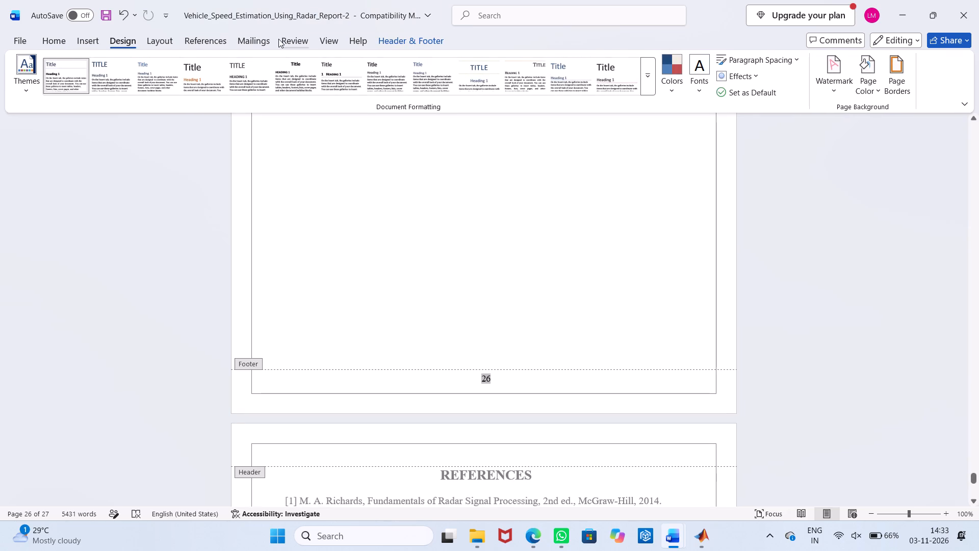
{"action": "left_click", "coordinate": [80, 42]}
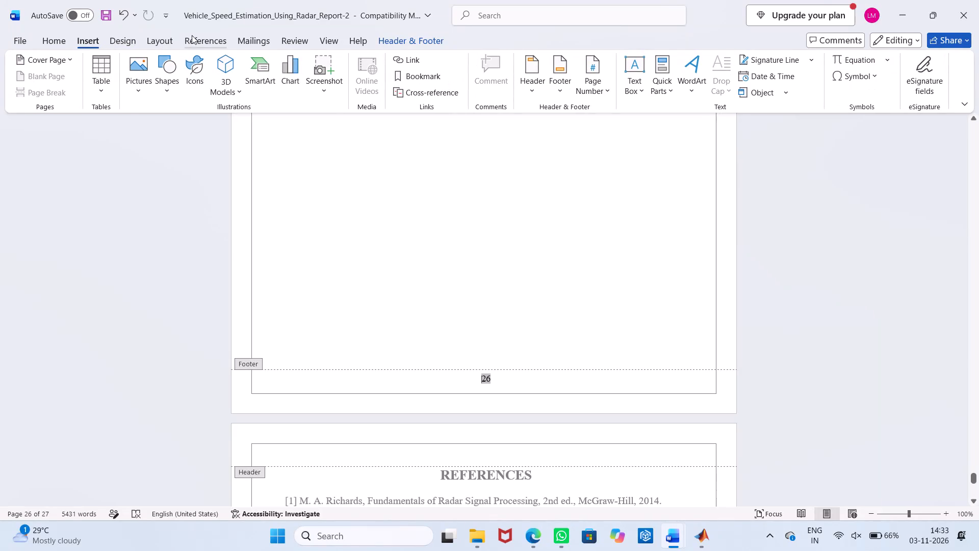
{"action": "left_click", "coordinate": [214, 45]}
{"action": "left_click", "coordinate": [420, 45]}
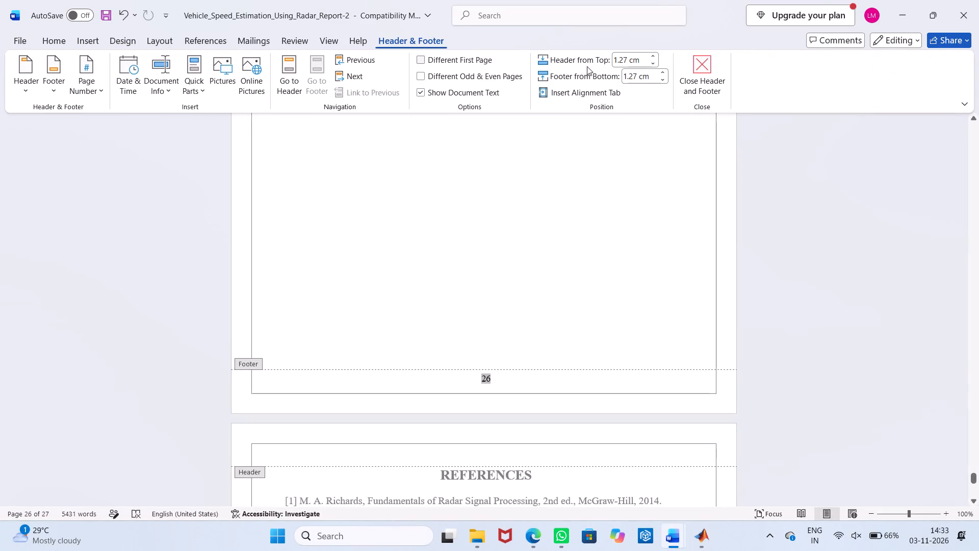
{"action": "left_click", "coordinate": [720, 74]}
Review the report's formatting and page layout from the appendix back to the start of Chapter 1.
{"action": "scroll", "coordinate": [624, 265], "scroll_direction": "up", "scroll_amount": 3}
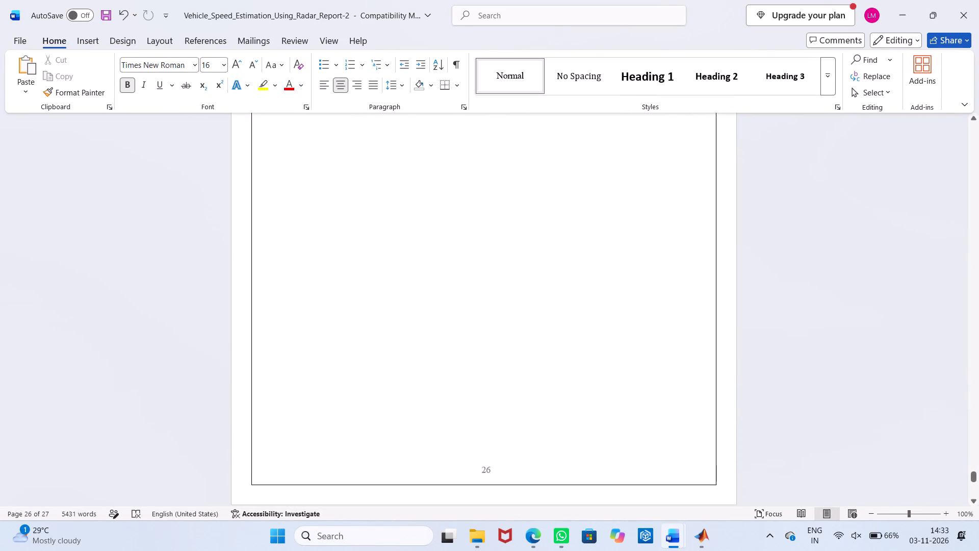
{"action": "scroll", "coordinate": [622, 262], "scroll_direction": "up", "scroll_amount": 20}
{"action": "scroll", "coordinate": [622, 262], "scroll_direction": "up", "scroll_amount": 9}
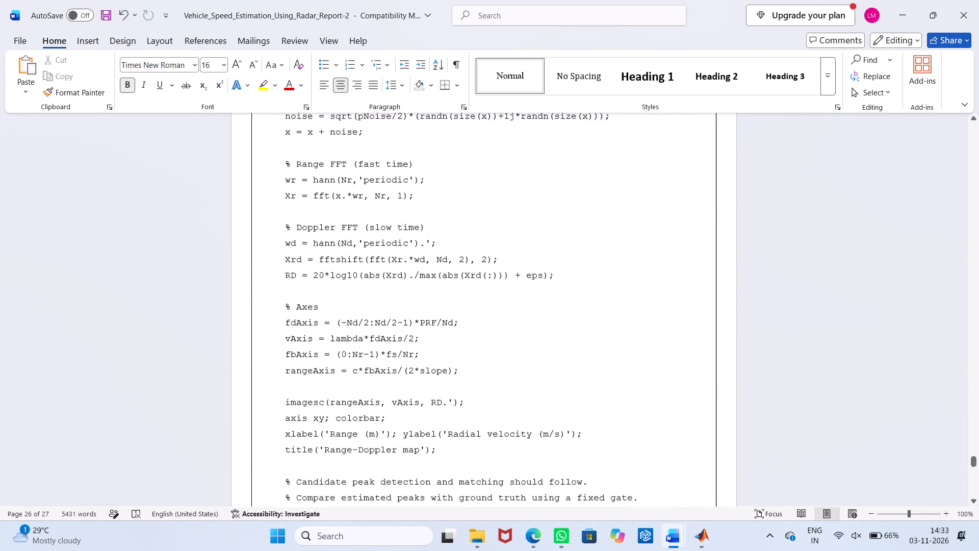
{"action": "scroll", "coordinate": [622, 262], "scroll_direction": "up", "scroll_amount": 20}
{"action": "scroll", "coordinate": [622, 262], "scroll_direction": "up", "scroll_amount": 16}
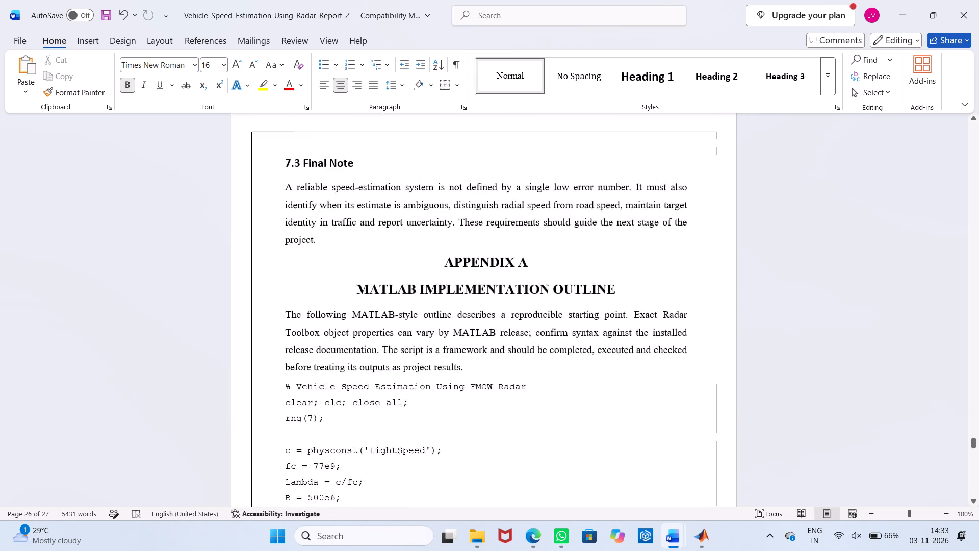
{"action": "scroll", "coordinate": [622, 262], "scroll_direction": "up", "scroll_amount": 20}
{"action": "scroll", "coordinate": [622, 262], "scroll_direction": "up", "scroll_amount": 16}
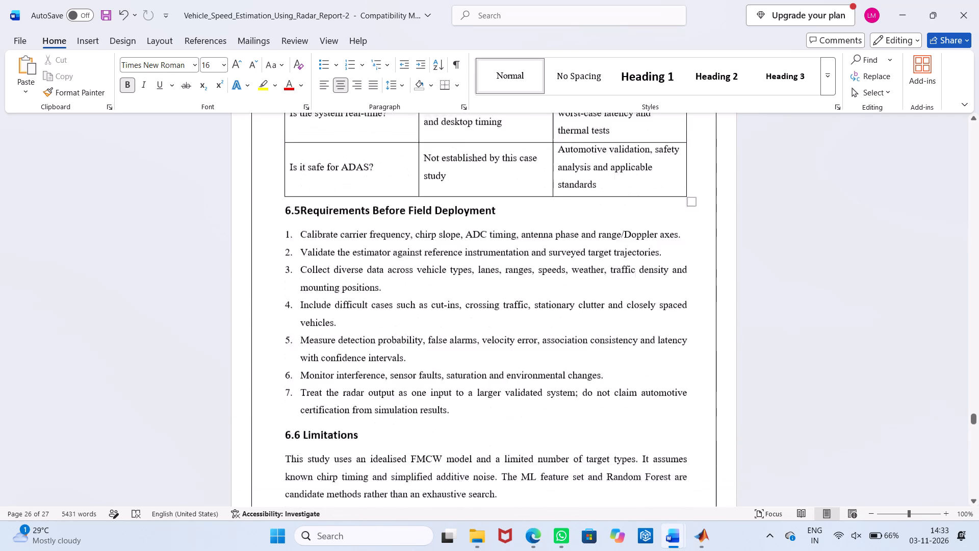
{"action": "scroll", "coordinate": [624, 252], "scroll_direction": "up", "scroll_amount": 15}
{"action": "scroll", "coordinate": [626, 262], "scroll_direction": "up", "scroll_amount": 6}
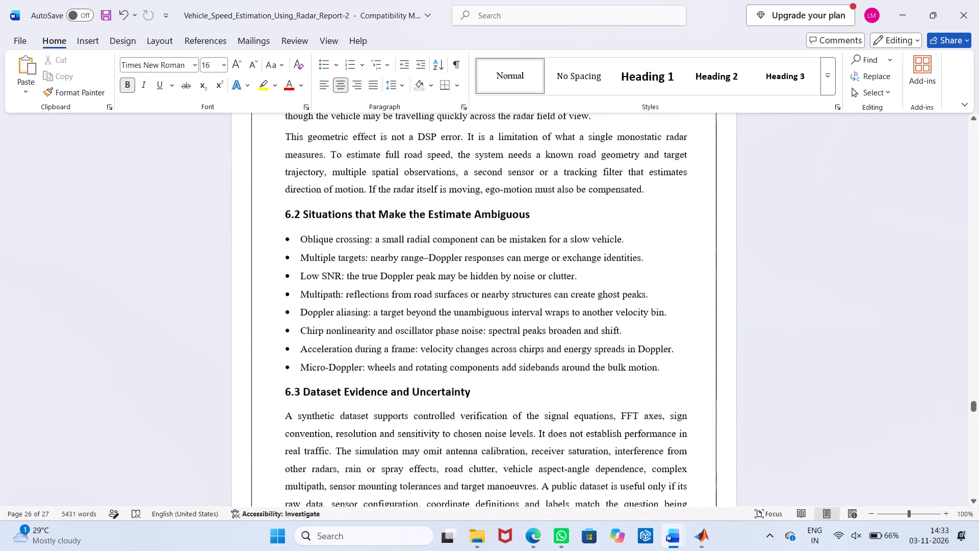
{"action": "scroll", "coordinate": [626, 262], "scroll_direction": "up", "scroll_amount": 16}
{"action": "scroll", "coordinate": [626, 262], "scroll_direction": "up", "scroll_amount": 16}
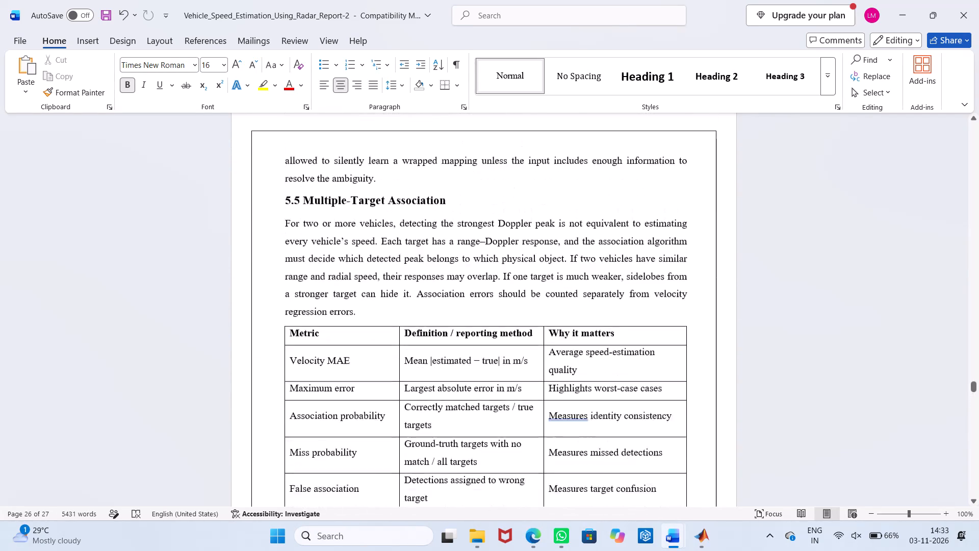
{"action": "scroll", "coordinate": [626, 262], "scroll_direction": "up", "scroll_amount": 20}
{"action": "scroll", "coordinate": [626, 262], "scroll_direction": "up", "scroll_amount": 7}
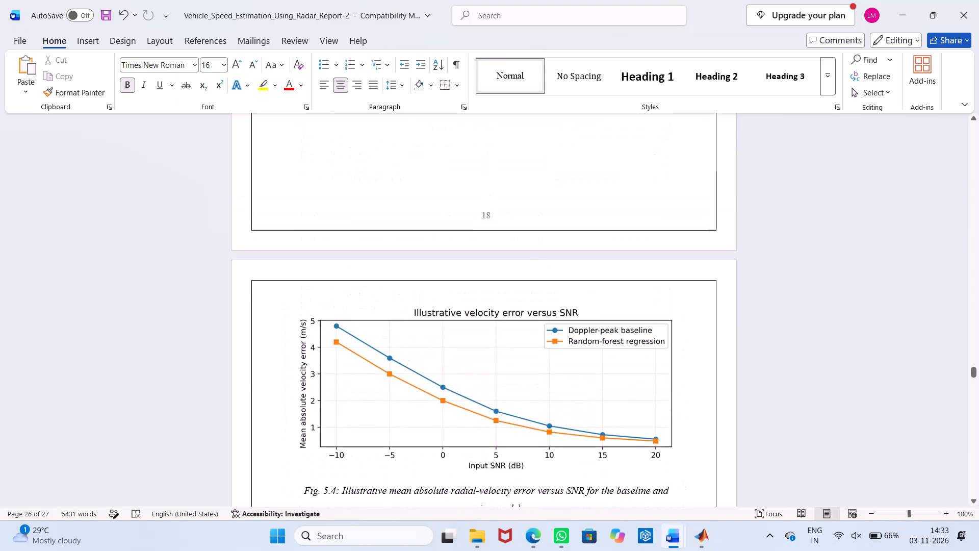
{"action": "scroll", "coordinate": [627, 262], "scroll_direction": "up", "scroll_amount": 20}
{"action": "scroll", "coordinate": [627, 262], "scroll_direction": "up", "scroll_amount": 14}
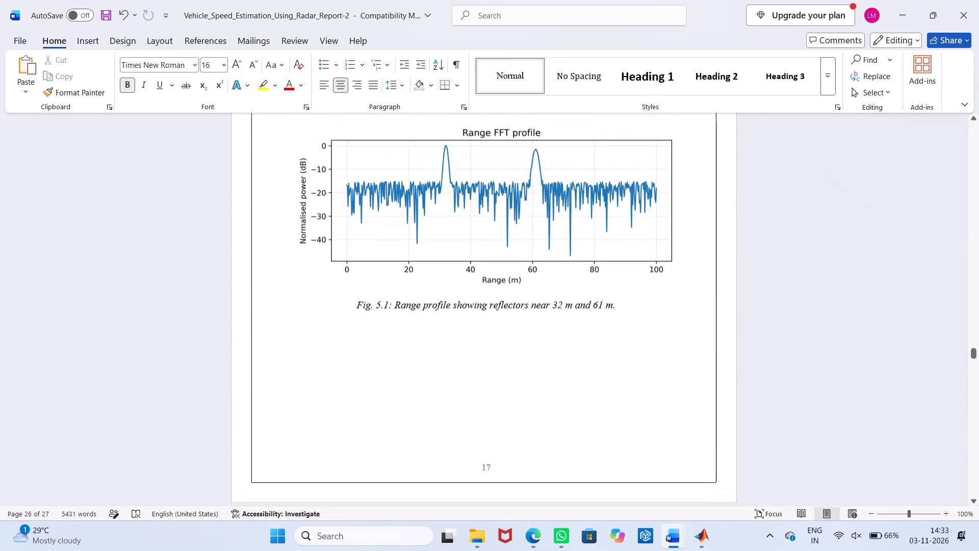
{"action": "scroll", "coordinate": [627, 255], "scroll_direction": "up", "scroll_amount": 20}
{"action": "scroll", "coordinate": [627, 255], "scroll_direction": "up", "scroll_amount": 16}
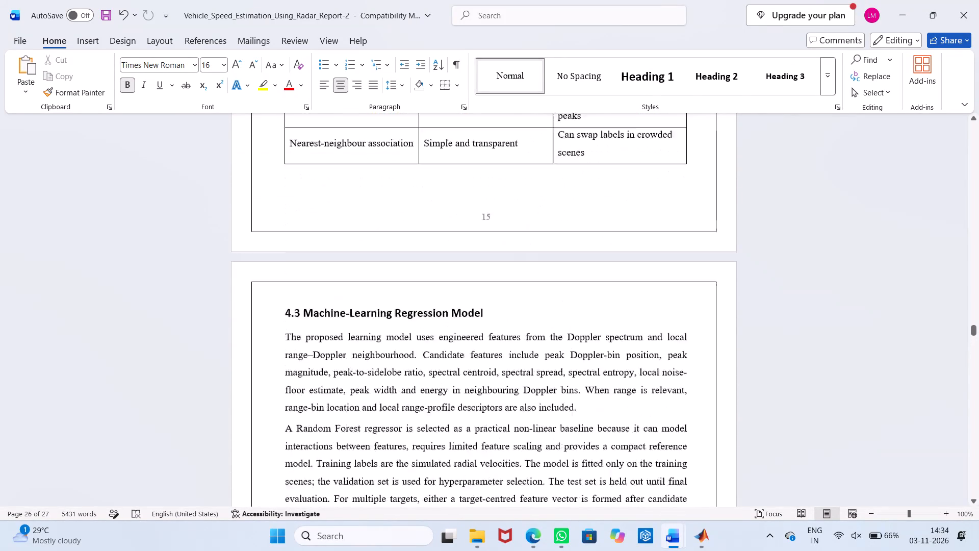
{"action": "scroll", "coordinate": [627, 255], "scroll_direction": "up", "scroll_amount": 20}
{"action": "scroll", "coordinate": [627, 255], "scroll_direction": "up", "scroll_amount": 16}
{"action": "scroll", "coordinate": [627, 255], "scroll_direction": "up", "scroll_amount": 20}
{"action": "scroll", "coordinate": [627, 255], "scroll_direction": "up", "scroll_amount": 20}
{"action": "scroll", "coordinate": [627, 255], "scroll_direction": "up", "scroll_amount": 1}
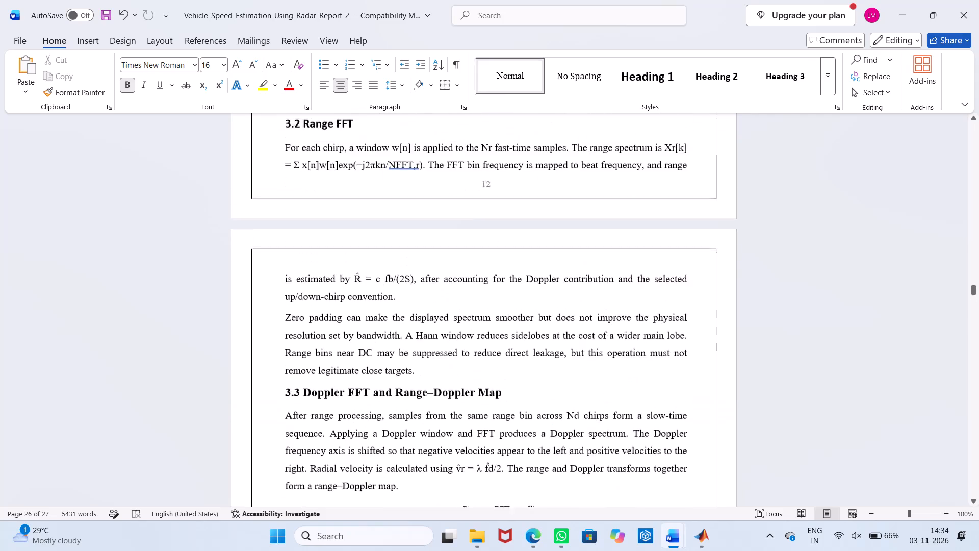
{"action": "scroll", "coordinate": [627, 255], "scroll_direction": "up", "scroll_amount": 20}
{"action": "scroll", "coordinate": [627, 255], "scroll_direction": "up", "scroll_amount": 20}
{"action": "scroll", "coordinate": [627, 255], "scroll_direction": "up", "scroll_amount": 1}
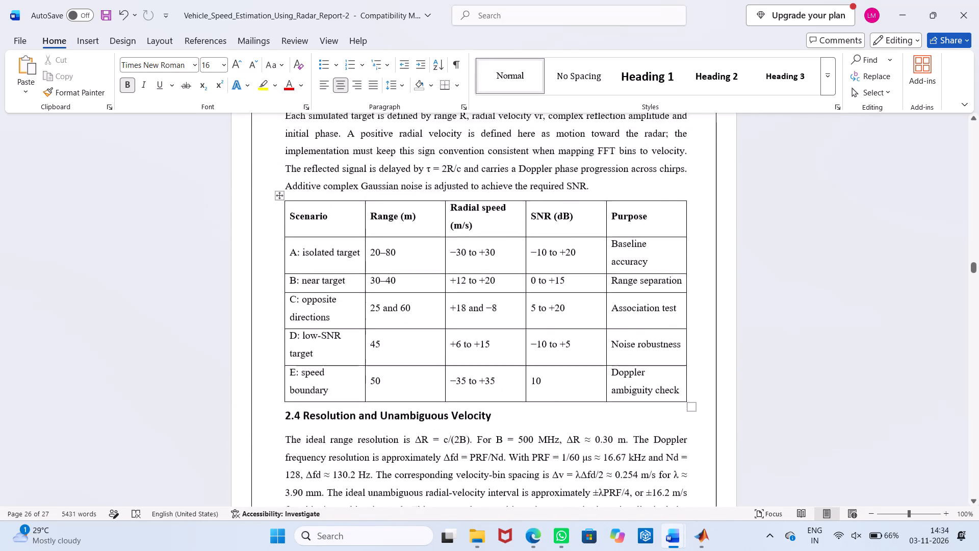
{"action": "scroll", "coordinate": [627, 249], "scroll_direction": "up", "scroll_amount": 20}
{"action": "scroll", "coordinate": [627, 249], "scroll_direction": "up", "scroll_amount": 20}
{"action": "scroll", "coordinate": [627, 249], "scroll_direction": "up", "scroll_amount": 1}
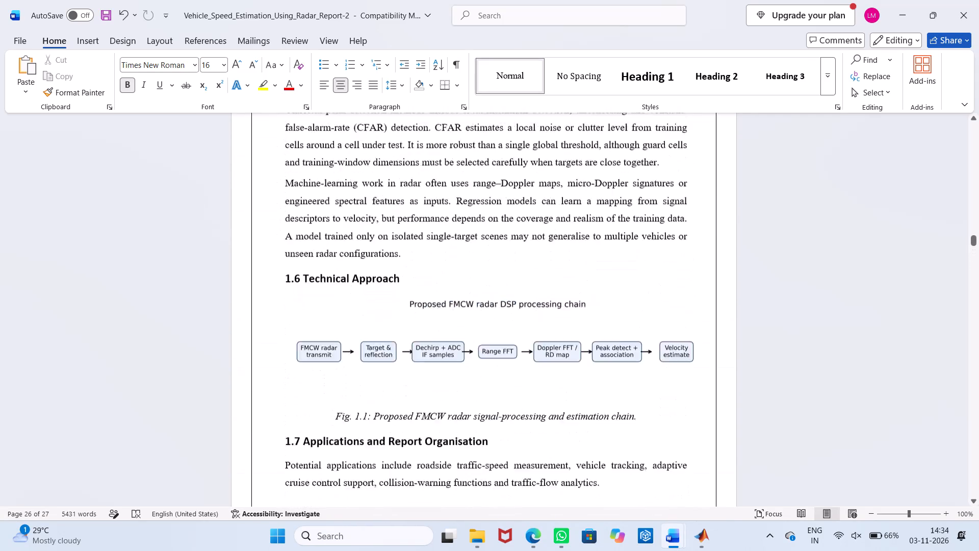
{"action": "scroll", "coordinate": [627, 247], "scroll_direction": "up", "scroll_amount": 20}
{"action": "scroll", "coordinate": [627, 247], "scroll_direction": "up", "scroll_amount": 18}
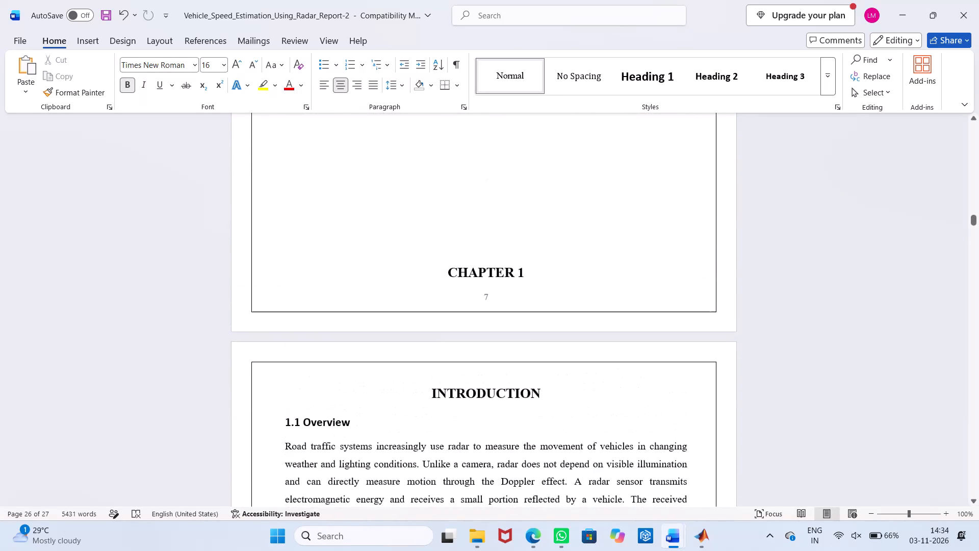
{"action": "scroll", "coordinate": [627, 247], "scroll_direction": "up", "scroll_amount": 3}
Insert a line break before the CHAPTER 1 heading to move it onto the same page as INTRODUCTION.
{"action": "scroll", "coordinate": [627, 247], "scroll_direction": "down", "scroll_amount": 5}
{"action": "scroll", "coordinate": [536, 306], "scroll_direction": "down", "scroll_amount": 1}
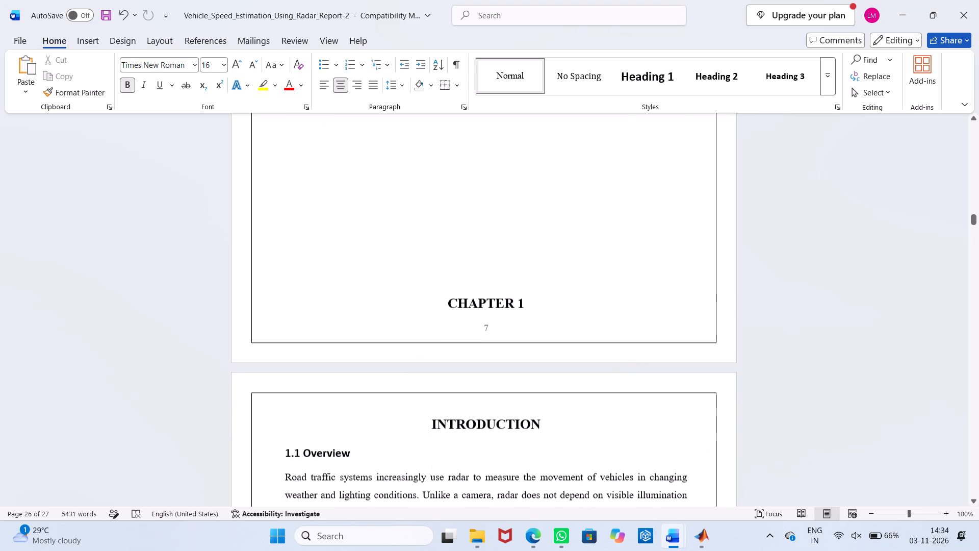
{"action": "left_click", "coordinate": [440, 309]}
{"action": "key", "text": "Return"}
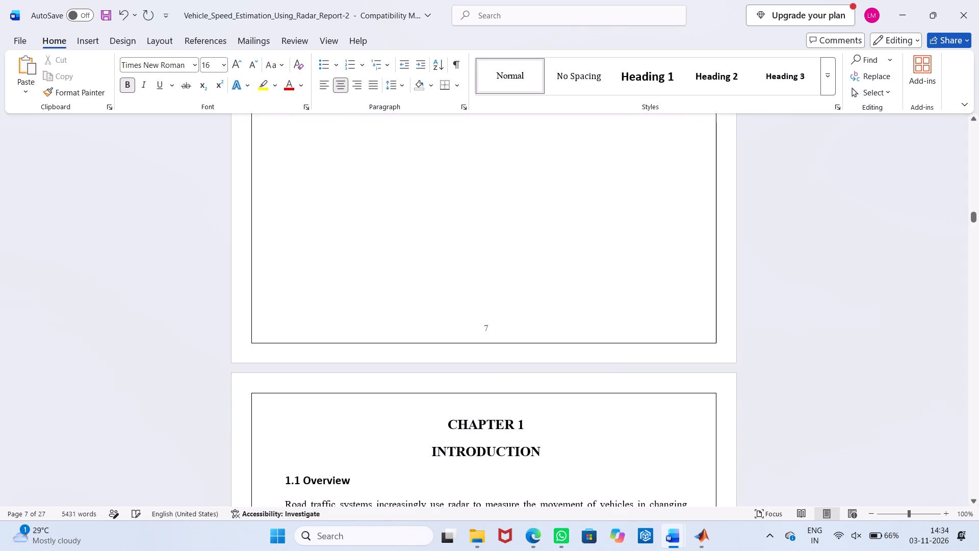
Check the opening page of Chapter 1 and the preceding table of contents pages.
{"action": "scroll", "coordinate": [445, 325], "scroll_direction": "down", "scroll_amount": 5}
{"action": "scroll", "coordinate": [446, 328], "scroll_direction": "up", "scroll_amount": 7}
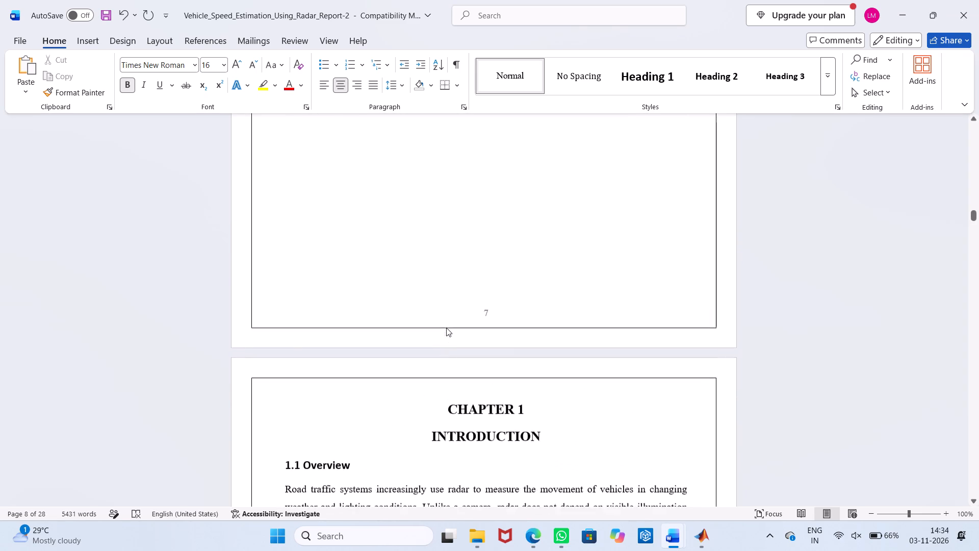
{"action": "scroll", "coordinate": [446, 328], "scroll_direction": "up", "scroll_amount": 20}
{"action": "scroll", "coordinate": [446, 328], "scroll_direction": "up", "scroll_amount": 11}
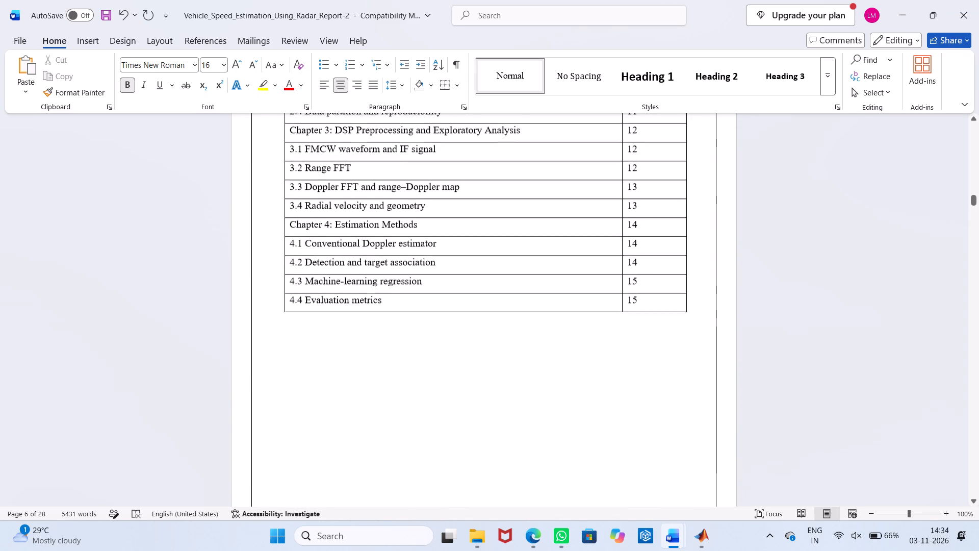
{"action": "scroll", "coordinate": [446, 328], "scroll_direction": "up", "scroll_amount": 9}
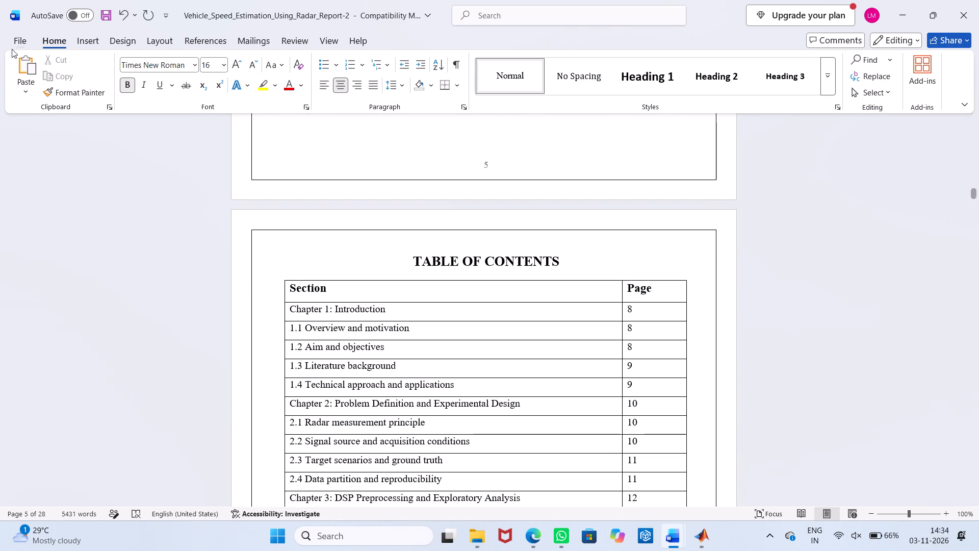
Try to publish the report as a PDF named LOKESH_DSP_THEORY in the Downloads folder.
{"action": "left_click", "coordinate": [27, 33]}
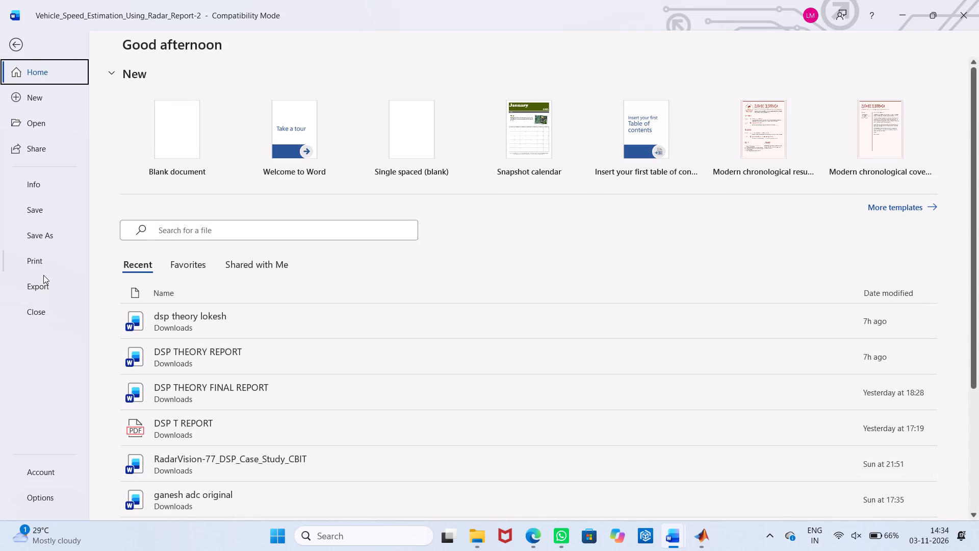
{"action": "left_click", "coordinate": [41, 280]}
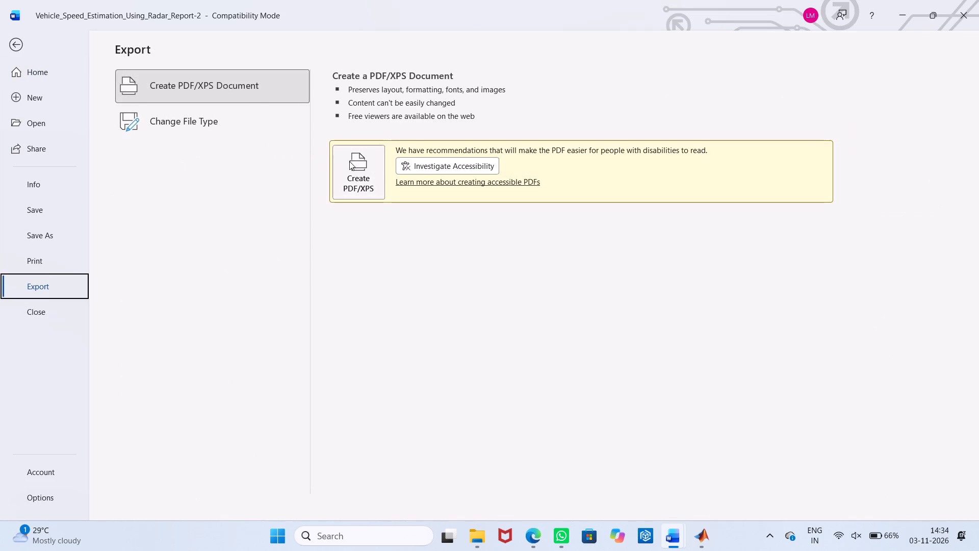
{"action": "left_click", "coordinate": [349, 161]}
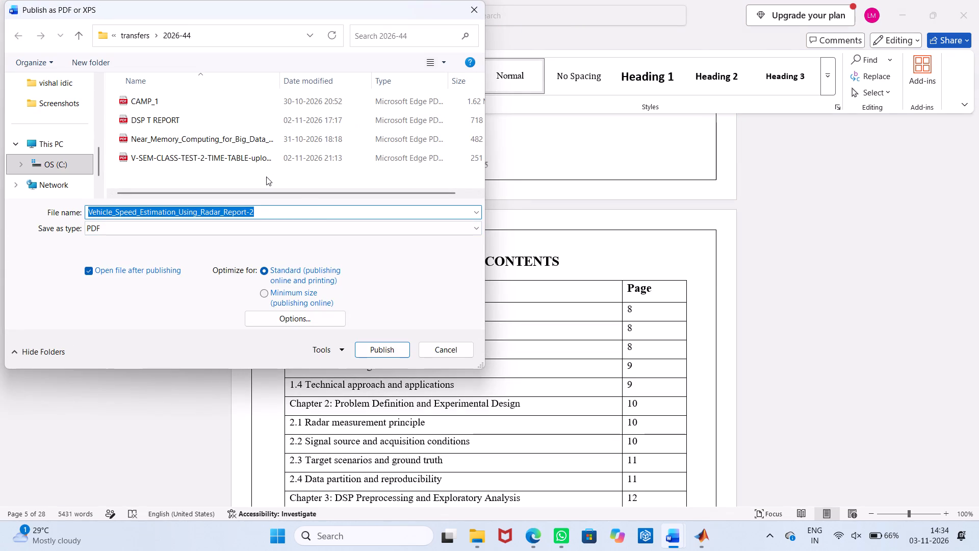
{"action": "type", "text": "LOK"}
{"action": "type", "text": "ESH"}
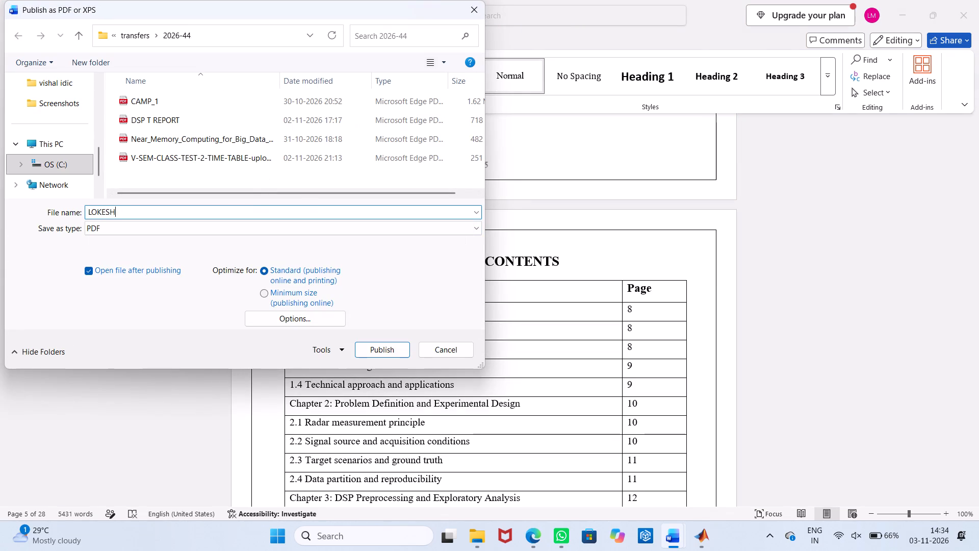
{"action": "key", "text": "shift+underscore"}
{"action": "type", "text": "DSP"}
{"action": "key", "text": "shift+underscore"}
{"action": "type", "text": "THE"}
{"action": "type", "text": "ORY"}
{"action": "scroll", "coordinate": [103, 182], "scroll_direction": "up", "scroll_amount": 2}
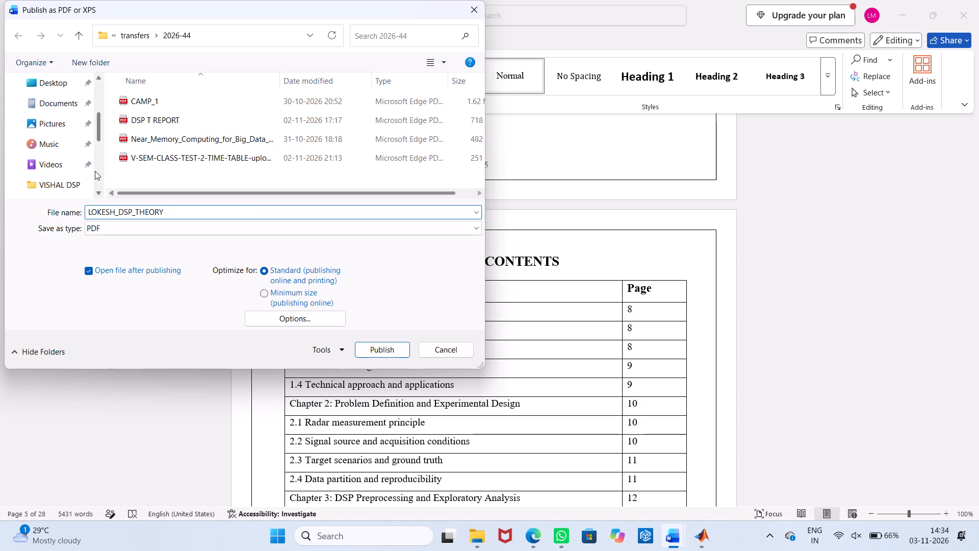
{"action": "scroll", "coordinate": [95, 171], "scroll_direction": "up", "scroll_amount": 1}
{"action": "left_click", "coordinate": [65, 124]}
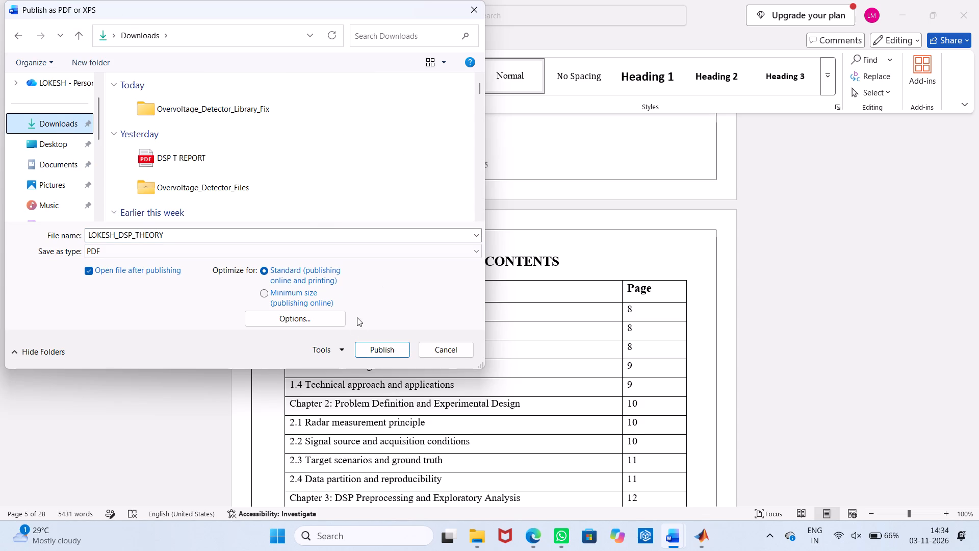
{"action": "left_click", "coordinate": [359, 350]}
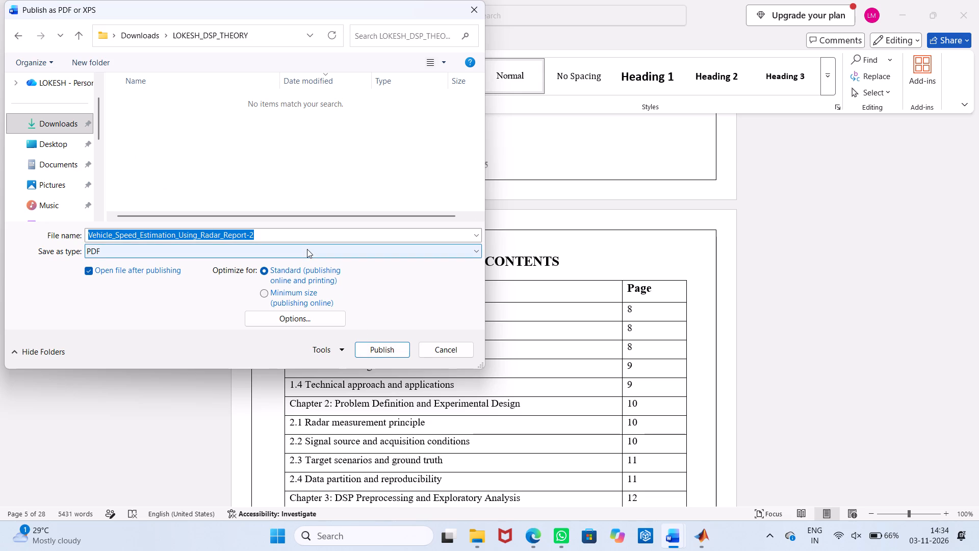
Publish the PDF as Vehicle_Speed_Estimation_Using_Radar_Report-2 in the LOKESH_DSP_THEORY folder, with the page range set to Current page.
{"action": "type", "text": "LOKES"}
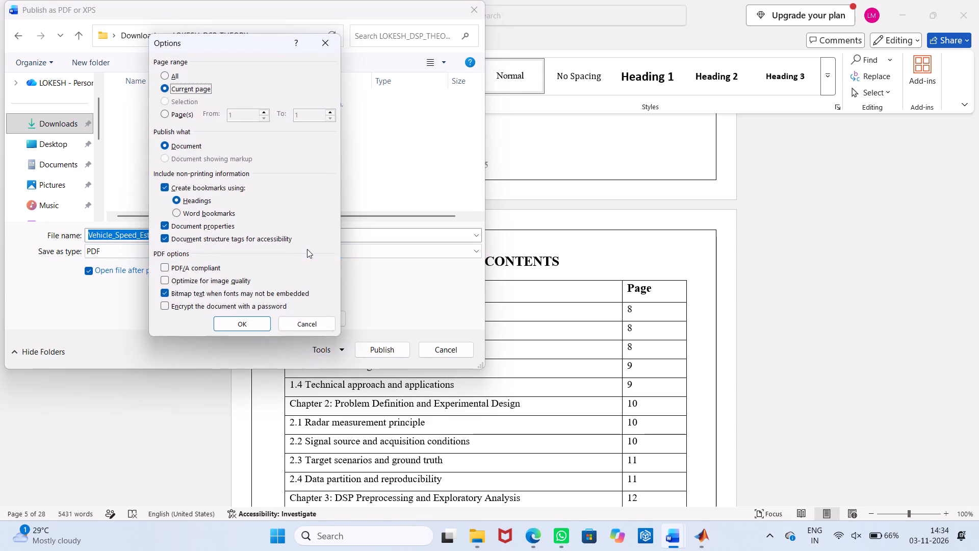
{"action": "left_click", "coordinate": [260, 326]}
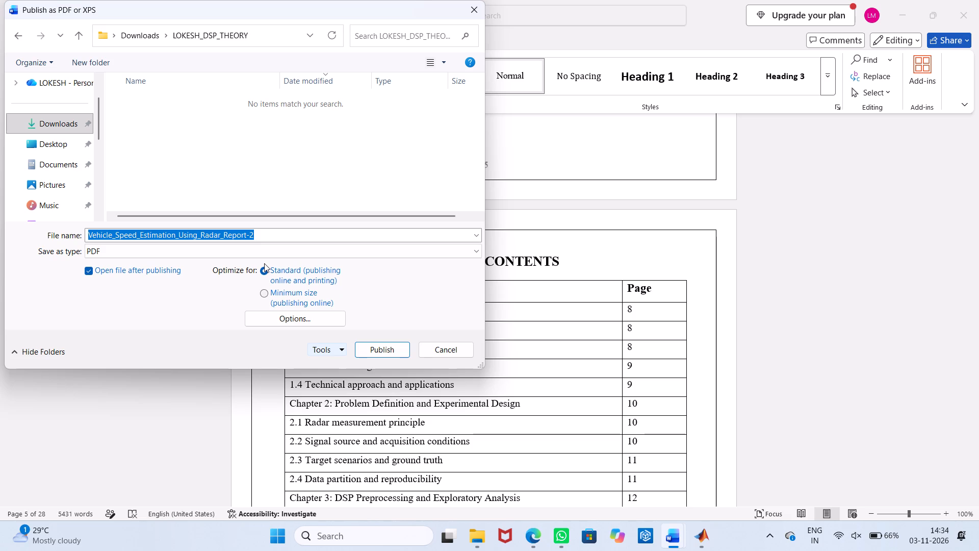
{"action": "left_click", "coordinate": [379, 349]}
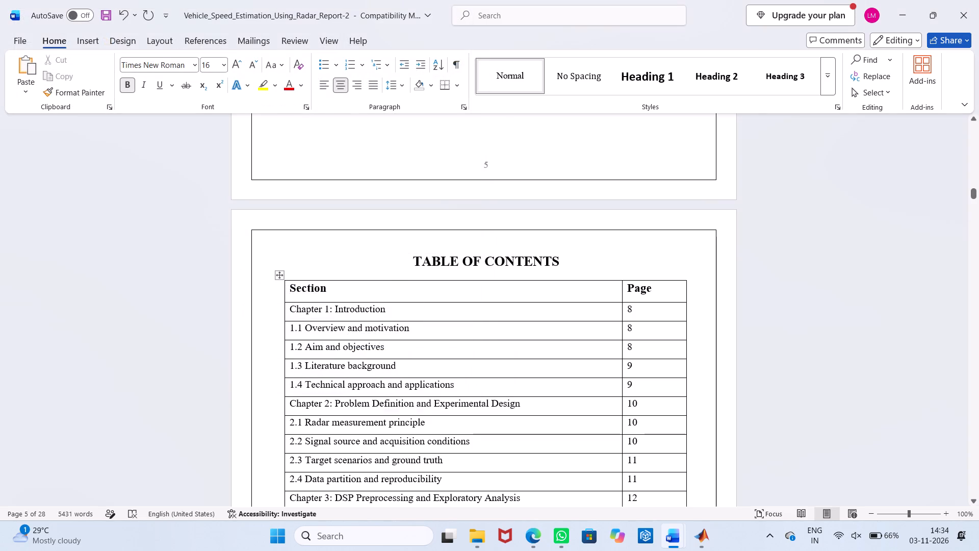
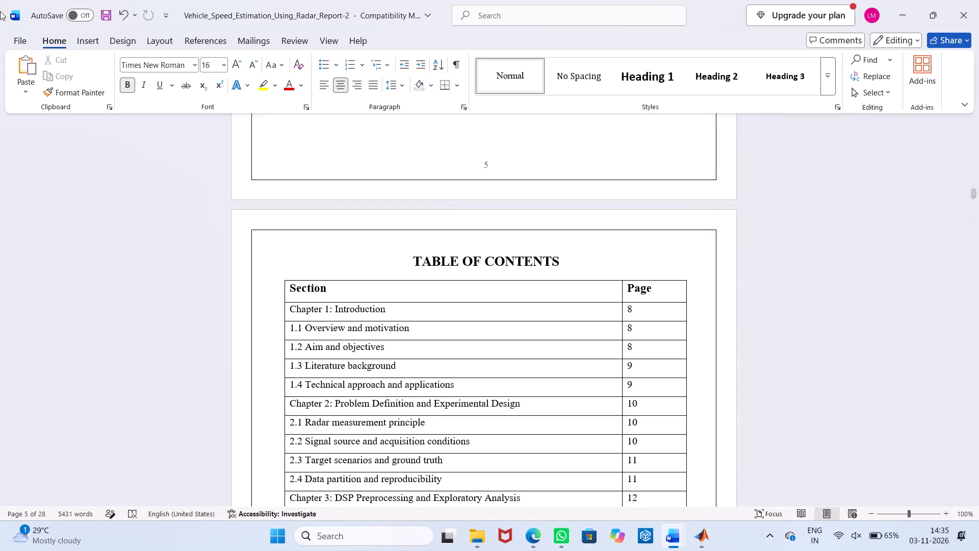
Publish the report as a PDF named Vehicle_Speed_Estimation_Using_Radar_Report-2 in the 2026-44 transfers folder, optimized for Standard and opened after publishing.
{"action": "left_click", "coordinate": [28, 45]}
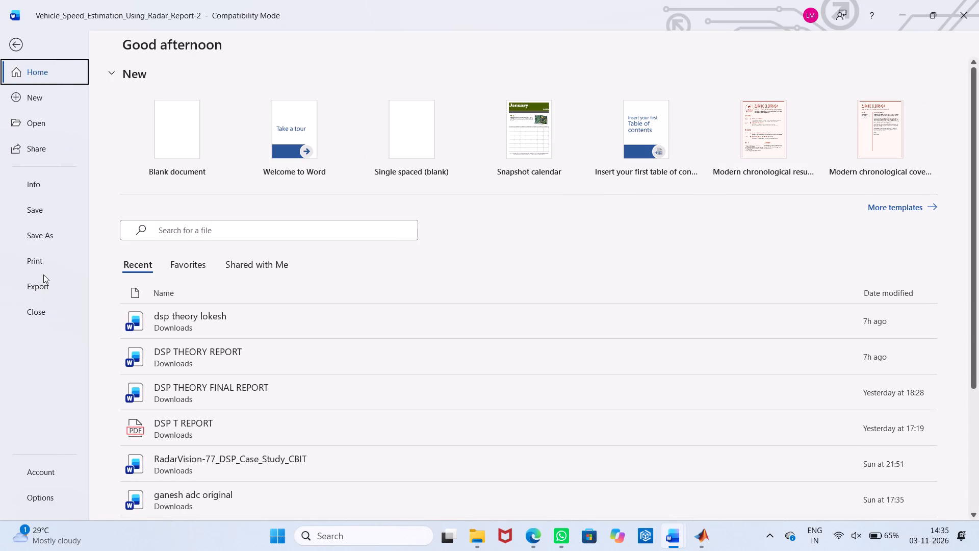
{"action": "left_click", "coordinate": [50, 287]}
{"action": "left_click", "coordinate": [348, 162]}
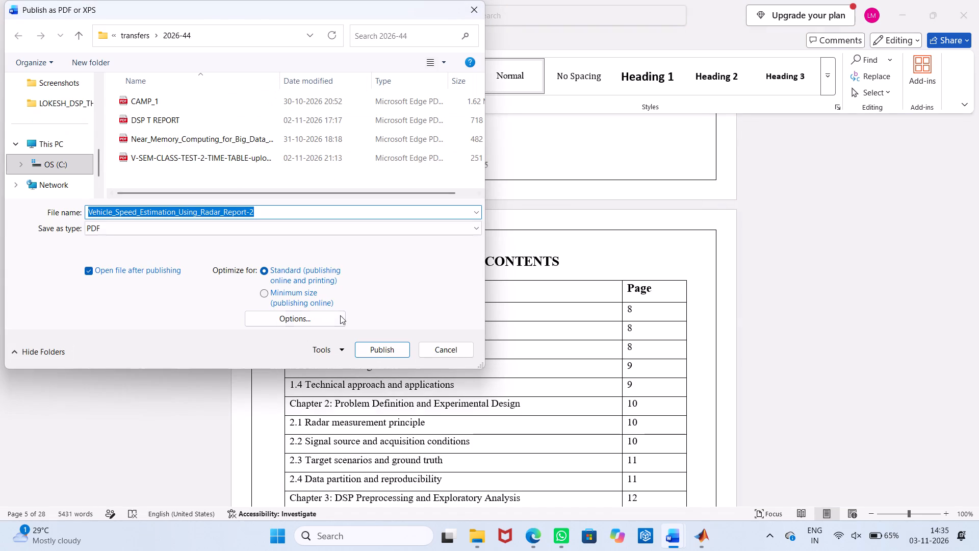
{"action": "left_click", "coordinate": [376, 348]}
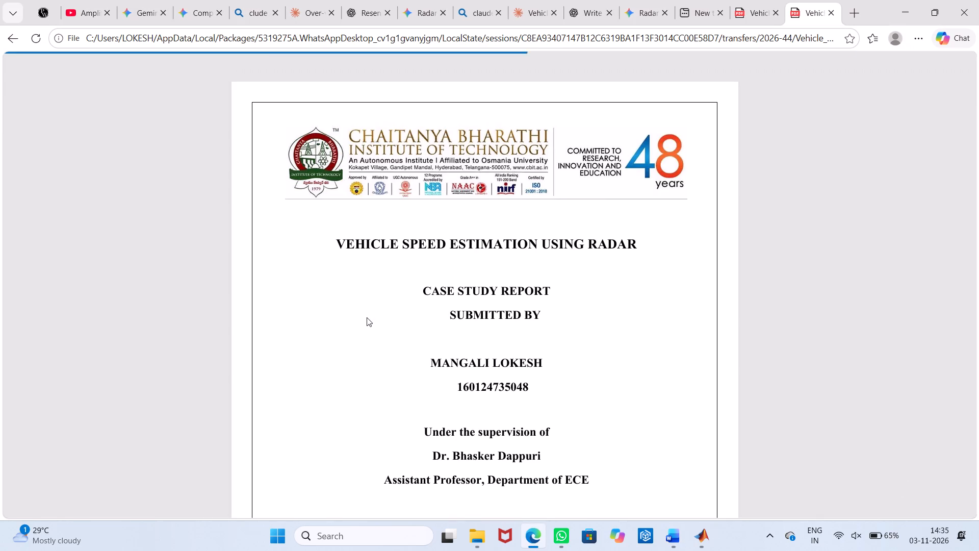
Check the published PDF's pages in Edge, starting from the title page.
{"action": "scroll", "coordinate": [365, 314], "scroll_direction": "down", "scroll_amount": 6}
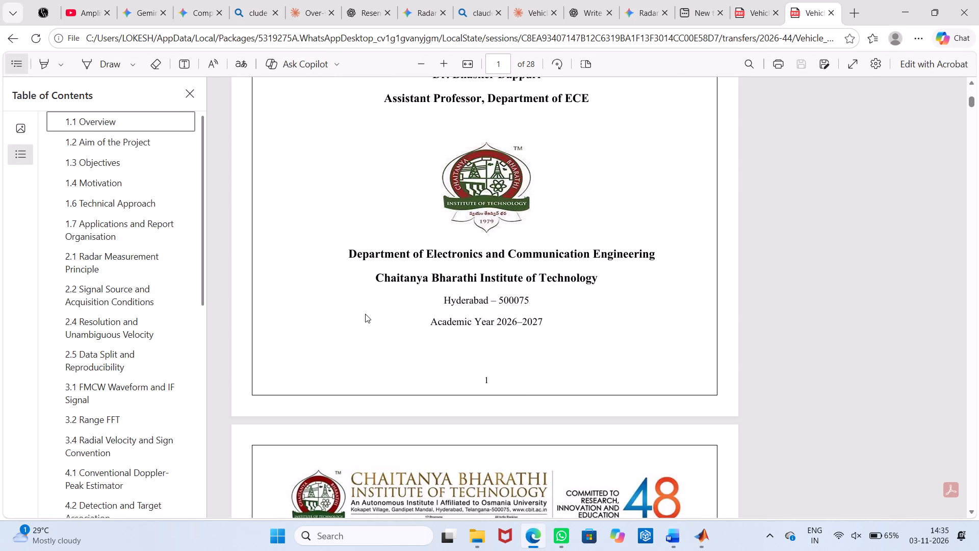
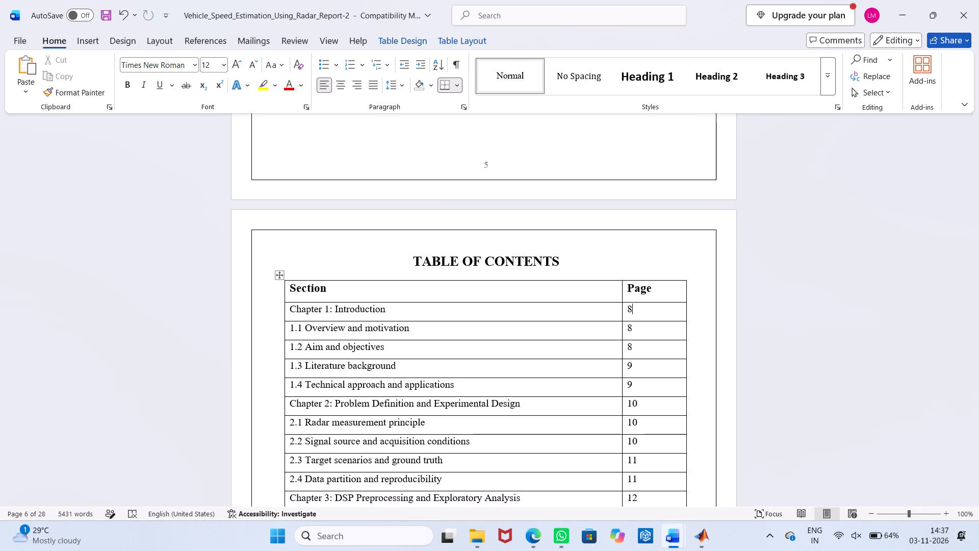
Set the page number of the "1.3 Literature background" entry in the table of contents to 8.
{"action": "left_click", "coordinate": [658, 368]}
{"action": "key", "text": "BackSpace"}
{"action": "key", "text": "8"}
Insert a table of contents row below "1.2 Aim and objectives" and enter "1.3 Objectives" as its section.
{"action": "left_click", "coordinate": [504, 393]}
{"action": "left_click", "coordinate": [691, 351]}
{"action": "key", "text": "Return"}
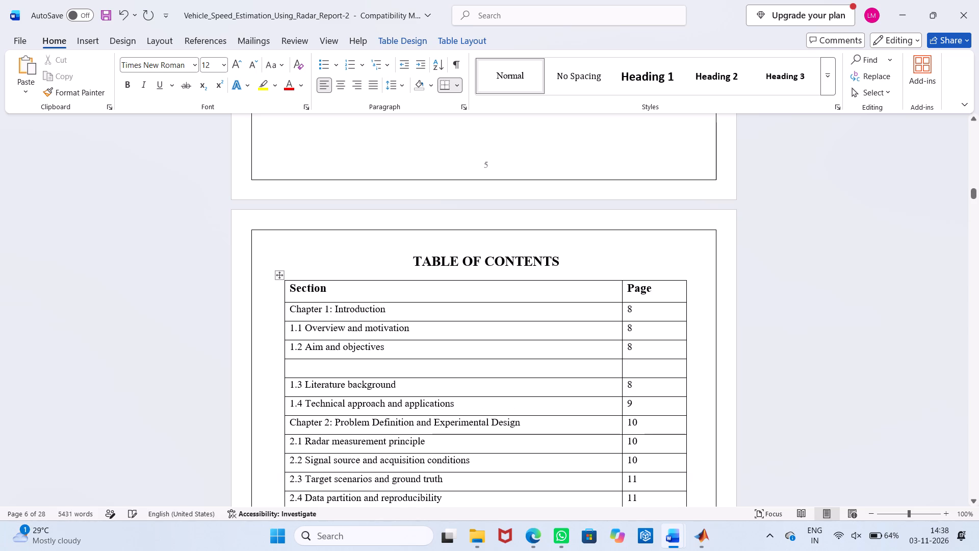
{"action": "type", "text": "1.3"}
{"action": "key", "text": "space"}
{"action": "type", "text": "OB"}
{"action": "key", "text": "BackSpace"}
{"action": "type", "text": "bjectives"}
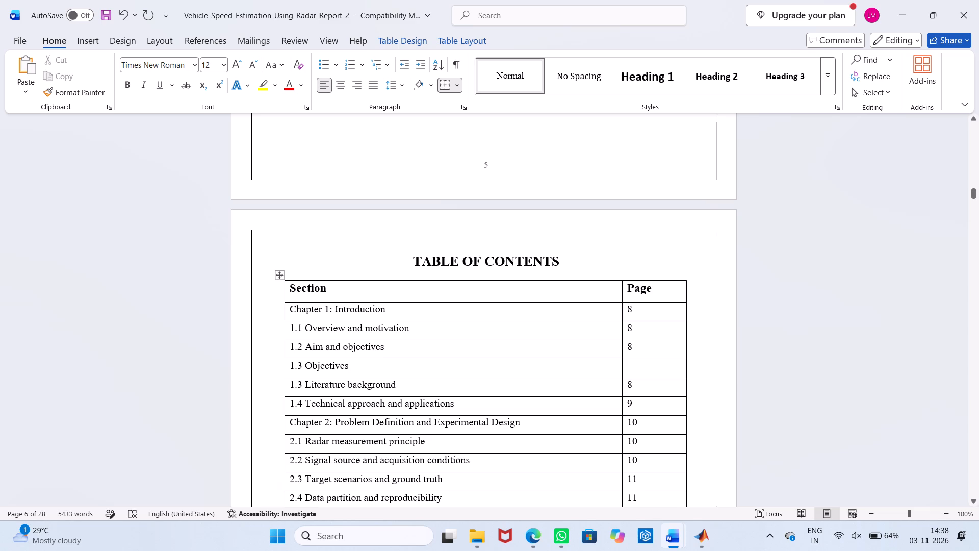
Reword the 1.2 entry in the table of contents as "1.2 Aim of the project".
{"action": "left_click", "coordinate": [450, 352]}
{"action": "key", "text": "BackSpace"}
{"action": "key", "text": "BackSpace"}
{"action": "key", "text": "BackSpace"}
{"action": "key", "text": "BackSpace"}
{"action": "key", "text": "BackSpace"}
{"action": "key", "text": "BackSpace"}
{"action": "key", "text": "BackSpace"}
{"action": "key", "text": "BackSpace"}
{"action": "key", "text": "BackSpace"}
{"action": "key", "text": "BackSpace"}
{"action": "key", "text": "BackSpace"}
{"action": "key", "text": "BackSpace"}
{"action": "key", "text": "BackSpace"}
{"action": "key", "text": "BackSpace"}
{"action": "key", "text": "BackSpace"}
{"action": "key", "text": "BackSpace"}
{"action": "key", "text": "BackSpace"}
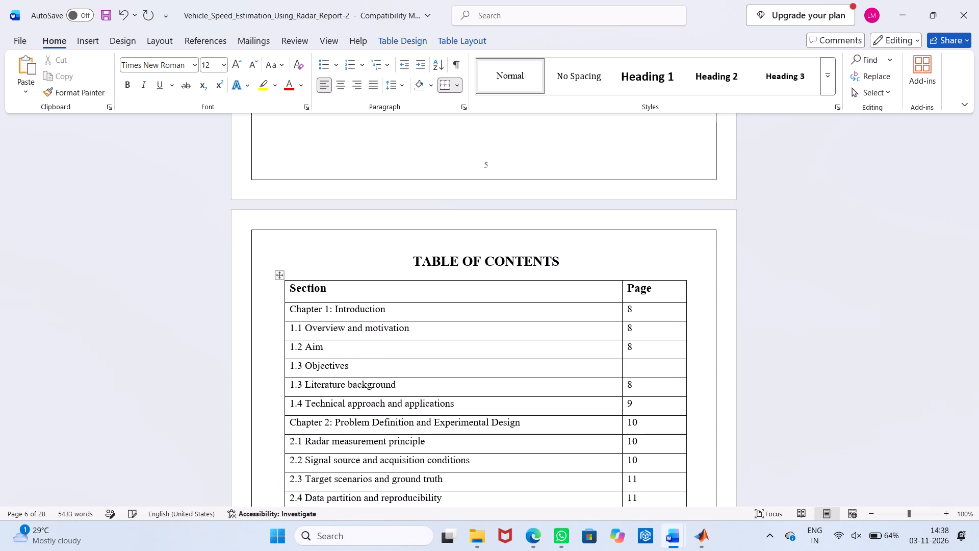
{"action": "key", "text": "BackSpace"}
{"action": "key", "text": "space"}
{"action": "type", "text": "of the project"}
Enter page number 8 for the "1.3 Objectives" row.
{"action": "left_click", "coordinate": [638, 369]}
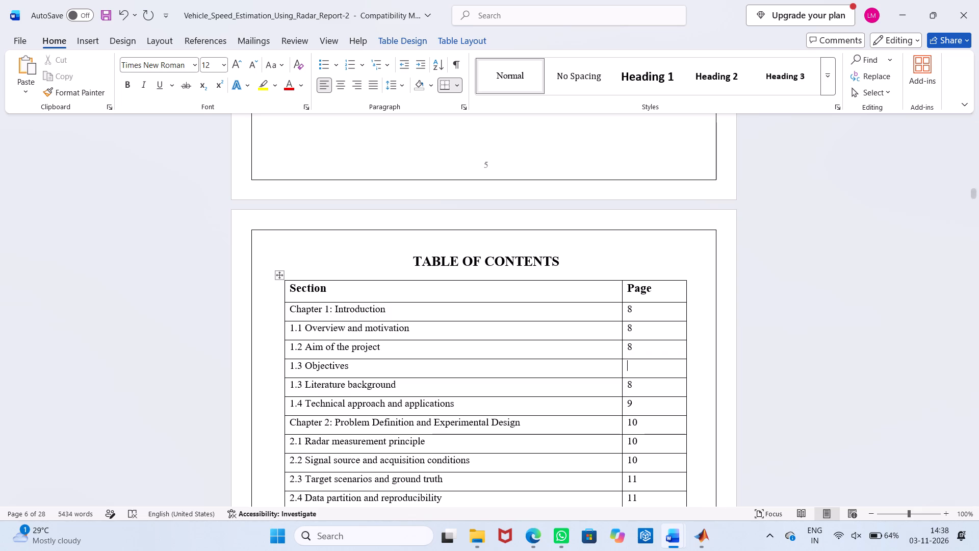
{"action": "key", "text": "8"}
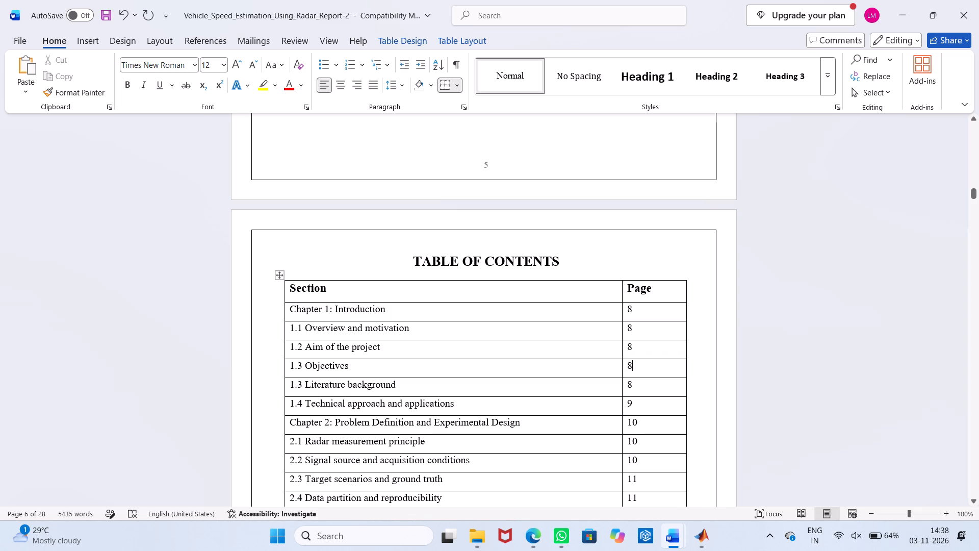
Replace the "1.3 Literature background" entry with "1.4 Motivation".
{"action": "left_click", "coordinate": [444, 384]}
{"action": "key", "text": "BackSpace"}
{"action": "key", "text": "BackSpace"}
{"action": "key", "text": "BackSpace"}
{"action": "key", "text": "BackSpace"}
{"action": "key", "text": "BackSpace"}
{"action": "key", "text": "BackSpace"}
{"action": "key", "text": "BackSpace"}
{"action": "key", "text": "BackSpace"}
{"action": "key", "text": "BackSpace"}
{"action": "key", "text": "BackSpace"}
{"action": "key", "text": "BackSpace"}
{"action": "key", "text": "BackSpace"}
{"action": "key", "text": "BackSpace"}
{"action": "key", "text": "BackSpace"}
{"action": "key", "text": "BackSpace"}
{"action": "key", "text": "BackSpace"}
{"action": "key", "text": "BackSpace"}
{"action": "key", "text": "BackSpace"}
{"action": "key", "text": "BackSpace"}
{"action": "key", "text": "BackSpace"}
{"action": "key", "text": "BackSpace"}
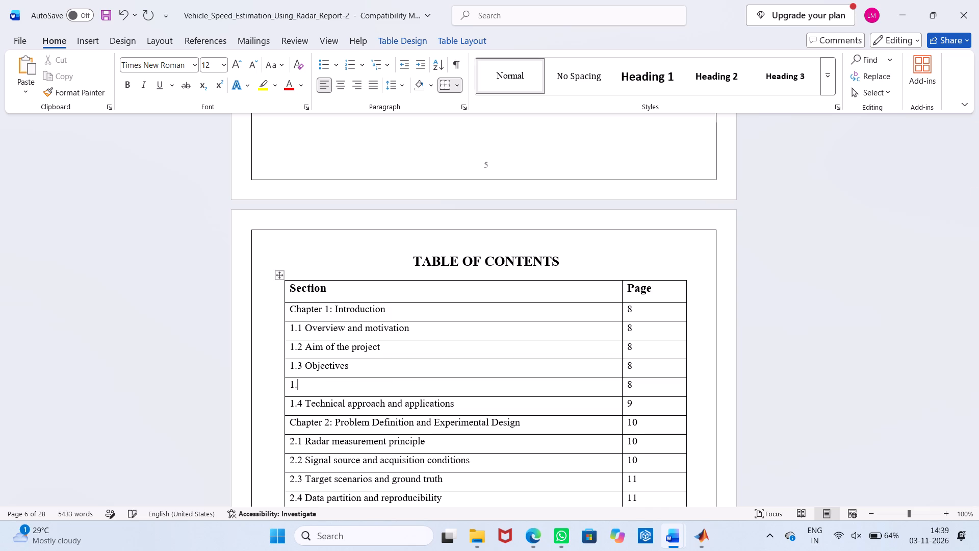
{"action": "type", "text": "4"}
{"action": "key", "text": "space"}
{"action": "type", "text": "Motivation"}
Replace the "1.4 Technical approach and applications" entry with "1.5 Literature Background".
{"action": "left_click", "coordinate": [496, 410]}
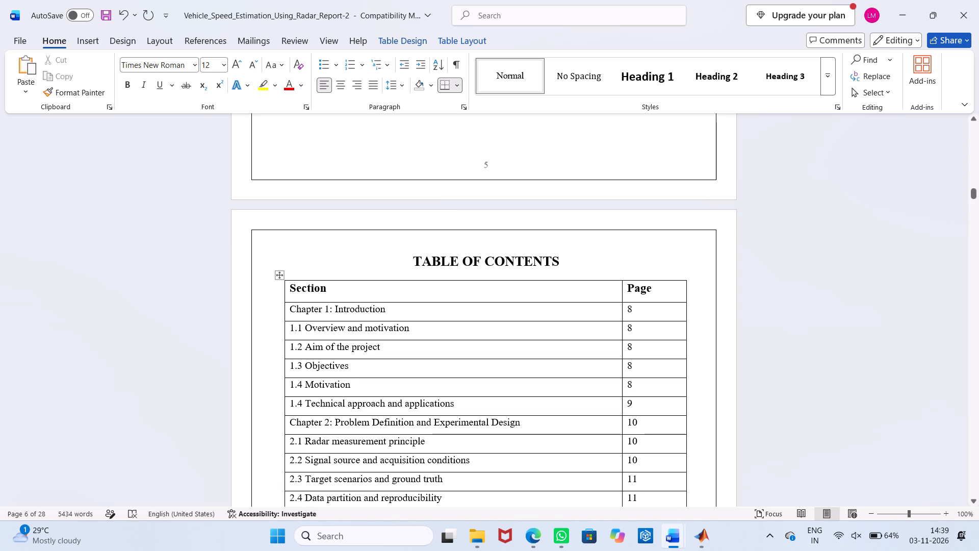
{"action": "key", "text": "BackSpace"}
{"action": "key", "text": "BackSpace"}
{"action": "key", "text": "BackSpace"}
{"action": "key", "text": "BackSpace"}
{"action": "key", "text": "BackSpace"}
{"action": "key", "text": "BackSpace"}
{"action": "key", "text": "BackSpace"}
{"action": "key", "text": "BackSpace"}
{"action": "key", "text": "BackSpace"}
{"action": "key", "text": "BackSpace"}
{"action": "key", "text": "BackSpace"}
{"action": "key", "text": "BackSpace"}
{"action": "key", "text": "BackSpace"}
{"action": "key", "text": "BackSpace"}
{"action": "key", "text": "BackSpace"}
{"action": "key", "text": "BackSpace"}
{"action": "key", "text": "BackSpace"}
{"action": "key", "text": "BackSpace"}
{"action": "key", "text": "BackSpace"}
{"action": "key", "text": "BackSpace"}
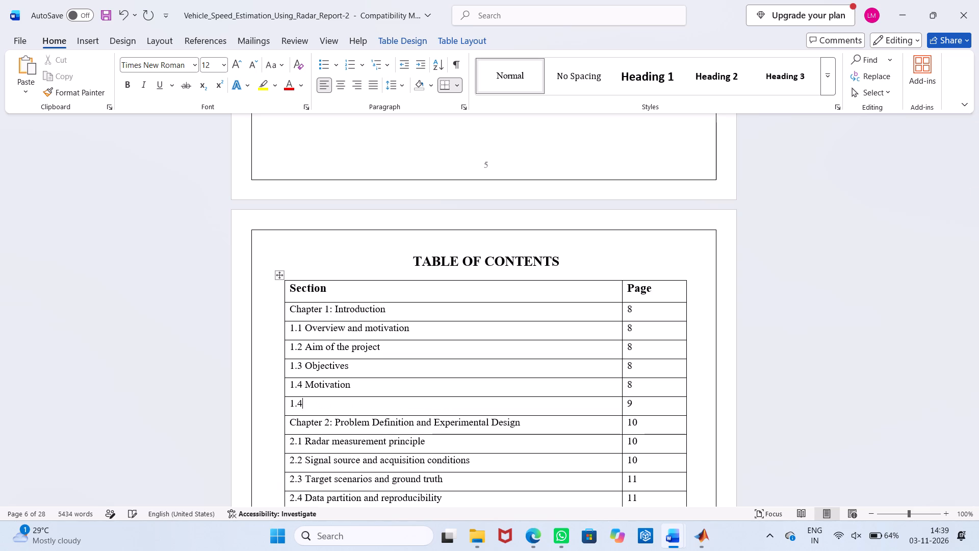
{"action": "key", "text": "BackSpace"}
{"action": "type", "text": "5"}
{"action": "key", "text": "space"}
{"action": "type", "text": "Liter"}
{"action": "type", "text": "ature"}
{"action": "key", "text": "space"}
{"action": "type", "text": "Backgr"}
{"action": "type", "text": "ound"}
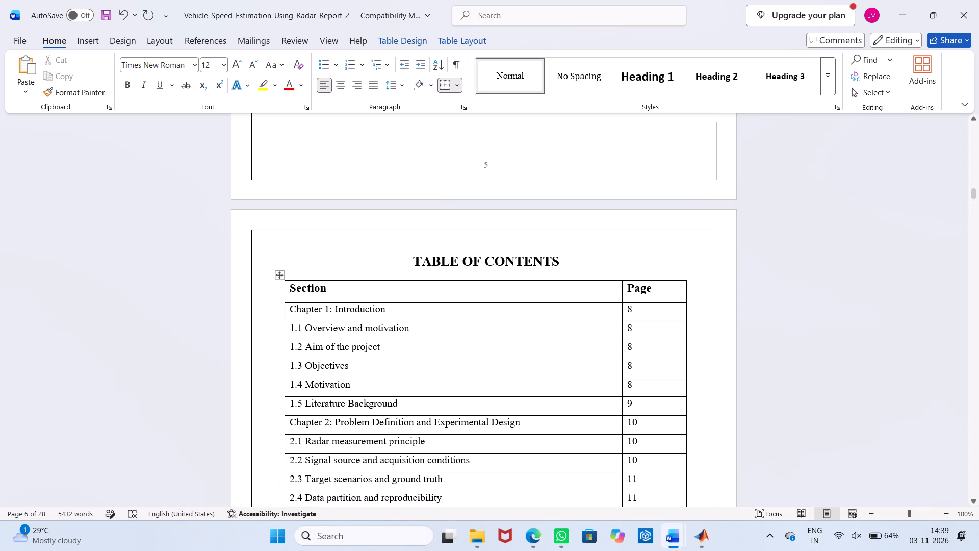
Insert a row below "1.5 Literature Background" reading "1.6 Technical Approach" with page number 9.
{"action": "left_click", "coordinate": [690, 405]}
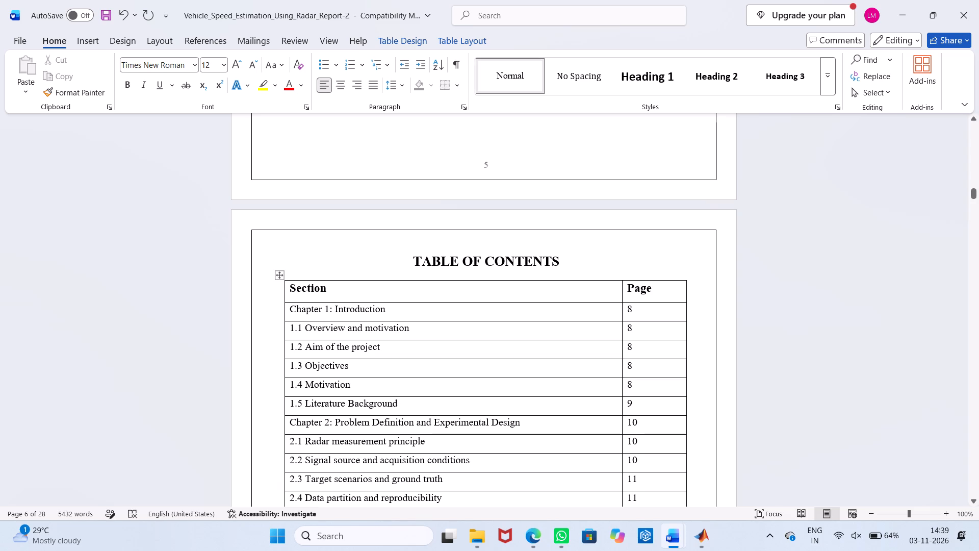
{"action": "key", "text": "Return"}
{"action": "type", "text": "1.6"}
{"action": "key", "text": "space"}
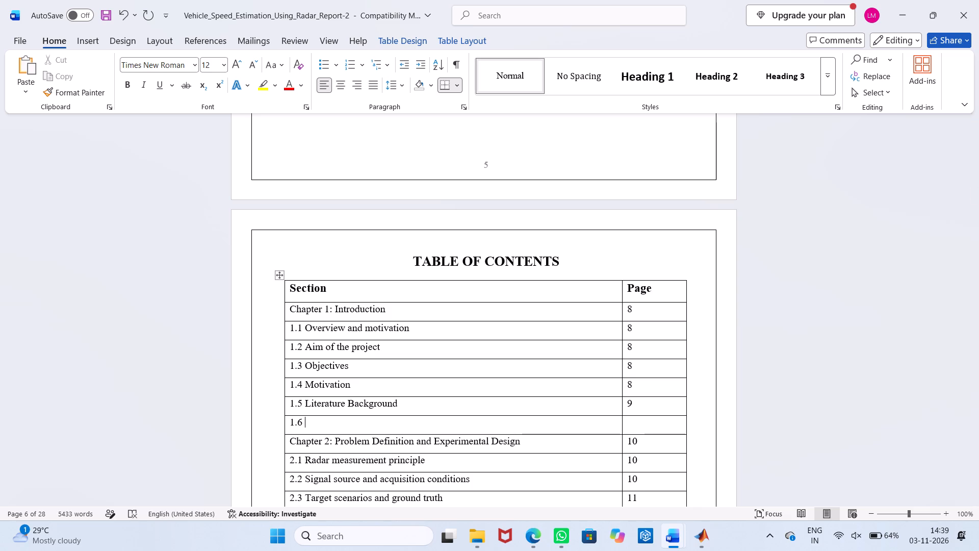
{"action": "type", "text": "Technical"}
{"action": "key", "text": "space"}
{"action": "type", "text": "Approach"}
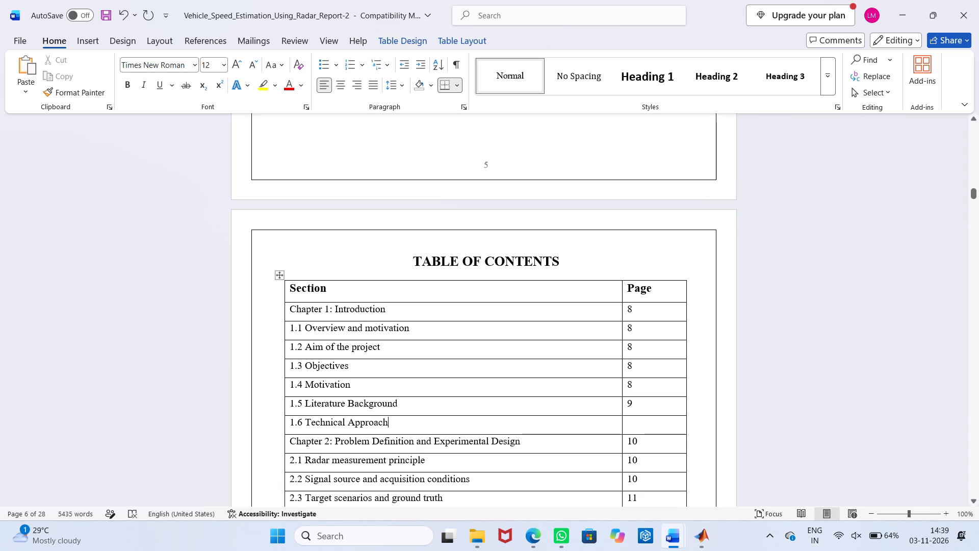
{"action": "left_click", "coordinate": [671, 427]}
{"action": "key", "text": "9"}
Insert a row below "1.6 Technical Approach" reading "1.7 Applications and Report Organisation" with page number 9.
{"action": "key", "text": "Right"}
{"action": "key", "text": "Return"}
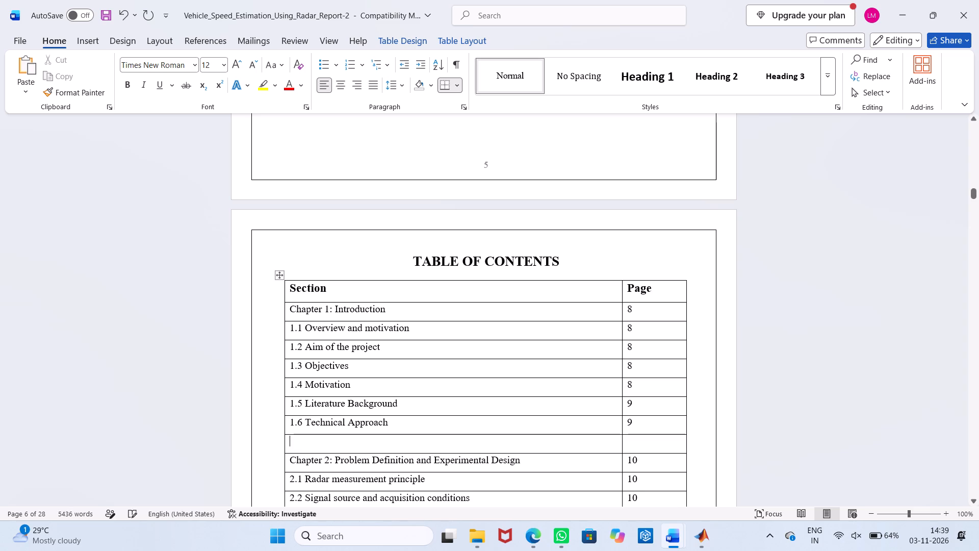
{"action": "type", "text": "1.7"}
{"action": "key", "text": "space"}
{"action": "type", "text": "Apl"}
{"action": "key", "text": "BackSpace"}
{"action": "type", "text": "plications"}
{"action": "key", "text": "space"}
{"action": "type", "text": "and Report"}
{"action": "key", "text": "space"}
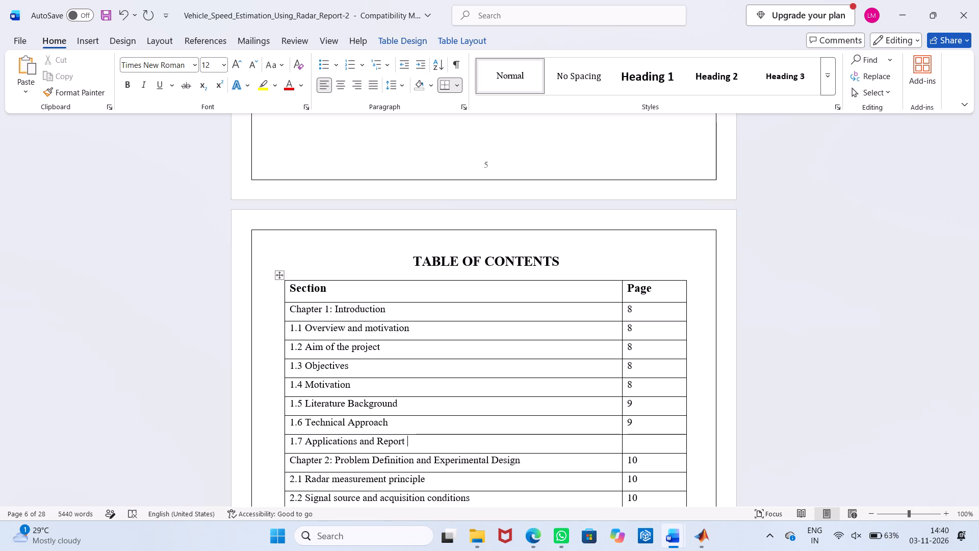
{"action": "type", "text": "Organisation"}
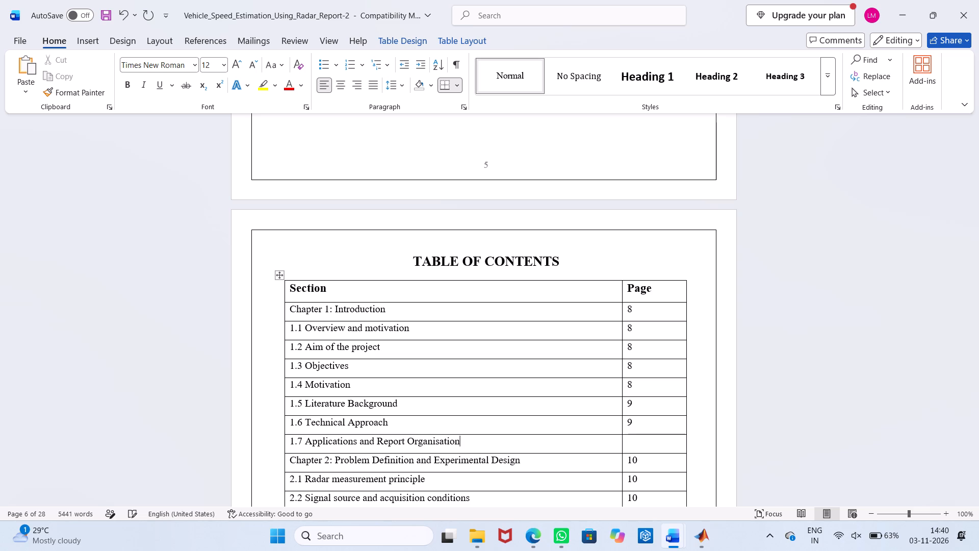
{"action": "left_click", "coordinate": [661, 452]}
{"action": "key", "text": "9"}
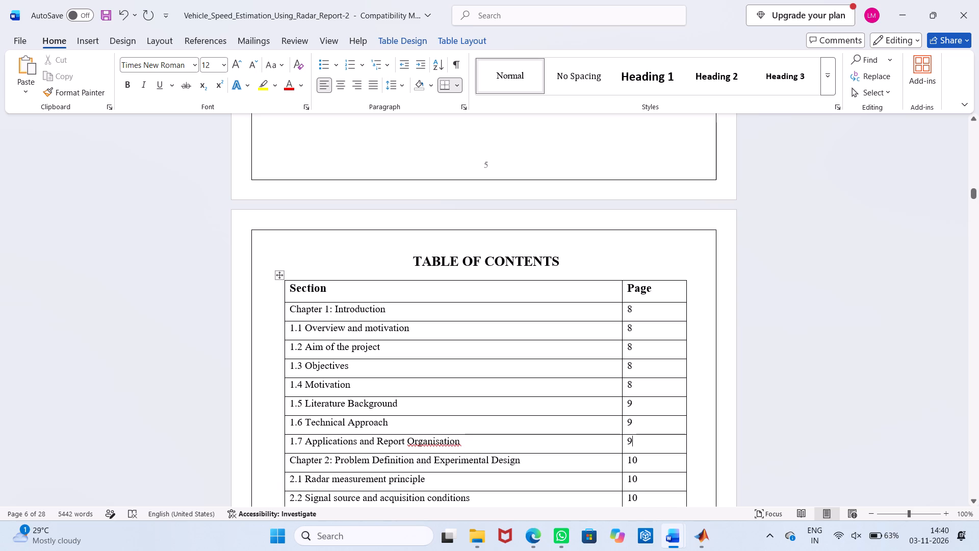
Make the Chapter 2 and Chapter 1 titles bold in the table of contents.
{"action": "scroll", "coordinate": [457, 446], "scroll_direction": "down", "scroll_amount": 1}
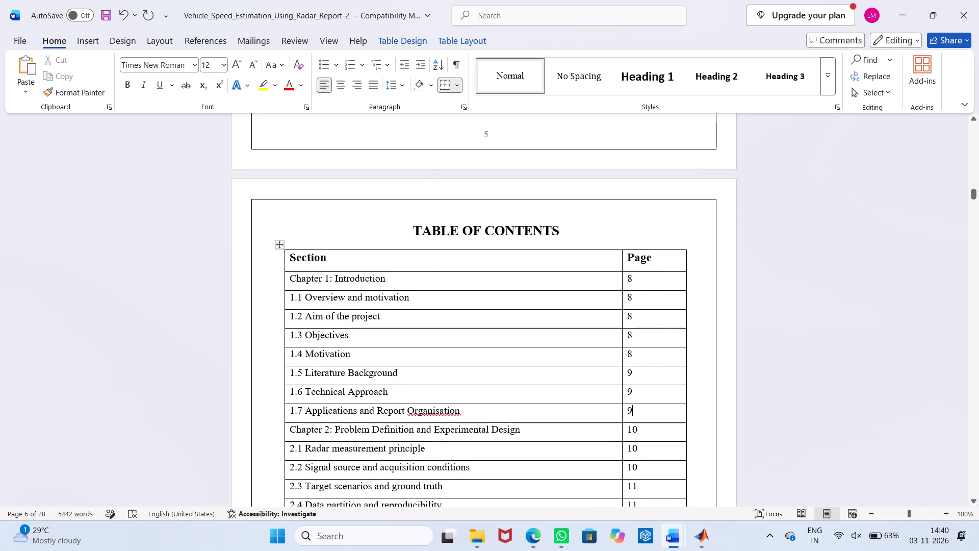
{"action": "left_click_drag", "start_coordinate": [536, 436], "coordinate": [273, 427]}
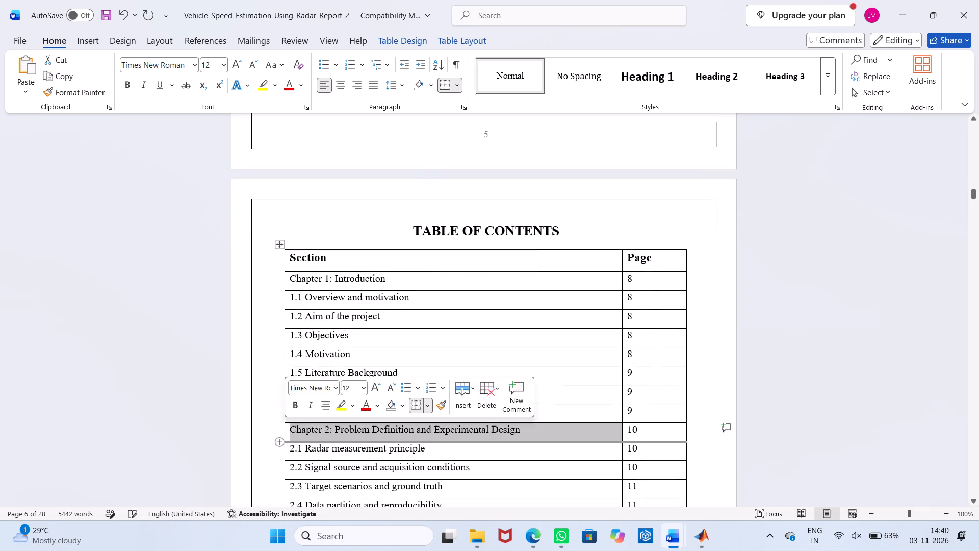
{"action": "left_click", "coordinate": [127, 81]}
{"action": "left_click_drag", "start_coordinate": [396, 283], "coordinate": [230, 283]}
{"action": "left_click", "coordinate": [128, 87]}
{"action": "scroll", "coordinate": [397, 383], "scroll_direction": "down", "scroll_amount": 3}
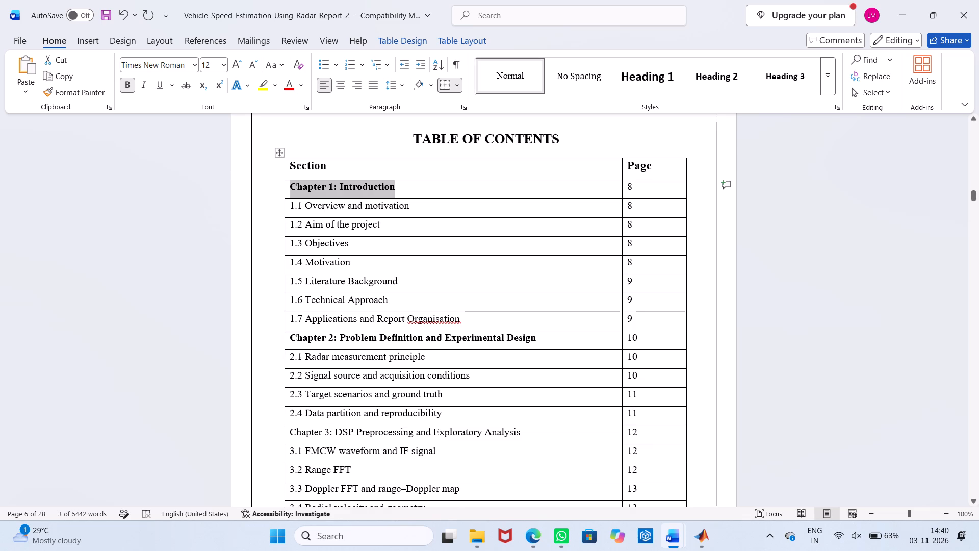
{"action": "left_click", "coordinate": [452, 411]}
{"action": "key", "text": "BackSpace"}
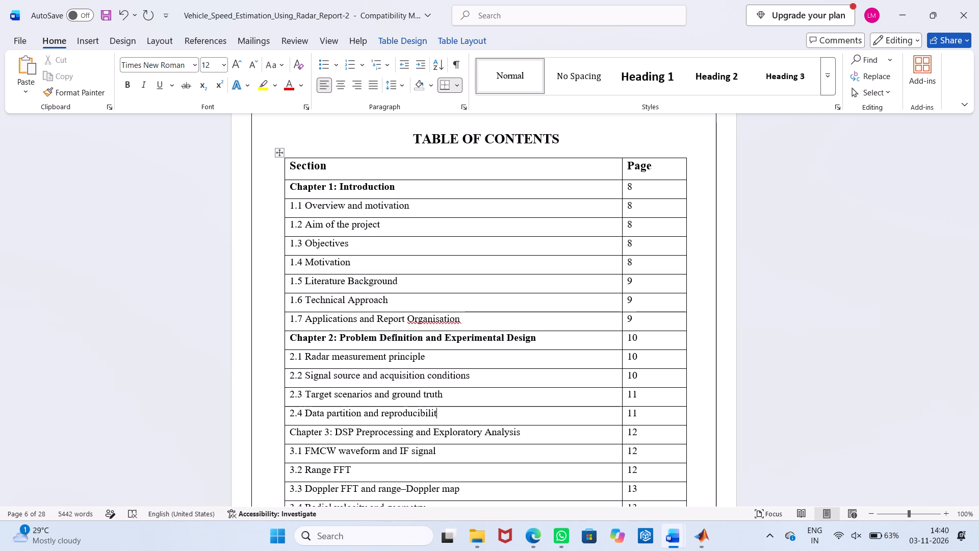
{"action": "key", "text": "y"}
Insert a row below "2.3 Target scenarios and ground truth" reading "2.4 Resolution and Unambiguous Velocity".
{"action": "left_click", "coordinate": [692, 398]}
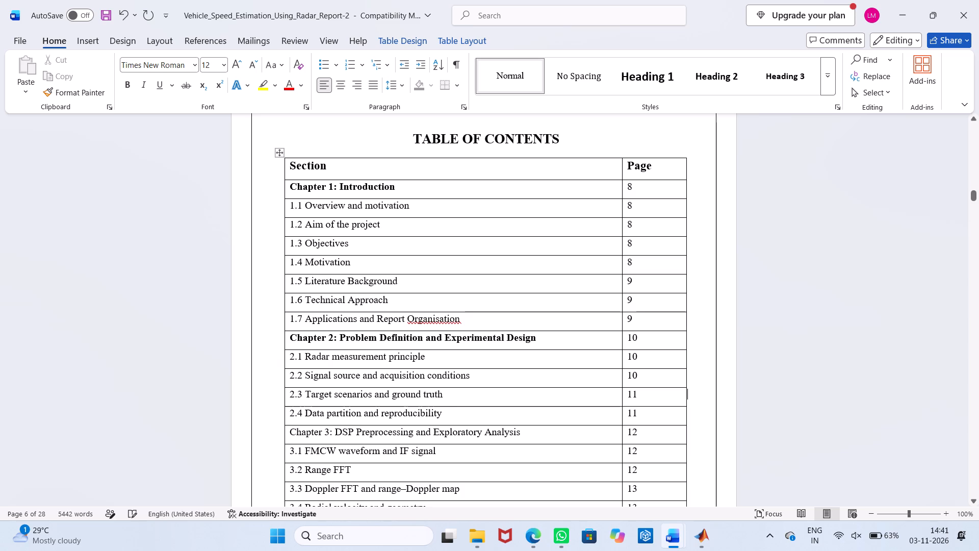
{"action": "key", "text": "Return"}
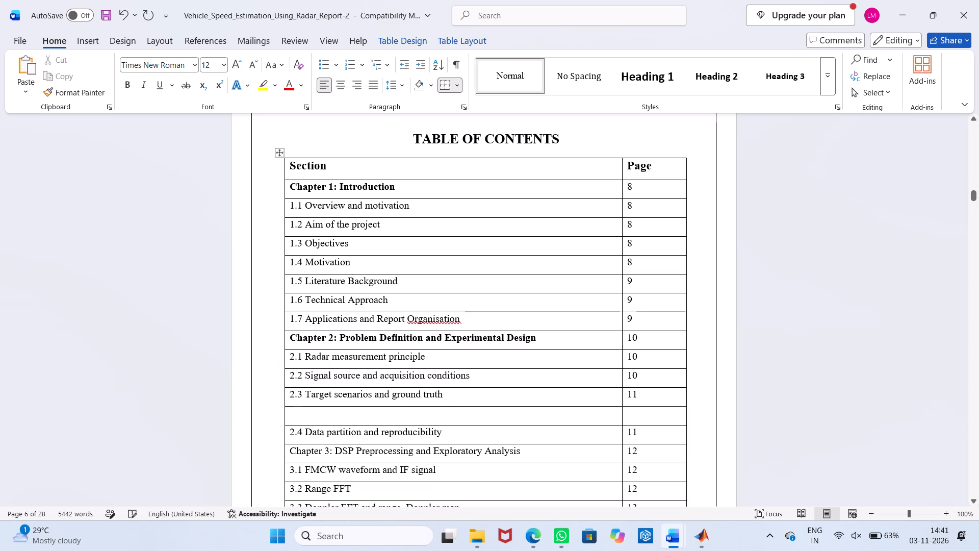
{"action": "type", "text": "2.4"}
{"action": "key", "text": "space"}
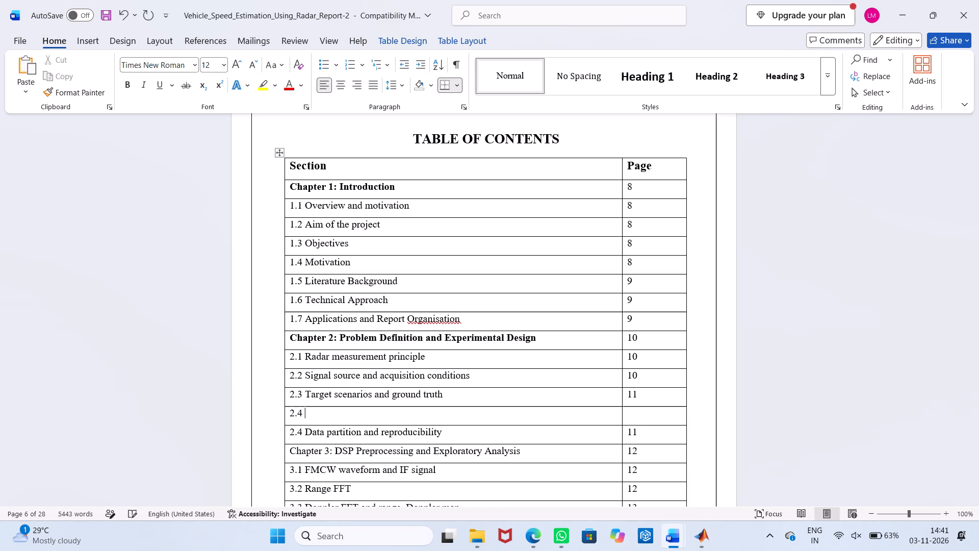
{"action": "type", "text": "Resolution"}
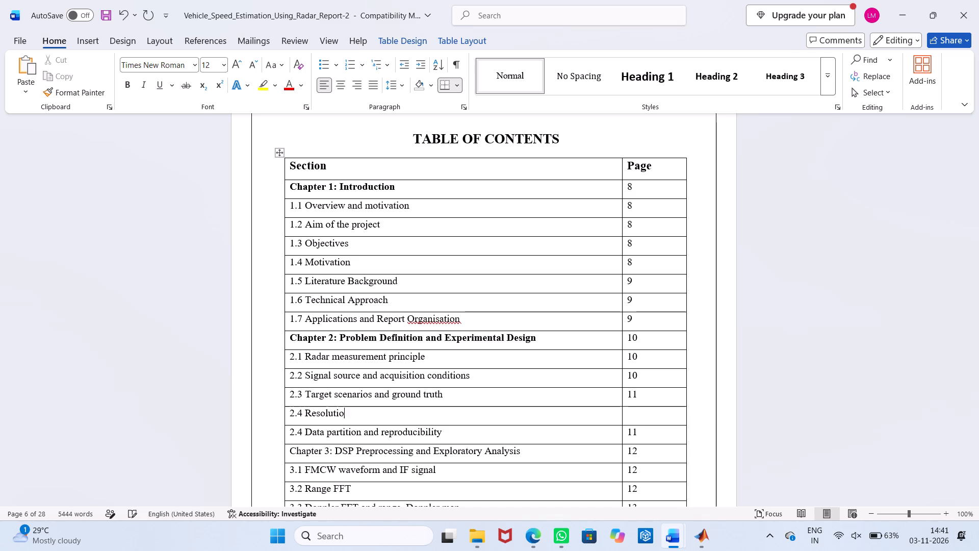
{"action": "key", "text": "space"}
{"action": "type", "text": "and"}
{"action": "key", "text": "space"}
{"action": "key", "text": "n"}
{"action": "type", "text": "am"}
{"action": "type", "text": "bigu"}
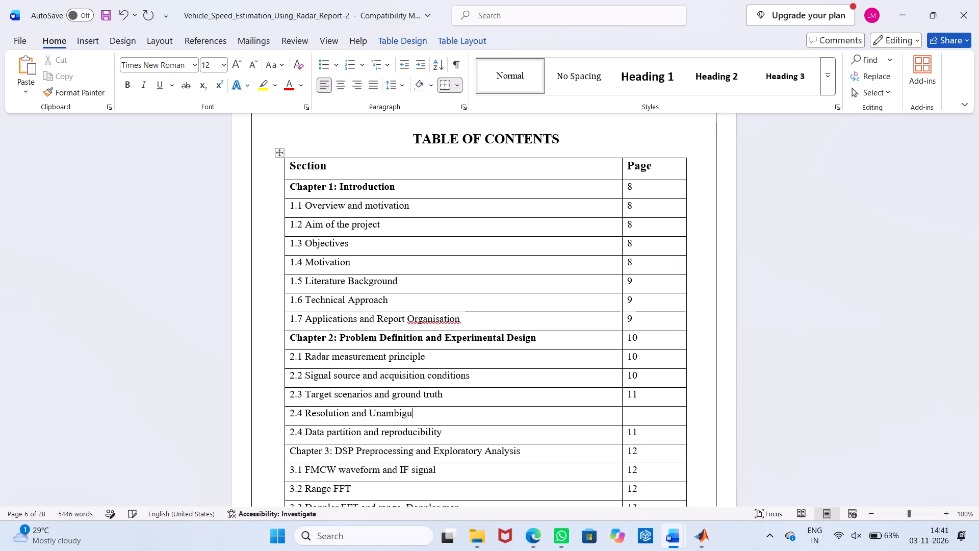
{"action": "type", "text": "ous"}
{"action": "key", "text": "space"}
{"action": "type", "text": "Vl"}
{"action": "key", "text": "BackSpace"}
{"action": "key", "text": "e"}
{"action": "type", "text": "locity"}
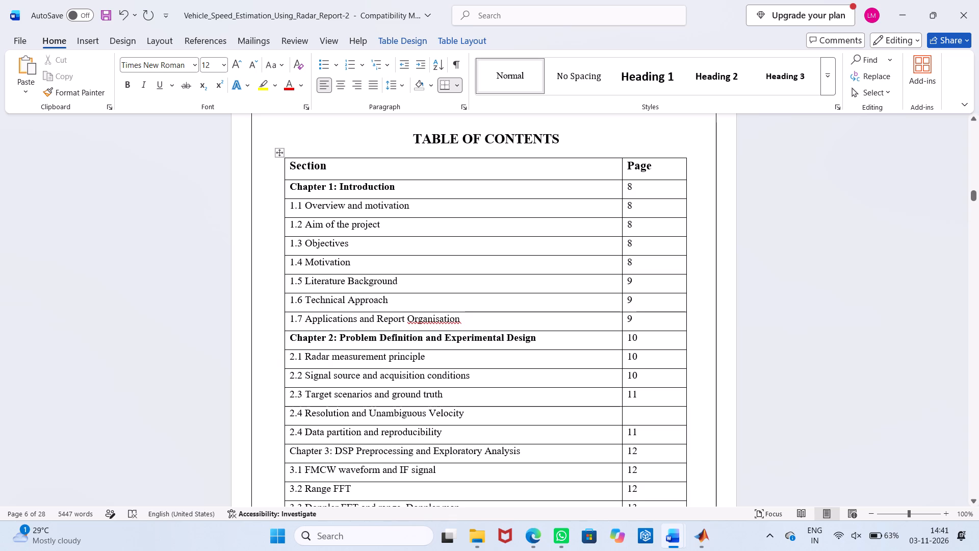
Change the "2.4 Data partition and reproducibility" entry to "2.5 Data split and reproducibility".
{"action": "left_click", "coordinate": [301, 433]}
{"action": "key", "text": "BackSpace"}
{"action": "key", "text": "8"}
{"action": "key", "text": "BackSpace"}
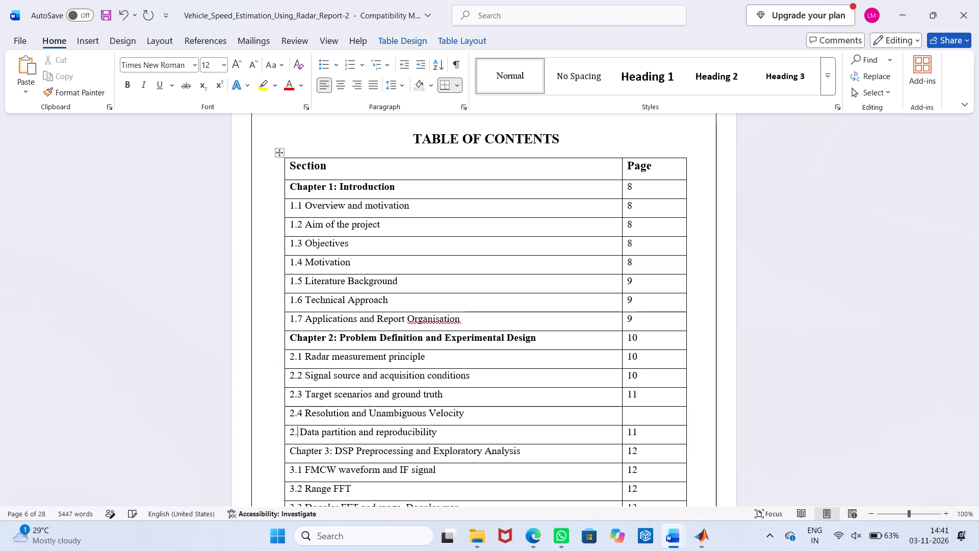
{"action": "key", "text": "5"}
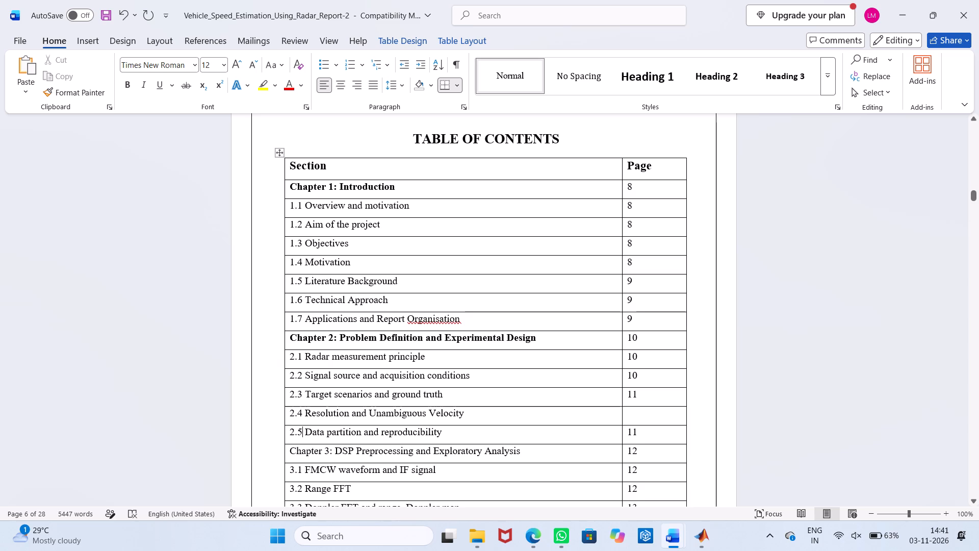
{"action": "left_click", "coordinate": [360, 432]}
{"action": "key", "text": "BackSpace"}
{"action": "key", "text": "BackSpace"}
{"action": "key", "text": "BackSpace"}
{"action": "key", "text": "BackSpace"}
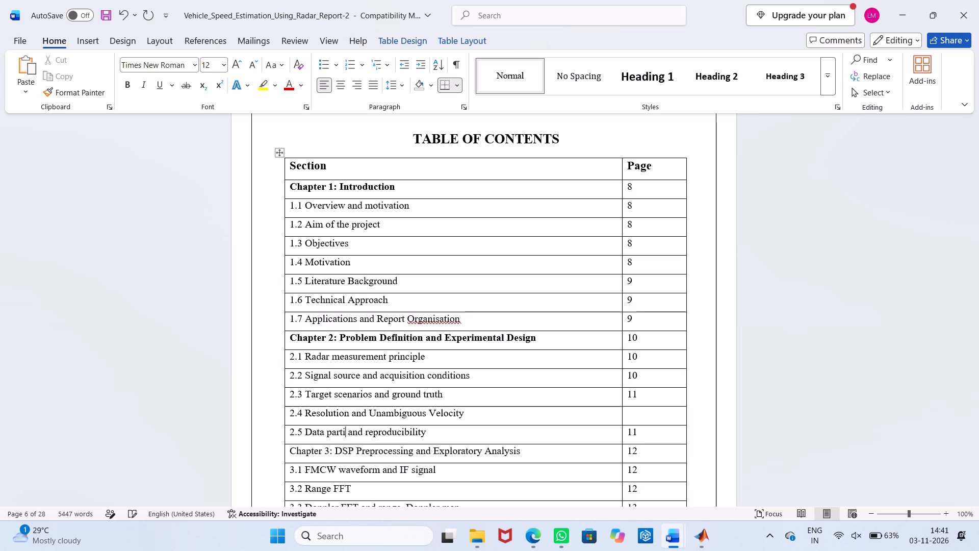
{"action": "key", "text": "BackSpace"}
{"action": "key", "text": "BackSpace"}
{"action": "key", "text": "BackSpace"}
{"action": "key", "text": "BackSpace"}
{"action": "key", "text": "BackSpace"}
{"action": "type", "text": "split"}
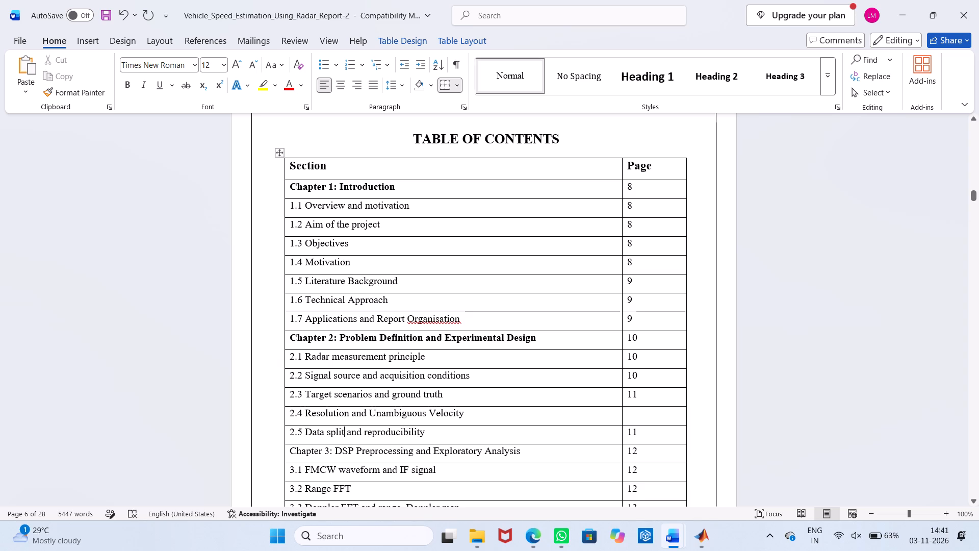
In body section 2.5, delete all text following "estimated from training data only.", including the lines running onto the next page.
{"action": "scroll", "coordinate": [728, 348], "scroll_direction": "down", "scroll_amount": 19}
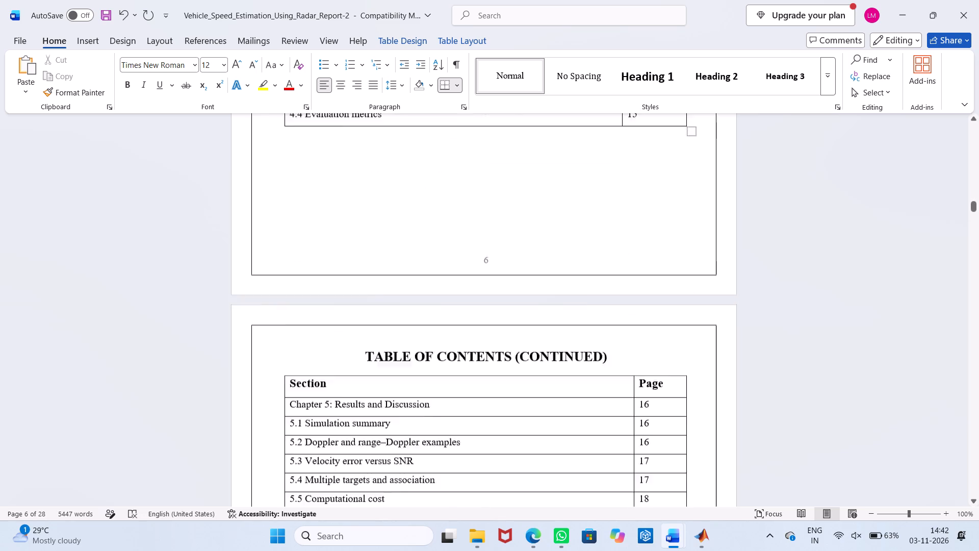
{"action": "scroll", "coordinate": [727, 342], "scroll_direction": "down", "scroll_amount": 20}
{"action": "scroll", "coordinate": [727, 342], "scroll_direction": "down", "scroll_amount": 20}
{"action": "scroll", "coordinate": [727, 342], "scroll_direction": "down", "scroll_amount": 9}
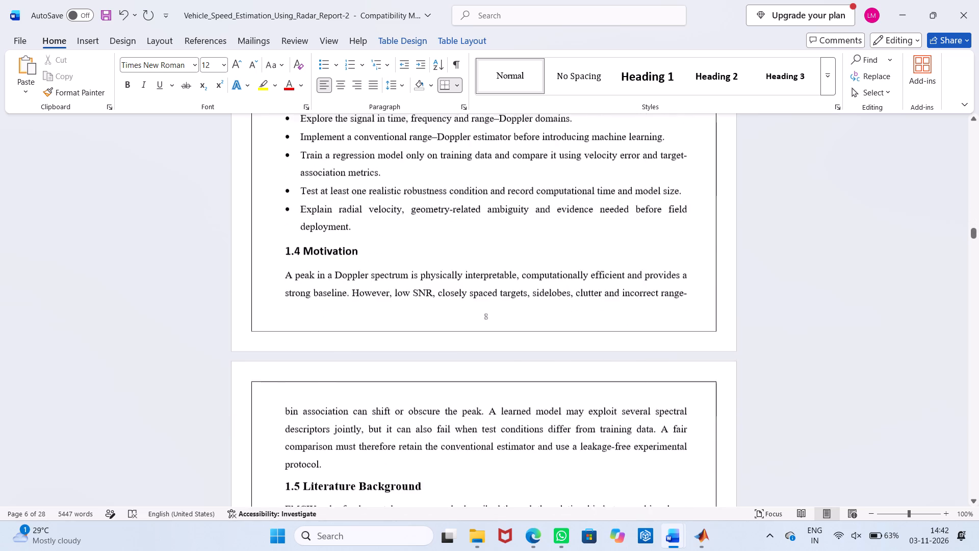
{"action": "scroll", "coordinate": [719, 333], "scroll_direction": "down", "scroll_amount": 20}
{"action": "scroll", "coordinate": [719, 333], "scroll_direction": "down", "scroll_amount": 20}
{"action": "scroll", "coordinate": [719, 333], "scroll_direction": "down", "scroll_amount": 9}
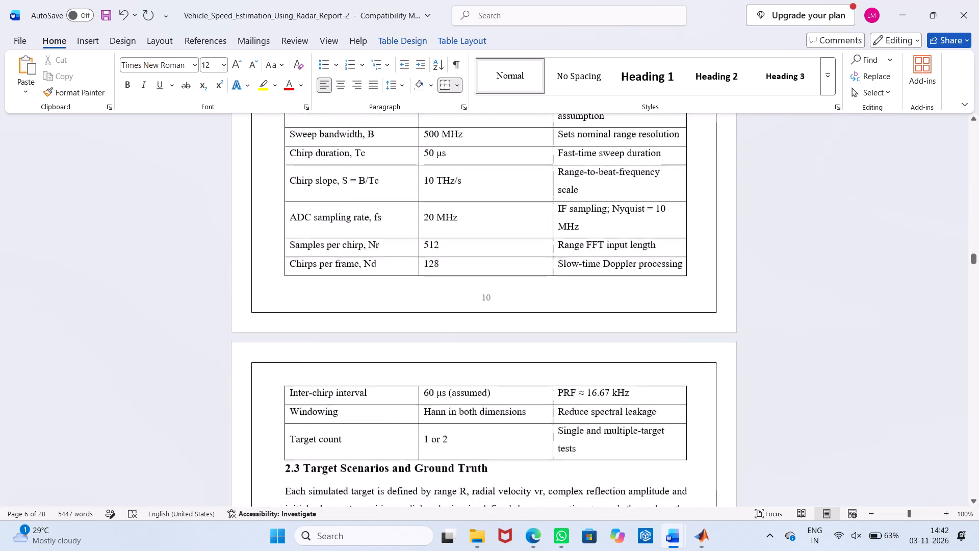
{"action": "scroll", "coordinate": [719, 333], "scroll_direction": "down", "scroll_amount": 20}
{"action": "scroll", "coordinate": [719, 333], "scroll_direction": "down", "scroll_amount": 9}
{"action": "scroll", "coordinate": [718, 331], "scroll_direction": "up", "scroll_amount": 9}
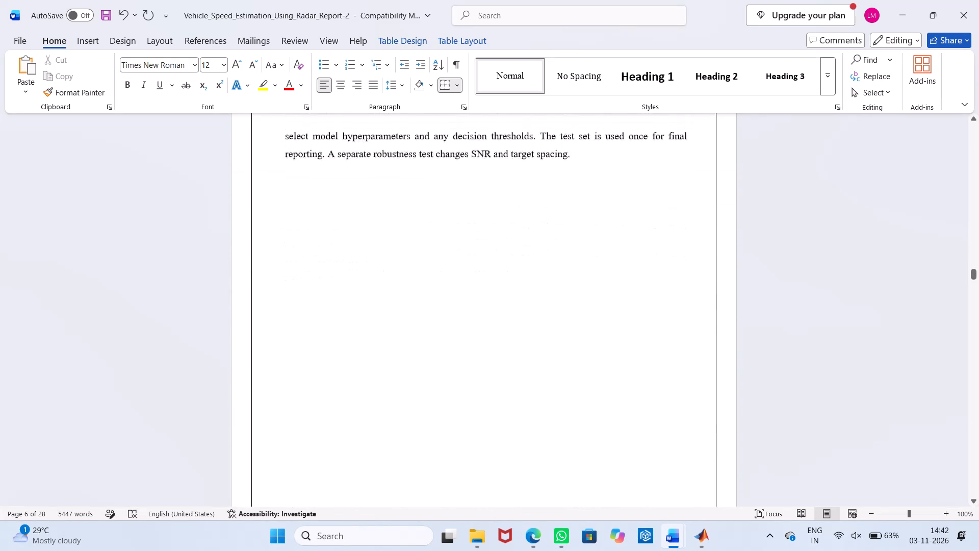
{"action": "scroll", "coordinate": [718, 331], "scroll_direction": "up", "scroll_amount": 2}
{"action": "left_click_drag", "start_coordinate": [623, 373], "coordinate": [623, 234]}
{"action": "key", "text": "BackSpace"}
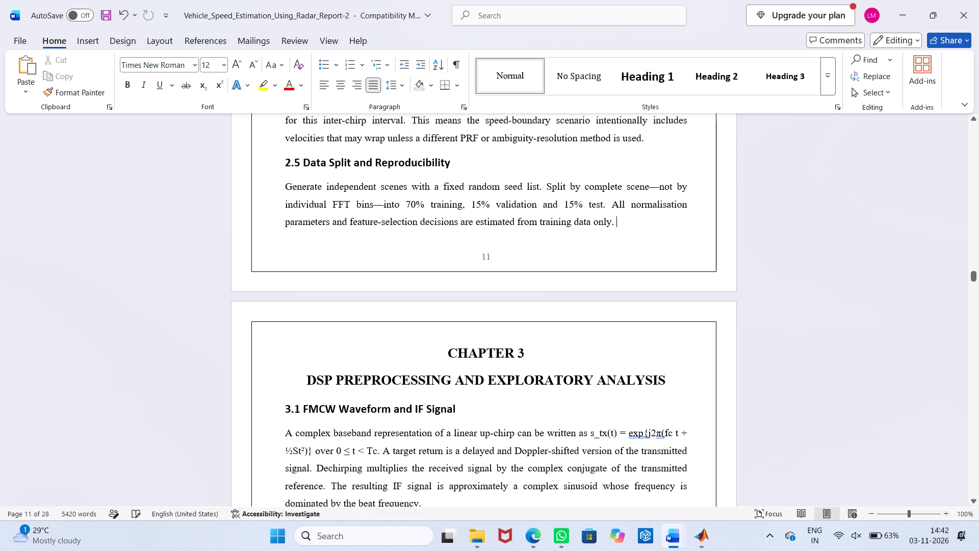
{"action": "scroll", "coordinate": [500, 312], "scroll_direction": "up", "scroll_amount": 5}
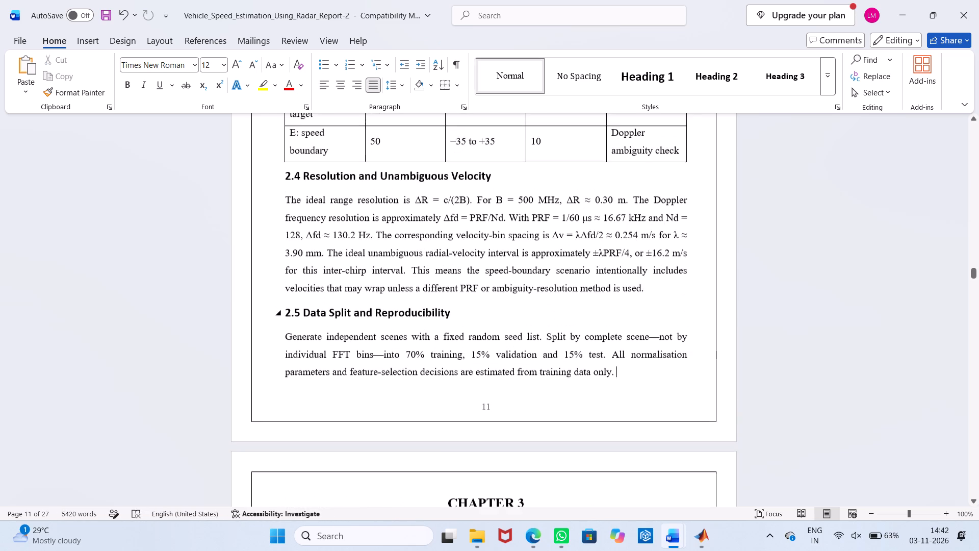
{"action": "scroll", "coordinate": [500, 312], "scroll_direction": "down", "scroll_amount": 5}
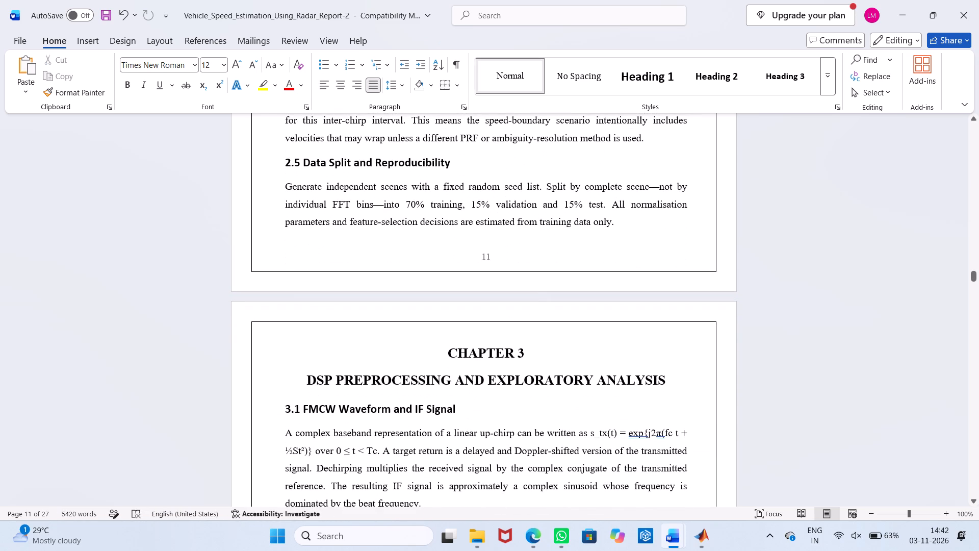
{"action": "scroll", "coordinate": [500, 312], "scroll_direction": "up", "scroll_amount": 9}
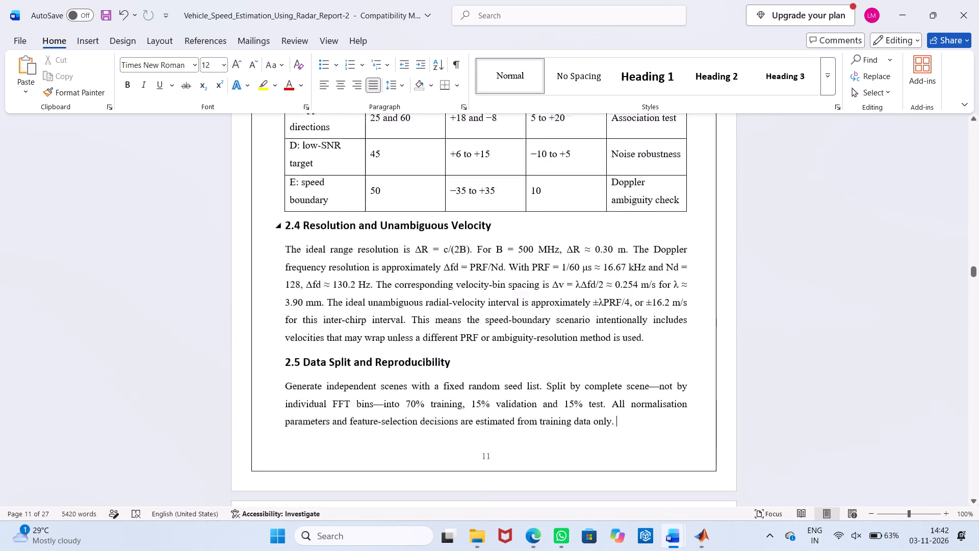
Make the Chapter 3 and Chapter 4 titles bold in the table of contents.
{"action": "scroll", "coordinate": [500, 312], "scroll_direction": "up", "scroll_amount": 1}
{"action": "scroll", "coordinate": [500, 312], "scroll_direction": "up", "scroll_amount": 20}
{"action": "scroll", "coordinate": [500, 312], "scroll_direction": "up", "scroll_amount": 7}
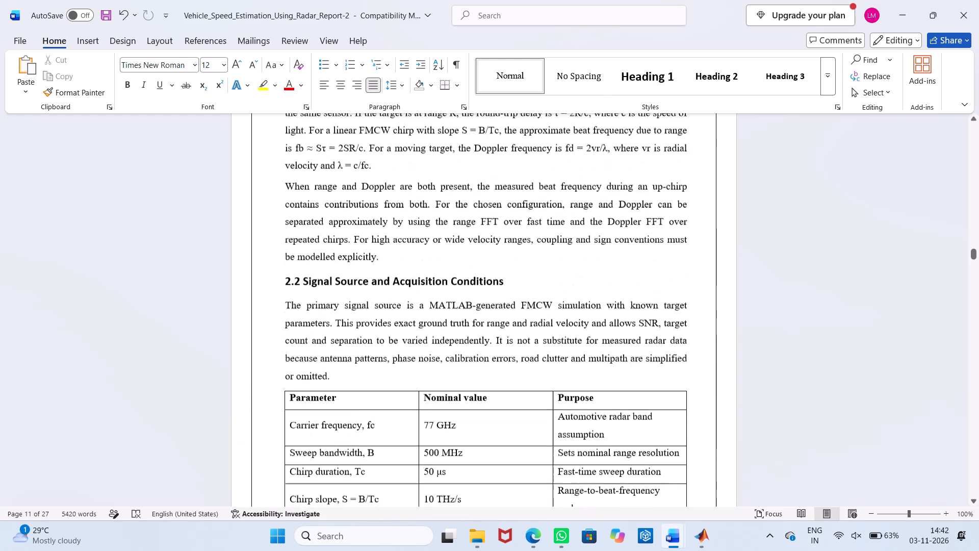
{"action": "scroll", "coordinate": [500, 312], "scroll_direction": "up", "scroll_amount": 20}
{"action": "scroll", "coordinate": [500, 312], "scroll_direction": "up", "scroll_amount": 20}
{"action": "scroll", "coordinate": [500, 312], "scroll_direction": "up", "scroll_amount": 3}
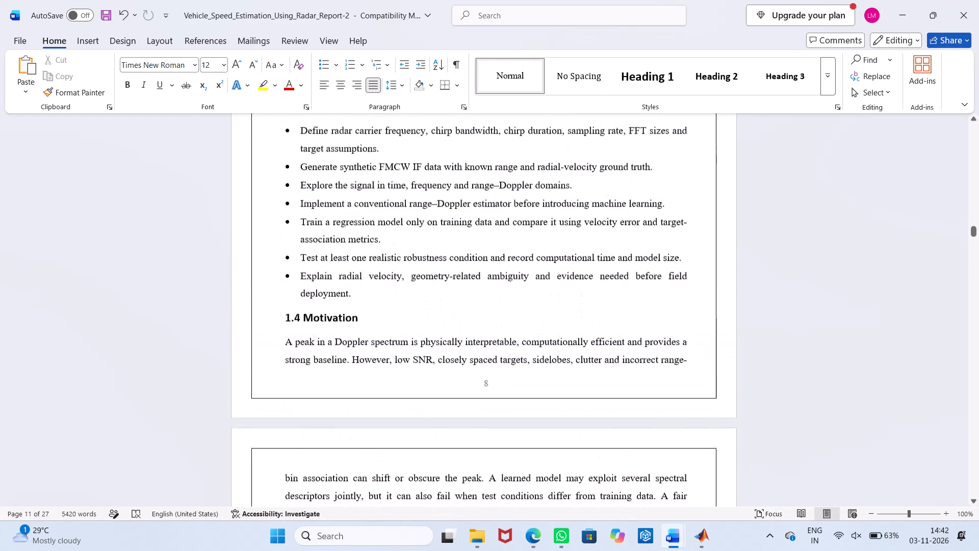
{"action": "scroll", "coordinate": [500, 312], "scroll_direction": "up", "scroll_amount": 20}
{"action": "scroll", "coordinate": [500, 312], "scroll_direction": "up", "scroll_amount": 11}
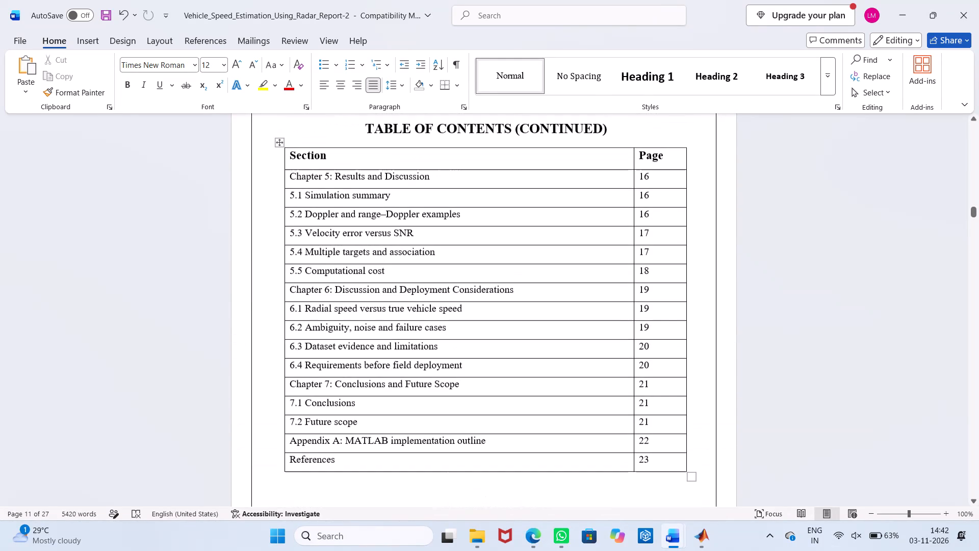
{"action": "scroll", "coordinate": [500, 302], "scroll_direction": "up", "scroll_amount": 16}
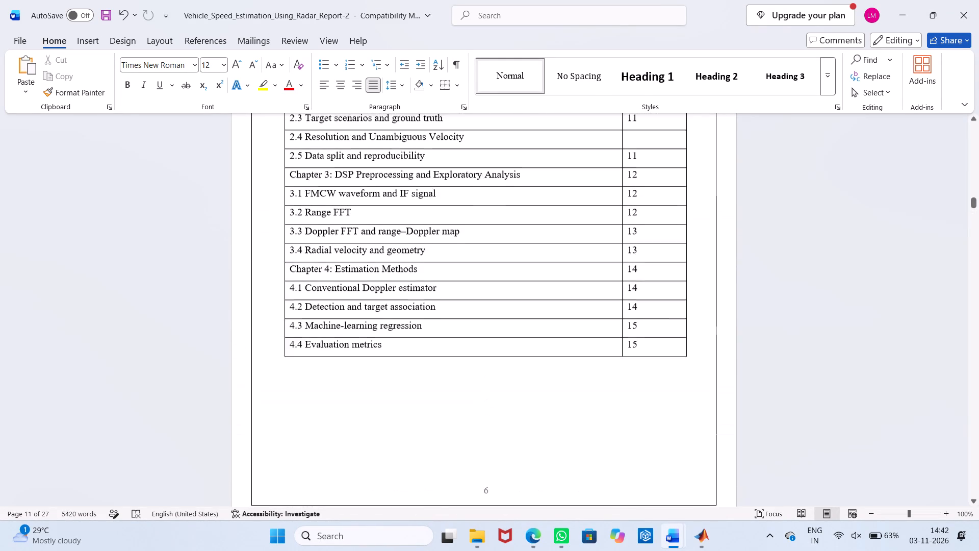
{"action": "scroll", "coordinate": [500, 302], "scroll_direction": "up", "scroll_amount": 1}
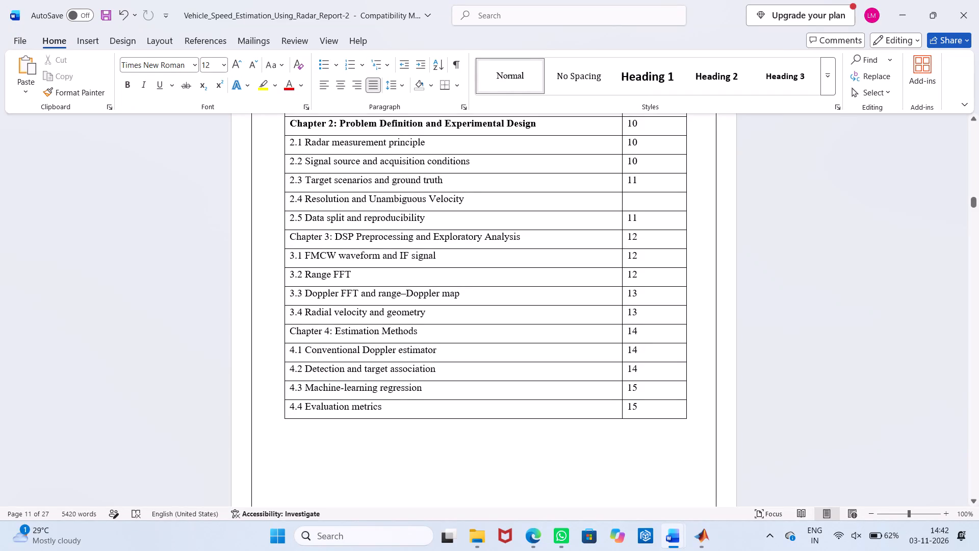
{"action": "left_click_drag", "start_coordinate": [446, 255], "coordinate": [315, 259]}
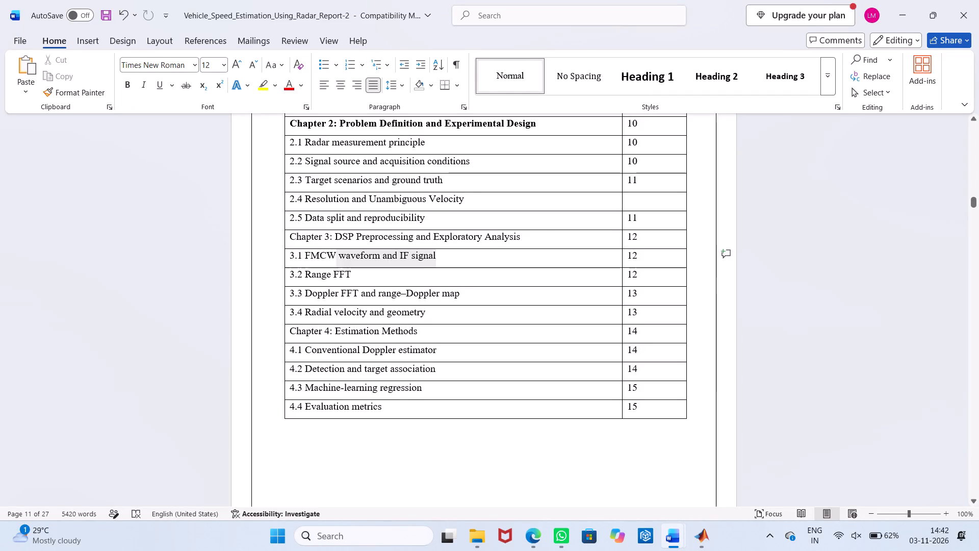
{"action": "left_click_drag", "start_coordinate": [315, 259], "coordinate": [296, 259]}
{"action": "left_click_drag", "start_coordinate": [557, 236], "coordinate": [294, 224]}
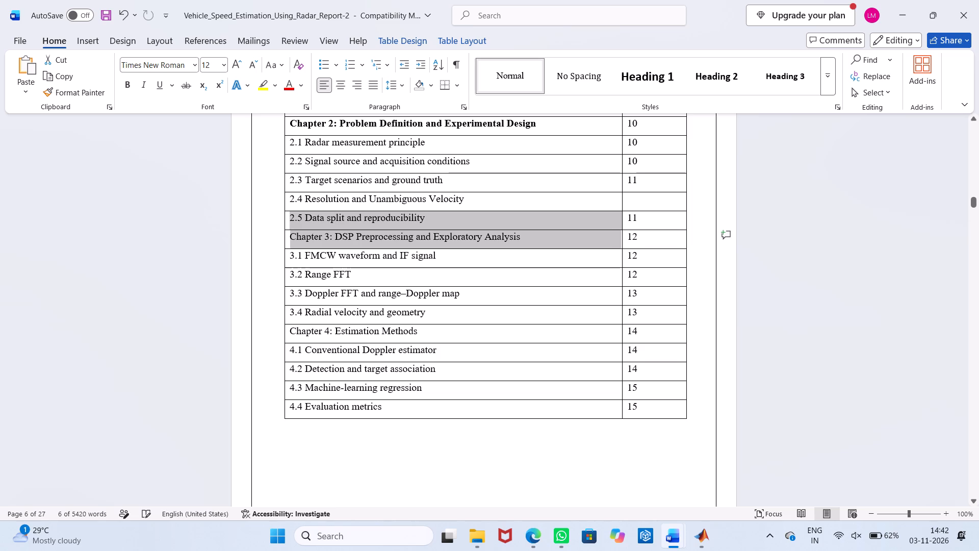
{"action": "left_click_drag", "start_coordinate": [294, 224], "coordinate": [292, 236]}
{"action": "left_click", "coordinate": [292, 236]}
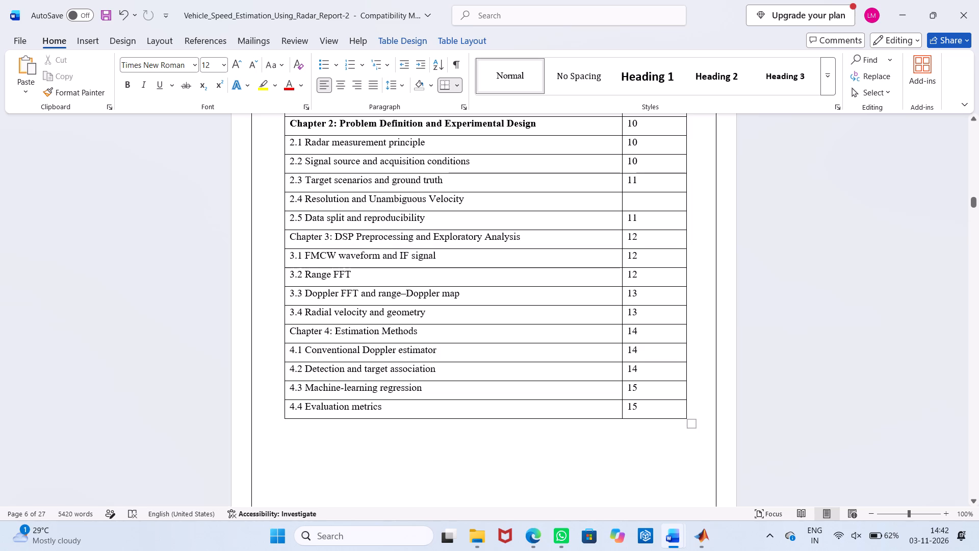
{"action": "left_click_drag", "start_coordinate": [531, 235], "coordinate": [286, 244]}
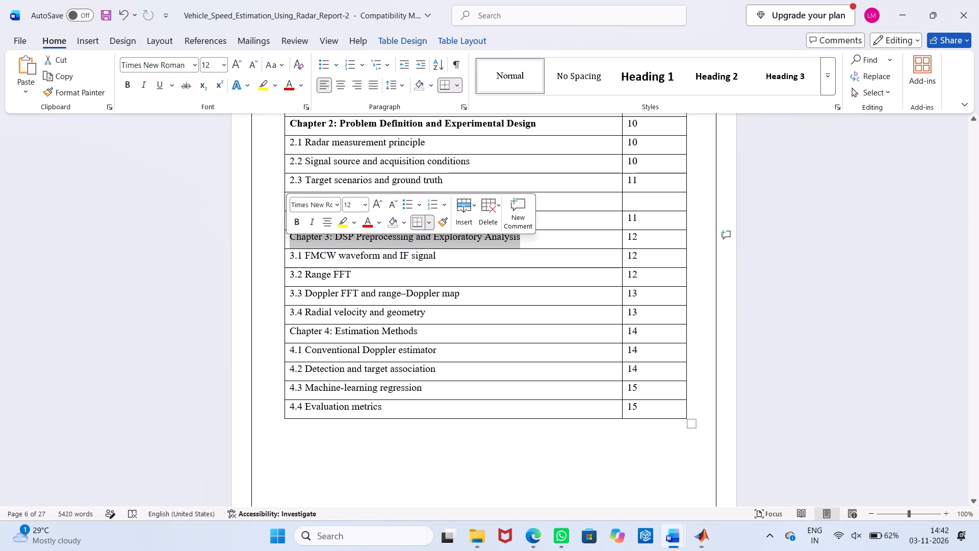
{"action": "left_click", "coordinate": [126, 81]}
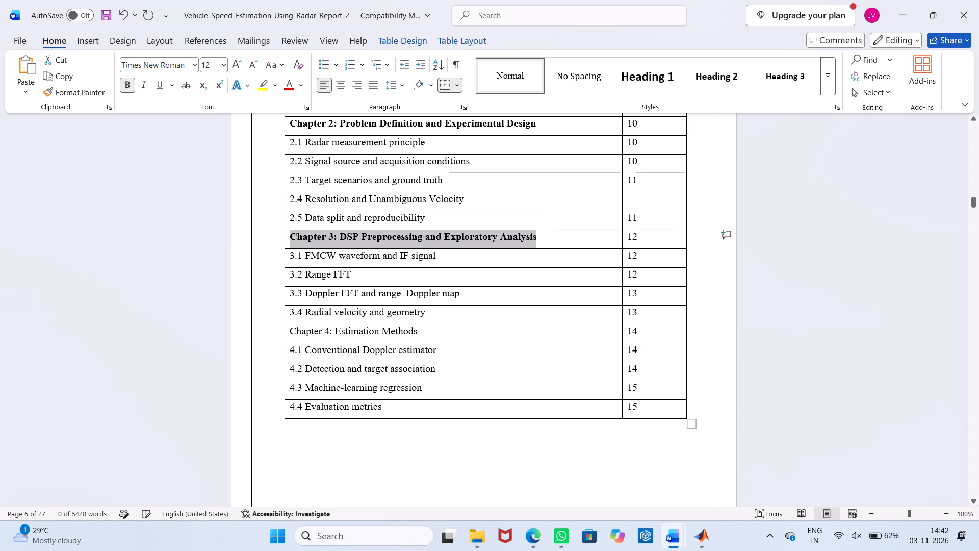
{"action": "left_click_drag", "start_coordinate": [429, 333], "coordinate": [299, 335]}
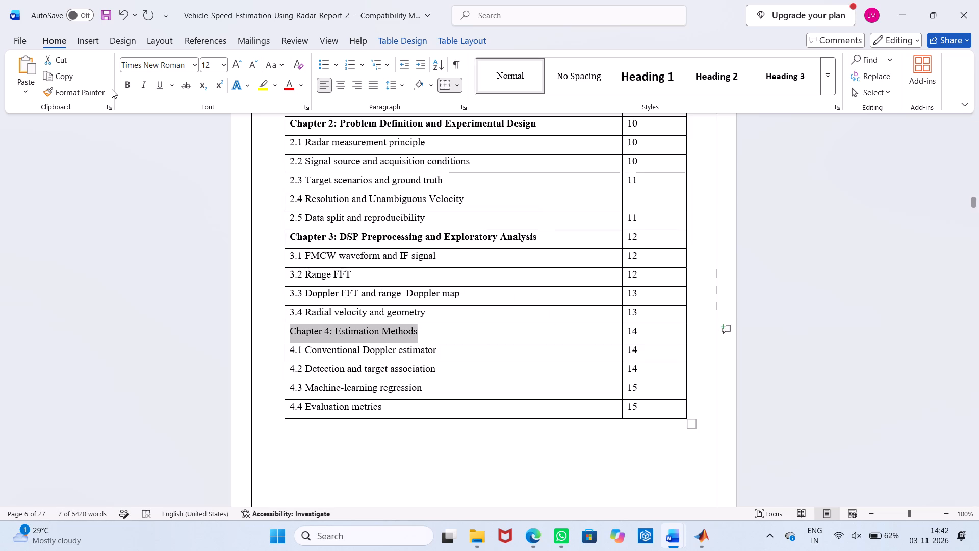
{"action": "left_click", "coordinate": [121, 85]}
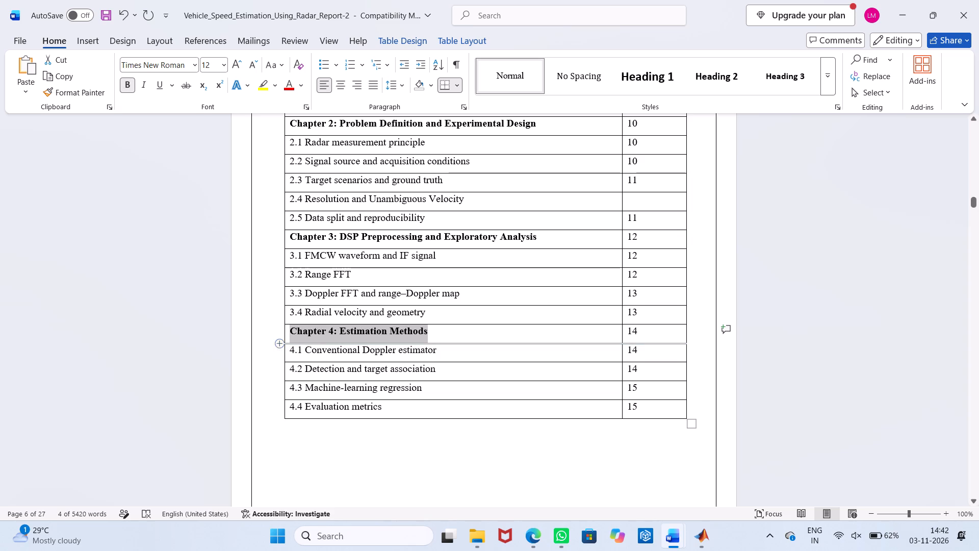
{"action": "left_click", "coordinate": [407, 436]}
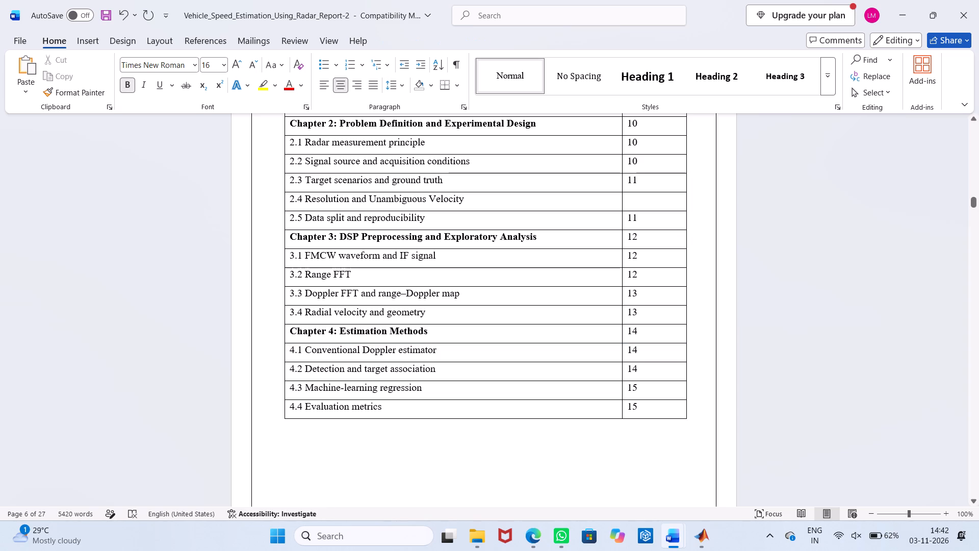
Change the 4.1 entry in the table of contents to "4.1 Conventional Doppler-Peak estimator".
{"action": "left_click", "coordinate": [398, 348]}
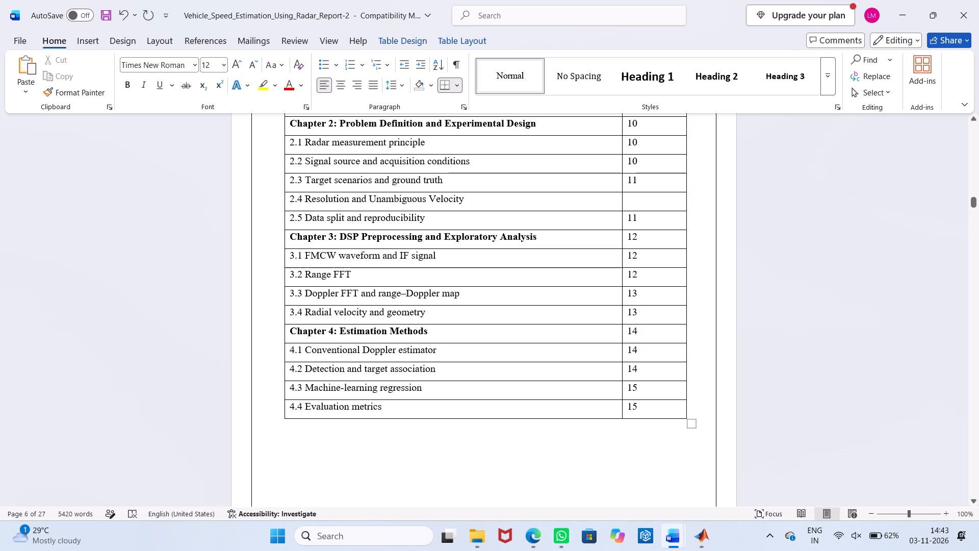
{"action": "key", "text": "BackSpace"}
{"action": "key", "text": "minus"}
{"action": "type", "text": "eak"}
{"action": "key", "text": "space"}
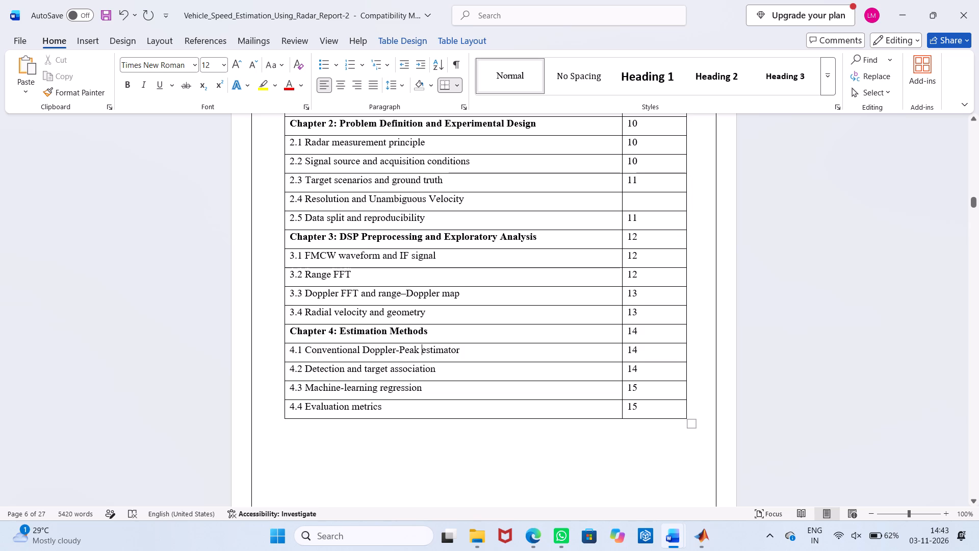
Extend the 4.3 entry in the table of contents to "4.3 Machine-learning regression model".
{"action": "left_click", "coordinate": [441, 388]}
{"action": "key", "text": "space"}
{"action": "type", "text": "model"}
Insert a row below "4.3 Machine-learning regression model" reading "4.4 Avoiding Data Leakage".
{"action": "key", "text": "Right"}
{"action": "key", "text": "Right"}
{"action": "key", "text": "Right"}
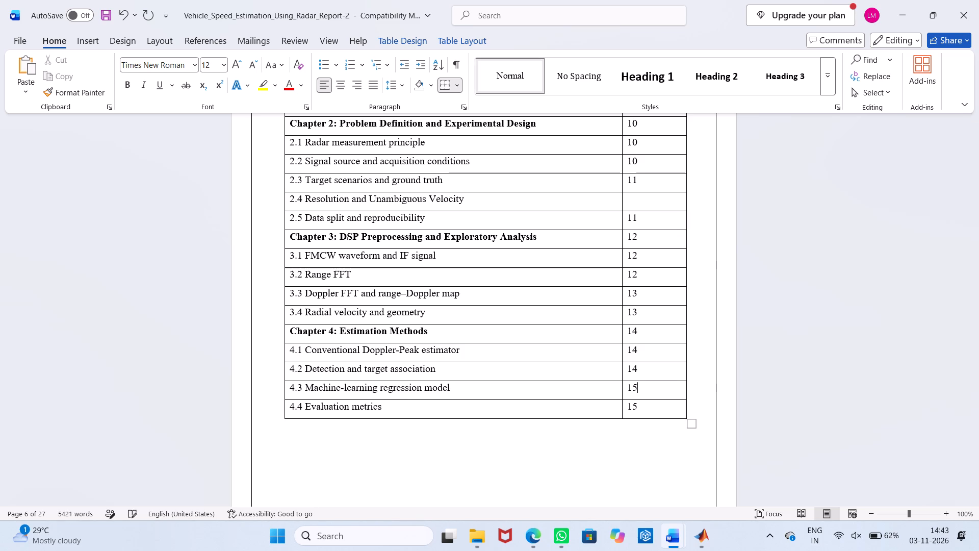
{"action": "key", "text": "Right"}
{"action": "key", "text": "Return"}
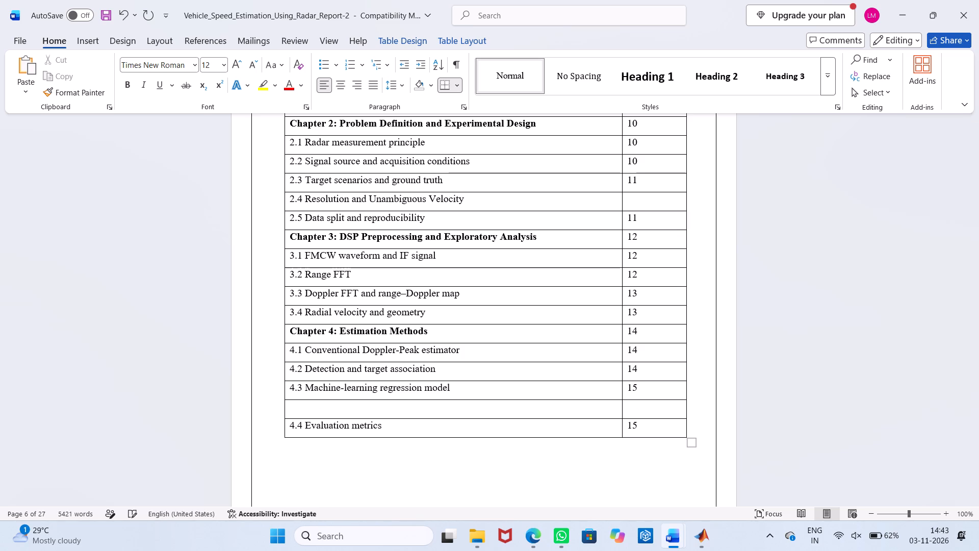
{"action": "type", "text": "4.4"}
{"action": "key", "text": "space"}
{"action": "type", "text": "voii"}
{"action": "key", "text": "BackSpace"}
{"action": "type", "text": "ding"}
{"action": "key", "text": "space"}
{"action": "type", "text": "Data"}
{"action": "key", "text": "space"}
{"action": "type", "text": "Leakage"}
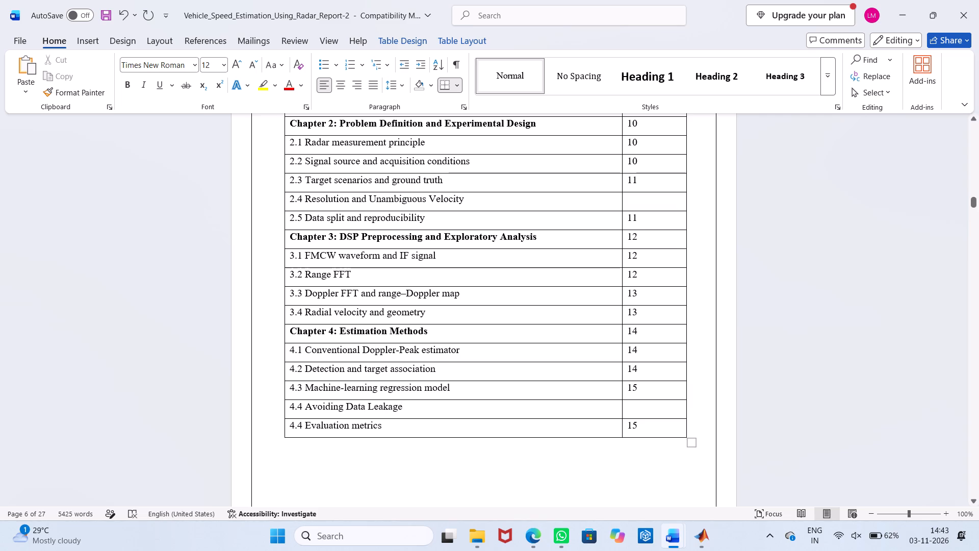
Renumber the "Computational cost" entry in the continued table of contents as 5.6.
{"action": "scroll", "coordinate": [406, 433], "scroll_direction": "down", "scroll_amount": 2}
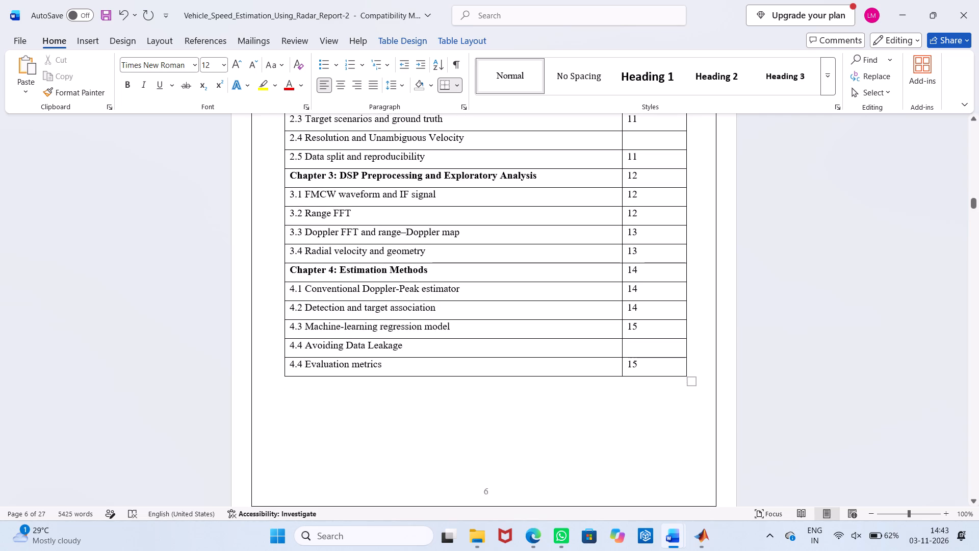
{"action": "scroll", "coordinate": [407, 433], "scroll_direction": "down", "scroll_amount": 9}
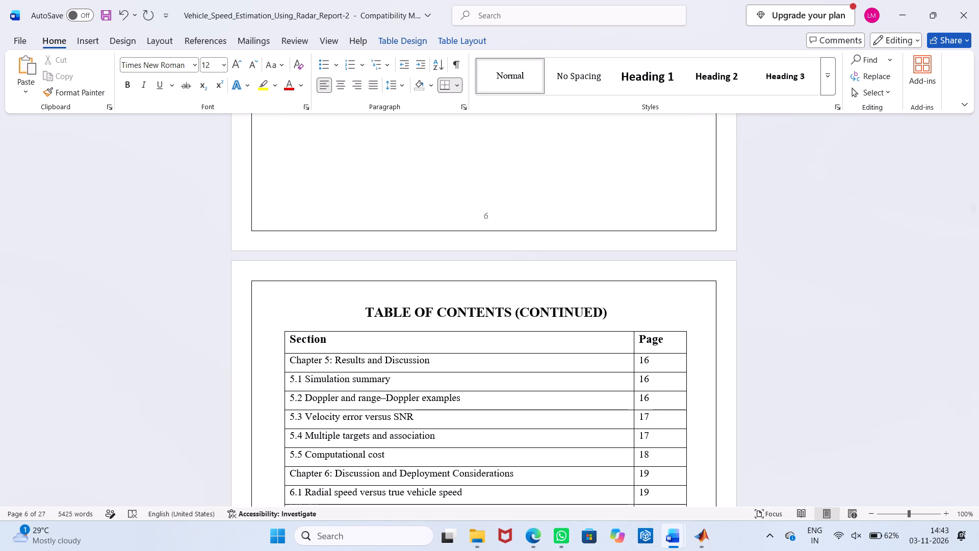
{"action": "scroll", "coordinate": [407, 432], "scroll_direction": "down", "scroll_amount": 1}
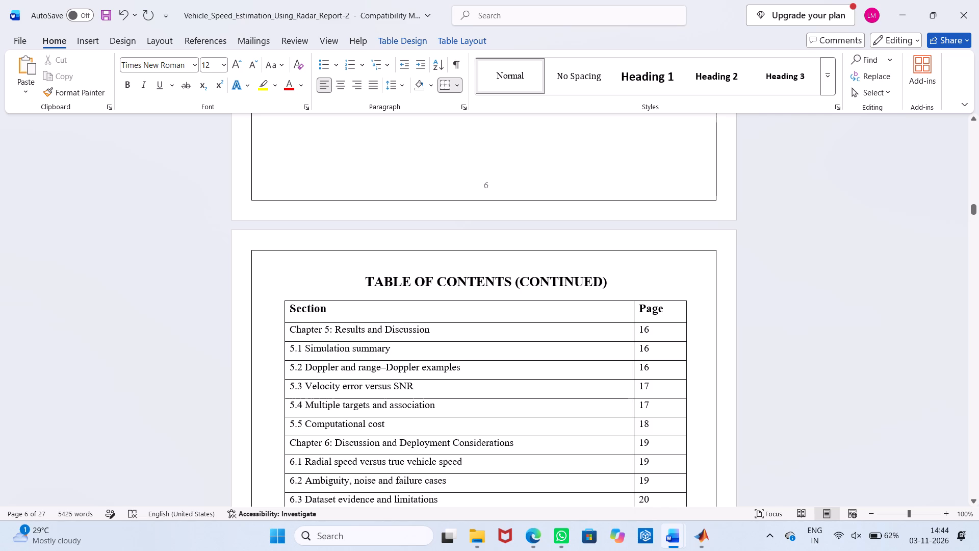
{"action": "left_click", "coordinate": [307, 421]}
{"action": "key", "text": "Left"}
{"action": "key", "text": "BackSpace"}
{"action": "key", "text": "6"}
Change the "5.4 Multiple targets and association" entry to "5.5 Multiple target association".
{"action": "left_click", "coordinate": [391, 402]}
{"action": "key", "text": "BackSpace"}
{"action": "key", "text": "BackSpace"}
{"action": "key", "text": "BackSpace"}
{"action": "key", "text": "BackSpace"}
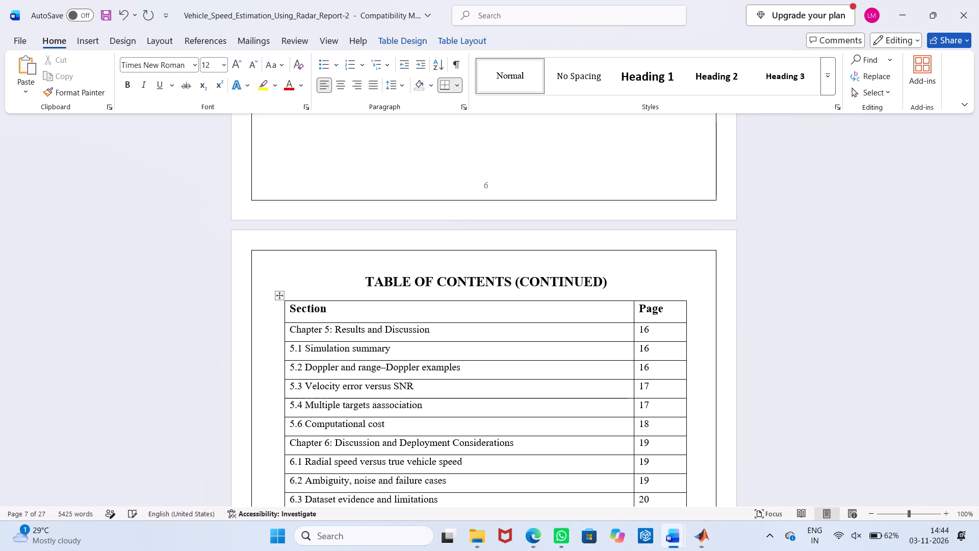
{"action": "key", "text": "BackSpace"}
{"action": "key", "text": "BackSpace"}
{"action": "key", "text": "space"}
{"action": "left_click", "coordinate": [302, 403]}
{"action": "key", "text": "BackSpace"}
{"action": "key", "text": "5"}
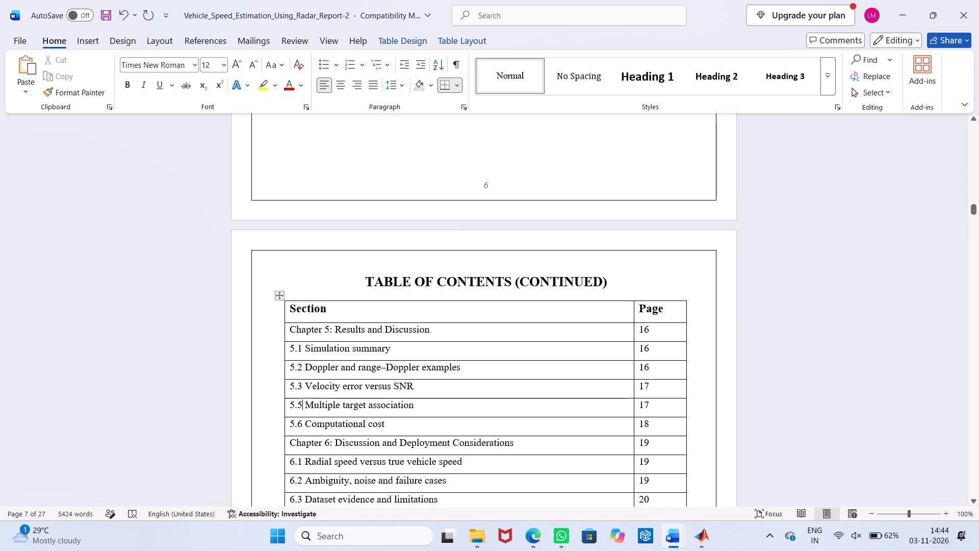
Change the "5.3 Velocity error versus SNR" entry in the continued table of contents to "5.4 Error Across Velocity".
{"action": "left_click_drag", "start_coordinate": [415, 387], "coordinate": [317, 391]}
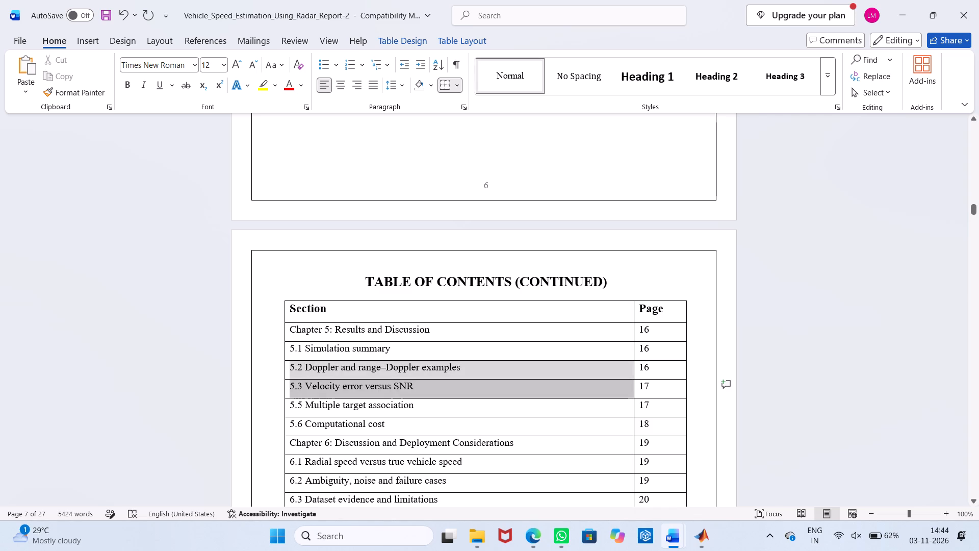
{"action": "left_click_drag", "start_coordinate": [317, 391], "coordinate": [330, 395]}
{"action": "left_click", "coordinate": [410, 394]}
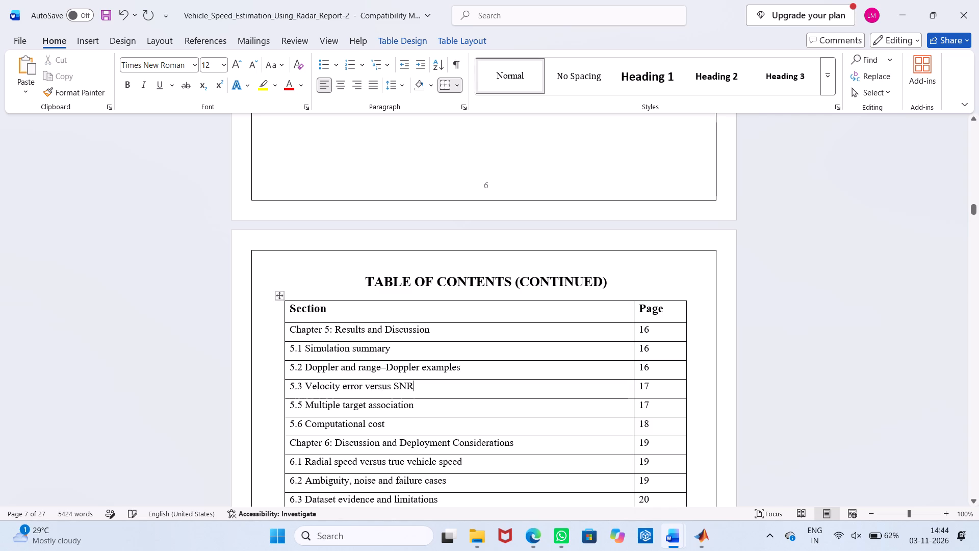
{"action": "left_click_drag", "start_coordinate": [415, 391], "coordinate": [327, 382]}
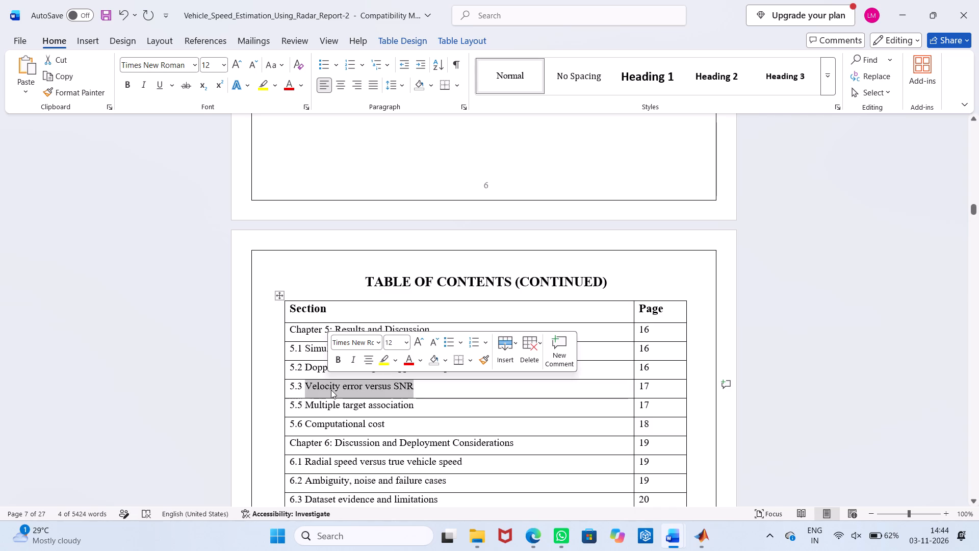
{"action": "type", "text": "Error"}
{"action": "key", "text": "space"}
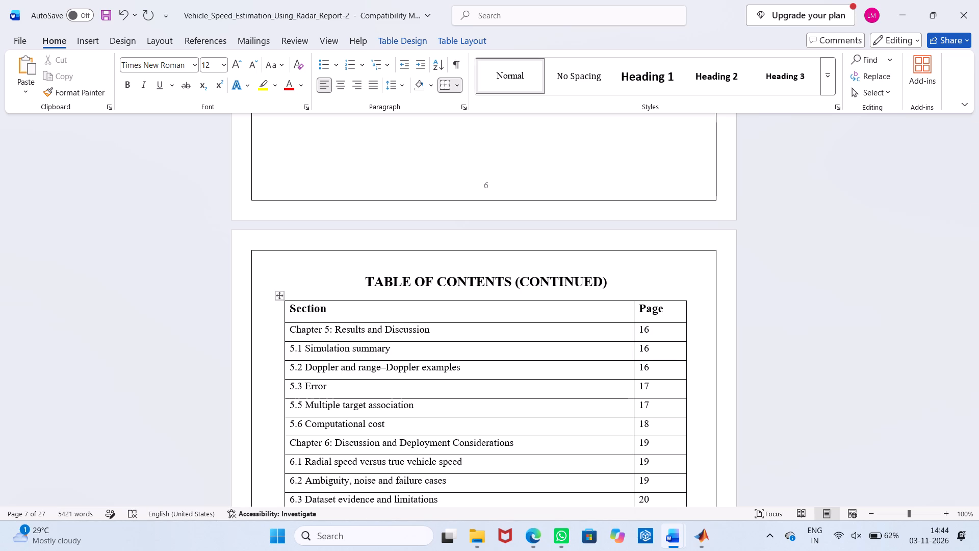
{"action": "type", "text": "Across"}
{"action": "key", "text": "space"}
{"action": "key", "text": "shift+v"}
{"action": "type", "text": "el"}
{"action": "type", "text": "ocity"}
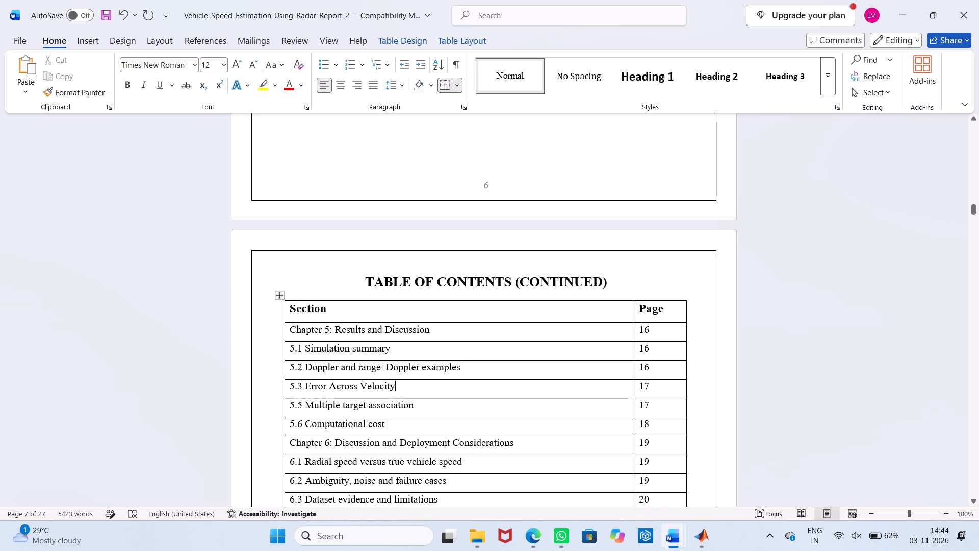
{"action": "left_click", "coordinate": [301, 391]}
{"action": "key", "text": "BackSpace"}
{"action": "key", "text": "4"}
Change the "5.2 Doppler and range–Doppler examples" entry to "5.3 Range–Doppler examples".
{"action": "left_click_drag", "start_coordinate": [359, 366], "coordinate": [358, 366]}
{"action": "left_click_drag", "start_coordinate": [358, 366], "coordinate": [299, 367]}
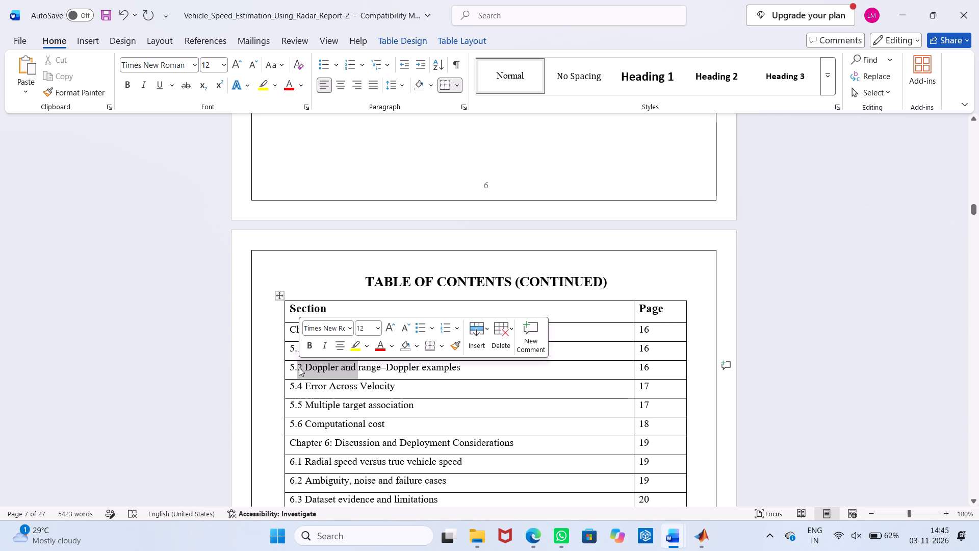
{"action": "key", "text": "3"}
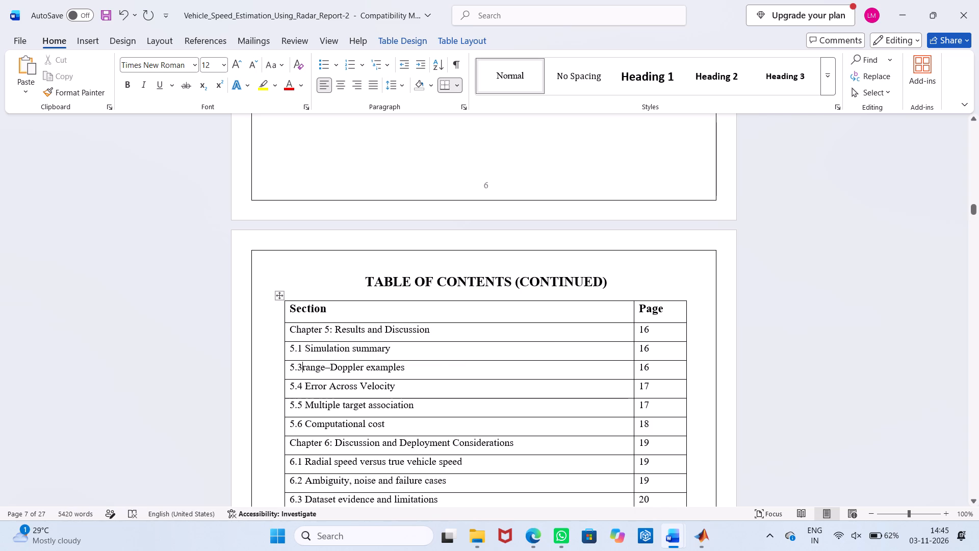
{"action": "key", "text": "Right"}
{"action": "key", "text": "BackSpace"}
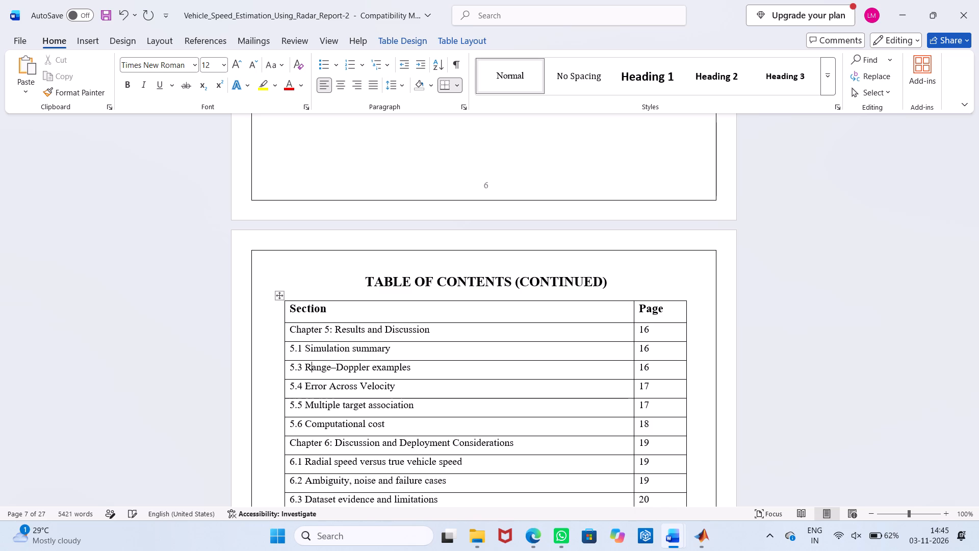
Insert "Map and SNR" after "Range–Doppler" in the 5.3 entry of the continued table of contents.
{"action": "key", "text": "Right"}
{"action": "key", "text": "Right"}
{"action": "key", "text": "Right"}
{"action": "key", "text": "Right"}
{"action": "key", "text": "Right"}
{"action": "key", "text": "Right"}
{"action": "key", "text": "Right"}
{"action": "key", "text": "Right"}
{"action": "key", "text": "Right"}
{"action": "key", "text": "Right"}
{"action": "key", "text": "Right"}
{"action": "key", "text": "Right"}
{"action": "key", "text": "space"}
{"action": "type", "text": "Map"}
{"action": "key", "text": "space"}
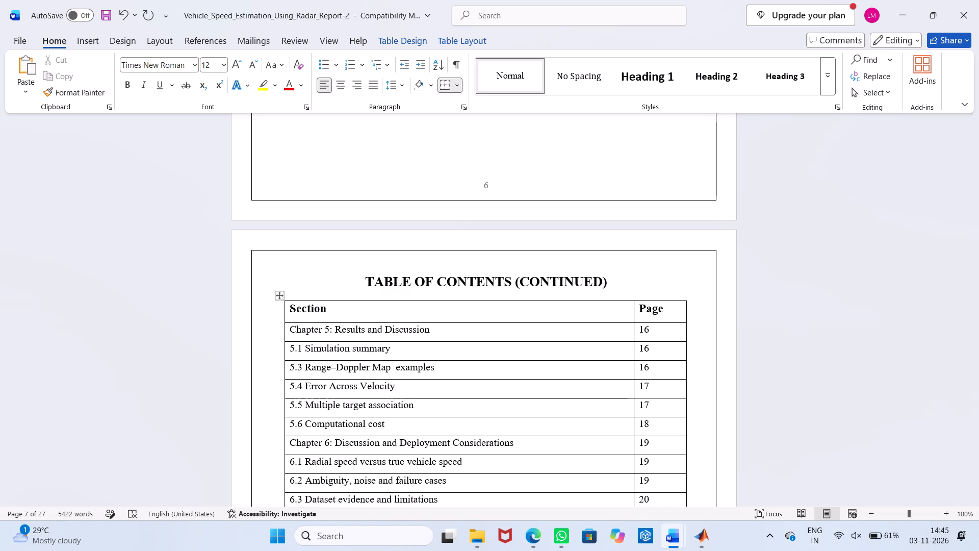
{"action": "type", "text": "ans"}
{"action": "key", "text": "BackSpace"}
{"action": "type", "text": "d"}
{"action": "key", "text": "space"}
{"action": "type", "text": "SNR"}
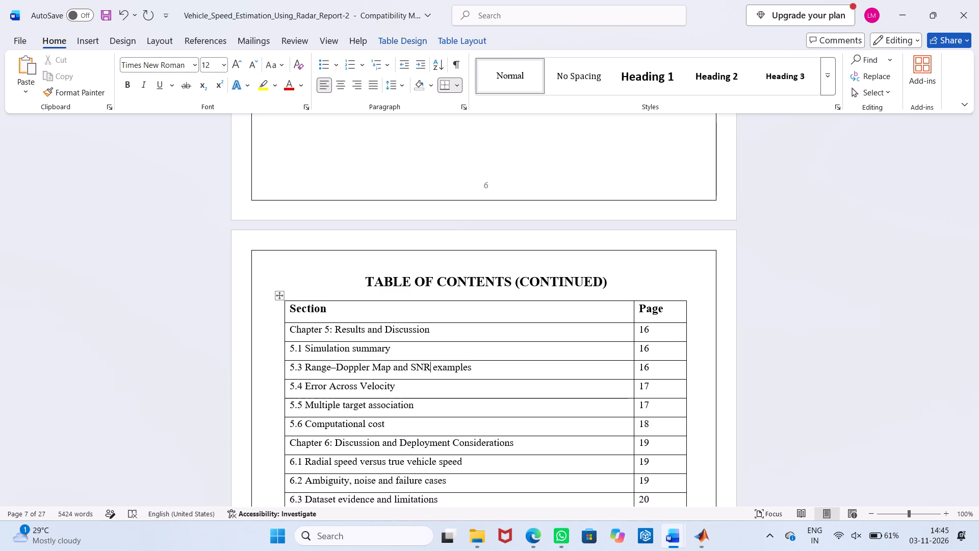
Replace the word "examples" at the end of the 5.3 entry with "Robustness".
{"action": "key", "text": "Right"}
{"action": "key", "text": "Right"}
{"action": "key", "text": "Right"}
{"action": "key", "text": "Right"}
{"action": "key", "text": "Right"}
{"action": "key", "text": "Right"}
{"action": "key", "text": "Right"}
{"action": "key", "text": "Right"}
{"action": "key", "text": "Right"}
{"action": "key", "text": "BackSpace"}
{"action": "key", "text": "BackSpace"}
{"action": "key", "text": "BackSpace"}
{"action": "key", "text": "BackSpace"}
{"action": "key", "text": "BackSpace"}
{"action": "key", "text": "BackSpace"}
{"action": "key", "text": "BackSpace"}
{"action": "key", "text": "BackSpace"}
{"action": "key", "text": "shift+r"}
{"action": "type", "text": "obust"}
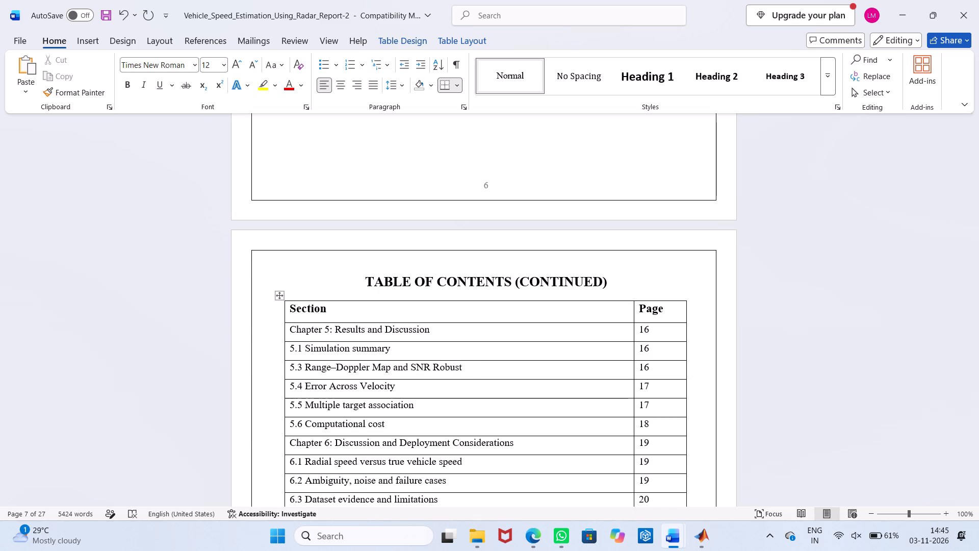
{"action": "type", "text": "ness"}
Insert a row below "5.1 Simulation summary" reading "5.2 Range and Doppler Examples".
{"action": "left_click", "coordinate": [694, 346]}
{"action": "key", "text": "Return"}
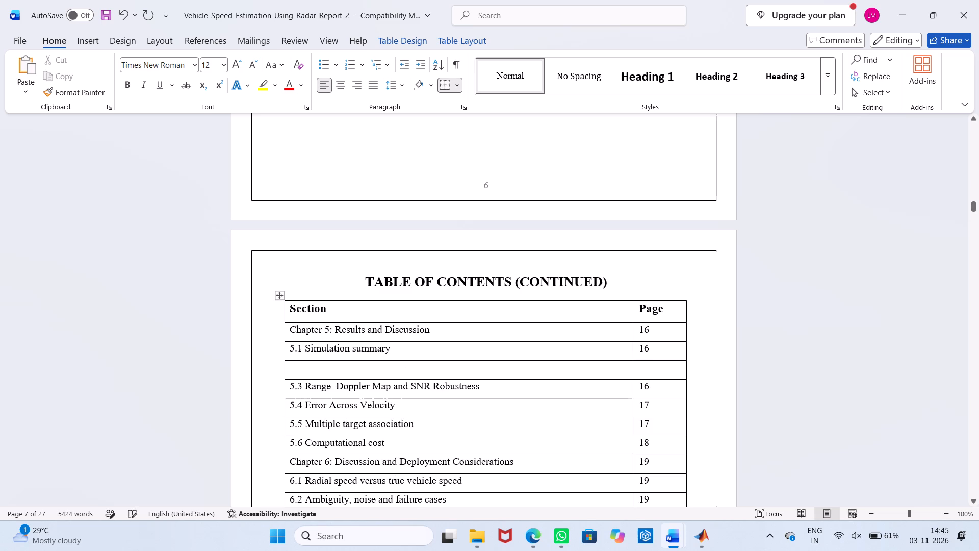
{"action": "key", "text": "4"}
{"action": "key", "text": "BackSpace"}
{"action": "type", "text": "5.2"}
{"action": "key", "text": "space"}
{"action": "type", "text": "Range"}
{"action": "key", "text": "space"}
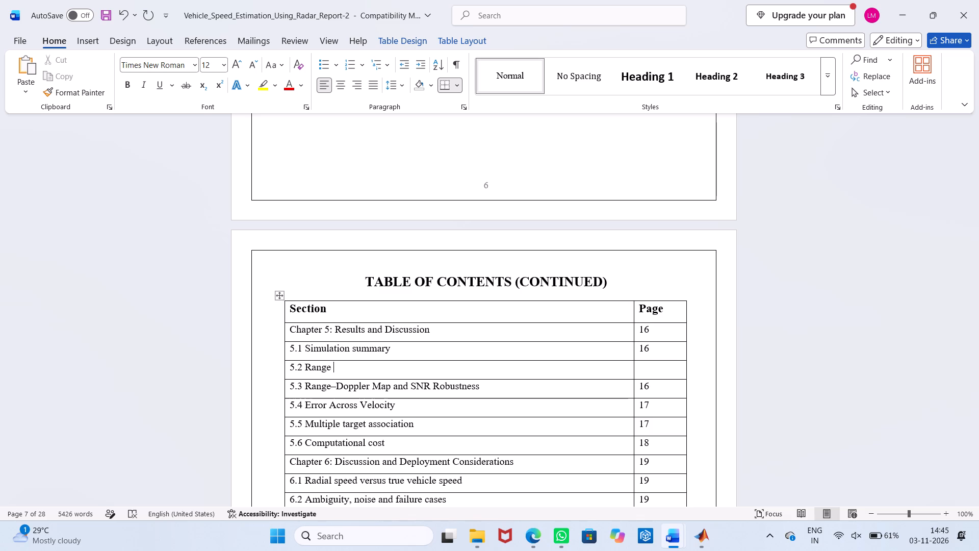
{"action": "type", "text": "and"}
{"action": "key", "text": "space"}
{"action": "type", "text": "Doppler"}
{"action": "key", "text": "space"}
{"action": "type", "text": "ex"}
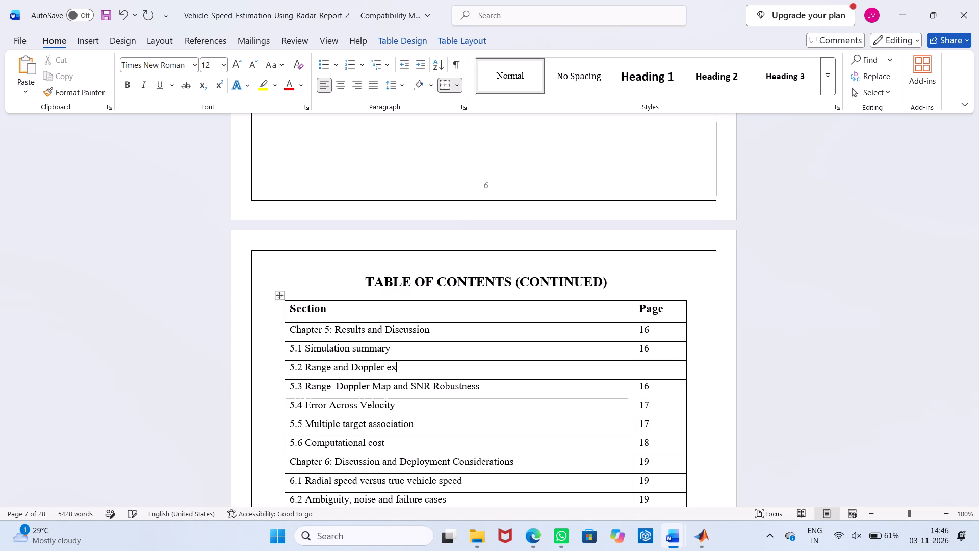
{"action": "key", "text": "BackSpace"}
{"action": "key", "text": "BackSpace"}
{"action": "key", "text": "shift+r"}
{"action": "key", "text": "shift+BackSpace"}
{"action": "type", "text": "Examples"}
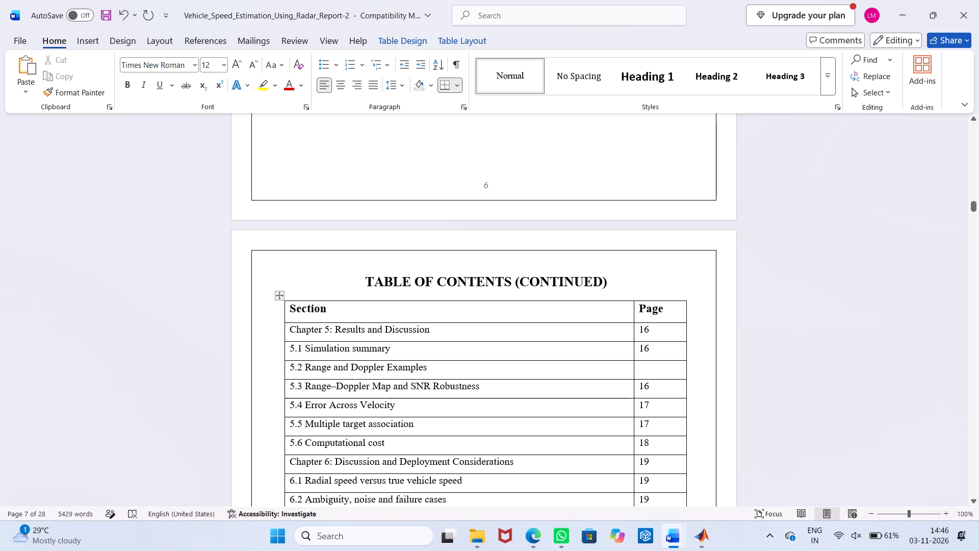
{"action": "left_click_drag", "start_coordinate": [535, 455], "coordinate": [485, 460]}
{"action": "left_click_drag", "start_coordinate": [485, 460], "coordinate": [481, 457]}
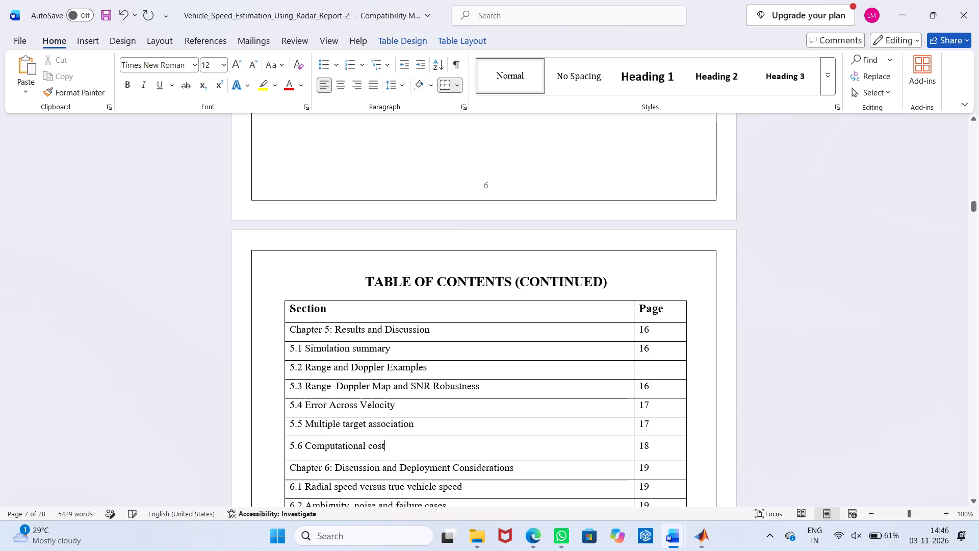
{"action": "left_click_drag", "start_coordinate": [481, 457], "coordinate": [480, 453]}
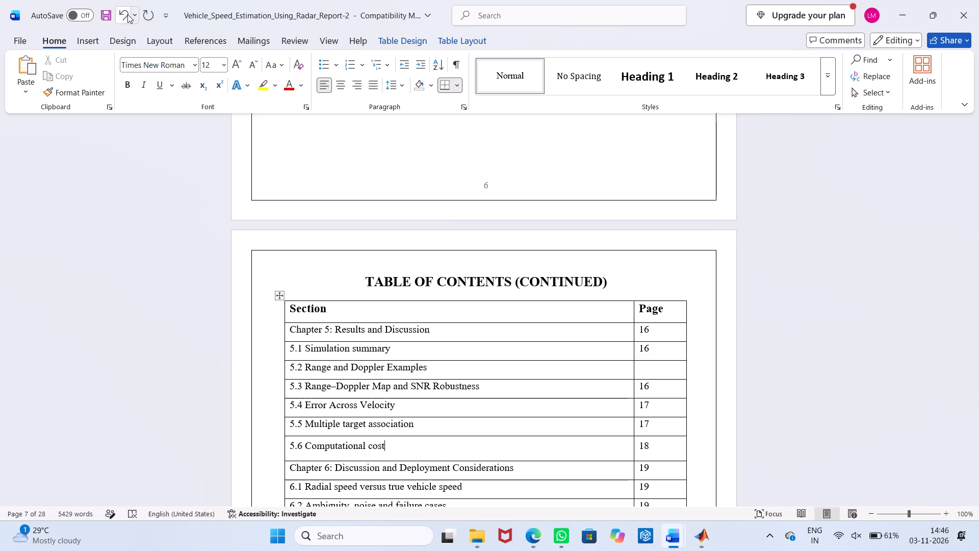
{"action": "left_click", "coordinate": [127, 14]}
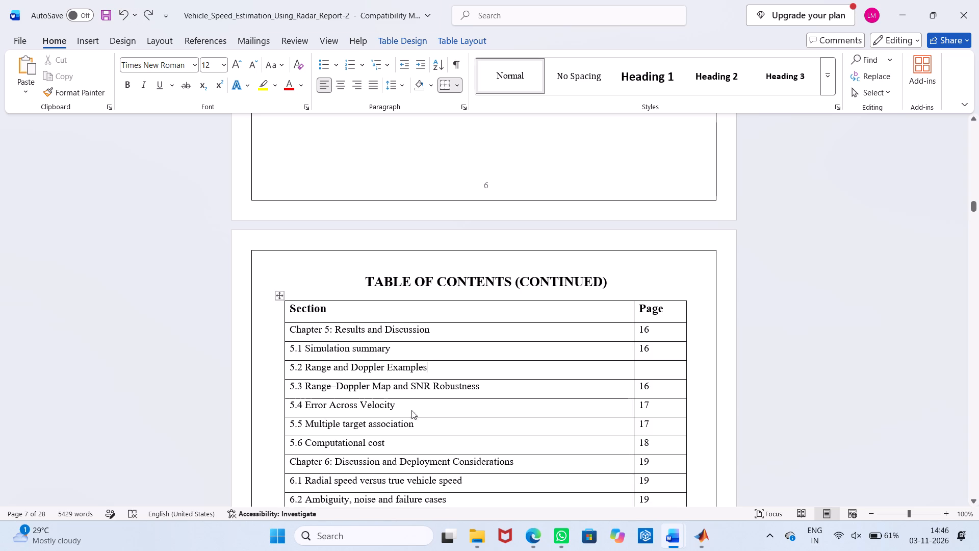
Make the Chapter 5 and Chapter 6 title entries bold in the continued table of contents.
{"action": "left_click_drag", "start_coordinate": [429, 328], "coordinate": [300, 330]}
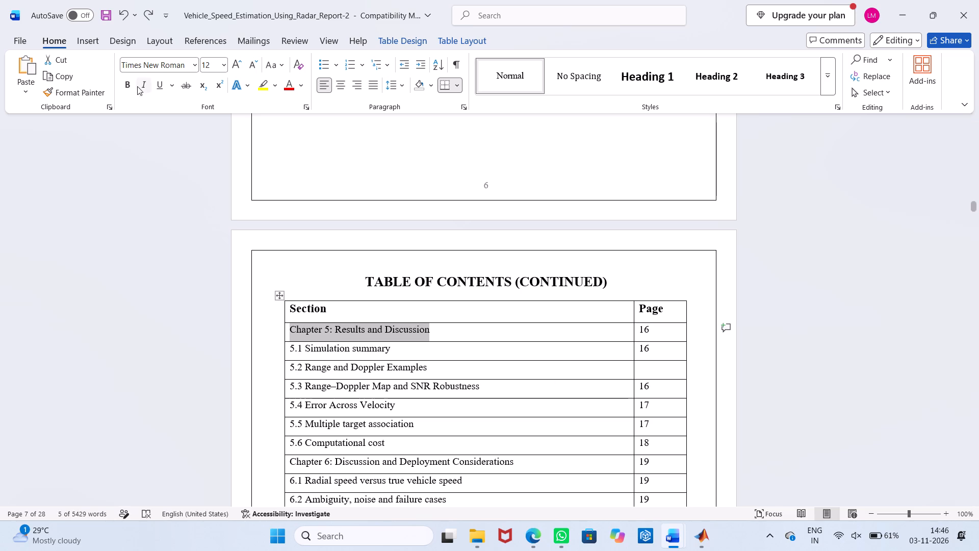
{"action": "left_click", "coordinate": [133, 82]}
{"action": "scroll", "coordinate": [476, 429], "scroll_direction": "down", "scroll_amount": 1}
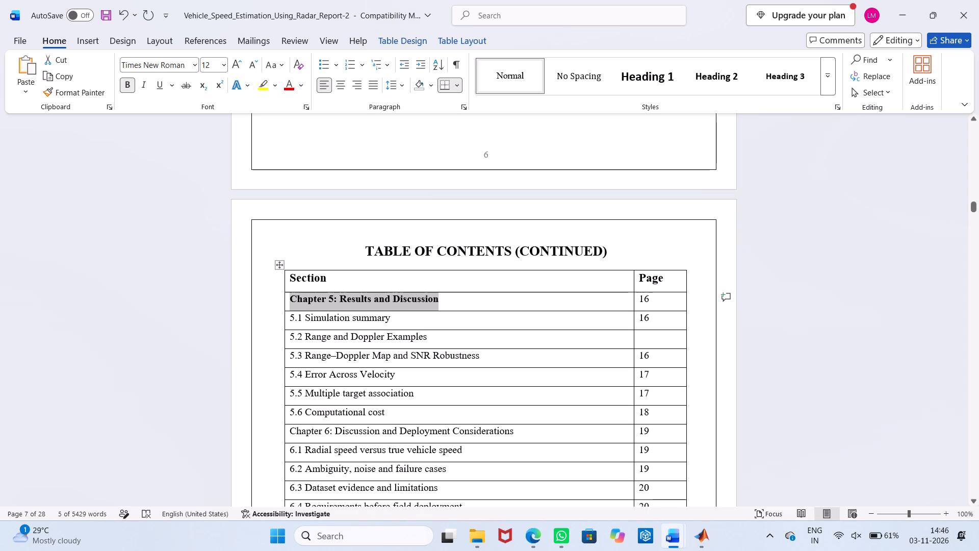
{"action": "left_click_drag", "start_coordinate": [525, 431], "coordinate": [283, 429]}
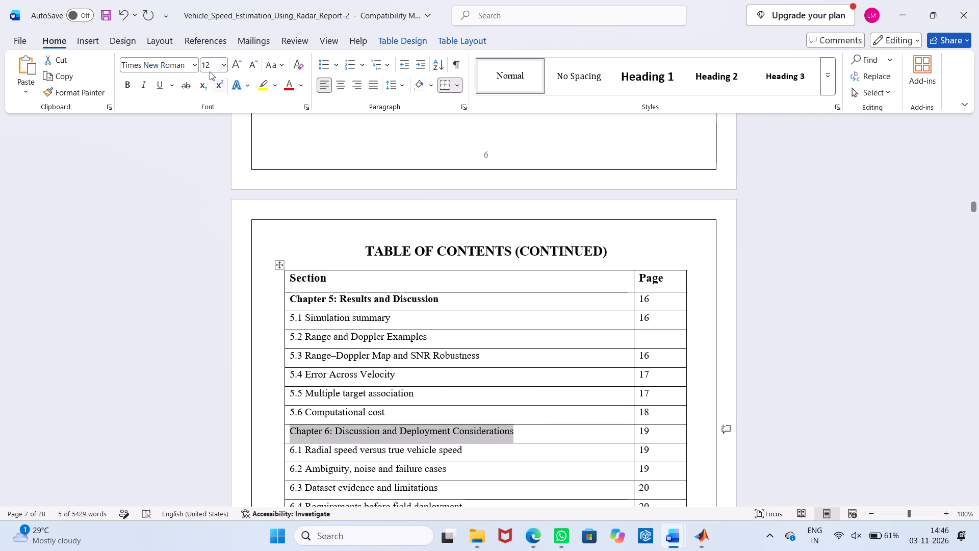
{"action": "left_click", "coordinate": [131, 86]}
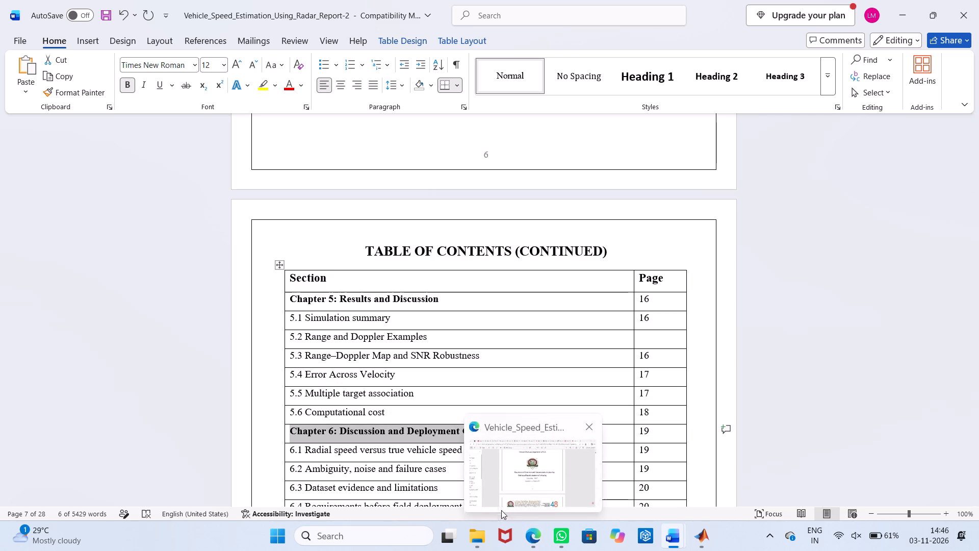
Replace the title of the 6.2 entry with "Situations that make the estimate Ambiguous".
{"action": "scroll", "coordinate": [551, 359], "scroll_direction": "down", "scroll_amount": 3}
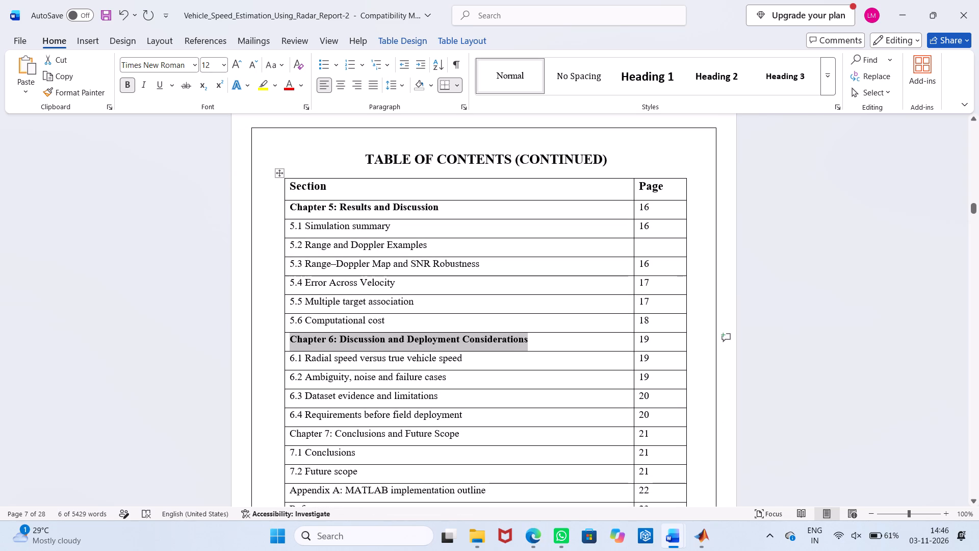
{"action": "left_click", "coordinate": [517, 366]}
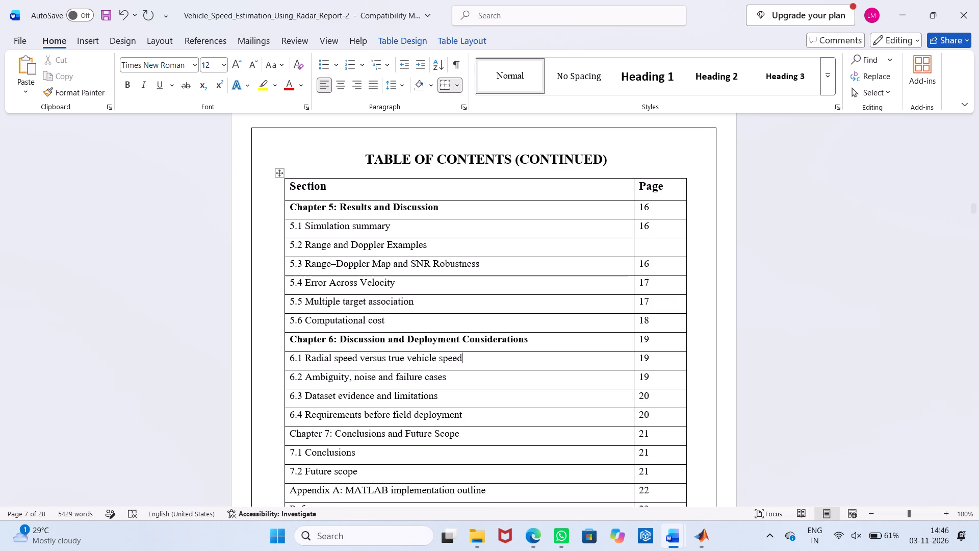
{"action": "left_click_drag", "start_coordinate": [463, 378], "coordinate": [349, 368]}
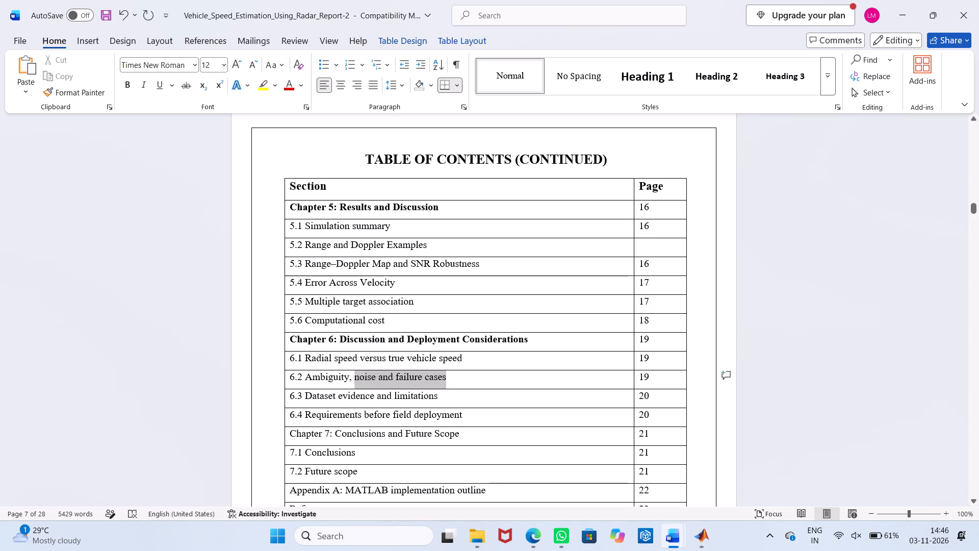
{"action": "left_click_drag", "start_coordinate": [349, 368], "coordinate": [323, 372]}
{"action": "left_click", "coordinate": [462, 372]}
{"action": "left_click_drag", "start_coordinate": [453, 371], "coordinate": [438, 373]}
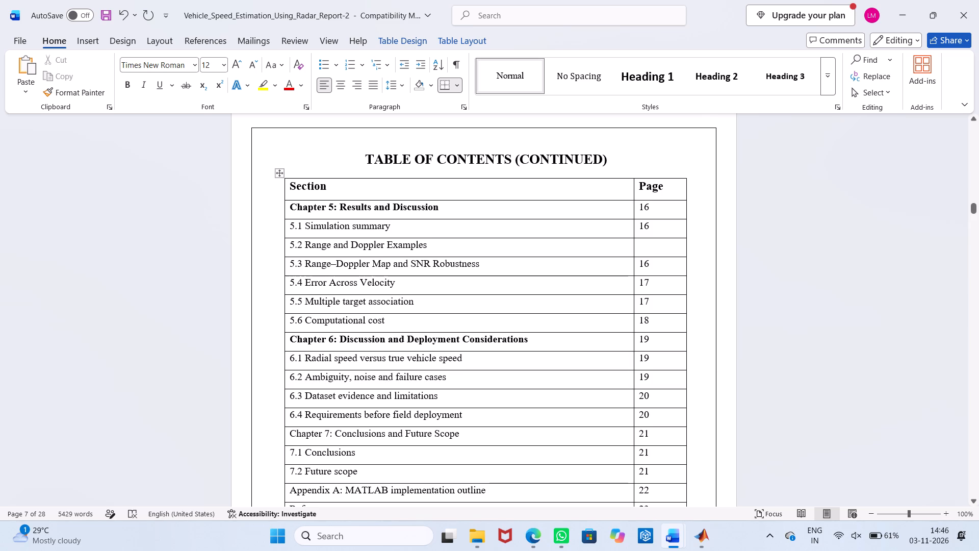
{"action": "left_click_drag", "start_coordinate": [438, 373], "coordinate": [414, 373]}
{"action": "left_click_drag", "start_coordinate": [456, 375], "coordinate": [413, 376]}
{"action": "left_click_drag", "start_coordinate": [413, 376], "coordinate": [324, 380]}
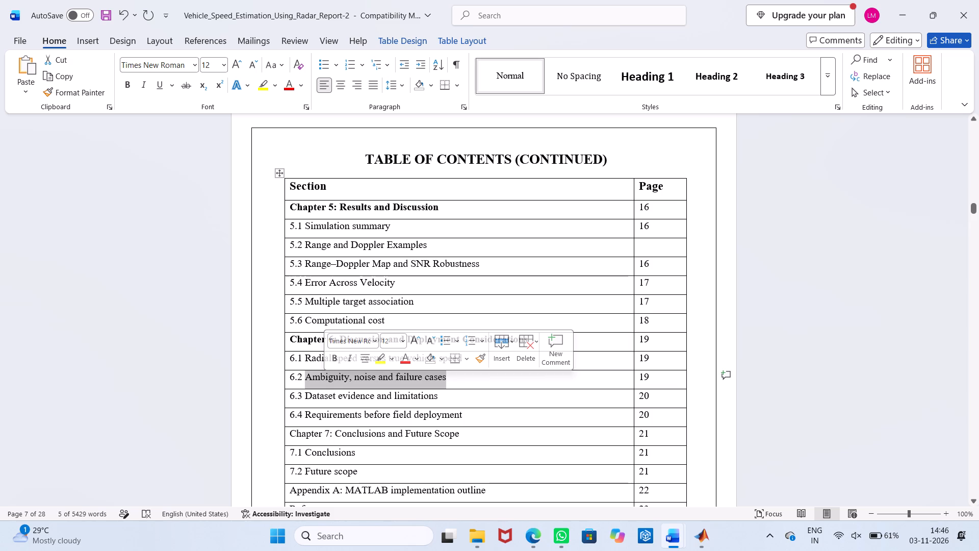
{"action": "key", "text": "shift+s"}
{"action": "type", "text": "itu"}
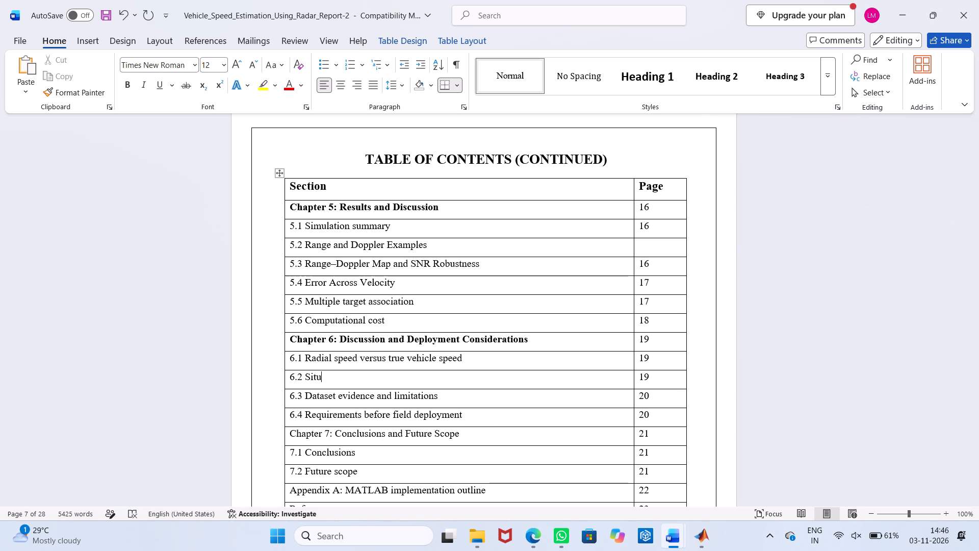
{"action": "type", "text": "ations"}
{"action": "key", "text": "space"}
{"action": "type", "text": "that make"}
{"action": "key", "text": "space"}
{"action": "type", "text": "the"}
{"action": "key", "text": "space"}
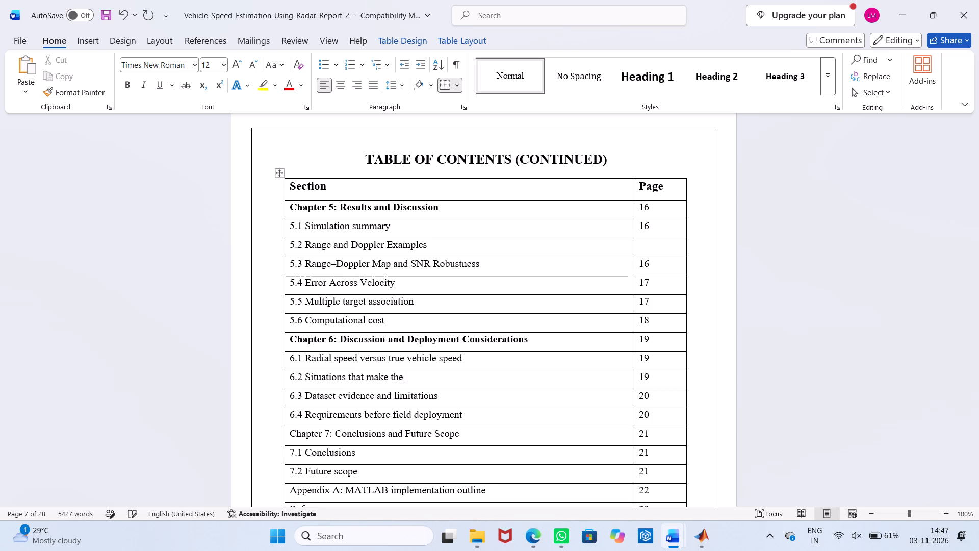
{"action": "type", "text": "estimate"}
{"action": "key", "text": "space"}
{"action": "type", "text": "Am"}
{"action": "type", "text": "big"}
{"action": "type", "text": "uous"}
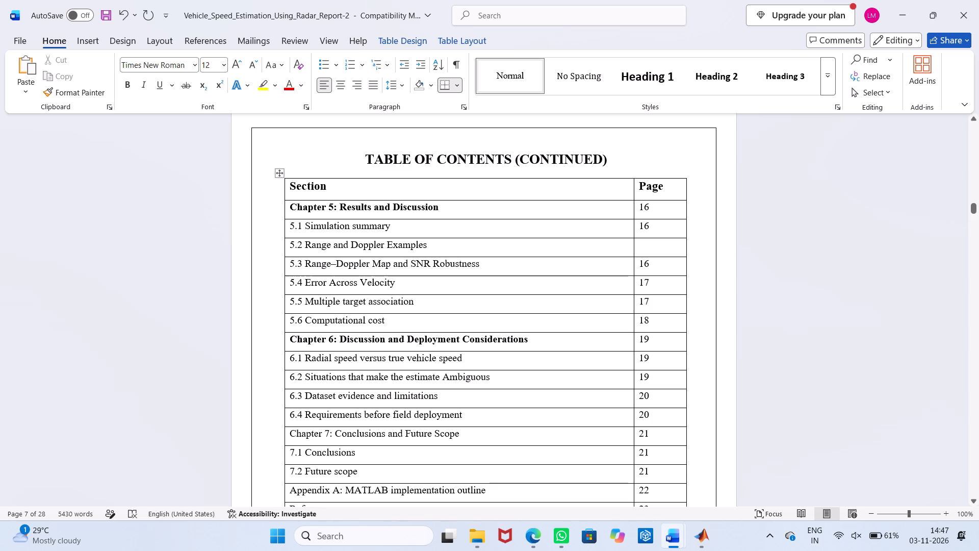
Replace the word "limitations" in the 6.3 entry with "uncertainity".
{"action": "left_click_drag", "start_coordinate": [445, 396], "coordinate": [395, 396]}
{"action": "type", "text": "uncer"}
{"action": "type", "text": "tain"}
{"action": "type", "text": "ity"}
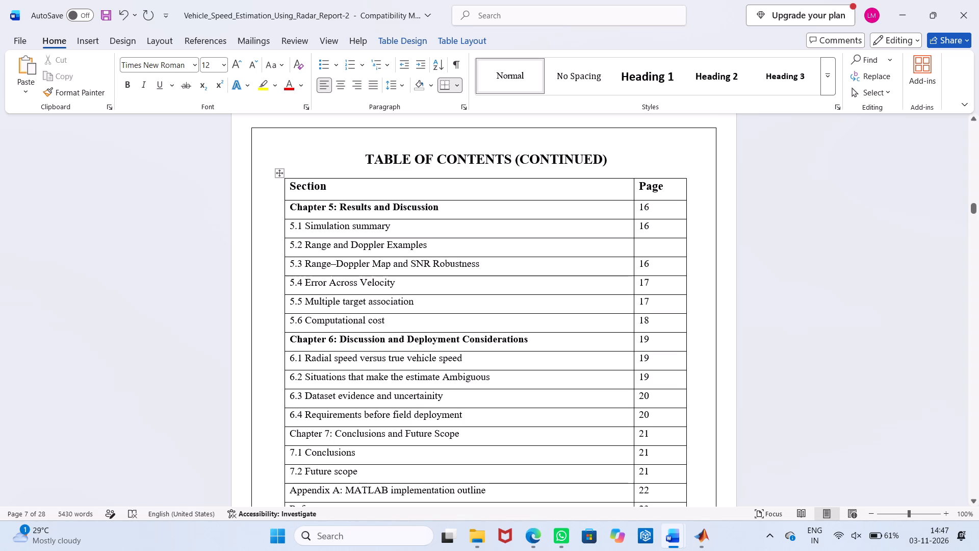
Renumber the "Requirements before field deployment" entry as 6.5.
{"action": "left_click_drag", "start_coordinate": [480, 417], "coordinate": [358, 416]}
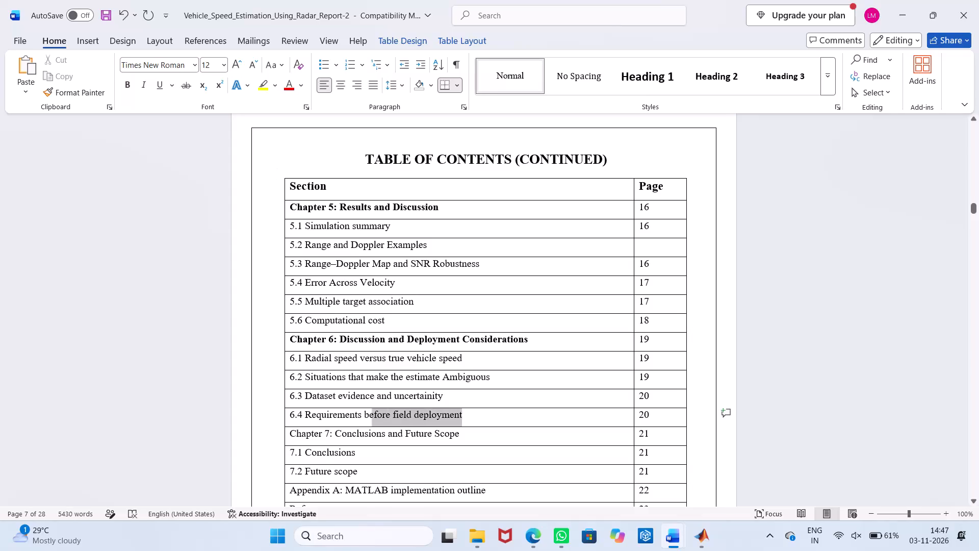
{"action": "left_click_drag", "start_coordinate": [358, 416], "coordinate": [325, 421]}
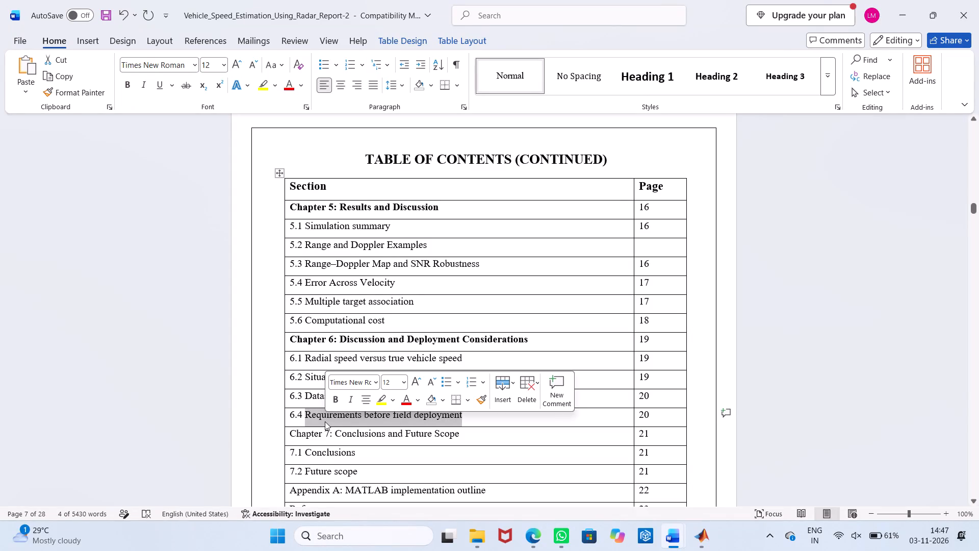
{"action": "left_click", "coordinate": [472, 421]}
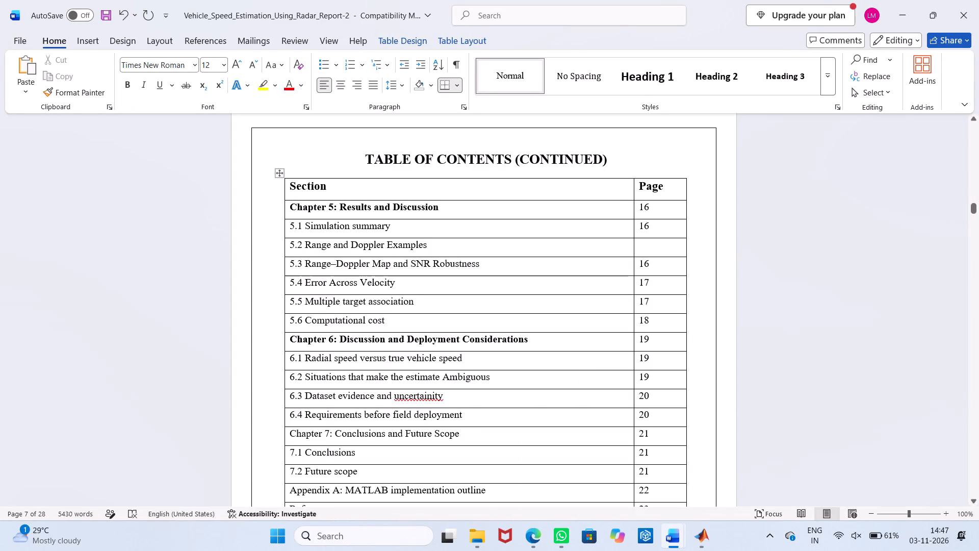
{"action": "left_click", "coordinate": [300, 412]}
{"action": "key", "text": "BackSpace"}
{"action": "key", "text": "5"}
Correct the spelling of the last word in the 6.3 entry to "uncertainty".
{"action": "left_click", "coordinate": [435, 399]}
{"action": "key", "text": "BackSpace"}
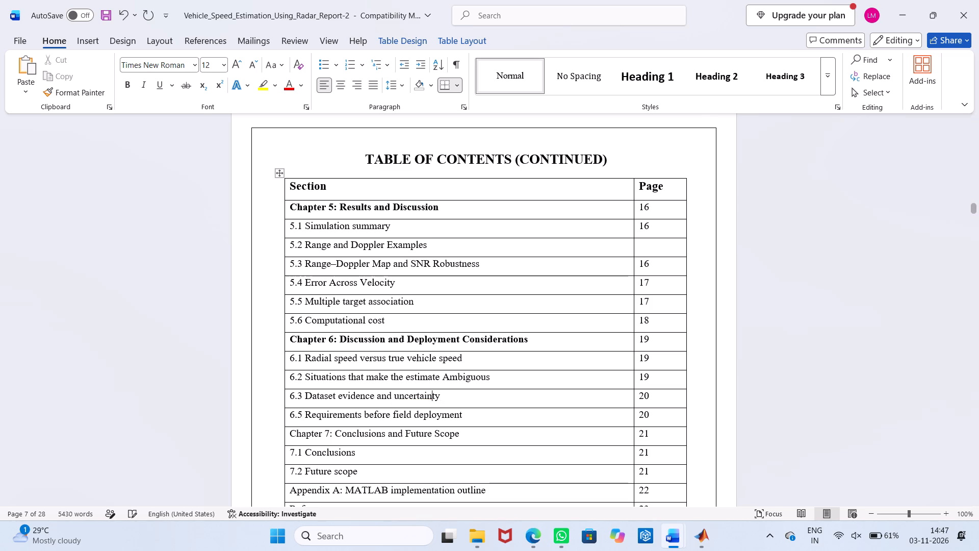
Insert a row below "6.3 Dataset evidence and uncertainty" reading "6.4 What Additional Data are needed?".
{"action": "left_click", "coordinate": [688, 397]}
{"action": "key", "text": "Return"}
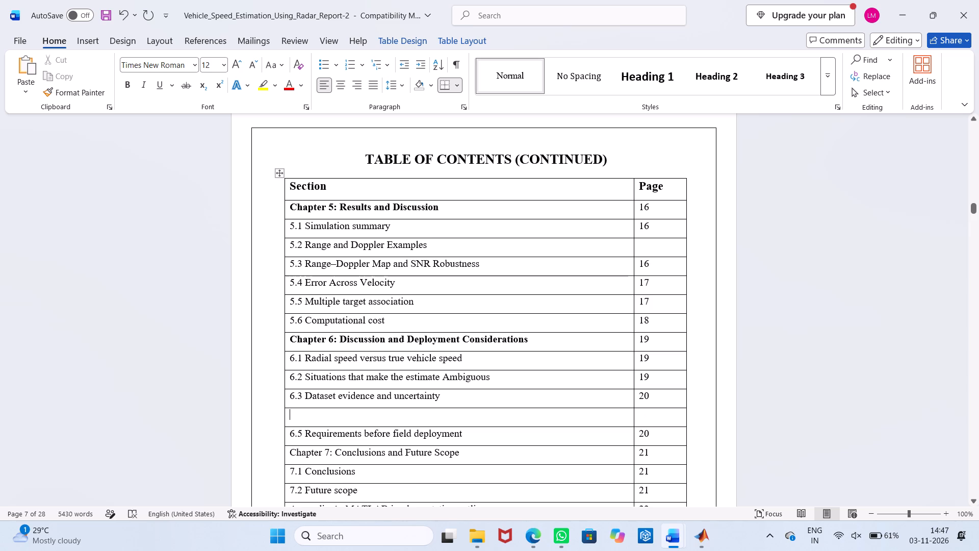
{"action": "type", "text": "6.4"}
{"action": "key", "text": "space"}
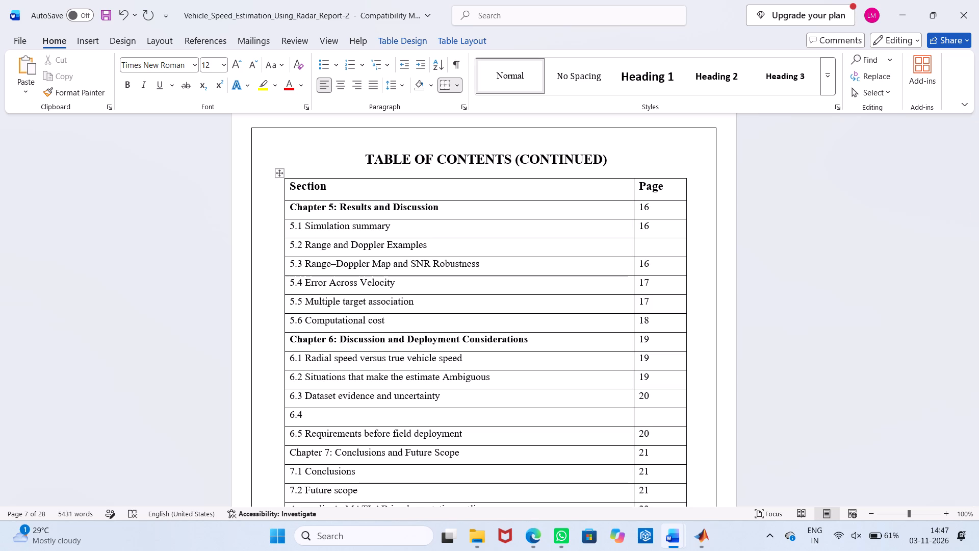
{"action": "type", "text": "What"}
{"action": "key", "text": "space"}
{"action": "key", "text": "shift+a"}
{"action": "type", "text": "ddit"}
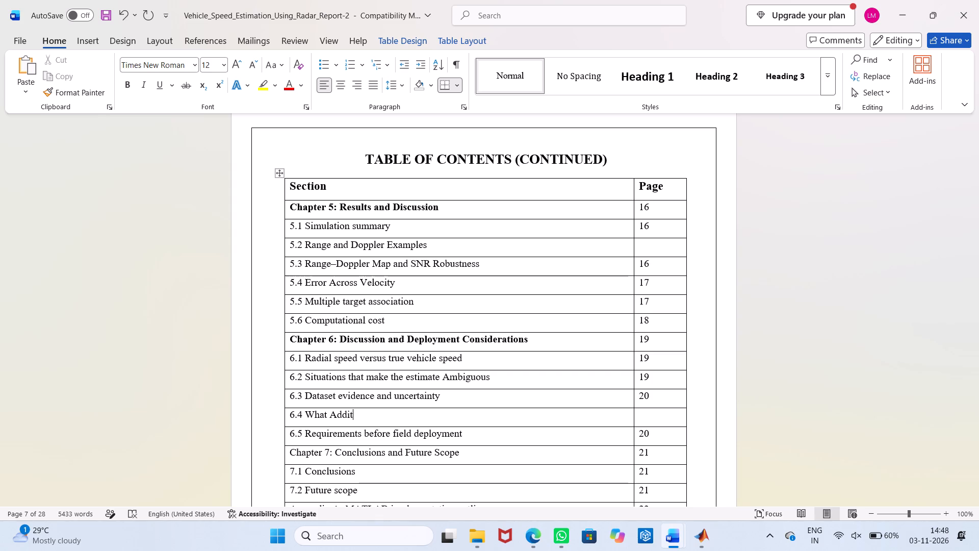
{"action": "type", "text": "ional"}
{"action": "key", "text": "space"}
{"action": "type", "text": "Data"}
{"action": "key", "text": "space"}
{"action": "type", "text": "are needed"}
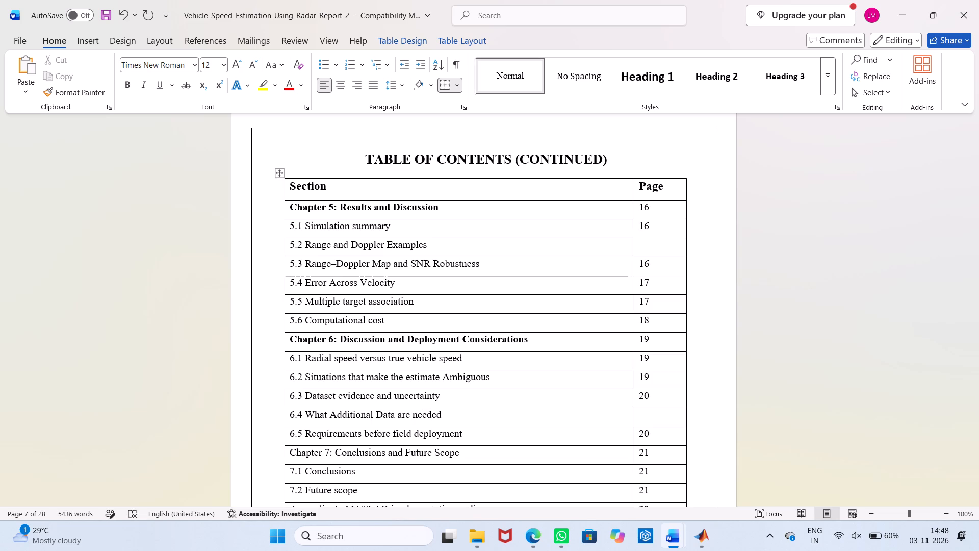
{"action": "key", "text": "shift+question"}
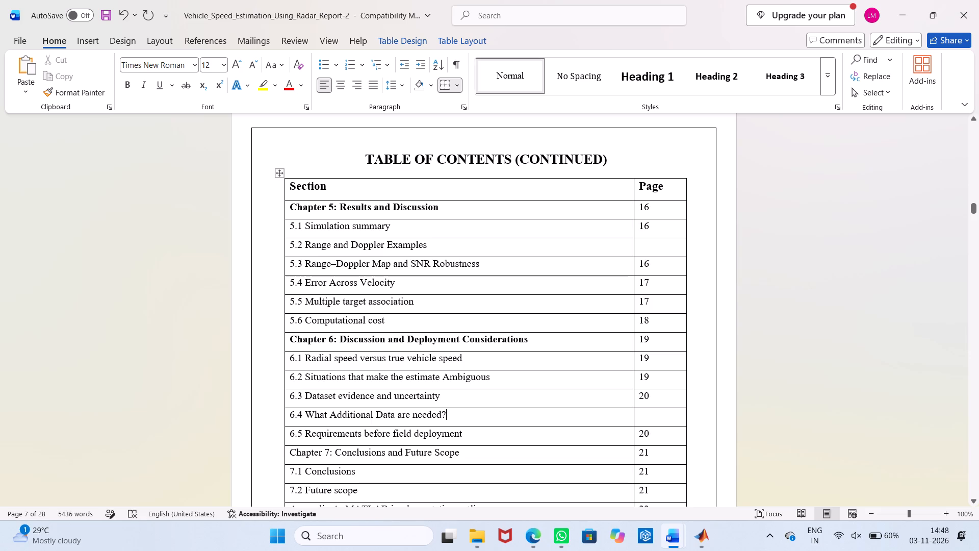
Insert a row below "6.5 Requirements before field deployment" reading "6.6 Limitations".
{"action": "left_click", "coordinate": [701, 437]}
{"action": "key", "text": "Return"}
{"action": "type", "text": "6.6"}
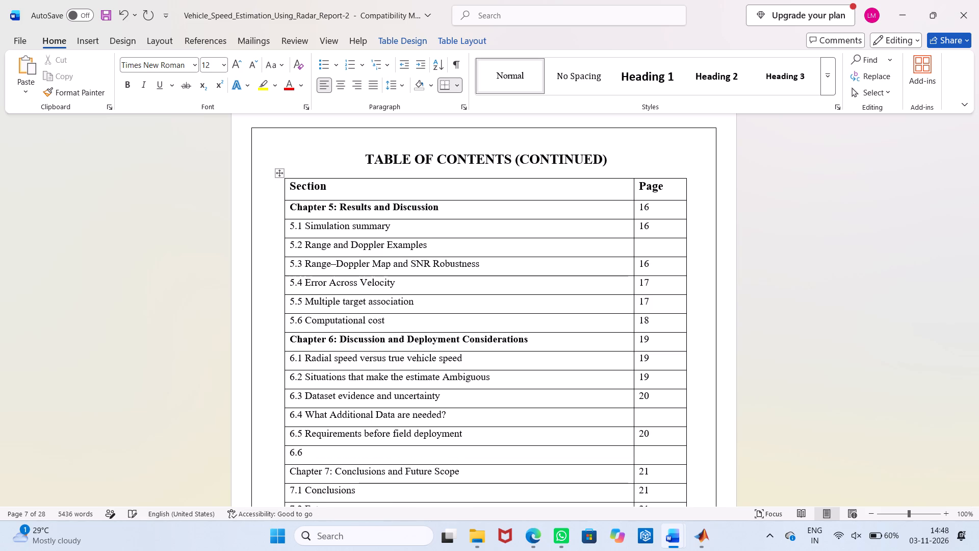
{"action": "key", "text": "space"}
{"action": "type", "text": "Limitations"}
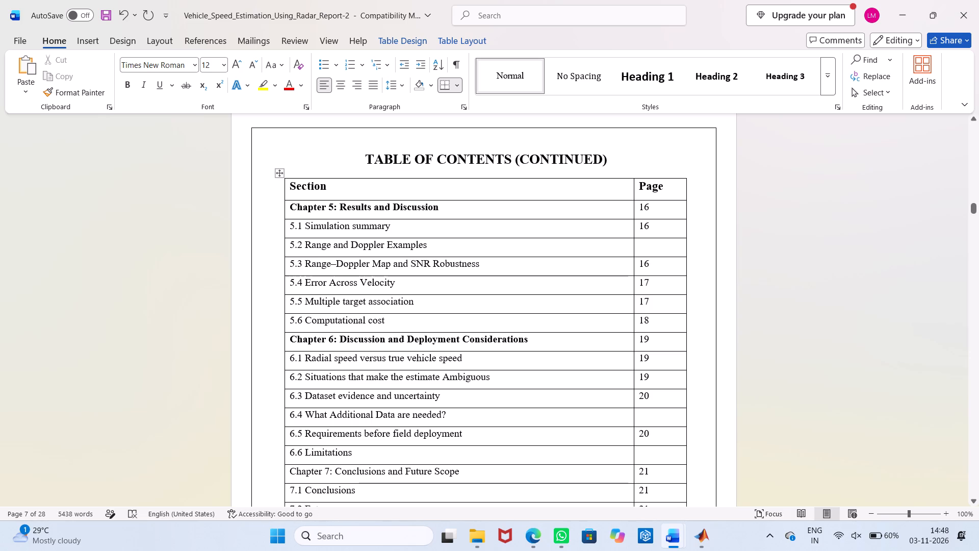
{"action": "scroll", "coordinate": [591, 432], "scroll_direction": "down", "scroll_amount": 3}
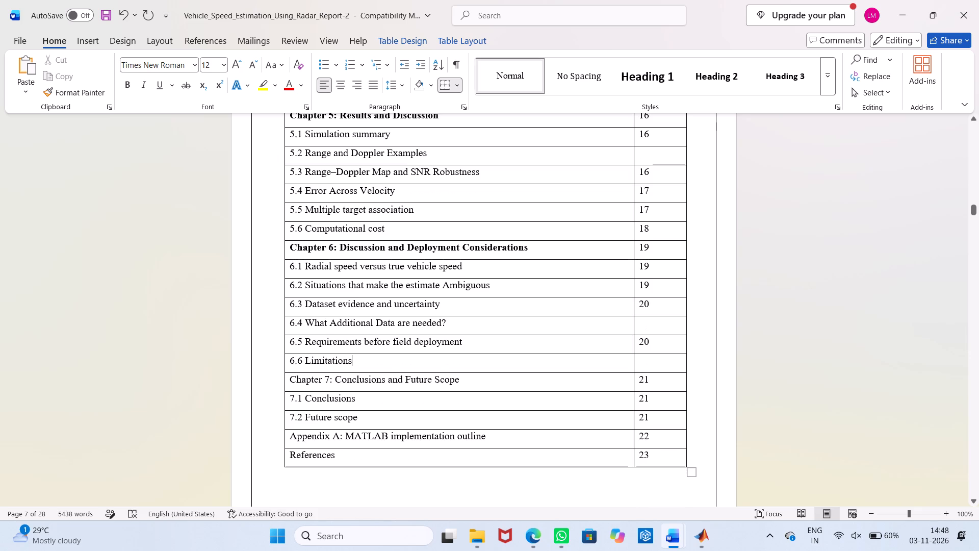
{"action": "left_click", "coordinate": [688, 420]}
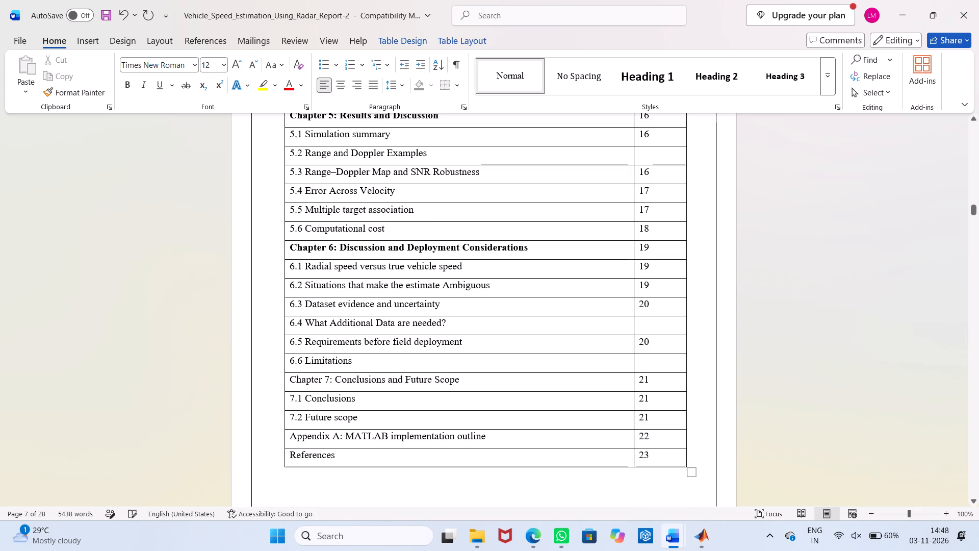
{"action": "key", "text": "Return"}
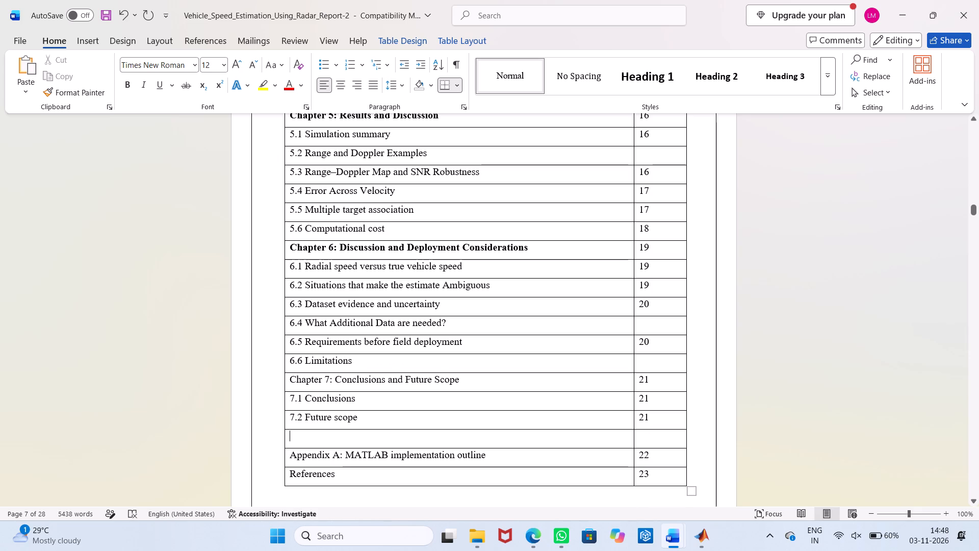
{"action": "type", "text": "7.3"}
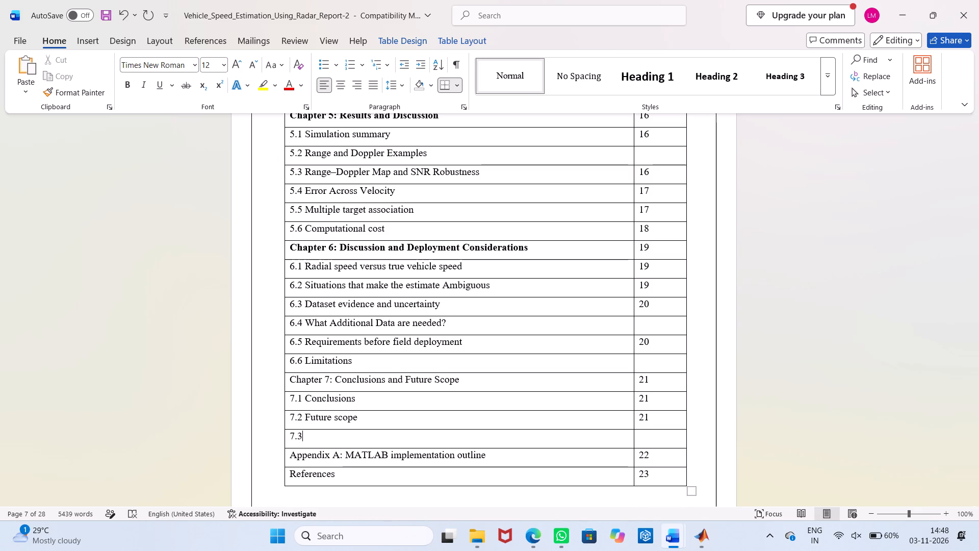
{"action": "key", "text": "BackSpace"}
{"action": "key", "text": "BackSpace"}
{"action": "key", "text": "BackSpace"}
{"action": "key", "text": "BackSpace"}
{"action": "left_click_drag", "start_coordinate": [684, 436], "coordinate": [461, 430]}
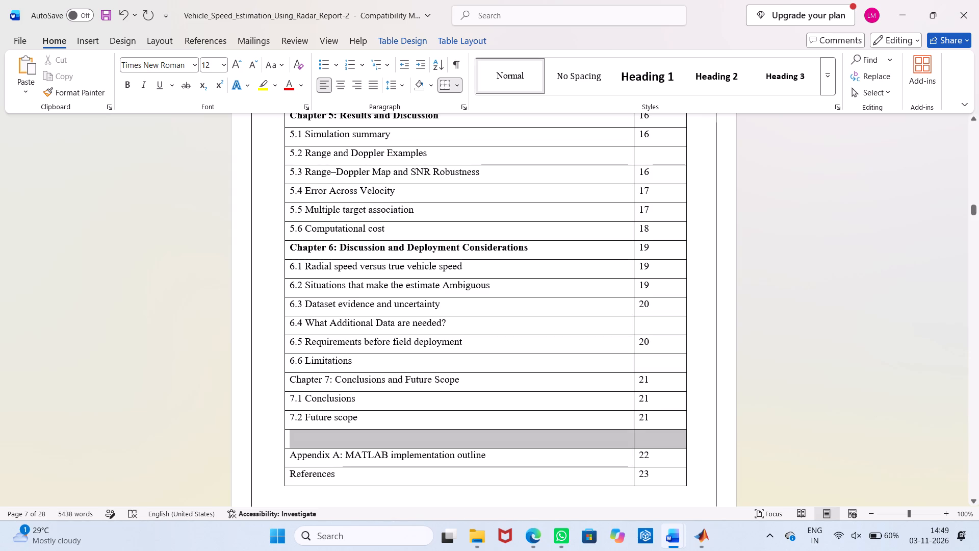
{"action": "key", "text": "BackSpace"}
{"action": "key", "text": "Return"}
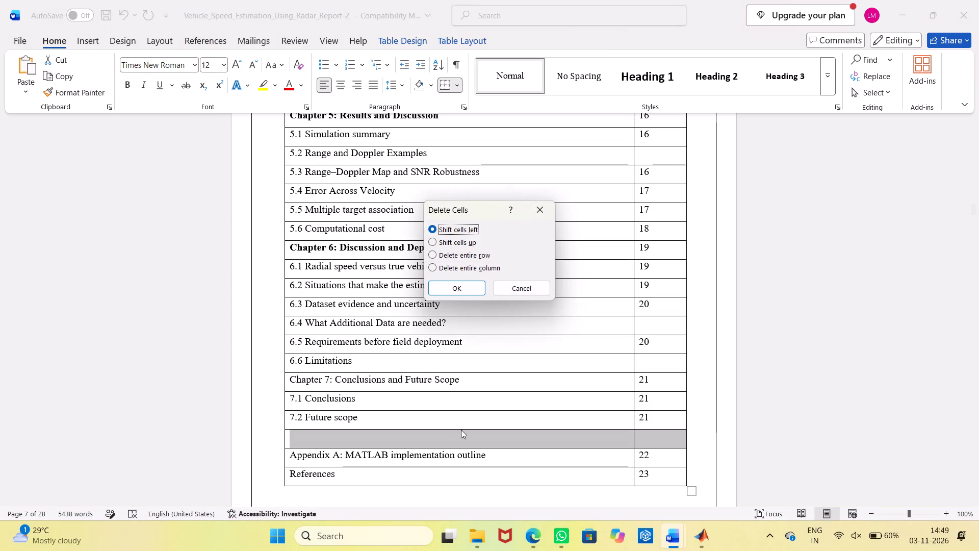
Delete the "7.3 Final Note" heading and its paragraph, and insert a blank line before the APPENDIX A heading.
{"action": "middle_click", "coordinate": [816, 362]}
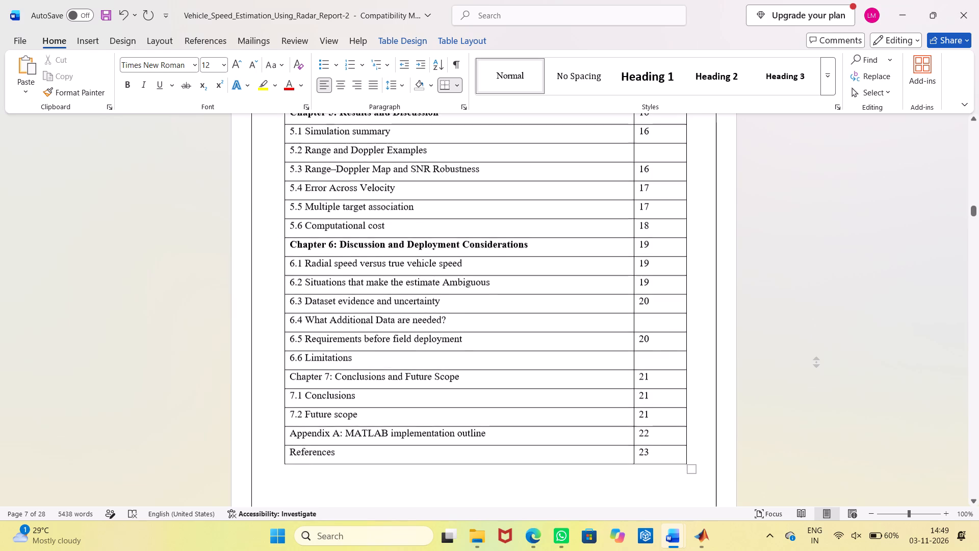
{"action": "left_click", "coordinate": [838, 454]}
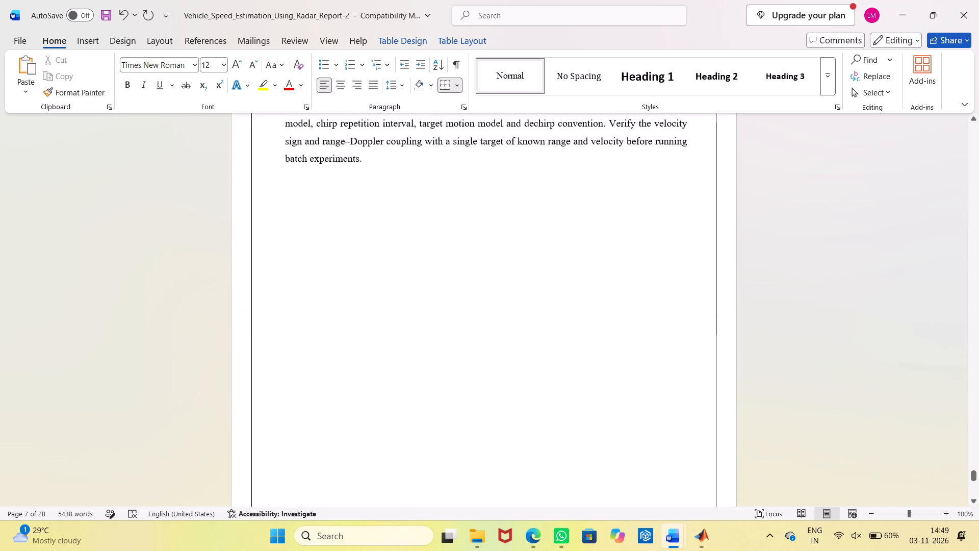
{"action": "scroll", "coordinate": [649, 391], "scroll_direction": "up", "scroll_amount": 11}
{"action": "scroll", "coordinate": [646, 383], "scroll_direction": "up", "scroll_amount": 17}
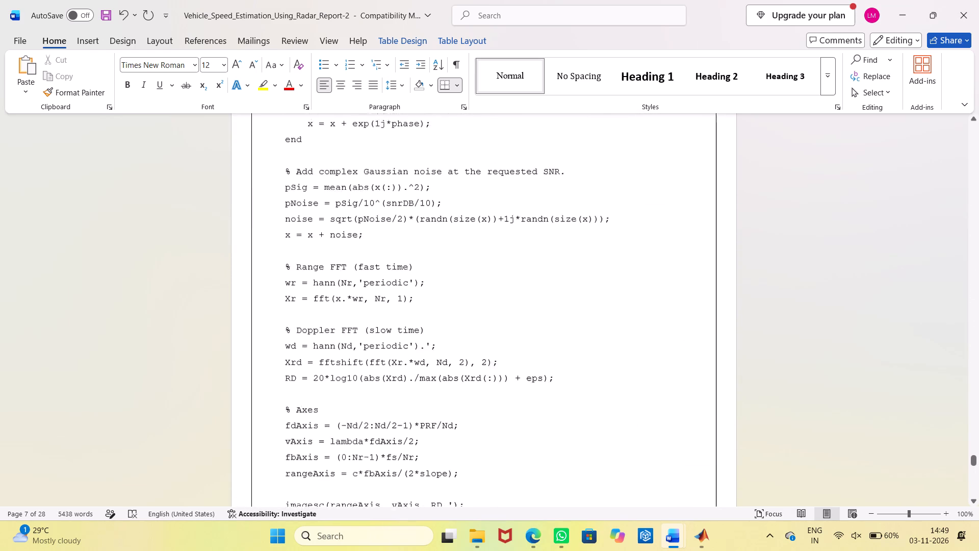
{"action": "scroll", "coordinate": [646, 383], "scroll_direction": "up", "scroll_amount": 20}
{"action": "scroll", "coordinate": [646, 383], "scroll_direction": "up", "scroll_amount": 10}
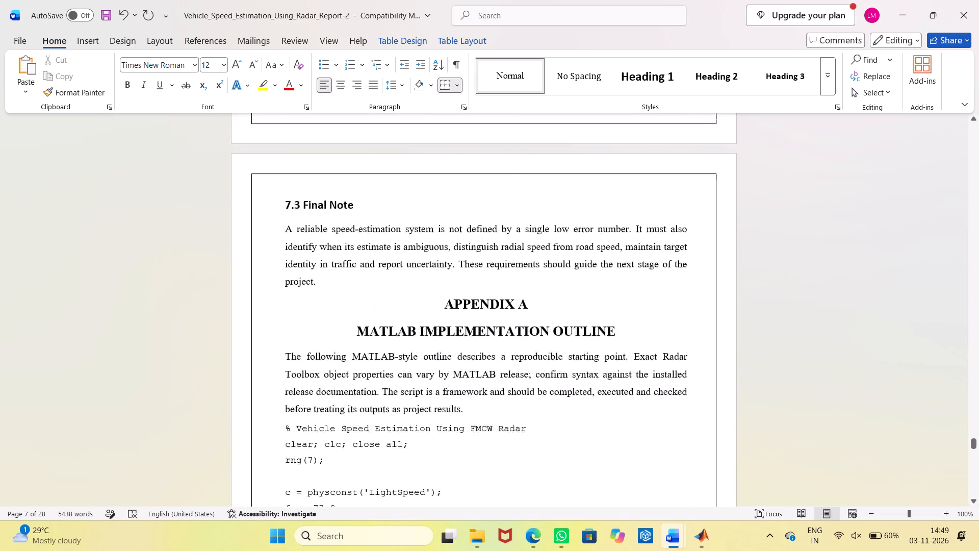
{"action": "left_click_drag", "start_coordinate": [353, 334], "coordinate": [281, 231]}
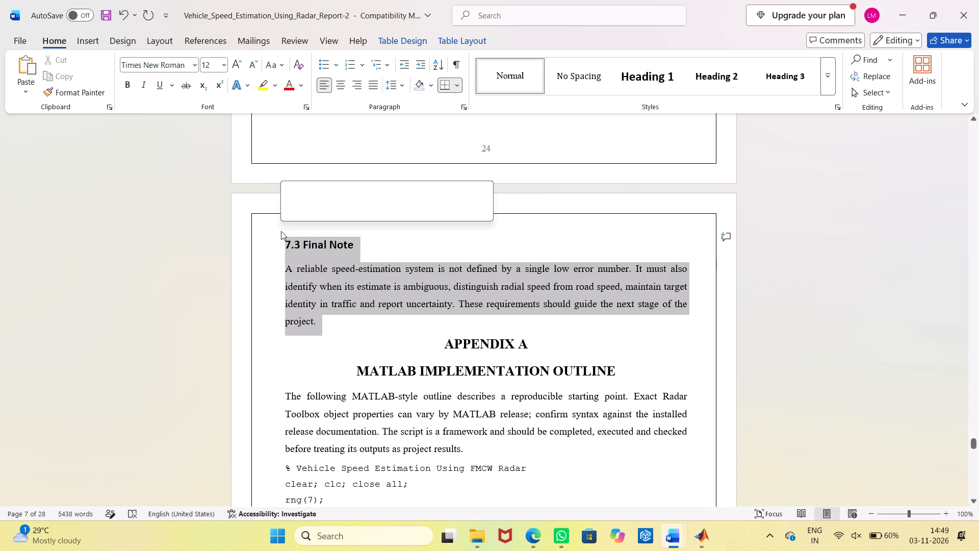
{"action": "key", "text": "BackSpace"}
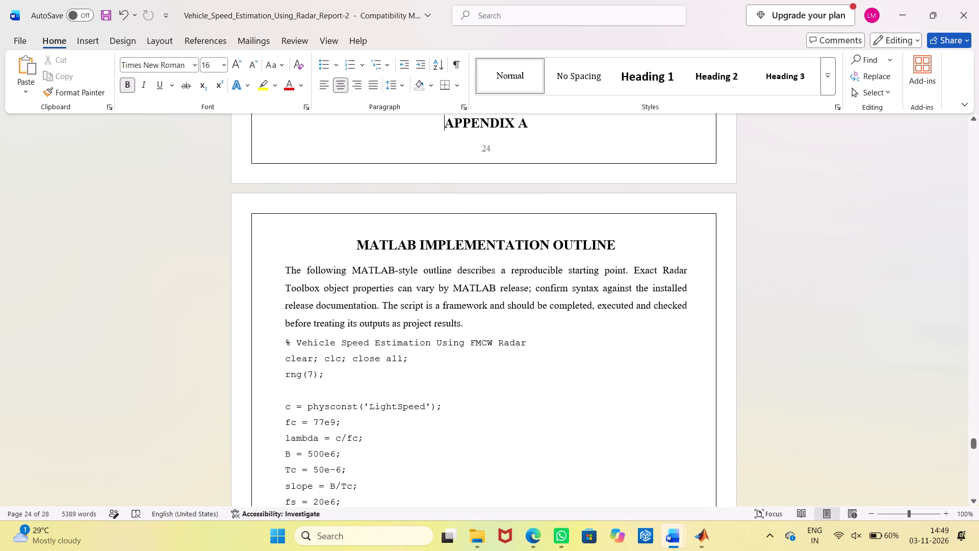
{"action": "key", "text": "Return"}
Start "A.1 Recommended MATLAB outputs" on a new page by inserting a page break before it, after two blank lines.
{"action": "scroll", "coordinate": [352, 303], "scroll_direction": "down", "scroll_amount": 16}
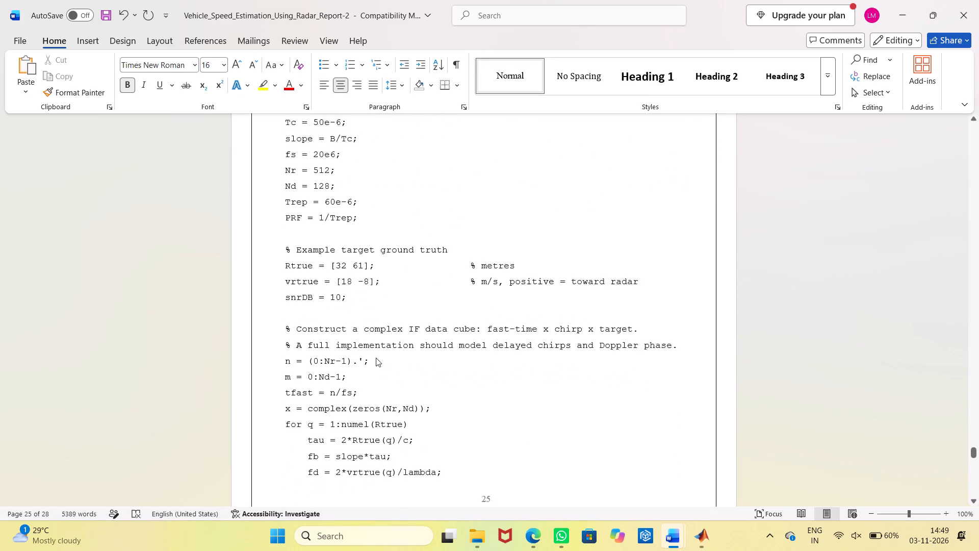
{"action": "scroll", "coordinate": [376, 358], "scroll_direction": "down", "scroll_amount": 20}
{"action": "scroll", "coordinate": [376, 358], "scroll_direction": "down", "scroll_amount": 6}
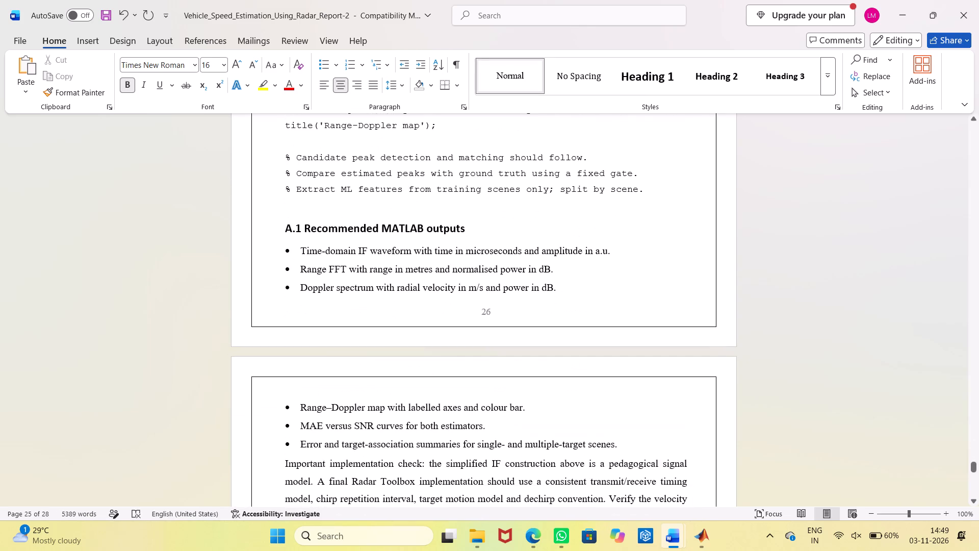
{"action": "left_click", "coordinate": [285, 231]}
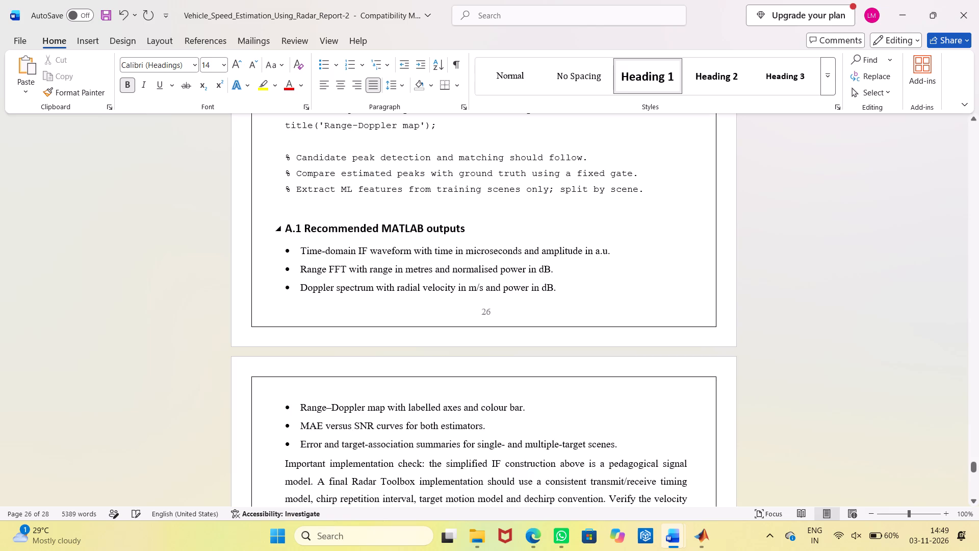
{"action": "key", "text": "Return"}
{"action": "key", "text": "Return"}
{"action": "key", "text": "Return"}
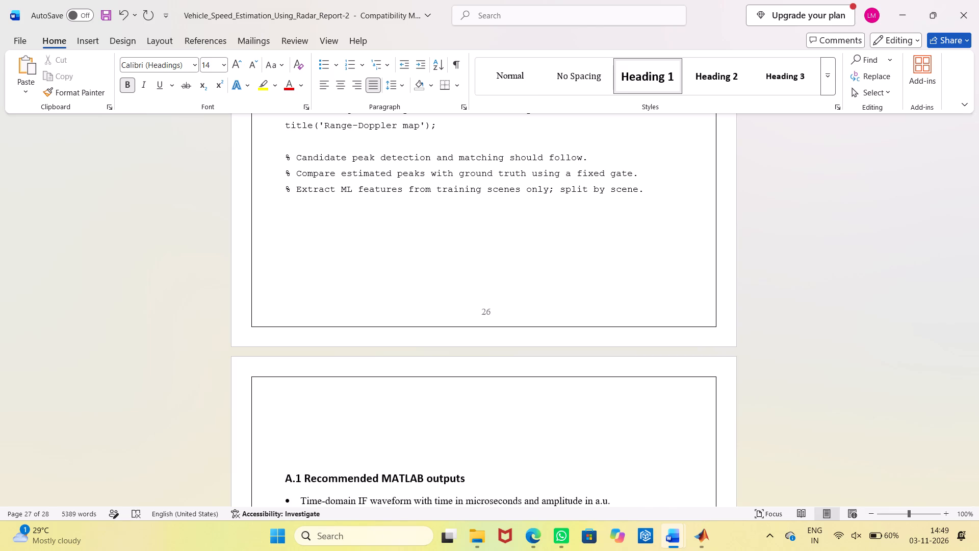
{"action": "key", "text": "BackSpace"}
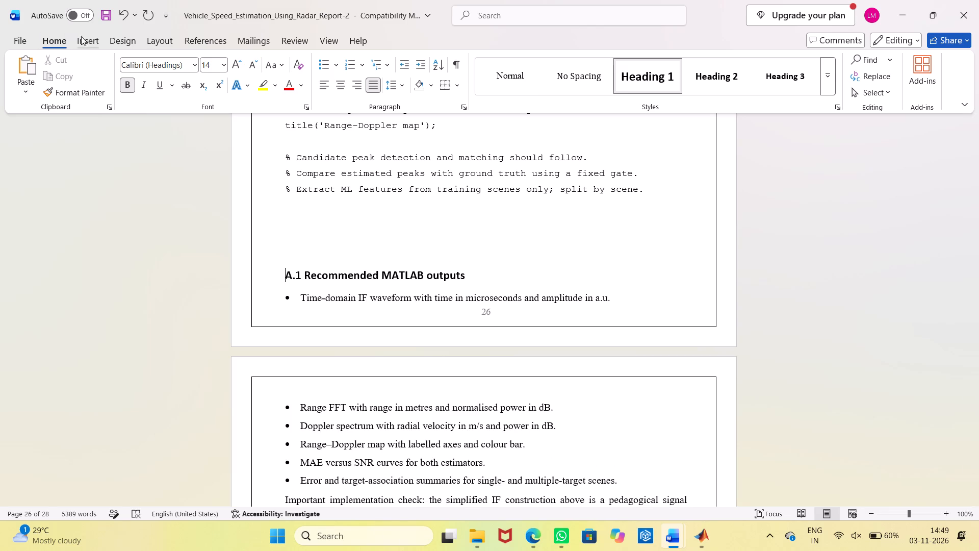
{"action": "left_click", "coordinate": [81, 44]}
{"action": "left_click", "coordinate": [67, 93]}
{"action": "scroll", "coordinate": [339, 274], "scroll_direction": "down", "scroll_amount": 11}
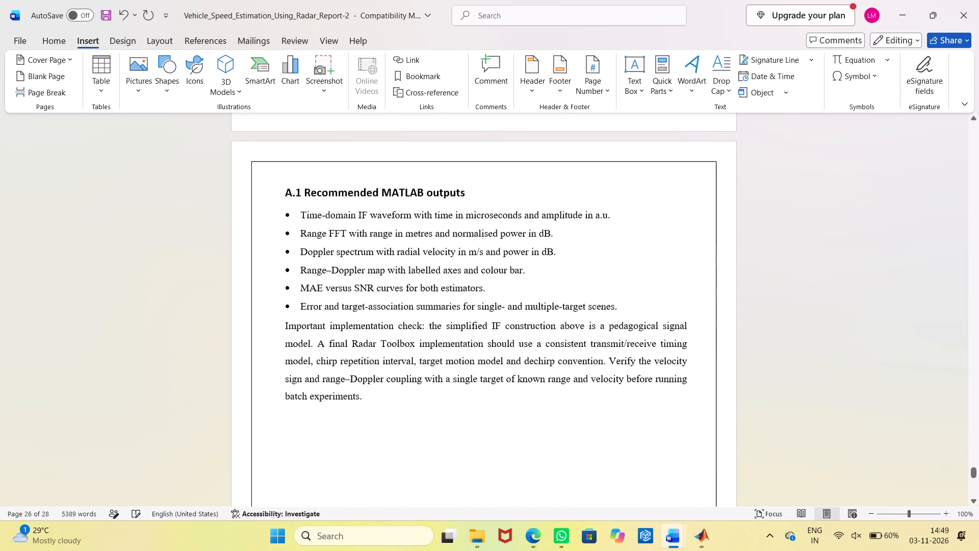
Look back through the report from the A.1 Recommended MATLAB outputs page to the cover page.
{"action": "scroll", "coordinate": [396, 294], "scroll_direction": "up", "scroll_amount": 5}
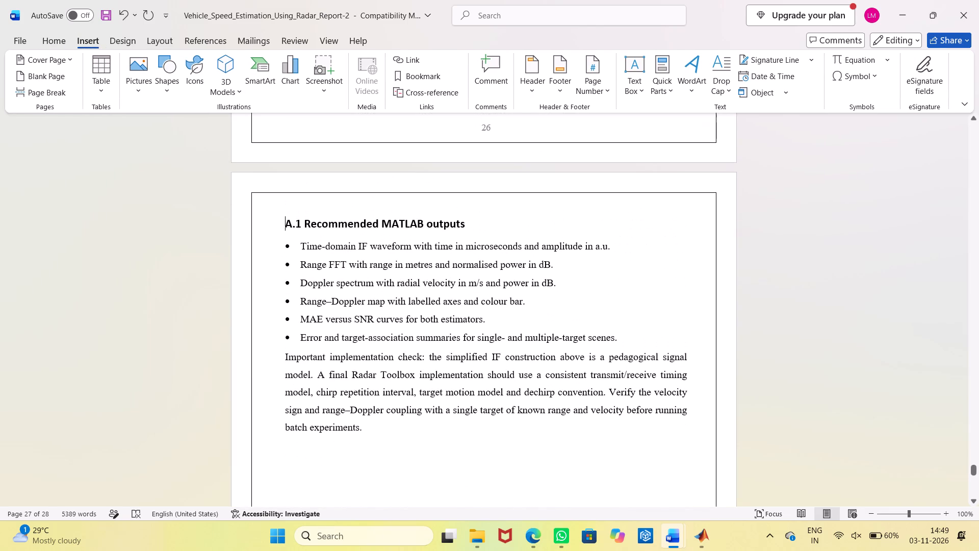
{"action": "scroll", "coordinate": [396, 294], "scroll_direction": "up", "scroll_amount": 20}
{"action": "scroll", "coordinate": [396, 294], "scroll_direction": "up", "scroll_amount": 16}
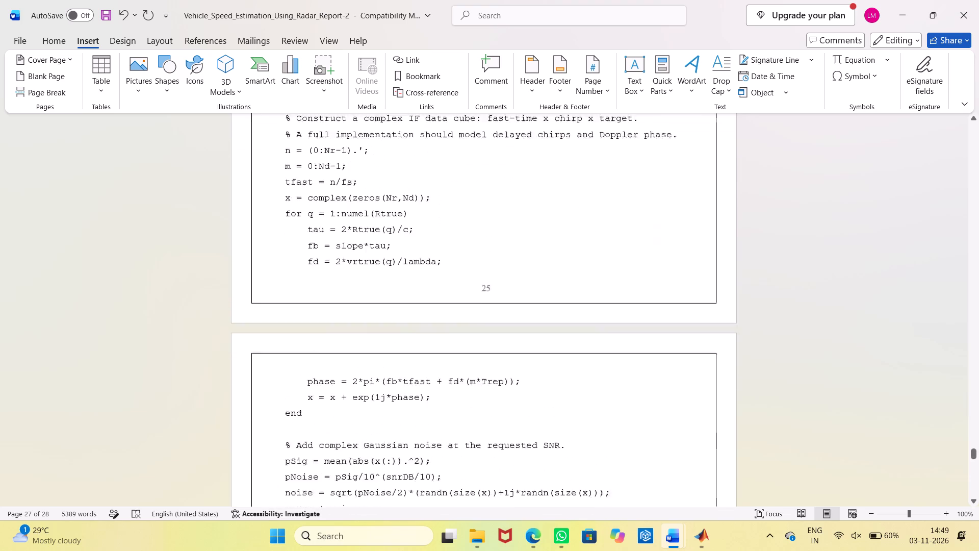
{"action": "scroll", "coordinate": [396, 294], "scroll_direction": "up", "scroll_amount": 20}
{"action": "scroll", "coordinate": [396, 294], "scroll_direction": "up", "scroll_amount": 16}
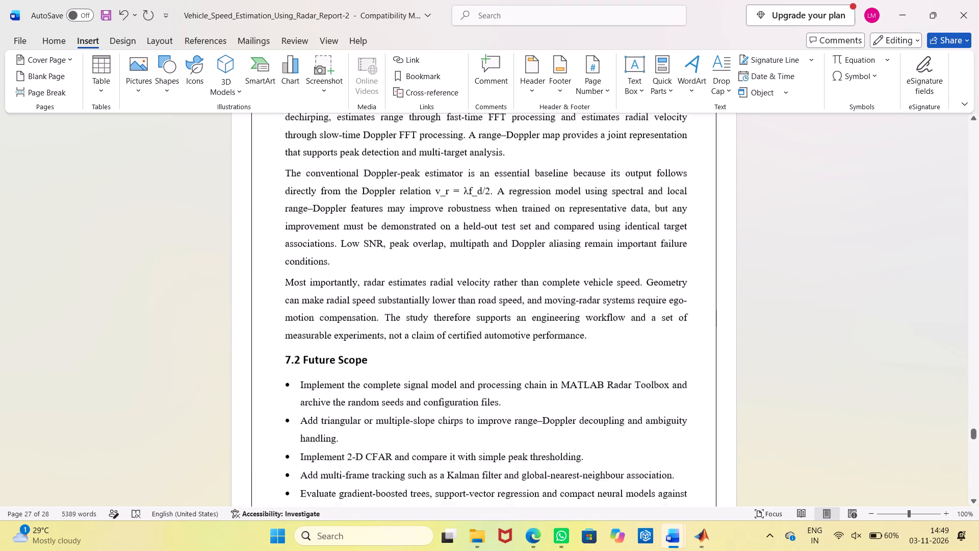
{"action": "scroll", "coordinate": [396, 294], "scroll_direction": "up", "scroll_amount": 20}
{"action": "scroll", "coordinate": [396, 294], "scroll_direction": "up", "scroll_amount": 16}
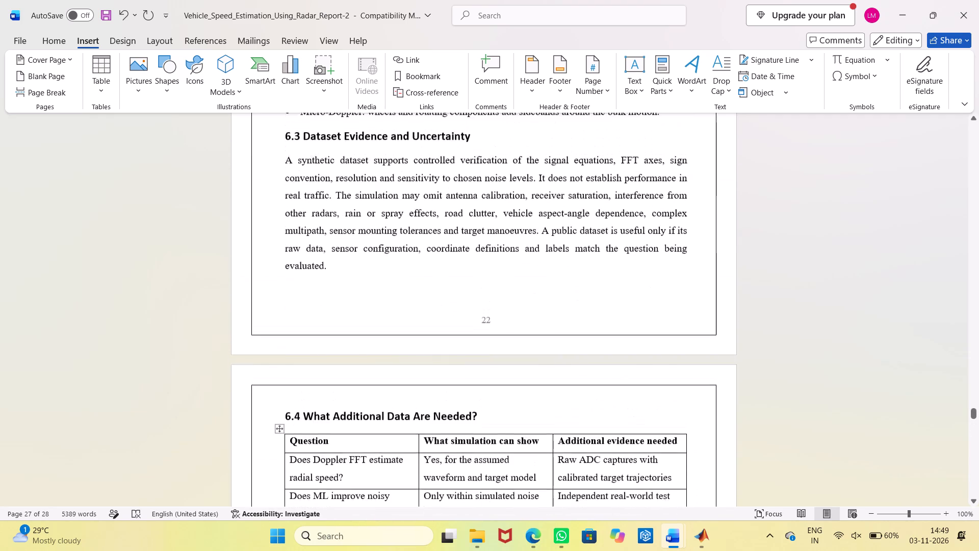
{"action": "scroll", "coordinate": [396, 294], "scroll_direction": "up", "scroll_amount": 20}
{"action": "scroll", "coordinate": [396, 294], "scroll_direction": "up", "scroll_amount": 16}
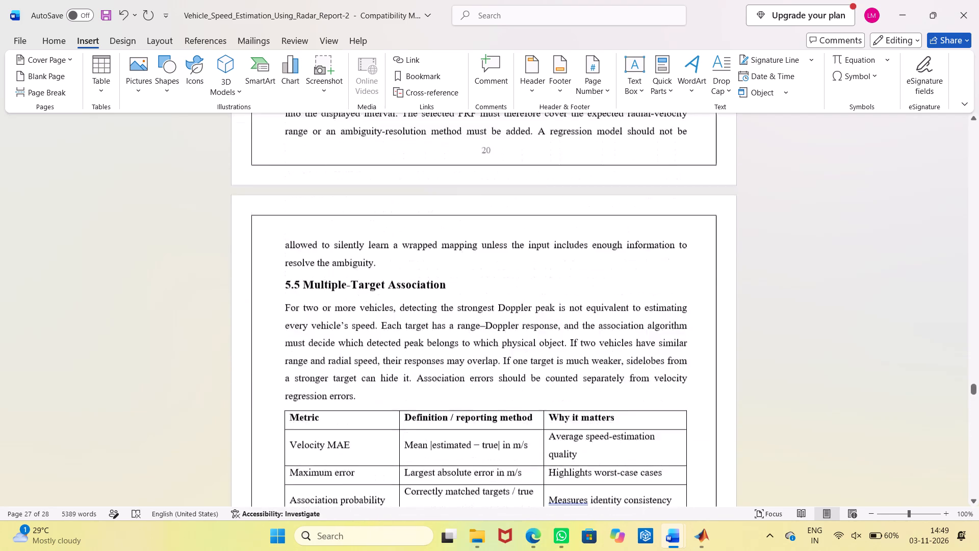
{"action": "scroll", "coordinate": [396, 294], "scroll_direction": "up", "scroll_amount": 17}
{"action": "scroll", "coordinate": [395, 294], "scroll_direction": "up", "scroll_amount": 6}
{"action": "scroll", "coordinate": [395, 294], "scroll_direction": "up", "scroll_amount": 18}
{"action": "scroll", "coordinate": [395, 294], "scroll_direction": "up", "scroll_amount": 16}
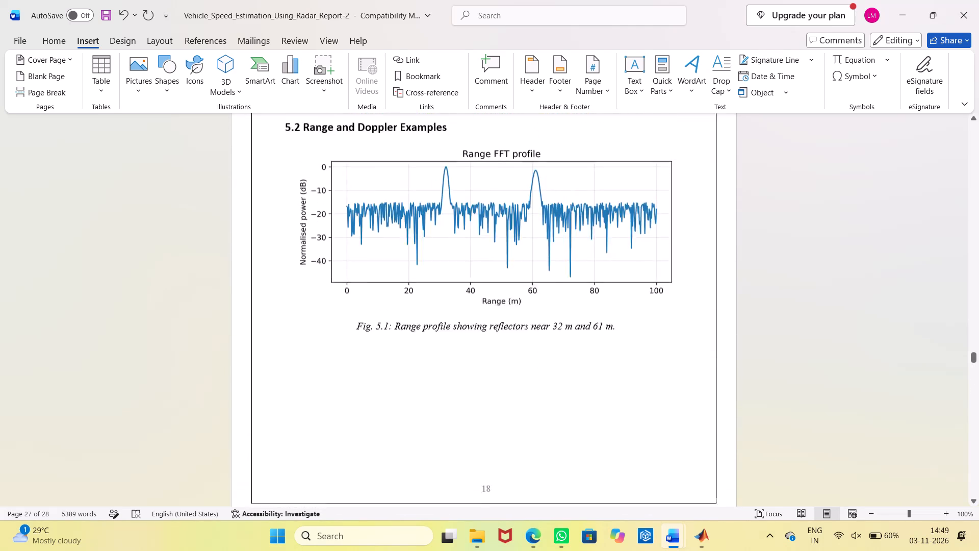
{"action": "scroll", "coordinate": [395, 294], "scroll_direction": "up", "scroll_amount": 20}
{"action": "scroll", "coordinate": [395, 294], "scroll_direction": "up", "scroll_amount": 16}
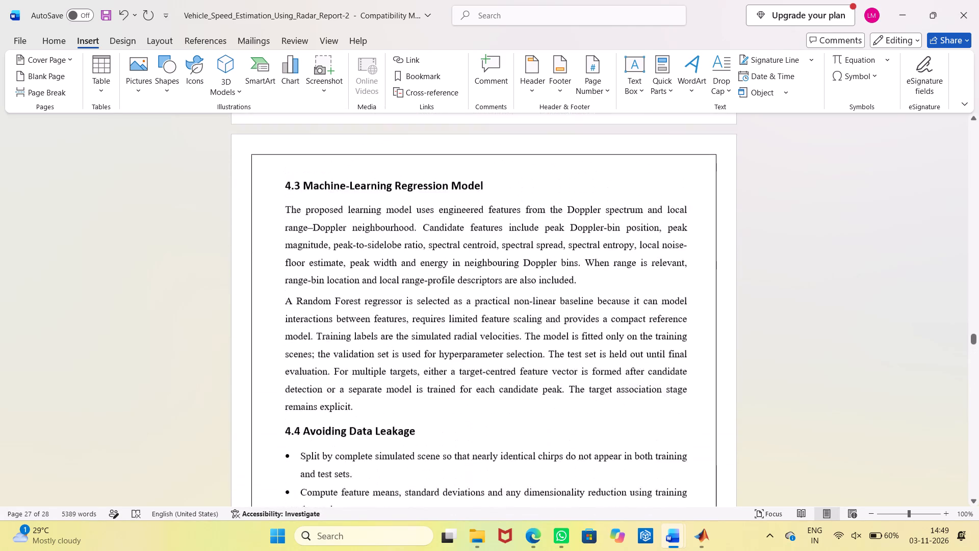
{"action": "scroll", "coordinate": [395, 294], "scroll_direction": "up", "scroll_amount": 15}
{"action": "middle_click", "coordinate": [759, 288]}
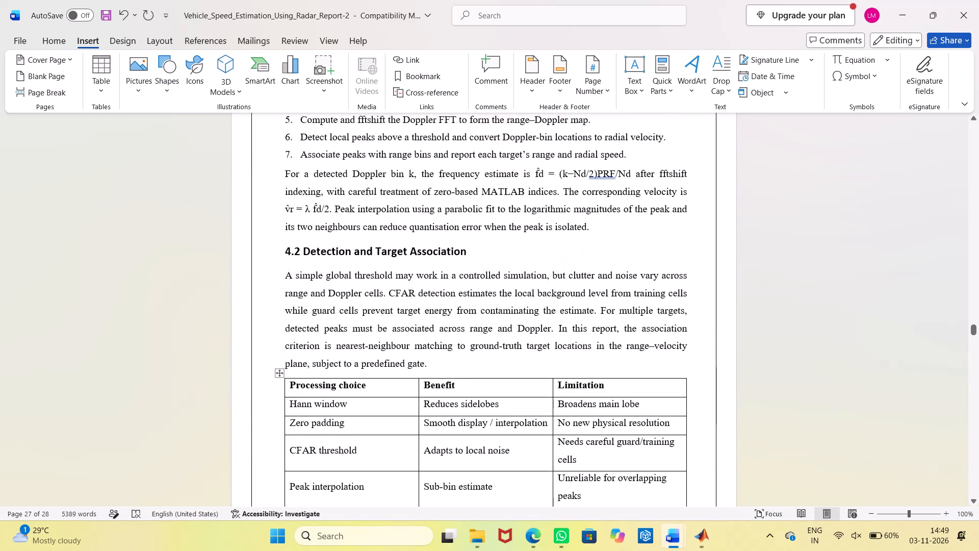
{"action": "left_click", "coordinate": [756, 143]}
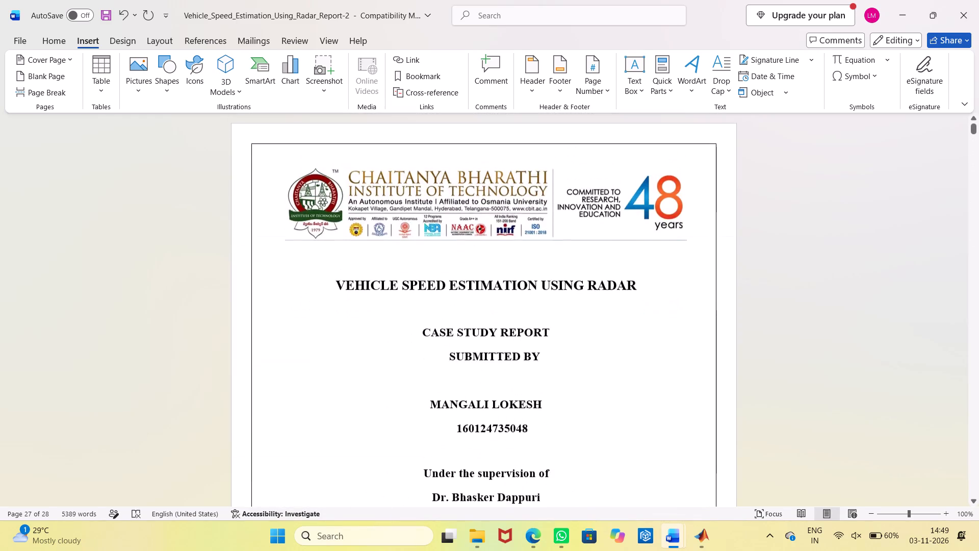
Check the student details on the cover, declaration and certificate pages.
{"action": "scroll", "coordinate": [757, 349], "scroll_direction": "down", "scroll_amount": 20}
{"action": "scroll", "coordinate": [757, 349], "scroll_direction": "down", "scroll_amount": 20}
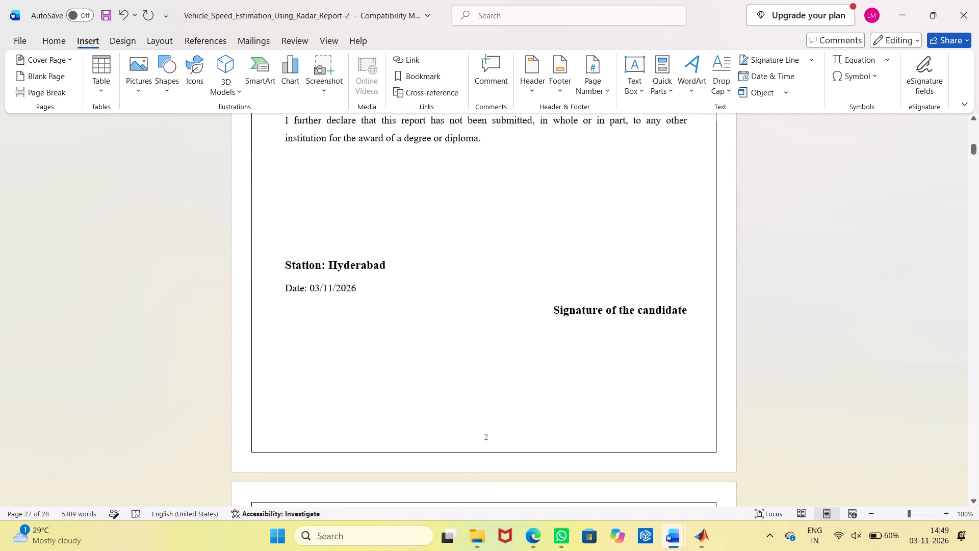
{"action": "scroll", "coordinate": [757, 349], "scroll_direction": "down", "scroll_amount": 17}
{"action": "scroll", "coordinate": [757, 349], "scroll_direction": "up", "scroll_amount": 14}
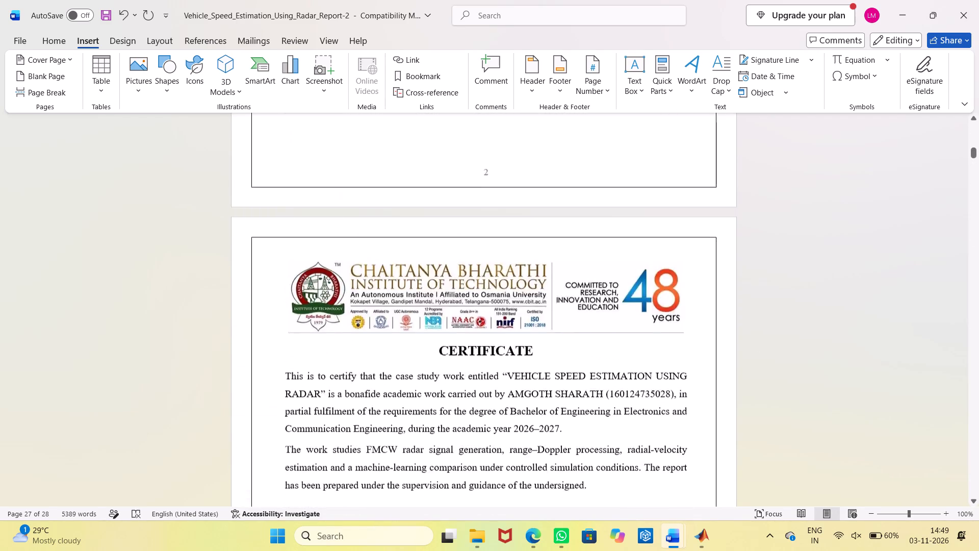
{"action": "scroll", "coordinate": [757, 349], "scroll_direction": "up", "scroll_amount": 17}
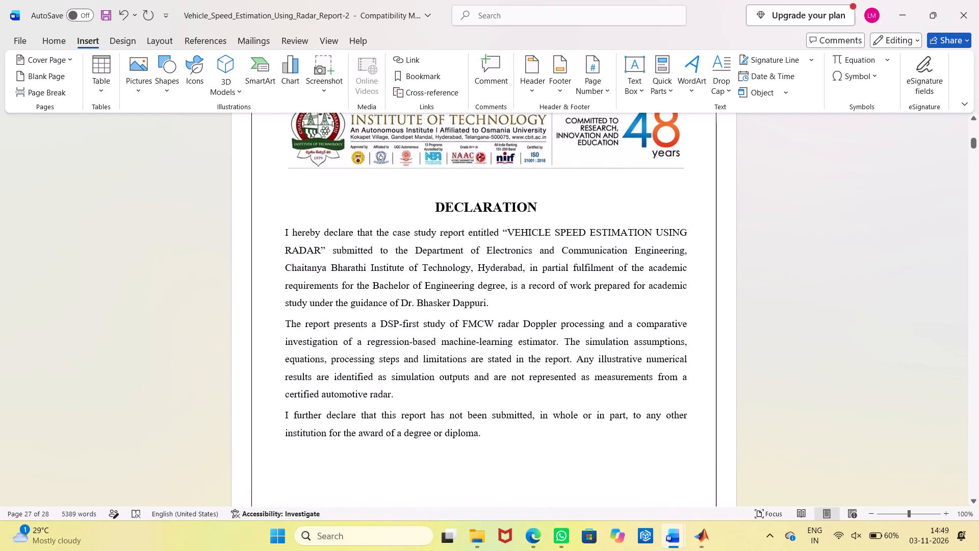
{"action": "scroll", "coordinate": [757, 349], "scroll_direction": "up", "scroll_amount": 9}
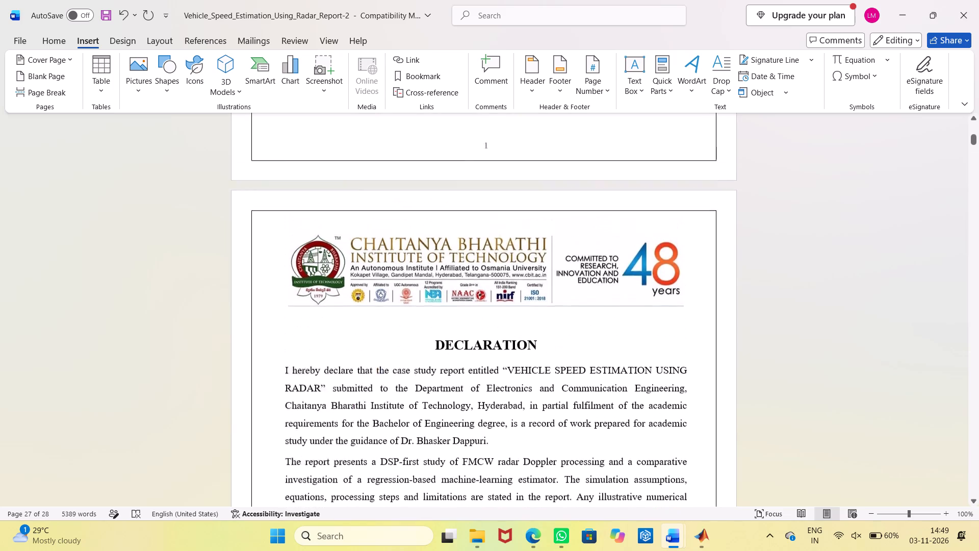
{"action": "scroll", "coordinate": [757, 349], "scroll_direction": "up", "scroll_amount": 16}
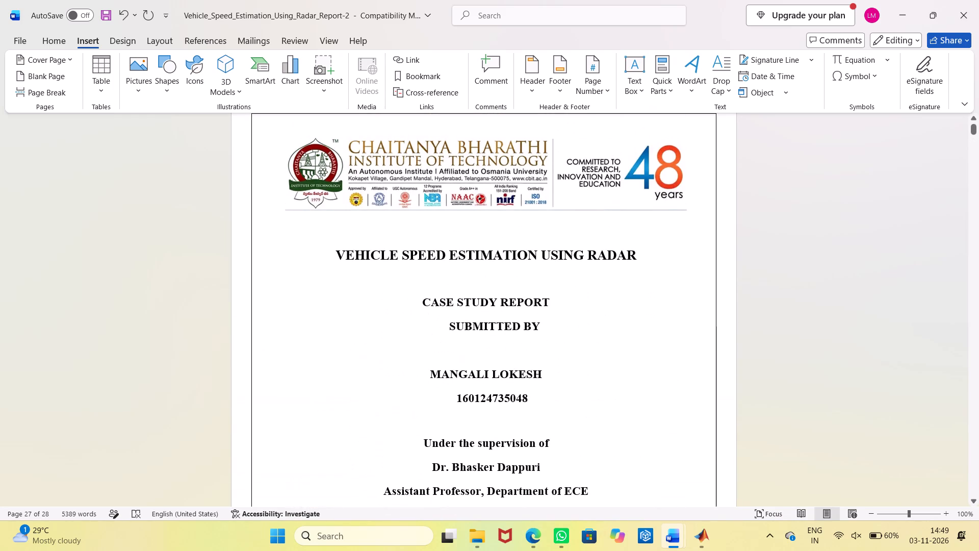
{"action": "scroll", "coordinate": [757, 349], "scroll_direction": "down", "scroll_amount": 16}
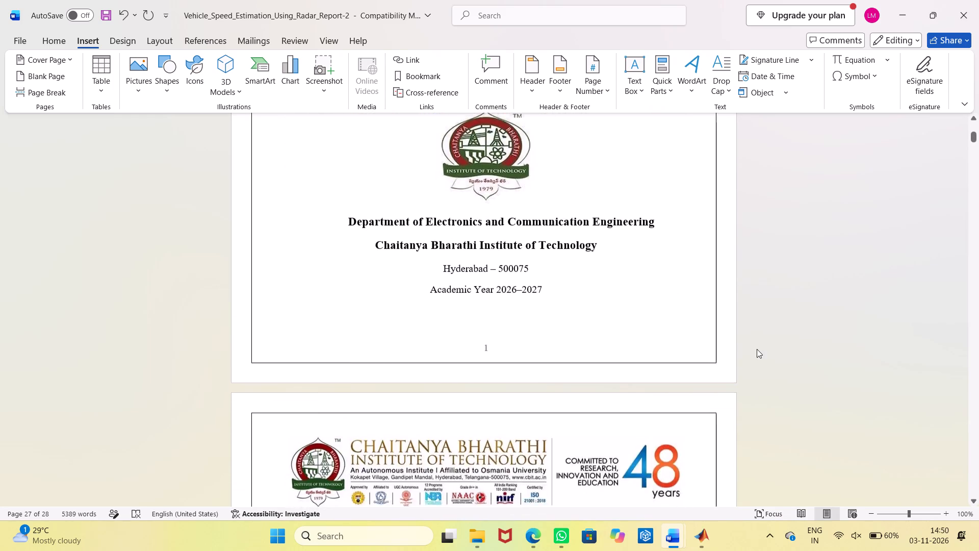
{"action": "scroll", "coordinate": [757, 349], "scroll_direction": "down", "scroll_amount": 5}
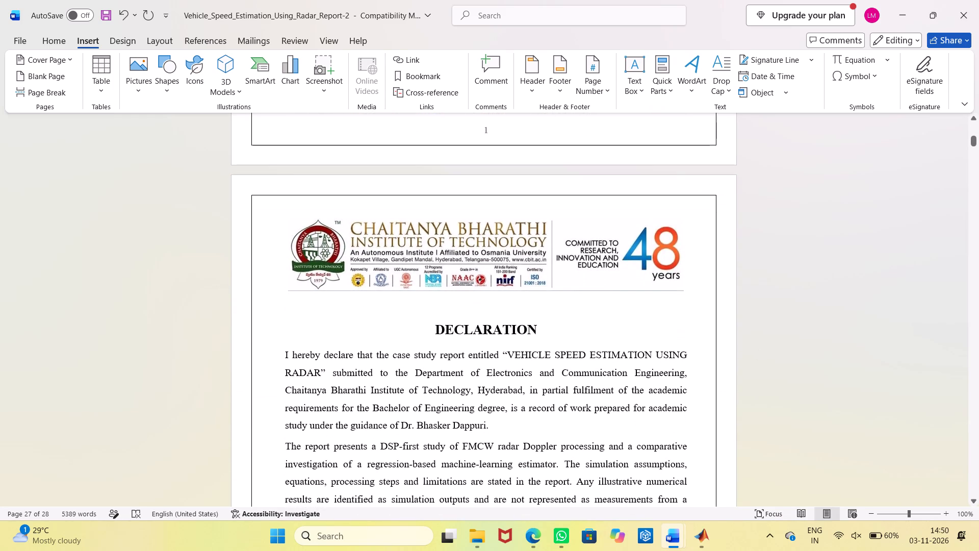
{"action": "scroll", "coordinate": [757, 349], "scroll_direction": "down", "scroll_amount": 2}
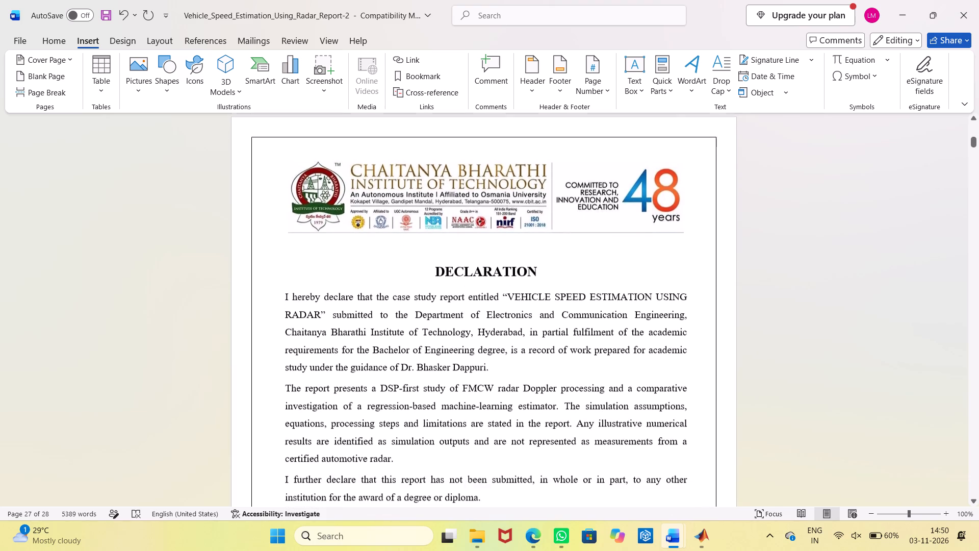
{"action": "scroll", "coordinate": [757, 349], "scroll_direction": "down", "scroll_amount": 7}
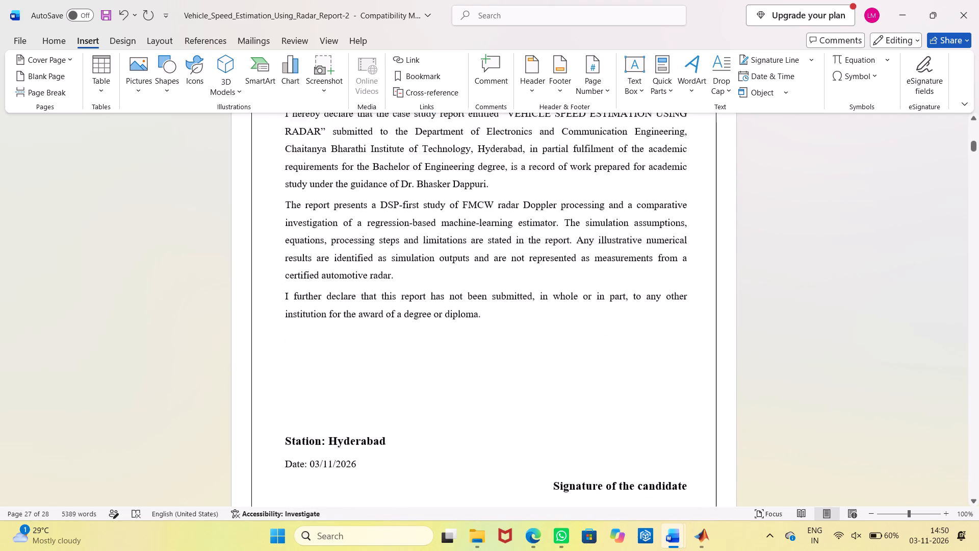
{"action": "scroll", "coordinate": [757, 349], "scroll_direction": "down", "scroll_amount": 11}
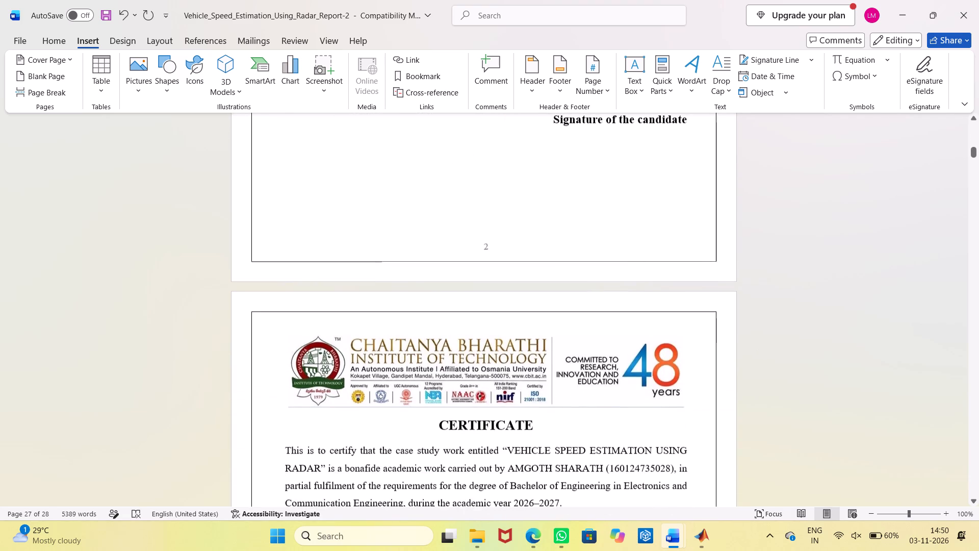
{"action": "scroll", "coordinate": [757, 349], "scroll_direction": "down", "scroll_amount": 6}
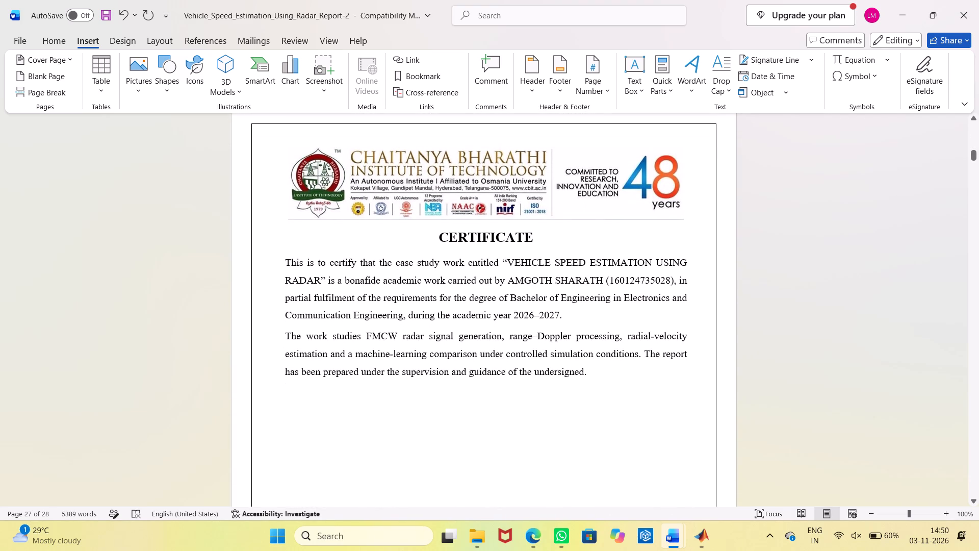
Replace the student's name in the certificate's first paragraph with the name given on the cover page.
{"action": "left_click", "coordinate": [603, 284]}
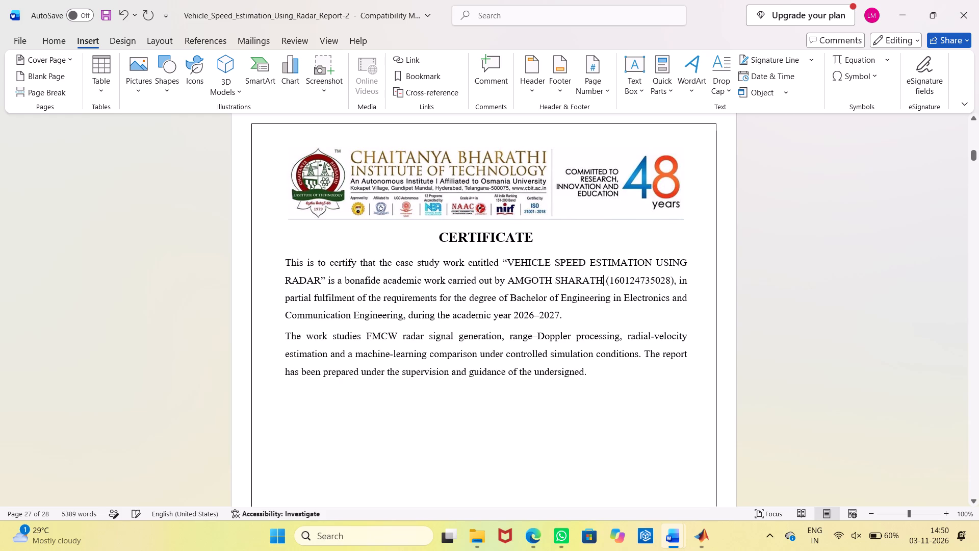
{"action": "key", "text": "BackSpace"}
{"action": "key", "text": "BackSpace"}
{"action": "key", "text": "BackSpace"}
{"action": "key", "text": "BackSpace"}
{"action": "key", "text": "BackSpace"}
{"action": "key", "text": "BackSpace"}
{"action": "key", "text": "BackSpace"}
{"action": "key", "text": "BackSpace"}
{"action": "key", "text": "BackSpace"}
{"action": "key", "text": "BackSpace"}
{"action": "key", "text": "BackSpace"}
{"action": "key", "text": "BackSpace"}
{"action": "key", "text": "BackSpace"}
{"action": "key", "text": "BackSpace"}
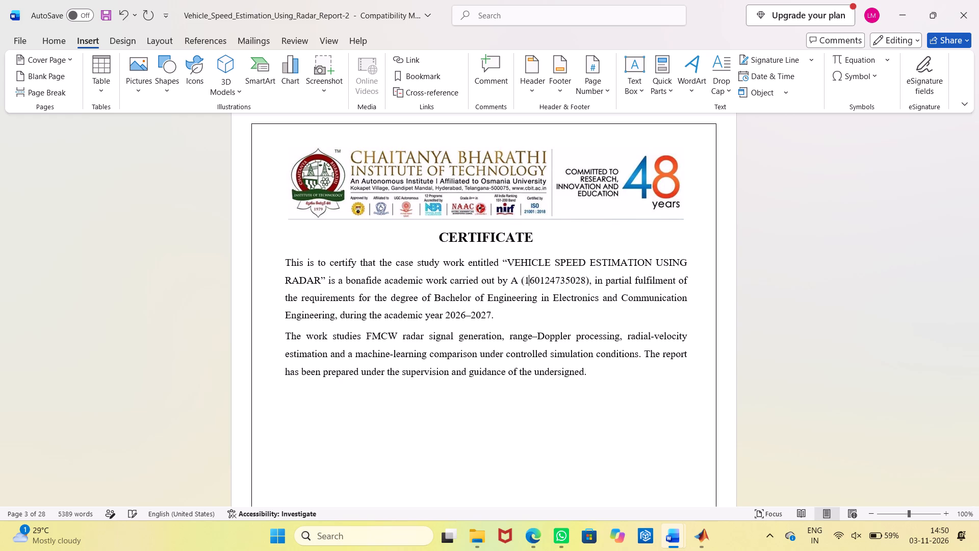
{"action": "key", "text": "BackSpace"}
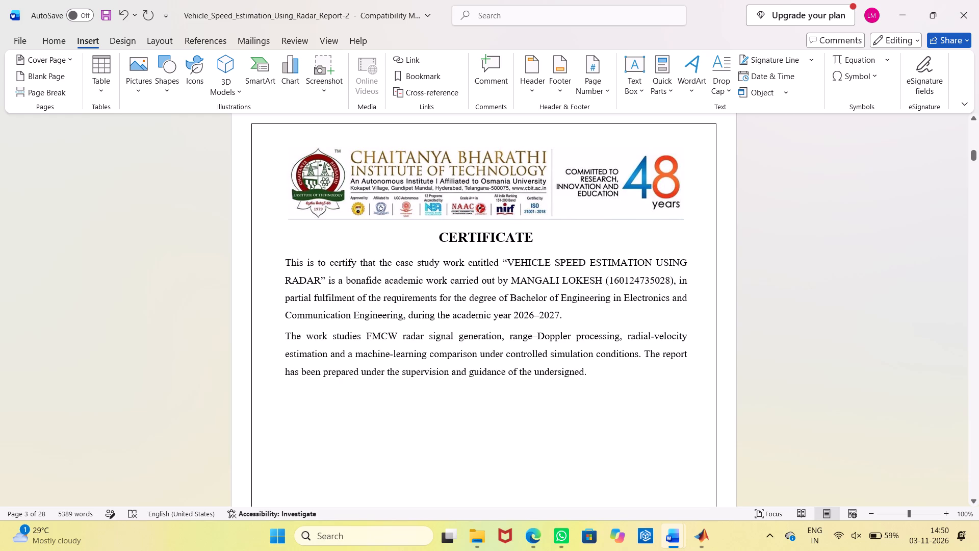
Change the last two digits of the roll number in the certificate to match the cover page.
{"action": "left_click", "coordinate": [671, 283]}
{"action": "key", "text": "BackSpace"}
{"action": "key", "text": "BackSpace"}
{"action": "type", "text": "48"}
Review the rest of the certificate, the acknowledgement, the abstract and both table of contents pages.
{"action": "scroll", "coordinate": [587, 333], "scroll_direction": "down", "scroll_amount": 3}
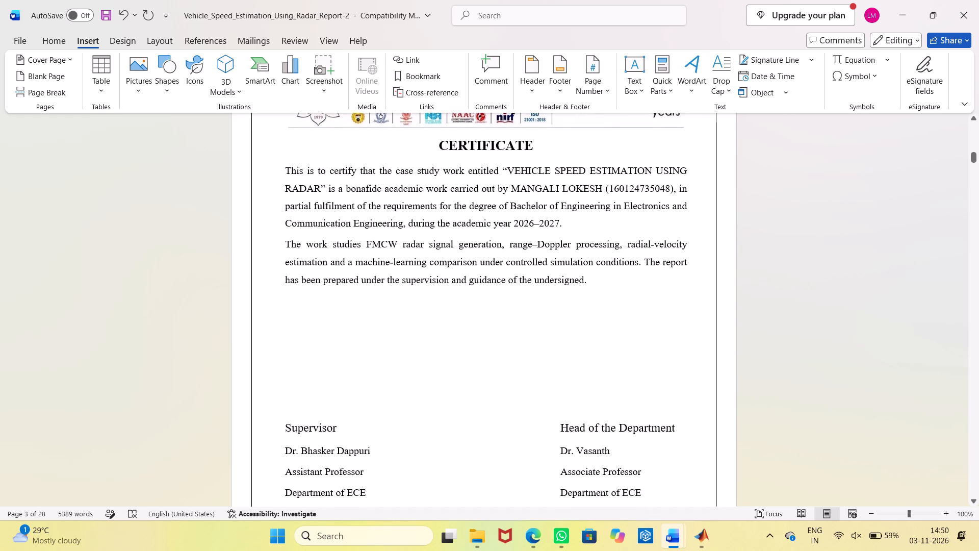
{"action": "scroll", "coordinate": [587, 336], "scroll_direction": "down", "scroll_amount": 18}
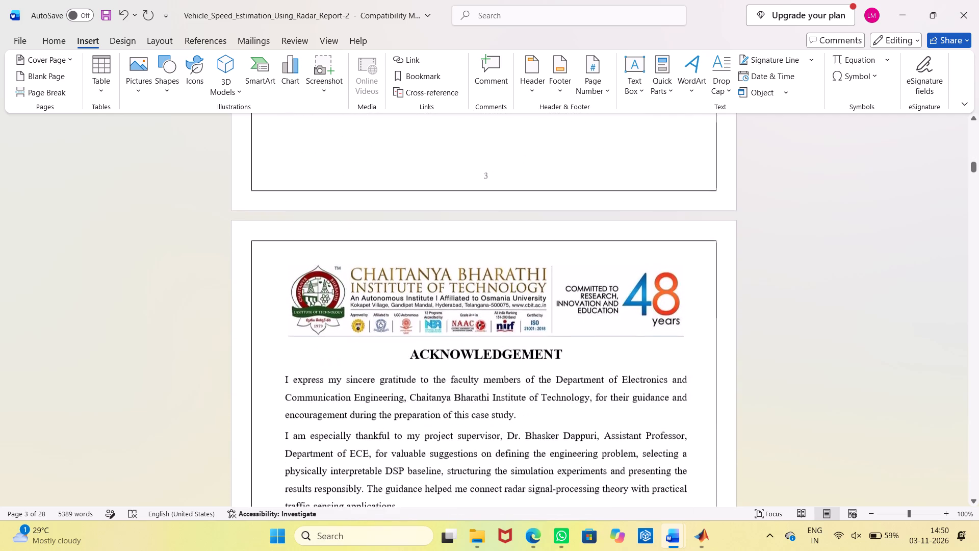
{"action": "scroll", "coordinate": [590, 331], "scroll_direction": "down", "scroll_amount": 2}
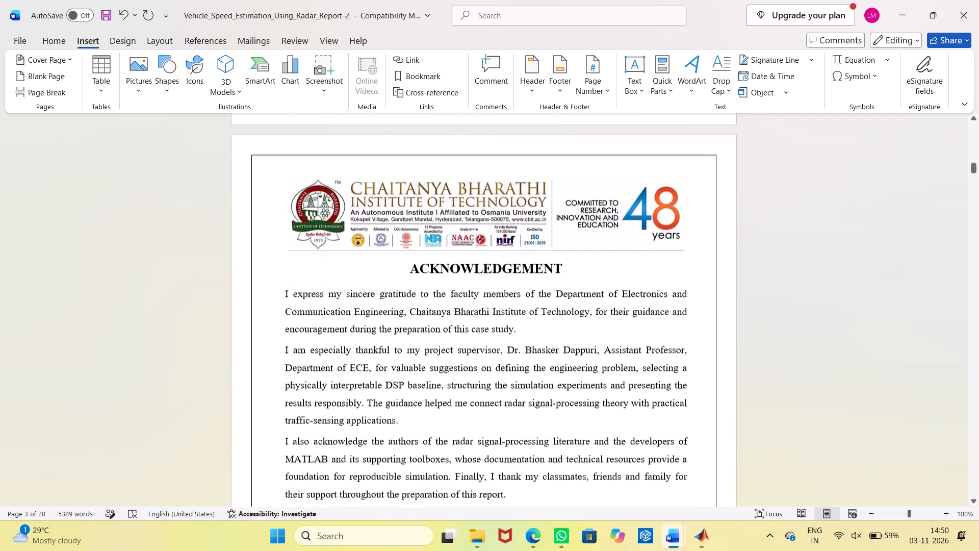
{"action": "scroll", "coordinate": [590, 333], "scroll_direction": "down", "scroll_amount": 11}
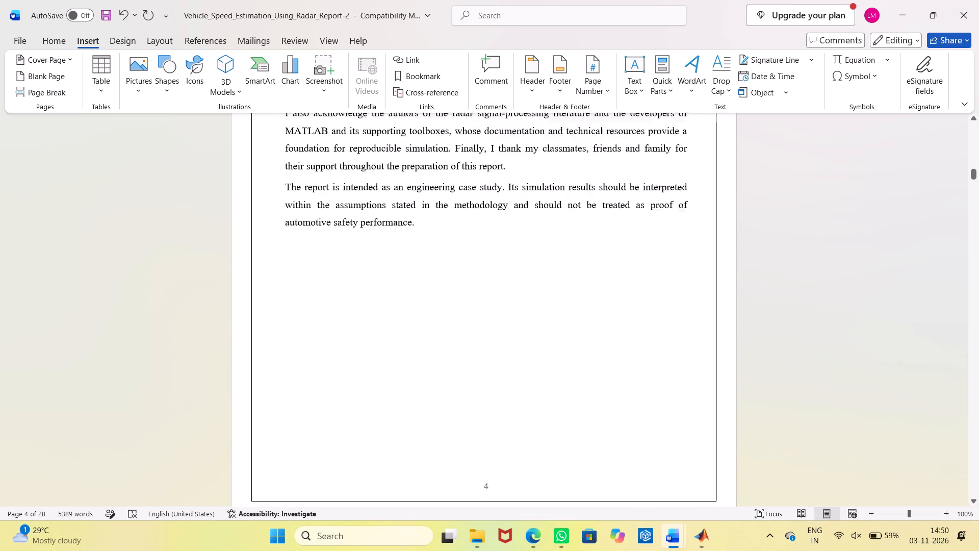
{"action": "scroll", "coordinate": [593, 328], "scroll_direction": "down", "scroll_amount": 15}
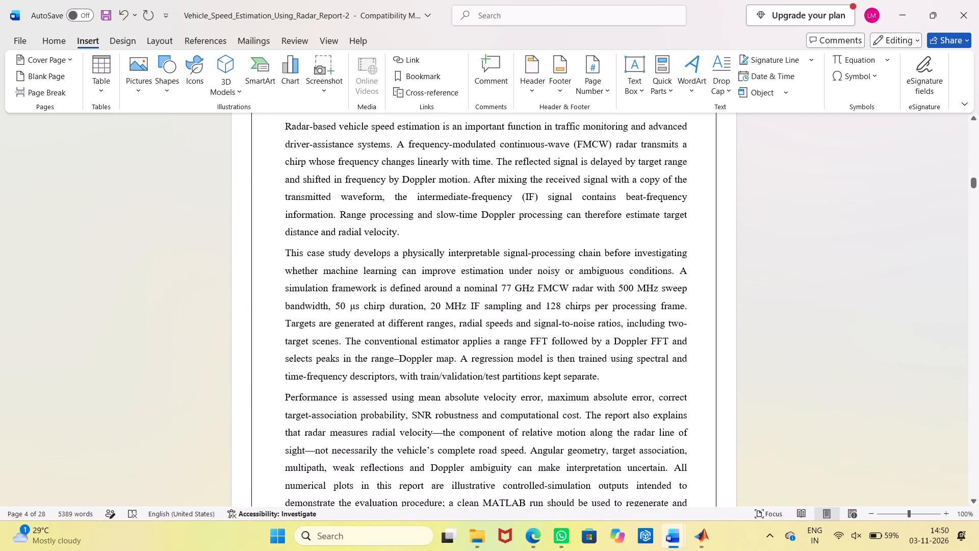
{"action": "scroll", "coordinate": [595, 328], "scroll_direction": "down", "scroll_amount": 10}
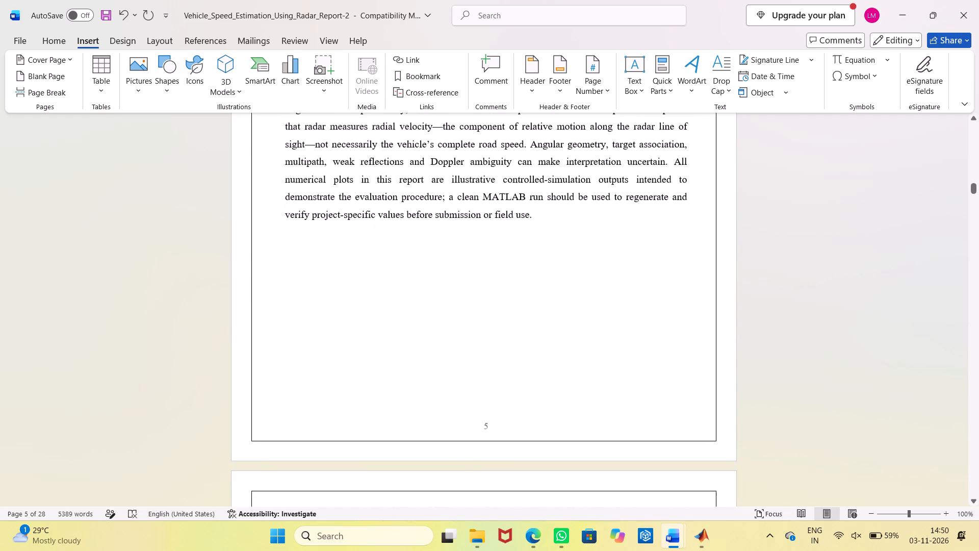
{"action": "scroll", "coordinate": [595, 328], "scroll_direction": "down", "scroll_amount": 16}
{"action": "scroll", "coordinate": [595, 328], "scroll_direction": "down", "scroll_amount": 6}
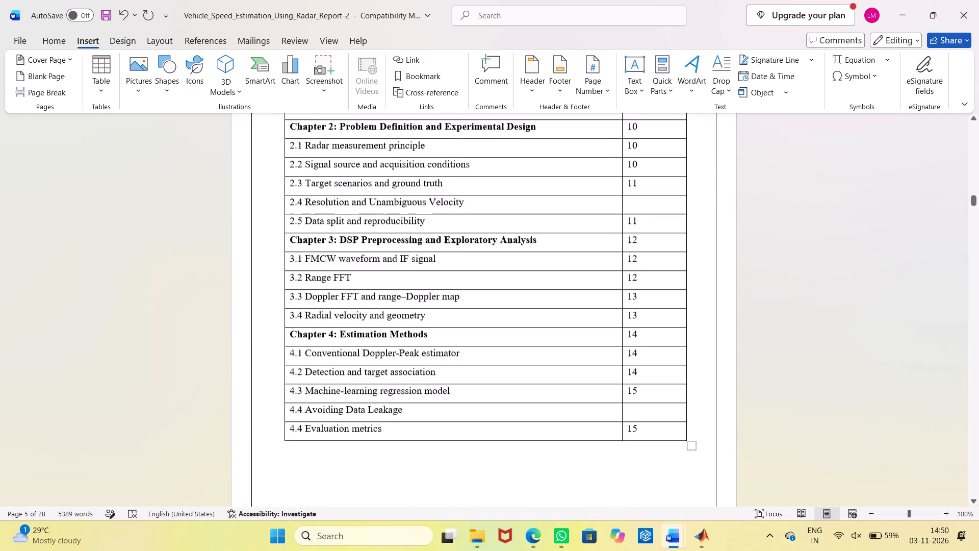
{"action": "scroll", "coordinate": [595, 328], "scroll_direction": "down", "scroll_amount": 11}
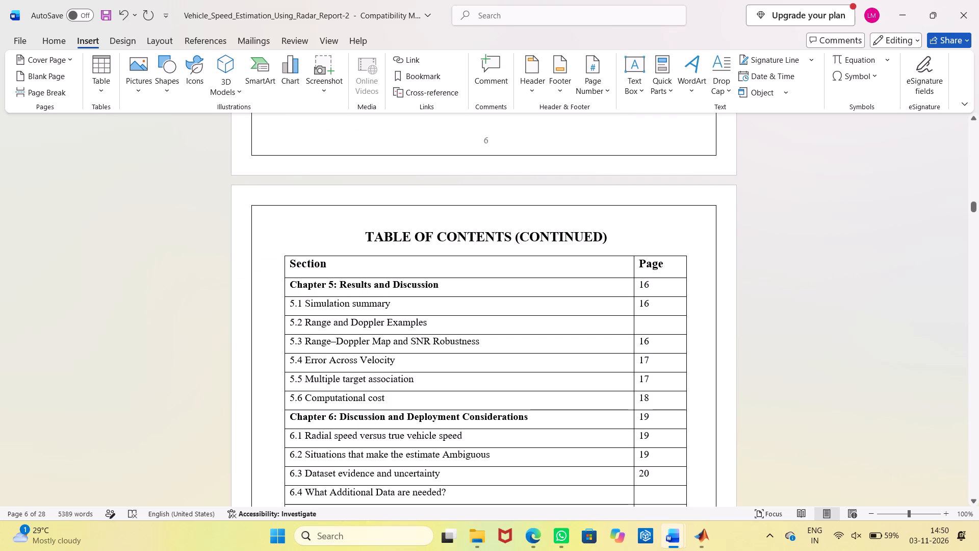
{"action": "scroll", "coordinate": [607, 367], "scroll_direction": "down", "scroll_amount": 13}
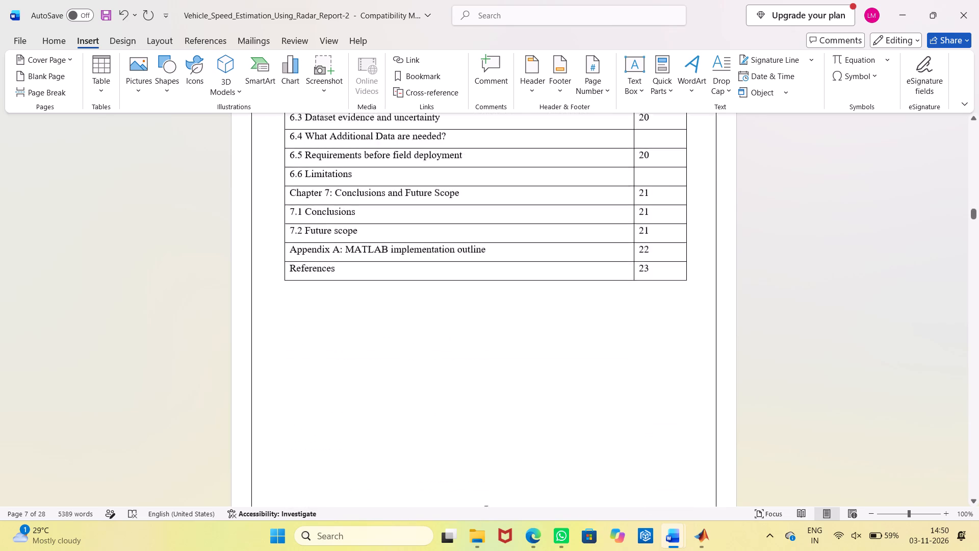
Remove the empty lines above the CHAPTER 1 heading and centre the heading at the top of its page.
{"action": "scroll", "coordinate": [607, 370], "scroll_direction": "down", "scroll_amount": 12}
{"action": "left_click", "coordinate": [434, 262]}
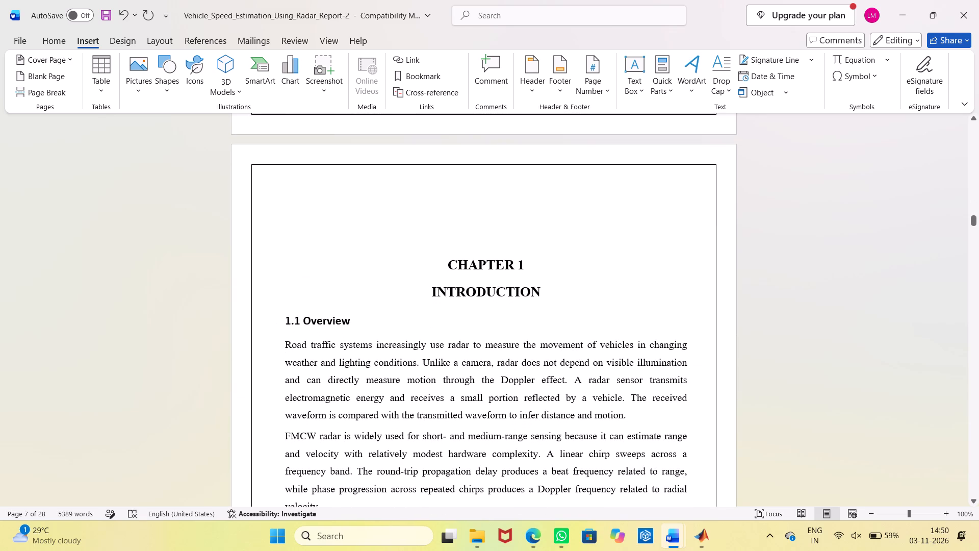
{"action": "key", "text": "BackSpace"}
{"action": "key", "text": "BackSpace"}
{"action": "key", "text": "BackSpace"}
{"action": "key", "text": "BackSpace"}
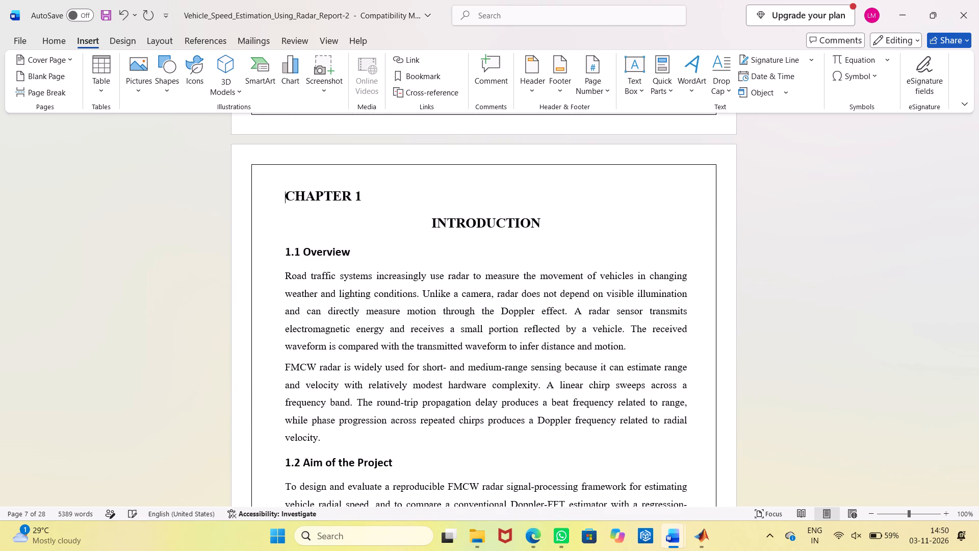
{"action": "left_click", "coordinate": [66, 39]}
{"action": "left_click", "coordinate": [337, 91]}
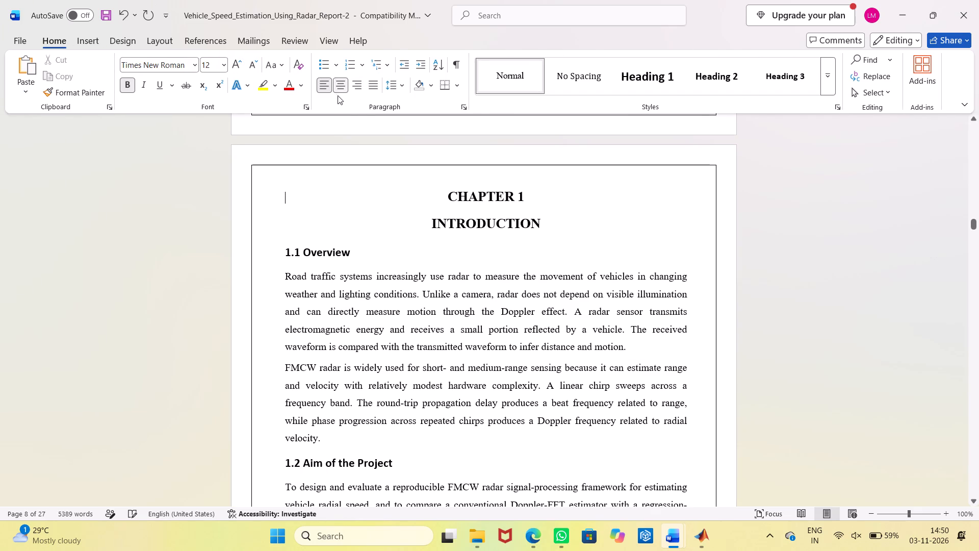
Remove the empty space above the CHAPTER 2 heading and centre the heading at the top of its page.
{"action": "scroll", "coordinate": [440, 224], "scroll_direction": "down", "scroll_amount": 17}
{"action": "scroll", "coordinate": [440, 224], "scroll_direction": "down", "scroll_amount": 5}
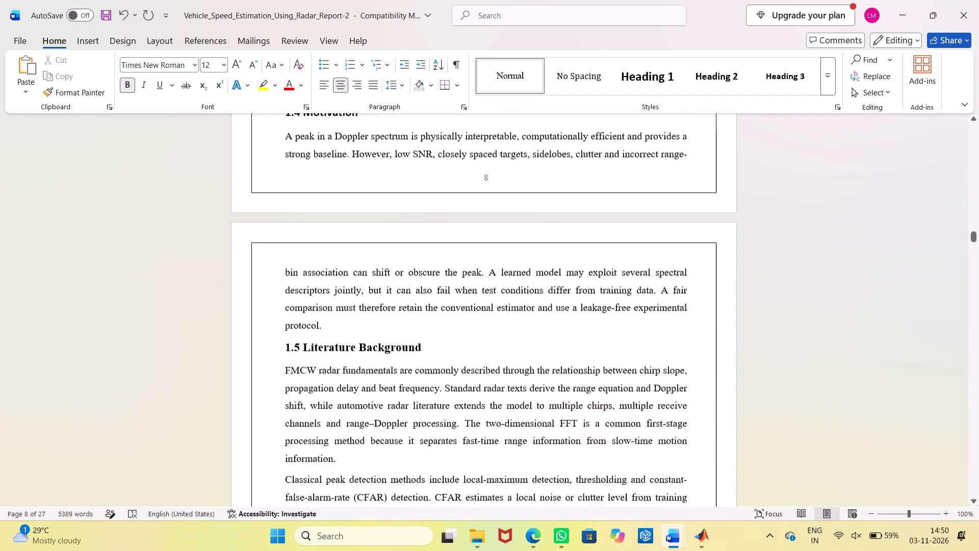
{"action": "scroll", "coordinate": [440, 224], "scroll_direction": "down", "scroll_amount": 17}
{"action": "scroll", "coordinate": [440, 224], "scroll_direction": "down", "scroll_amount": 7}
{"action": "left_click", "coordinate": [440, 263]}
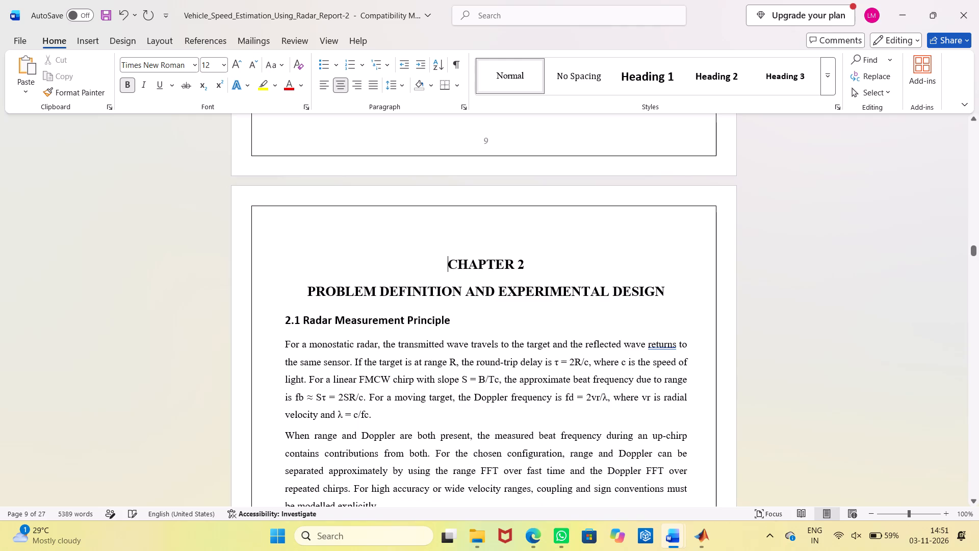
{"action": "key", "text": "BackSpace"}
{"action": "key", "text": "BackSpace"}
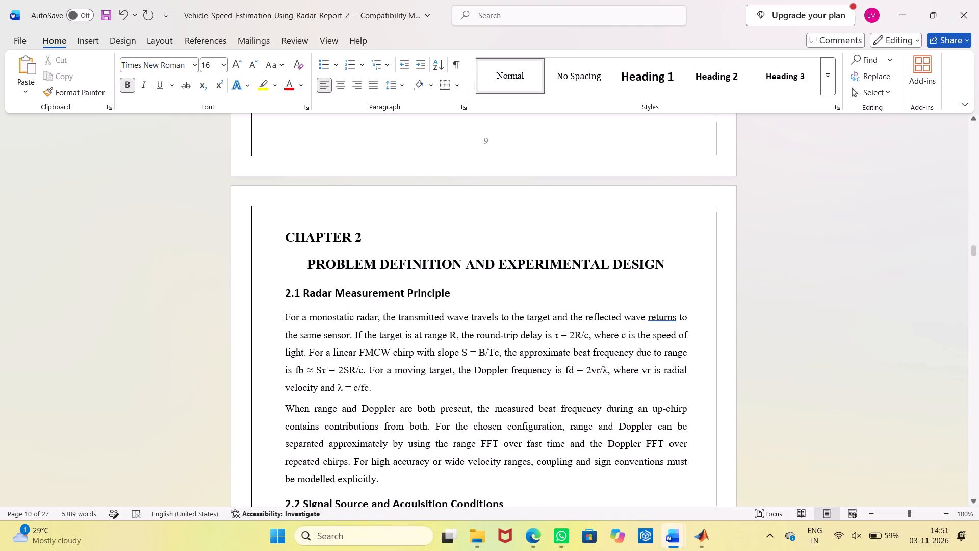
{"action": "left_click", "coordinate": [337, 84]}
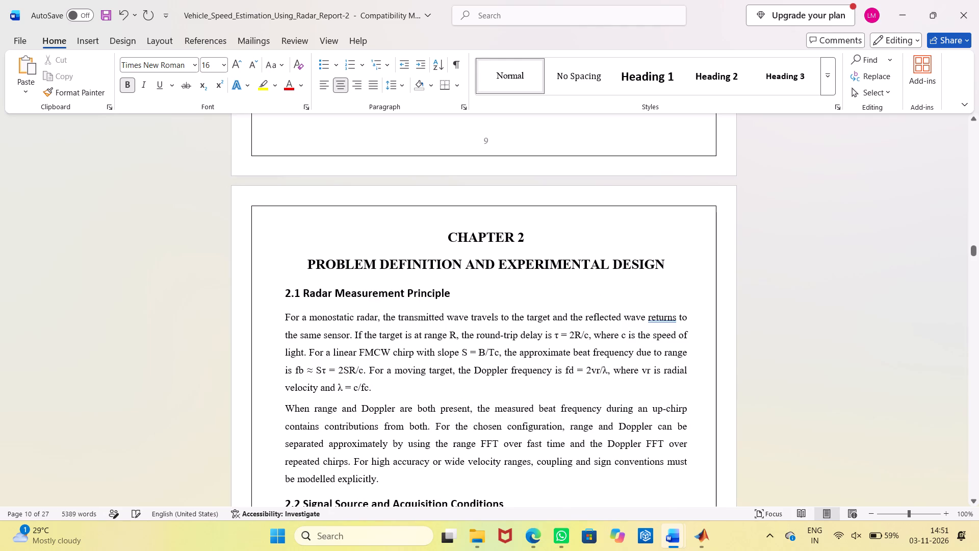
Review the layout of the remaining pages from Chapter 2 through Appendix A to the end of the references.
{"action": "scroll", "coordinate": [604, 382], "scroll_direction": "down", "scroll_amount": 17}
{"action": "scroll", "coordinate": [588, 411], "scroll_direction": "down", "scroll_amount": 6}
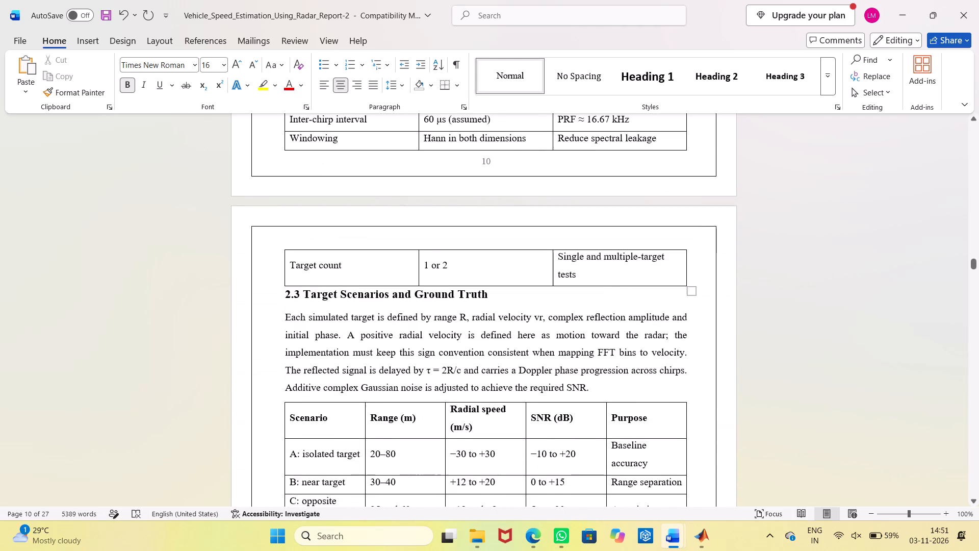
{"action": "scroll", "coordinate": [588, 411], "scroll_direction": "down", "scroll_amount": 1}
{"action": "scroll", "coordinate": [588, 411], "scroll_direction": "up", "scroll_amount": 20}
{"action": "scroll", "coordinate": [588, 411], "scroll_direction": "up", "scroll_amount": 5}
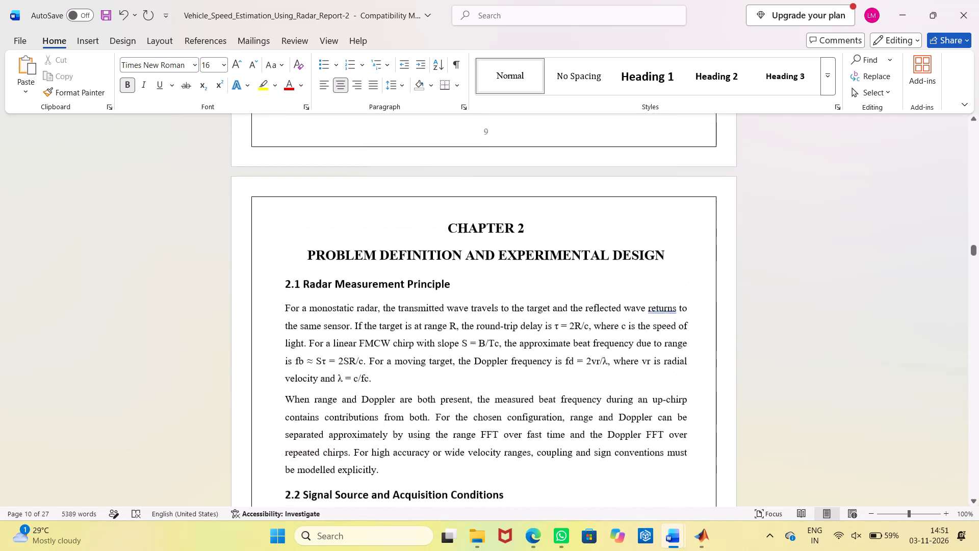
{"action": "scroll", "coordinate": [588, 411], "scroll_direction": "down", "scroll_amount": 7}
{"action": "scroll", "coordinate": [588, 411], "scroll_direction": "down", "scroll_amount": 20}
{"action": "scroll", "coordinate": [588, 411], "scroll_direction": "down", "scroll_amount": 4}
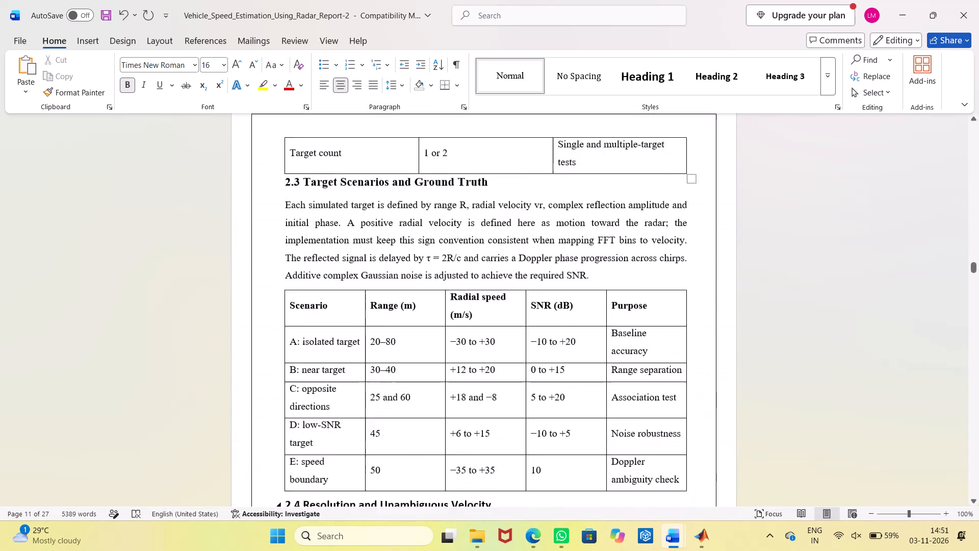
{"action": "scroll", "coordinate": [588, 411], "scroll_direction": "down", "scroll_amount": 16}
{"action": "scroll", "coordinate": [588, 411], "scroll_direction": "down", "scroll_amount": 12}
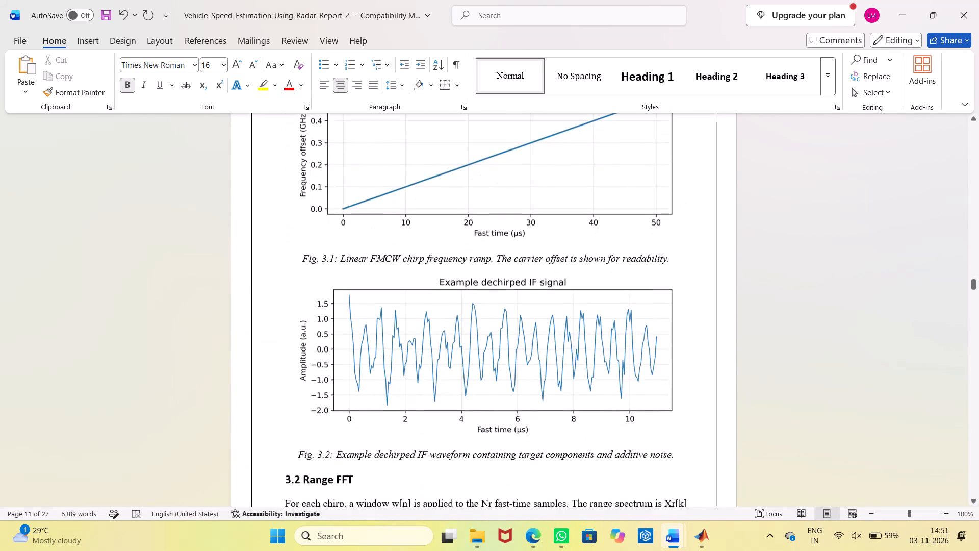
{"action": "scroll", "coordinate": [589, 410], "scroll_direction": "down", "scroll_amount": 14}
{"action": "scroll", "coordinate": [589, 410], "scroll_direction": "down", "scroll_amount": 7}
{"action": "scroll", "coordinate": [589, 410], "scroll_direction": "down", "scroll_amount": 18}
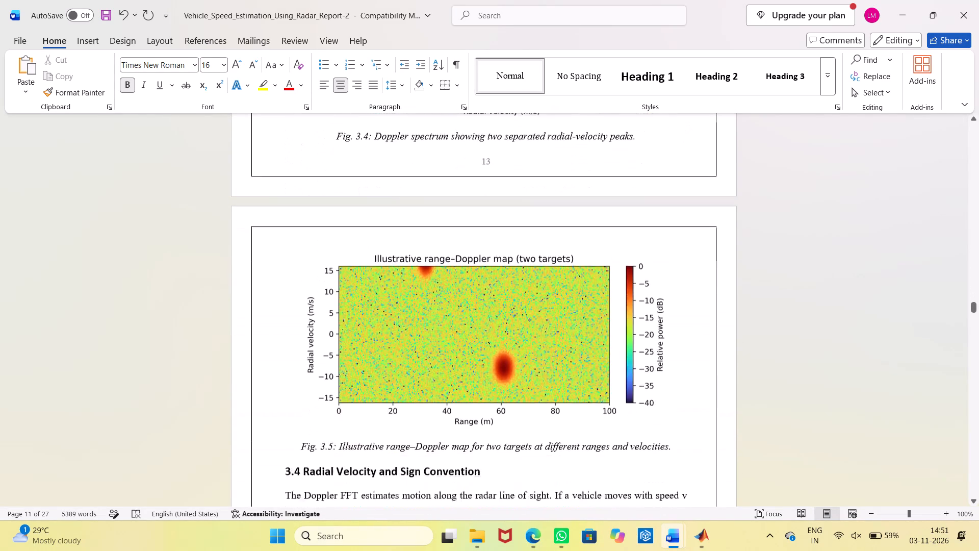
{"action": "scroll", "coordinate": [589, 410], "scroll_direction": "down", "scroll_amount": 20}
{"action": "scroll", "coordinate": [589, 410], "scroll_direction": "down", "scroll_amount": 4}
{"action": "scroll", "coordinate": [589, 410], "scroll_direction": "up", "scroll_amount": 13}
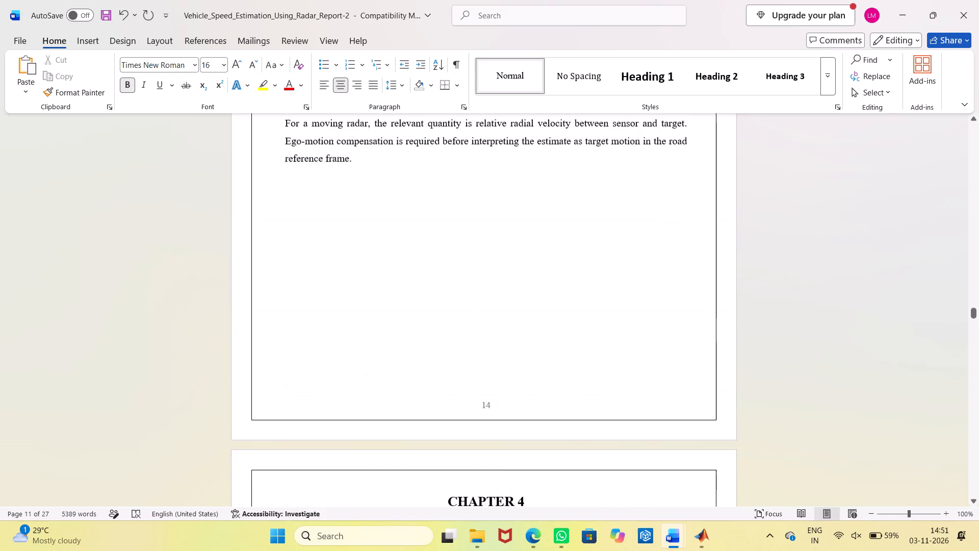
{"action": "scroll", "coordinate": [589, 410], "scroll_direction": "up", "scroll_amount": 4}
{"action": "scroll", "coordinate": [589, 410], "scroll_direction": "down", "scroll_amount": 12}
{"action": "scroll", "coordinate": [589, 410], "scroll_direction": "down", "scroll_amount": 10}
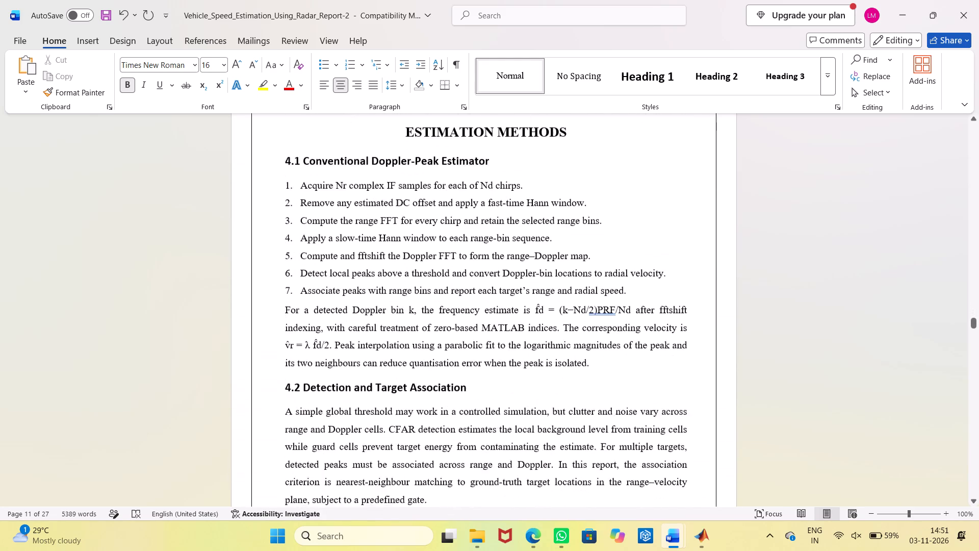
{"action": "scroll", "coordinate": [589, 410], "scroll_direction": "down", "scroll_amount": 20}
{"action": "scroll", "coordinate": [589, 410], "scroll_direction": "down", "scroll_amount": 8}
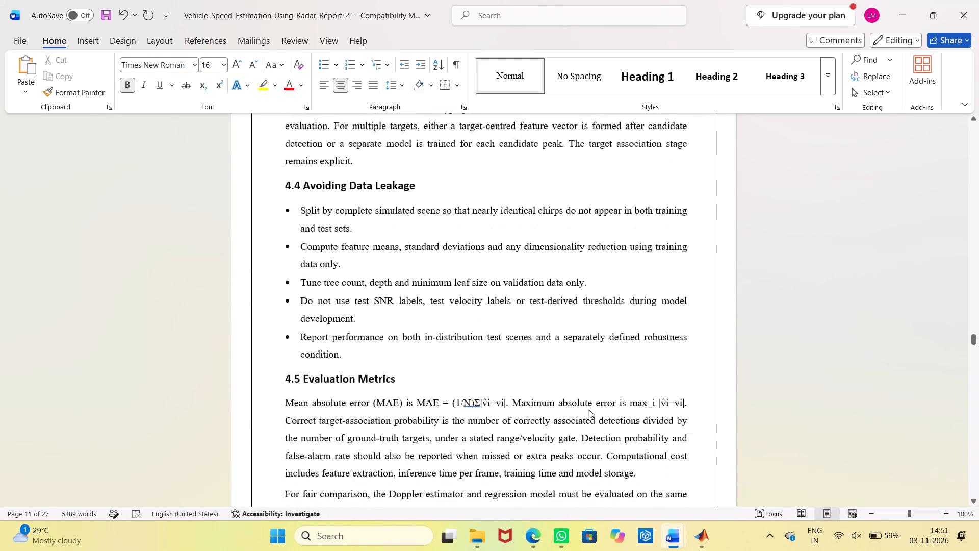
{"action": "scroll", "coordinate": [589, 410], "scroll_direction": "down", "scroll_amount": 17}
{"action": "scroll", "coordinate": [589, 410], "scroll_direction": "down", "scroll_amount": 19}
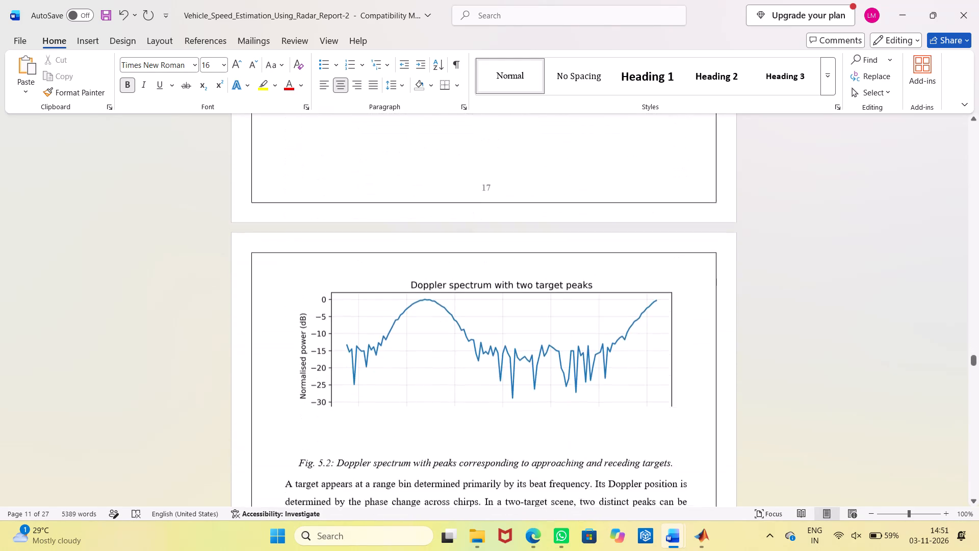
{"action": "scroll", "coordinate": [589, 410], "scroll_direction": "down", "scroll_amount": 20}
{"action": "scroll", "coordinate": [589, 410], "scroll_direction": "down", "scroll_amount": 20}
{"action": "scroll", "coordinate": [589, 410], "scroll_direction": "down", "scroll_amount": 1}
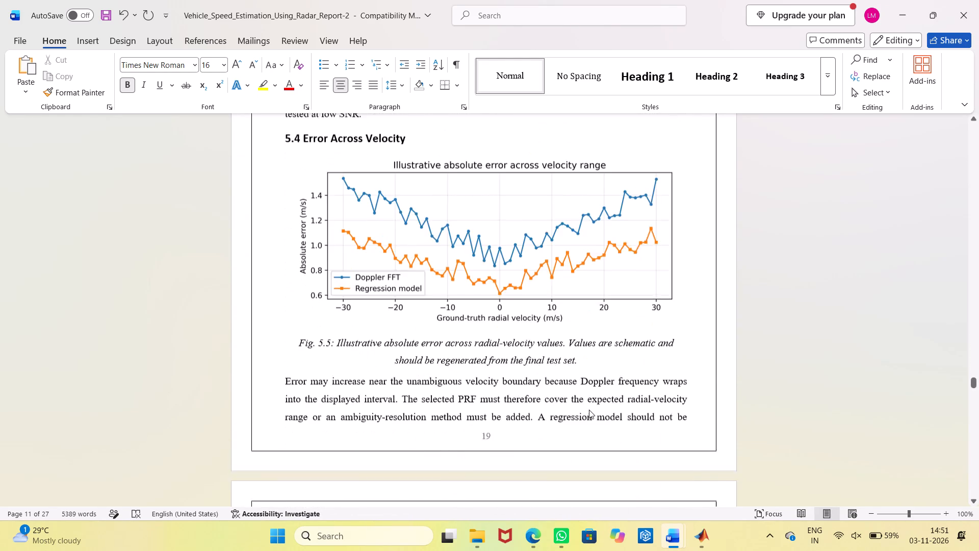
{"action": "scroll", "coordinate": [589, 410], "scroll_direction": "down", "scroll_amount": 20}
{"action": "scroll", "coordinate": [589, 410], "scroll_direction": "down", "scroll_amount": 20}
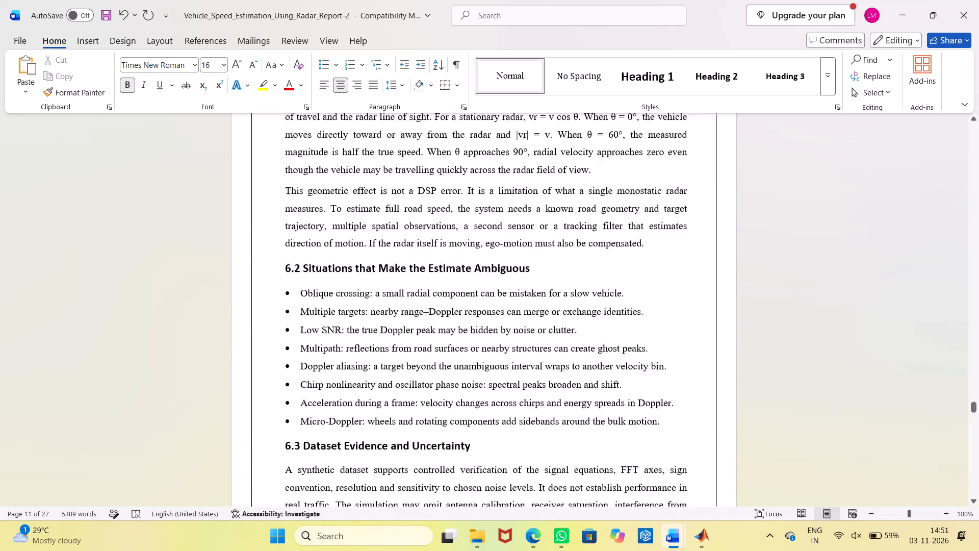
{"action": "scroll", "coordinate": [589, 410], "scroll_direction": "down", "scroll_amount": 14}
{"action": "scroll", "coordinate": [589, 410], "scroll_direction": "up", "scroll_amount": 20}
{"action": "scroll", "coordinate": [589, 410], "scroll_direction": "up", "scroll_amount": 2}
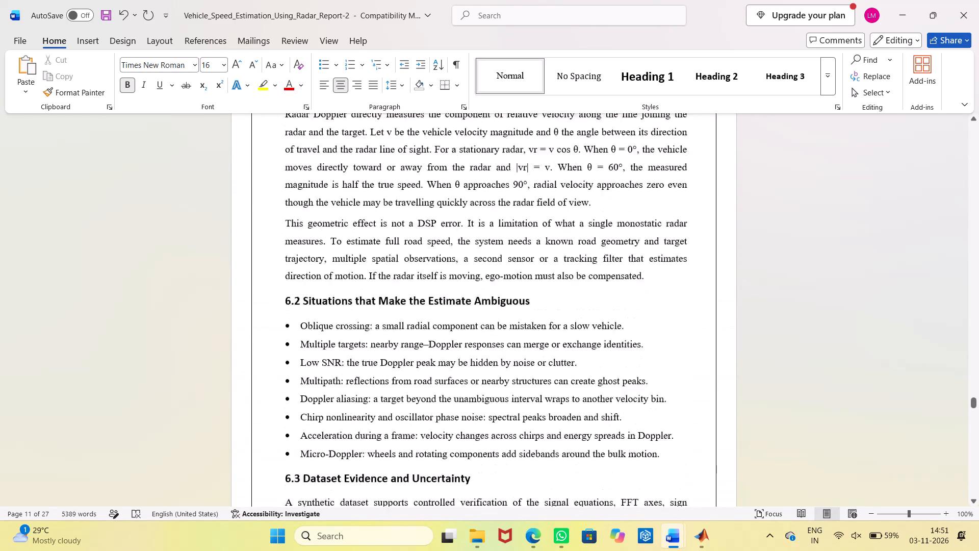
{"action": "scroll", "coordinate": [589, 410], "scroll_direction": "up", "scroll_amount": 2}
{"action": "scroll", "coordinate": [589, 410], "scroll_direction": "down", "scroll_amount": 7}
{"action": "scroll", "coordinate": [589, 410], "scroll_direction": "down", "scroll_amount": 14}
{"action": "scroll", "coordinate": [589, 410], "scroll_direction": "down", "scroll_amount": 7}
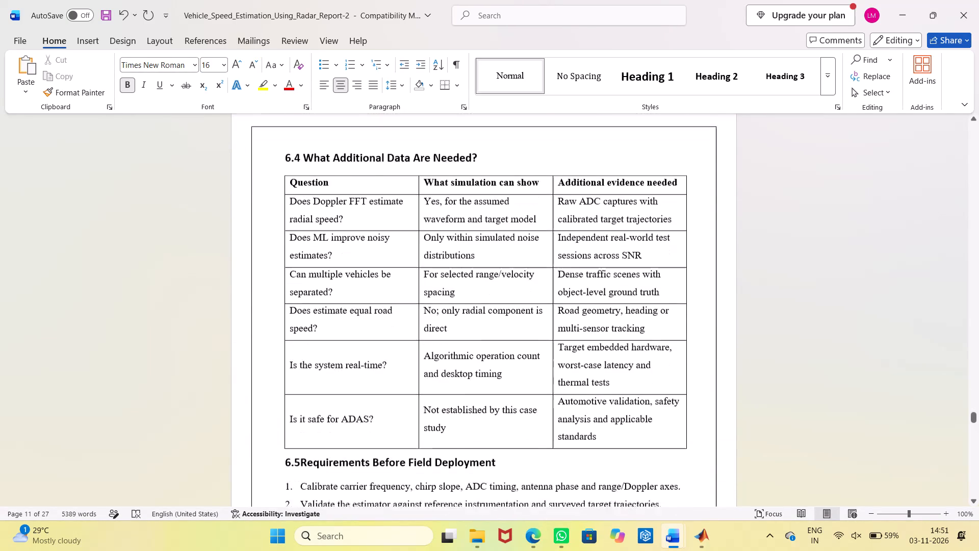
{"action": "scroll", "coordinate": [589, 410], "scroll_direction": "down", "scroll_amount": 15}
{"action": "scroll", "coordinate": [589, 410], "scroll_direction": "down", "scroll_amount": 7}
{"action": "scroll", "coordinate": [589, 410], "scroll_direction": "down", "scroll_amount": 17}
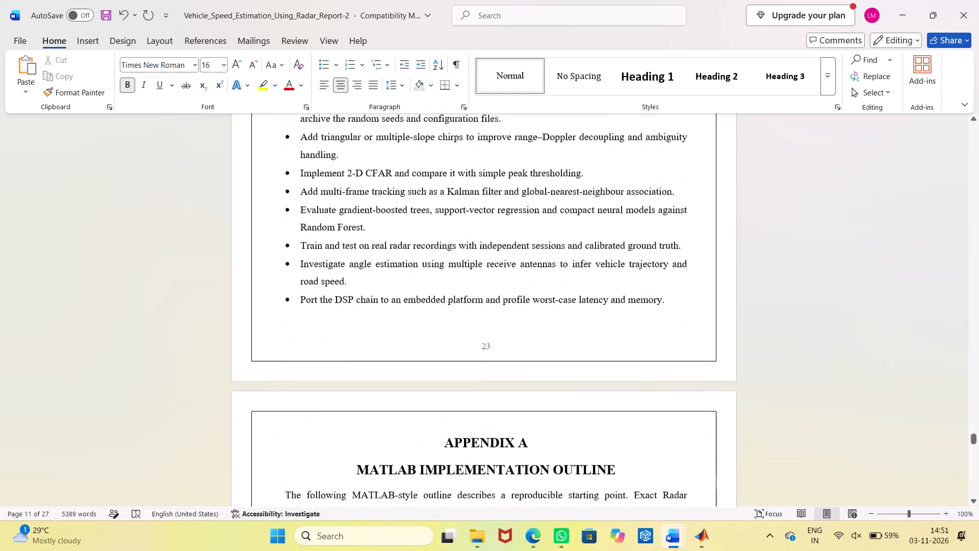
{"action": "scroll", "coordinate": [589, 410], "scroll_direction": "down", "scroll_amount": 5}
{"action": "scroll", "coordinate": [589, 410], "scroll_direction": "down", "scroll_amount": 20}
{"action": "scroll", "coordinate": [589, 410], "scroll_direction": "down", "scroll_amount": 13}
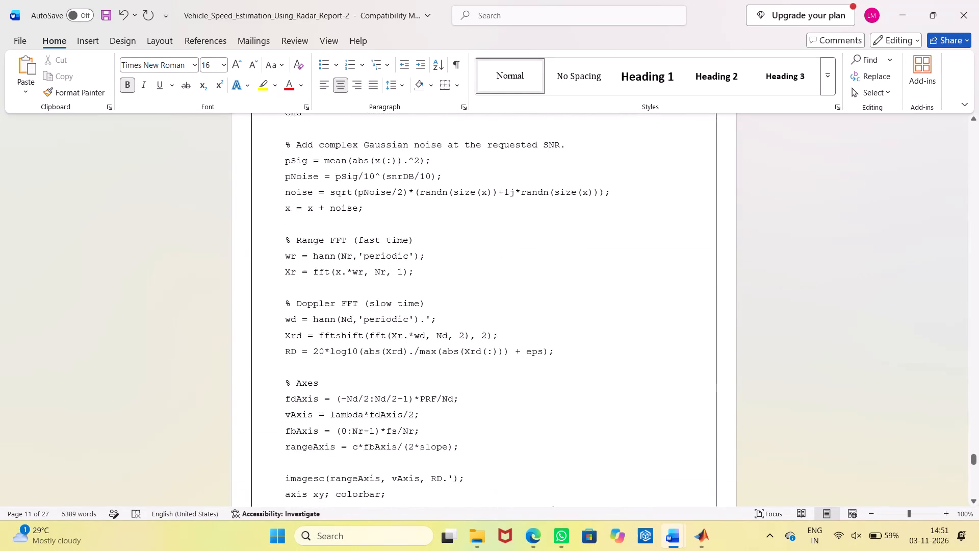
{"action": "scroll", "coordinate": [589, 410], "scroll_direction": "down", "scroll_amount": 20}
{"action": "scroll", "coordinate": [589, 410], "scroll_direction": "down", "scroll_amount": 11}
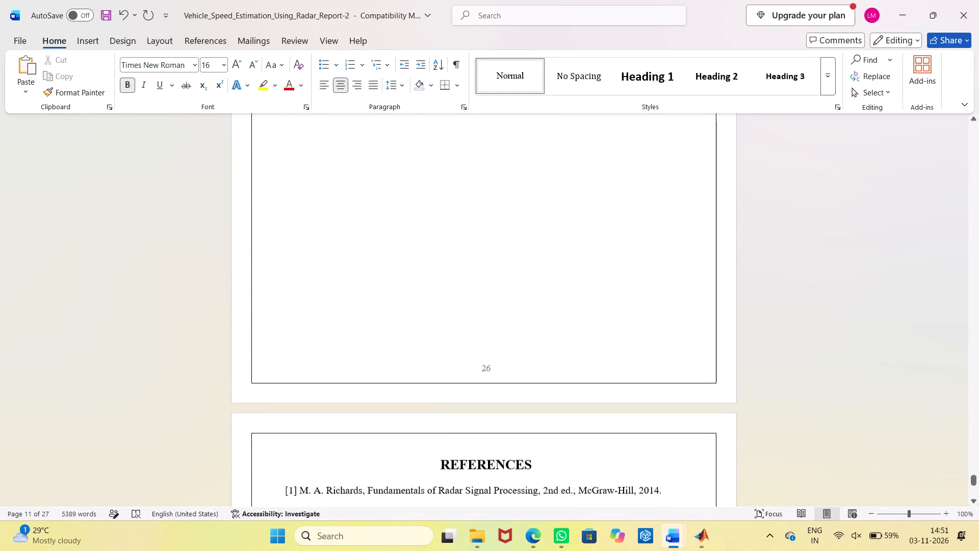
{"action": "scroll", "coordinate": [589, 410], "scroll_direction": "down", "scroll_amount": 15}
{"action": "scroll", "coordinate": [589, 410], "scroll_direction": "down", "scroll_amount": 8}
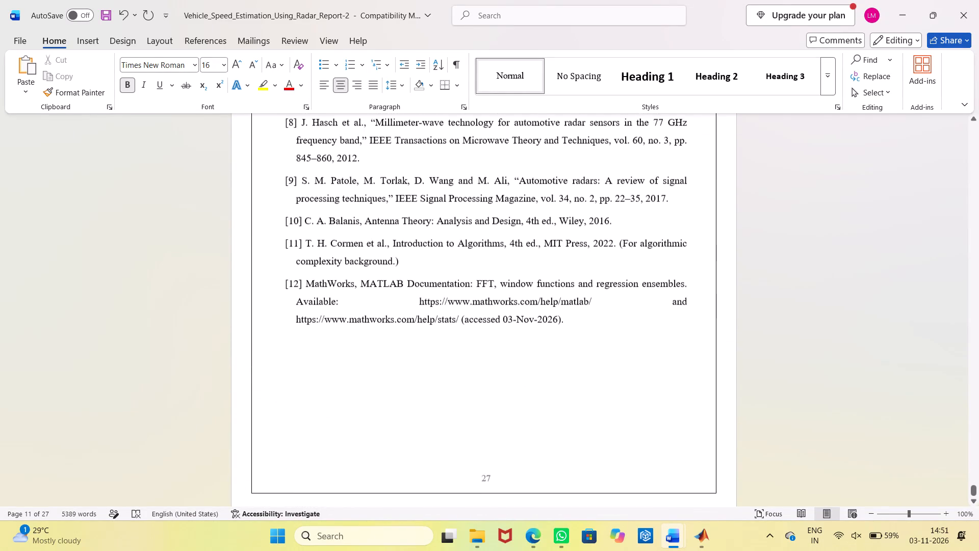
Delete the whole A.1 Recommended MATLAB outputs section from Appendix A, including its bullet list and the implementation check paragraph.
{"action": "scroll", "coordinate": [589, 410], "scroll_direction": "up", "scroll_amount": 20}
{"action": "scroll", "coordinate": [589, 410], "scroll_direction": "up", "scroll_amount": 15}
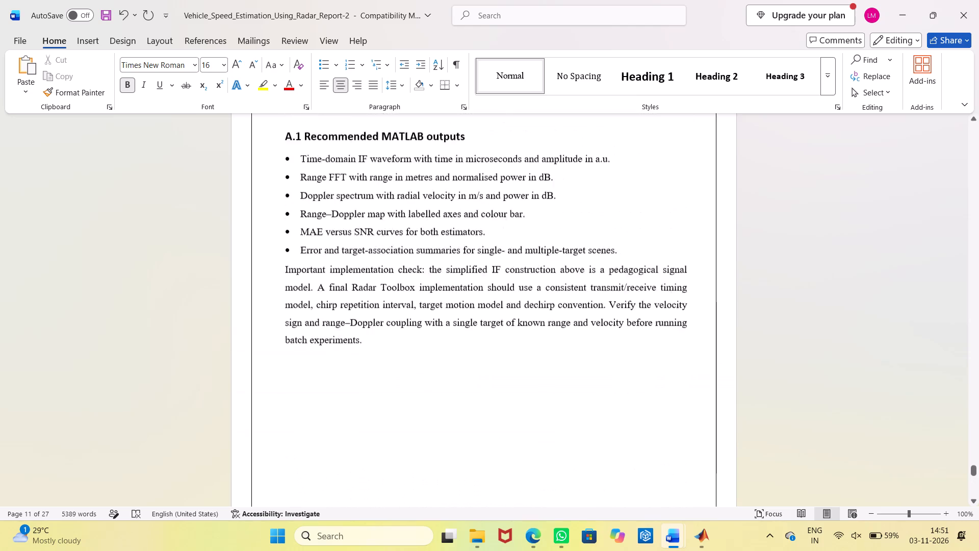
{"action": "scroll", "coordinate": [589, 410], "scroll_direction": "up", "scroll_amount": 6}
{"action": "scroll", "coordinate": [589, 410], "scroll_direction": "down", "scroll_amount": 6}
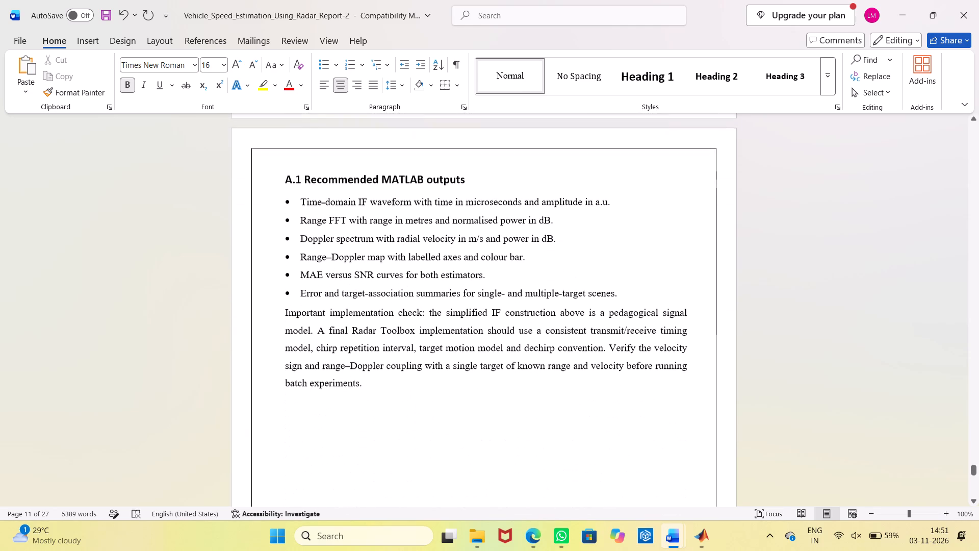
{"action": "left_click_drag", "start_coordinate": [453, 399], "coordinate": [209, 191]}
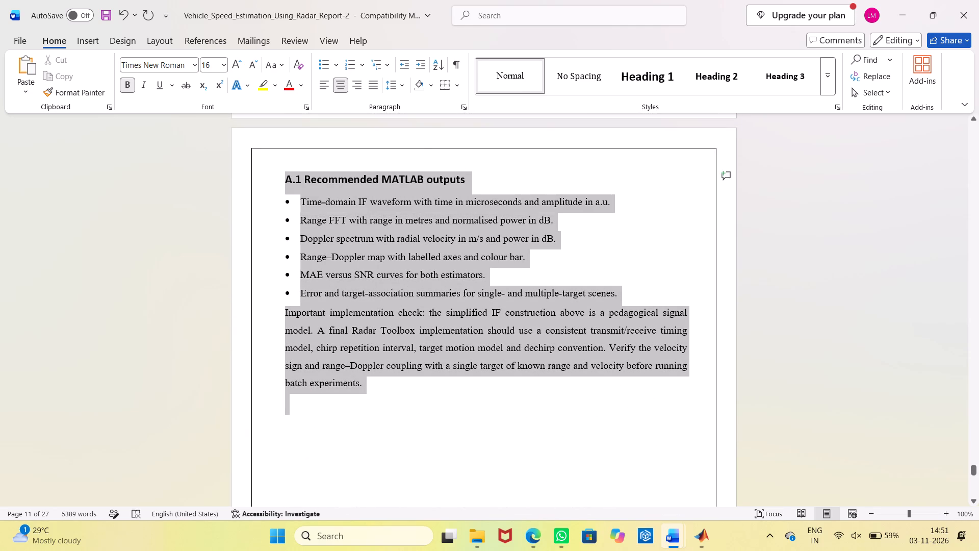
{"action": "left_click_drag", "start_coordinate": [209, 191], "coordinate": [212, 175]}
{"action": "key", "text": "BackSpace"}
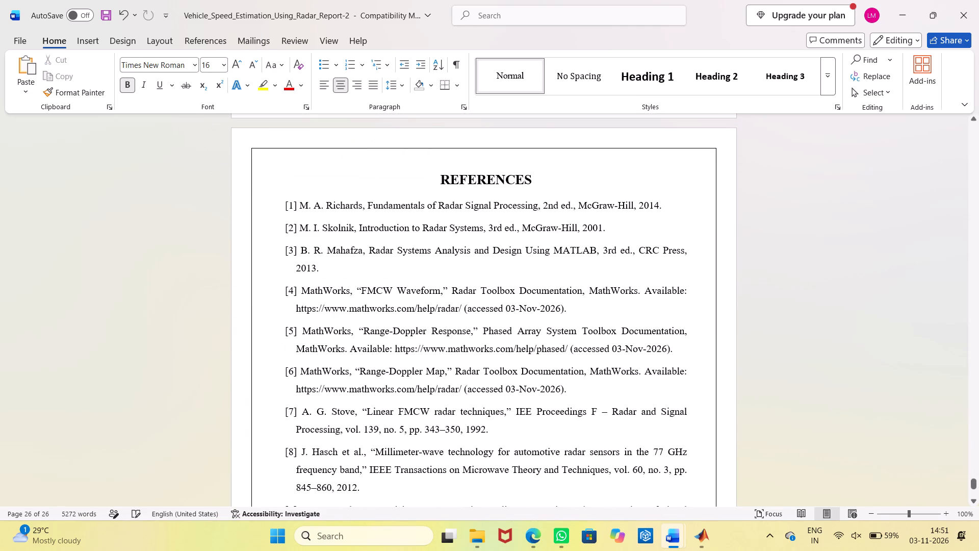
Review the end of Appendix A, the certificate, the abstract and both table of contents pages.
{"action": "scroll", "coordinate": [487, 421], "scroll_direction": "up", "scroll_amount": 11}
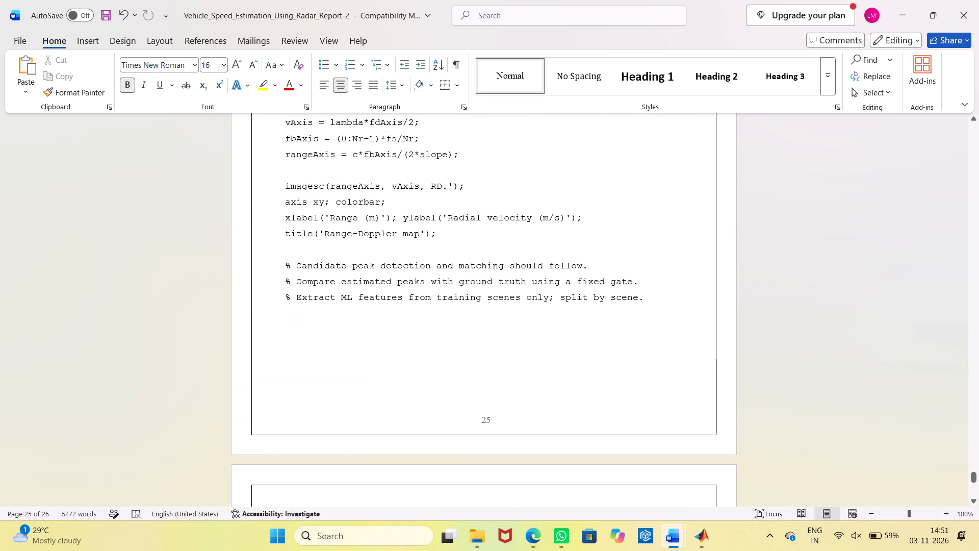
{"action": "middle_click", "coordinate": [768, 328]}
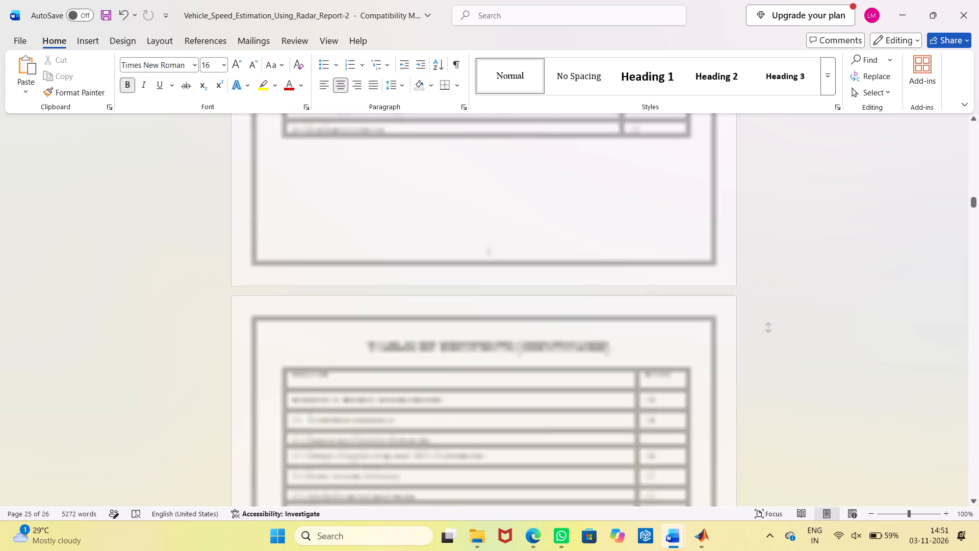
{"action": "left_click", "coordinate": [778, 146]}
{"action": "scroll", "coordinate": [775, 200], "scroll_direction": "down", "scroll_amount": 4}
{"action": "scroll", "coordinate": [778, 316], "scroll_direction": "up", "scroll_amount": 12}
{"action": "scroll", "coordinate": [778, 316], "scroll_direction": "down", "scroll_amount": 20}
{"action": "scroll", "coordinate": [778, 316], "scroll_direction": "down", "scroll_amount": 20}
{"action": "scroll", "coordinate": [778, 316], "scroll_direction": "down", "scroll_amount": 3}
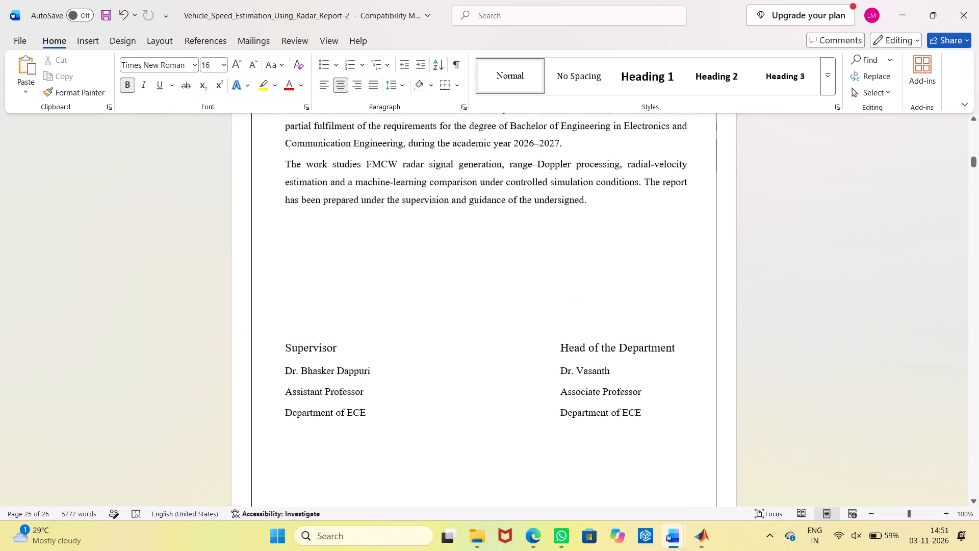
{"action": "scroll", "coordinate": [778, 316], "scroll_direction": "down", "scroll_amount": 20}
{"action": "scroll", "coordinate": [778, 316], "scroll_direction": "down", "scroll_amount": 20}
{"action": "scroll", "coordinate": [778, 316], "scroll_direction": "down", "scroll_amount": 2}
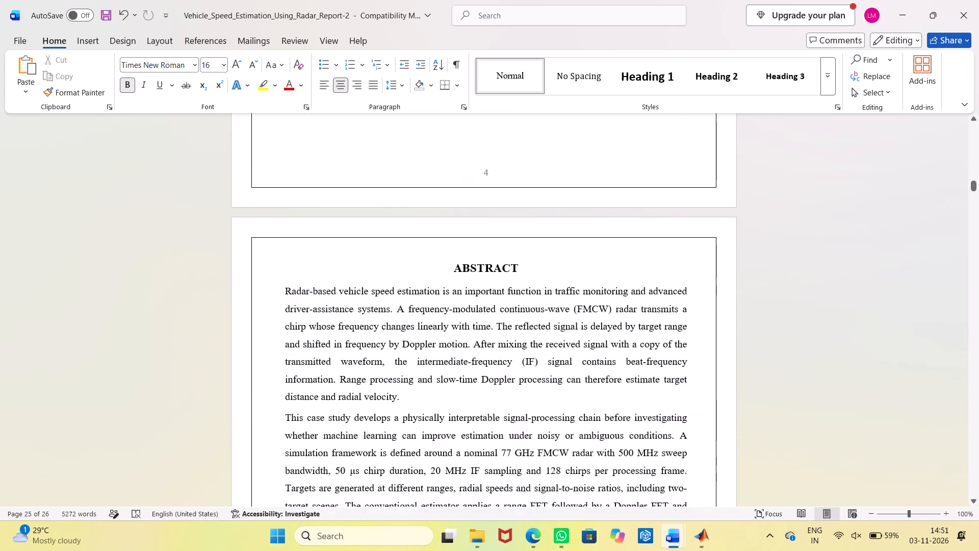
{"action": "scroll", "coordinate": [778, 316], "scroll_direction": "down", "scroll_amount": 17}
{"action": "scroll", "coordinate": [778, 316], "scroll_direction": "down", "scroll_amount": 14}
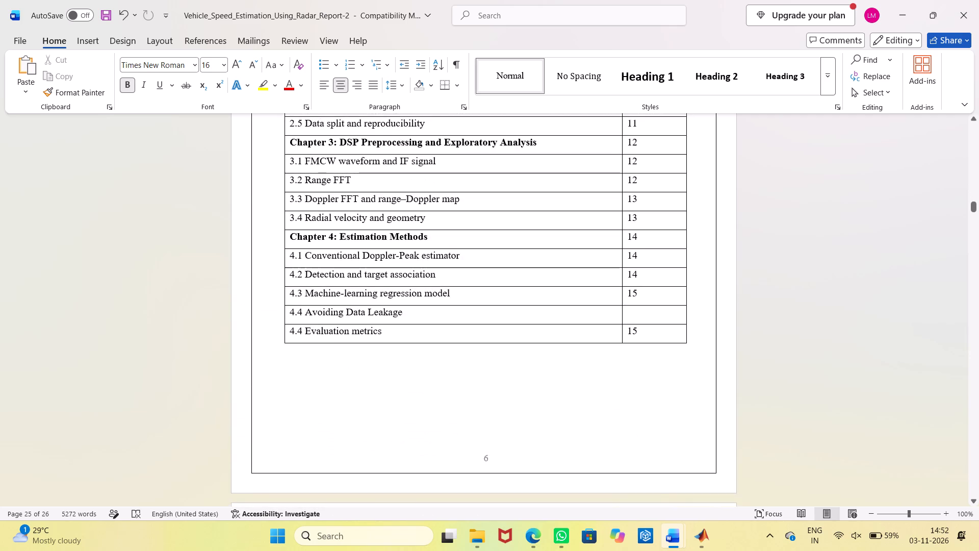
{"action": "scroll", "coordinate": [778, 316], "scroll_direction": "down", "scroll_amount": 17}
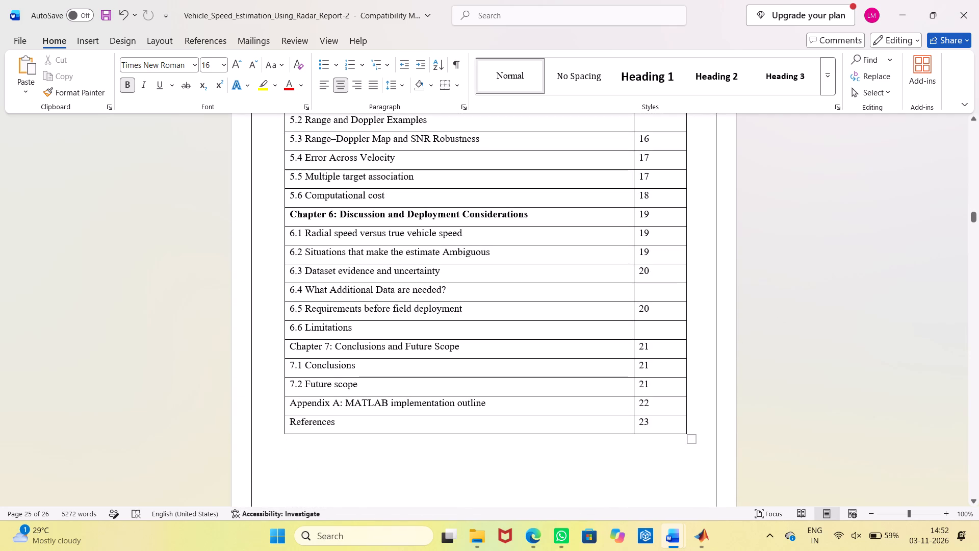
{"action": "scroll", "coordinate": [759, 410], "scroll_direction": "down", "scroll_amount": 1}
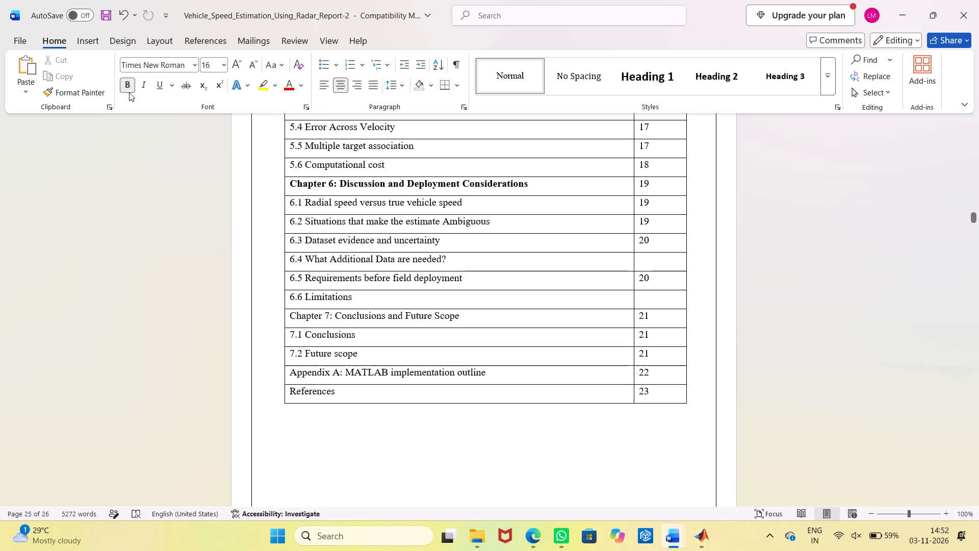
Export the report as a PDF named Vehicle_Speed_Estimation_Using_Radar_Report-2 with standard optimisation.
{"action": "left_click", "coordinate": [21, 39]}
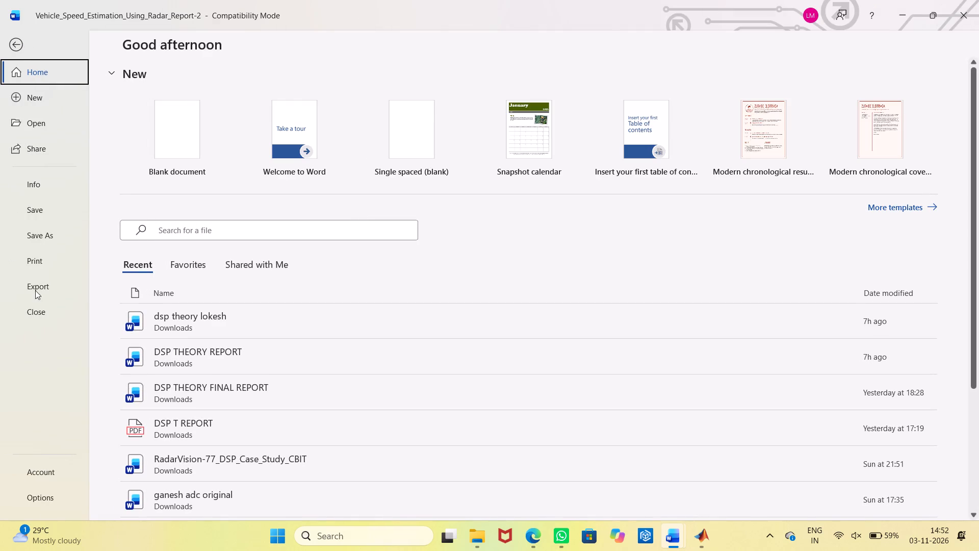
{"action": "left_click", "coordinate": [35, 290]}
{"action": "left_click", "coordinate": [343, 186]}
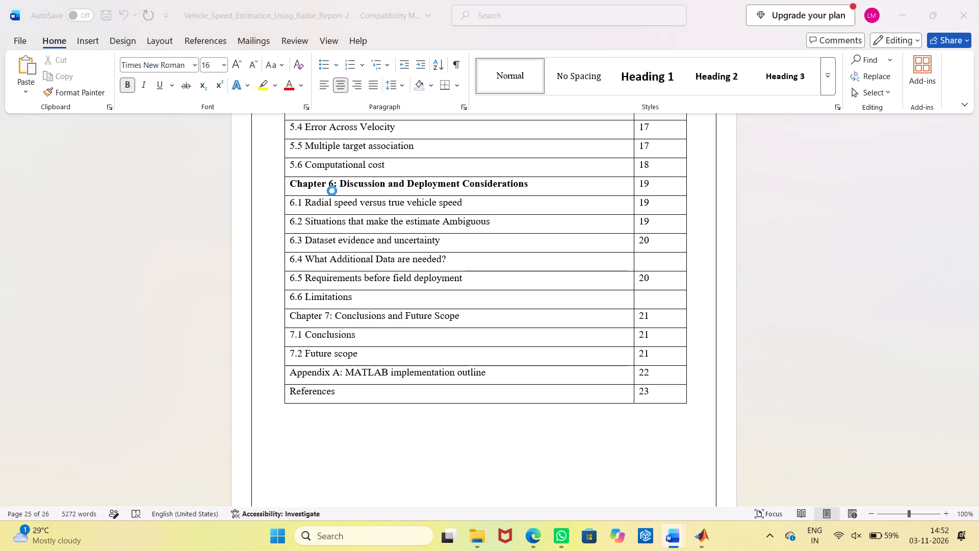
{"action": "key", "text": "Return"}
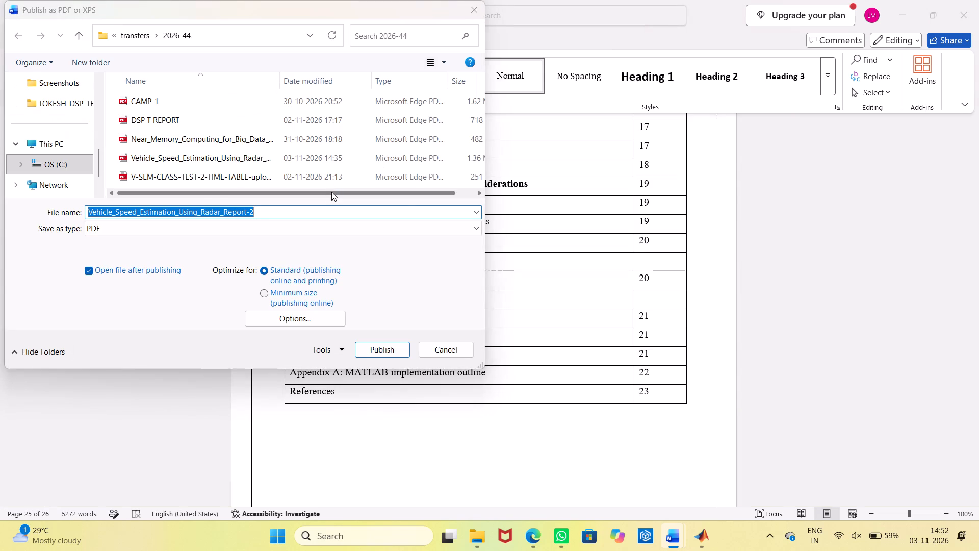
{"action": "left_click", "coordinate": [559, 266]}
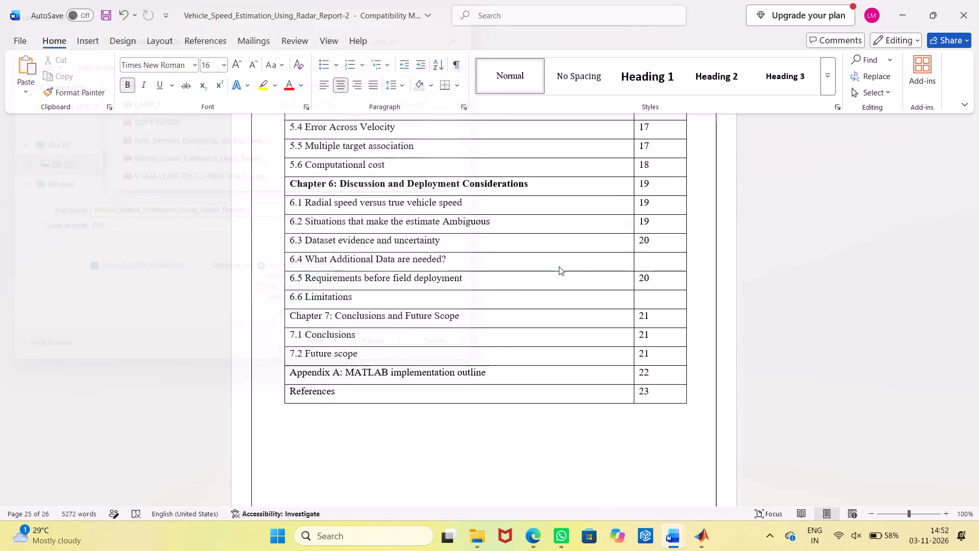
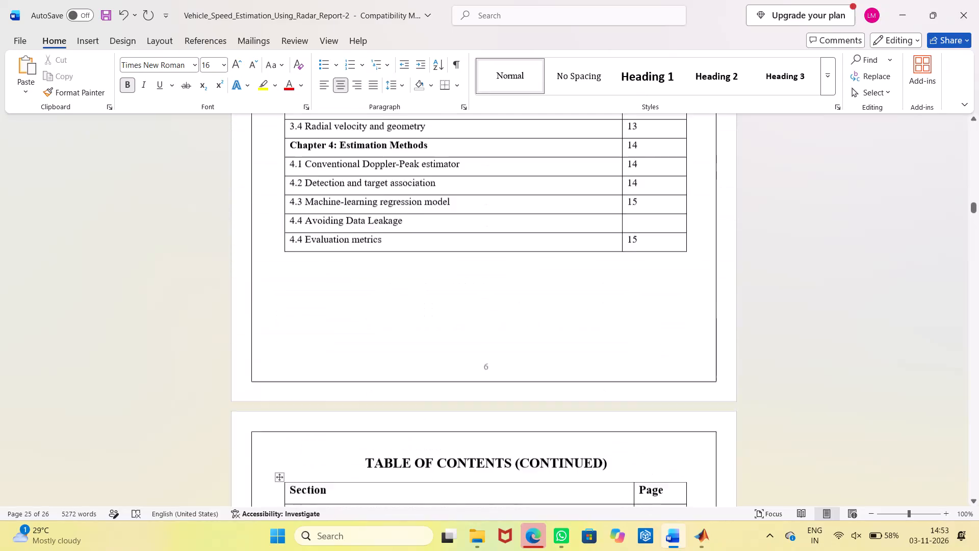
In the table of contents, enter page 11 for section 2.4 Resolution and Unambiguous Velocity and page 14 for section 3.4 Radial velocity and geometry.
{"action": "scroll", "coordinate": [607, 412], "scroll_direction": "up", "scroll_amount": 3}
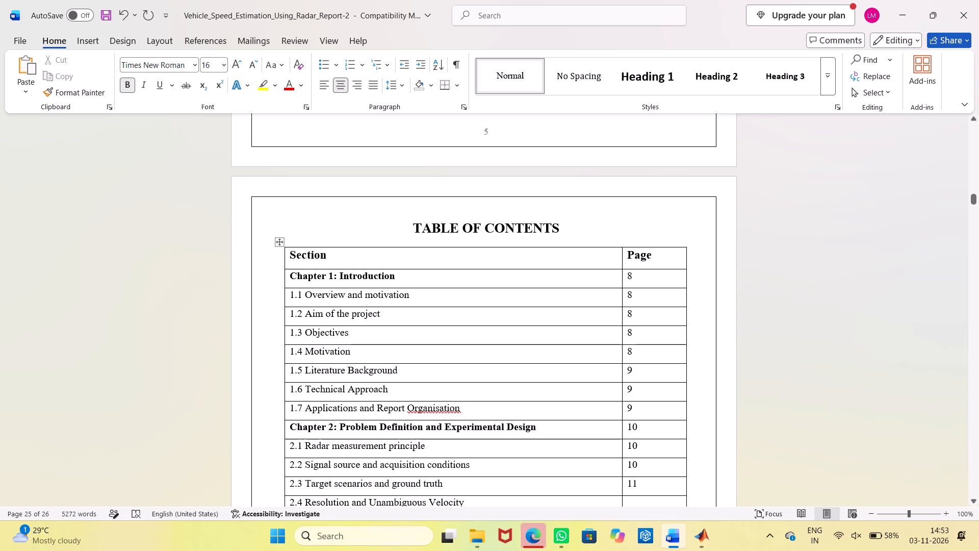
{"action": "scroll", "coordinate": [651, 469], "scroll_direction": "down", "scroll_amount": 2}
{"action": "left_click", "coordinate": [642, 444]}
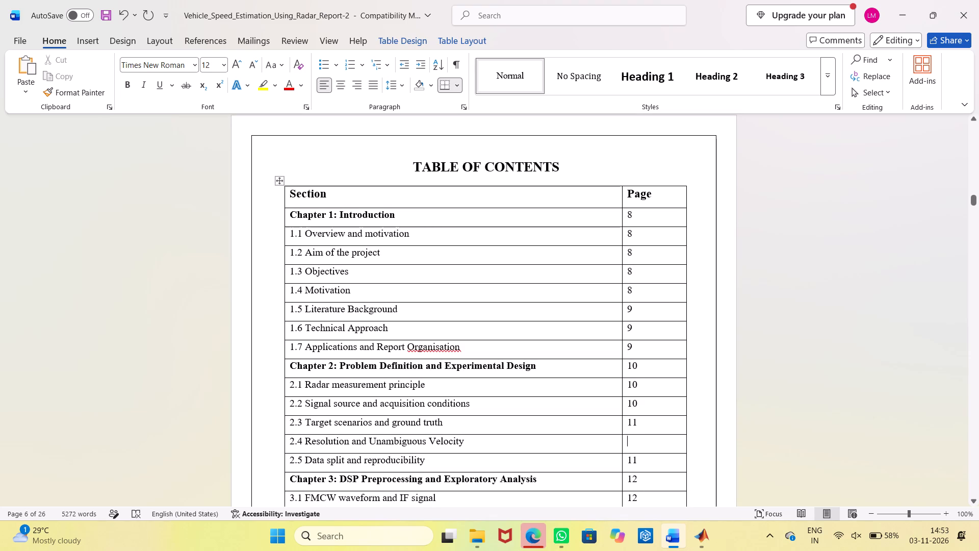
{"action": "type", "text": "11"}
{"action": "scroll", "coordinate": [641, 456], "scroll_direction": "down", "scroll_amount": 1}
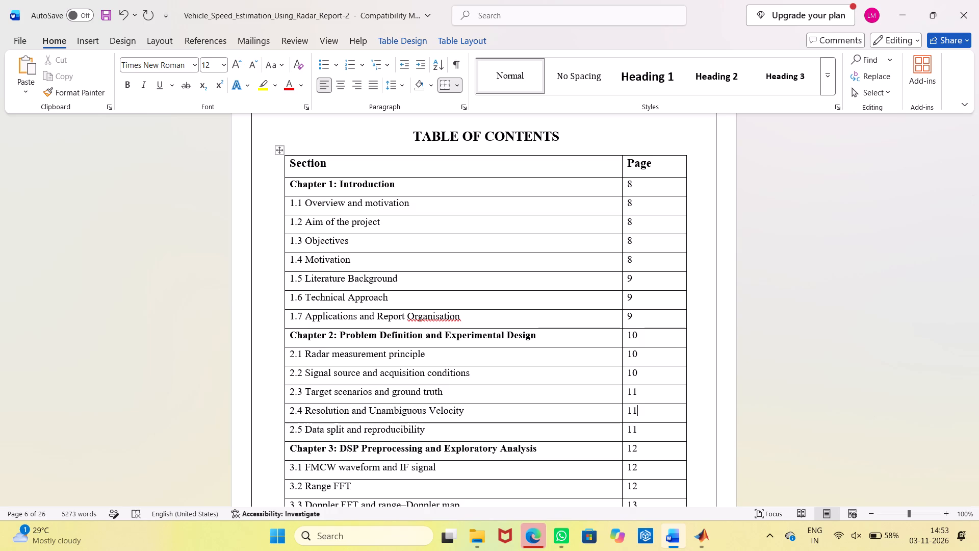
{"action": "scroll", "coordinate": [641, 456], "scroll_direction": "down", "scroll_amount": 2}
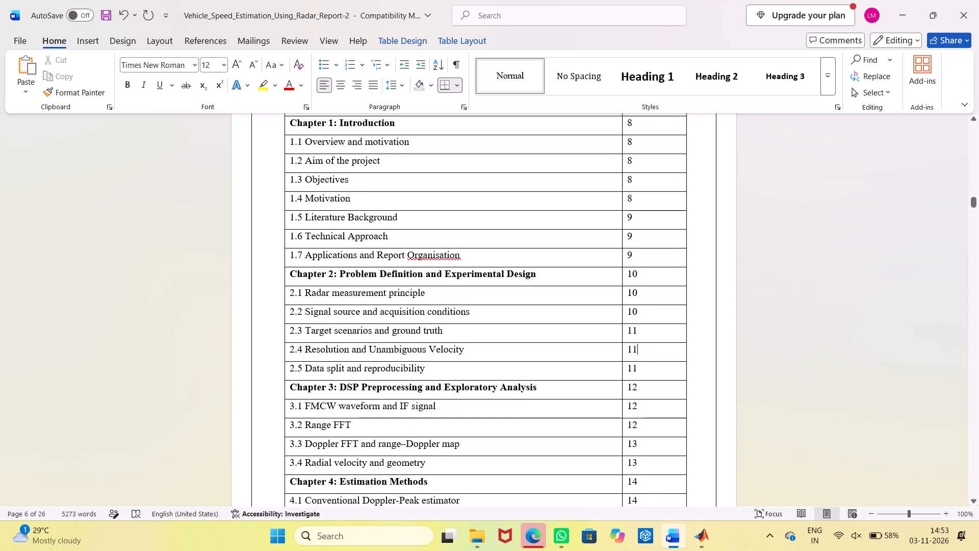
{"action": "left_click", "coordinate": [647, 468]}
{"action": "key", "text": "BackSpace"}
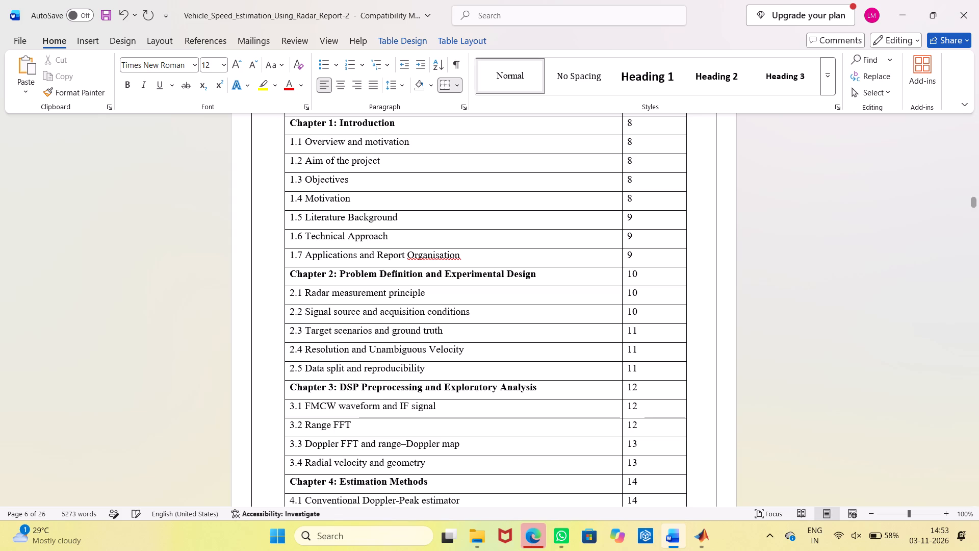
{"action": "key", "text": "4"}
Set the contents page number to 15 for the Chapter 4 heading and sections 4.1 and 4.2.
{"action": "scroll", "coordinate": [647, 468], "scroll_direction": "down", "scroll_amount": 1}
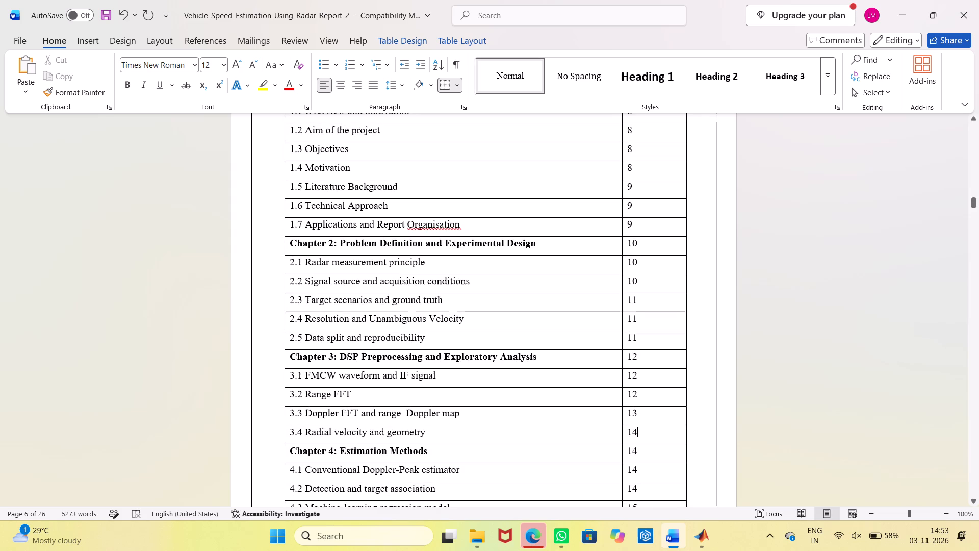
{"action": "left_click", "coordinate": [653, 450]}
{"action": "key", "text": "BackSpace"}
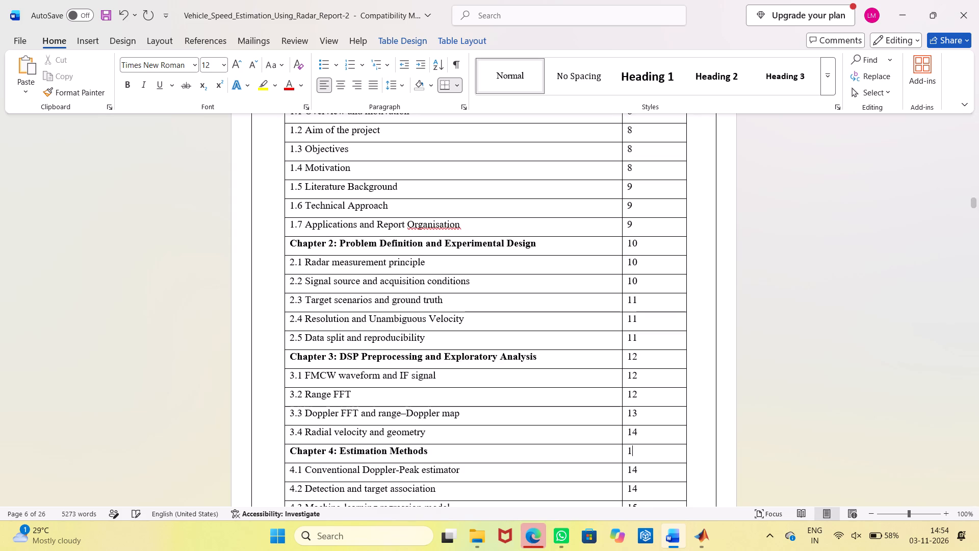
{"action": "key", "text": "5"}
{"action": "left_click", "coordinate": [655, 469]}
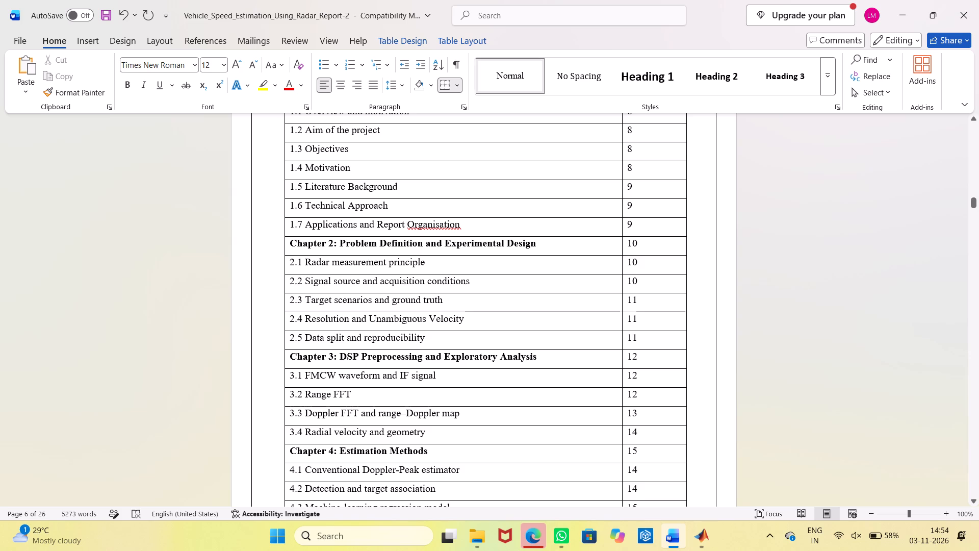
{"action": "key", "text": "BackSpace"}
{"action": "key", "text": "5"}
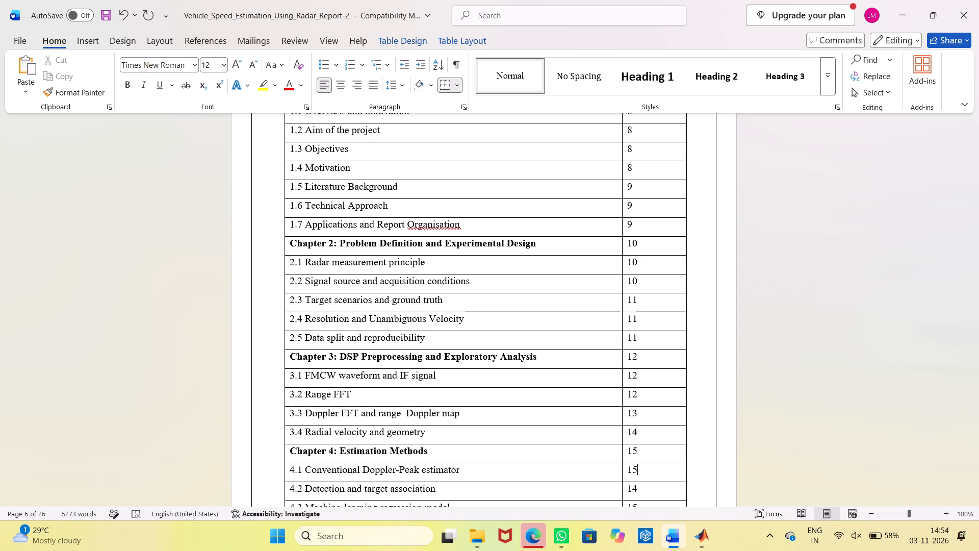
{"action": "left_click", "coordinate": [649, 485]}
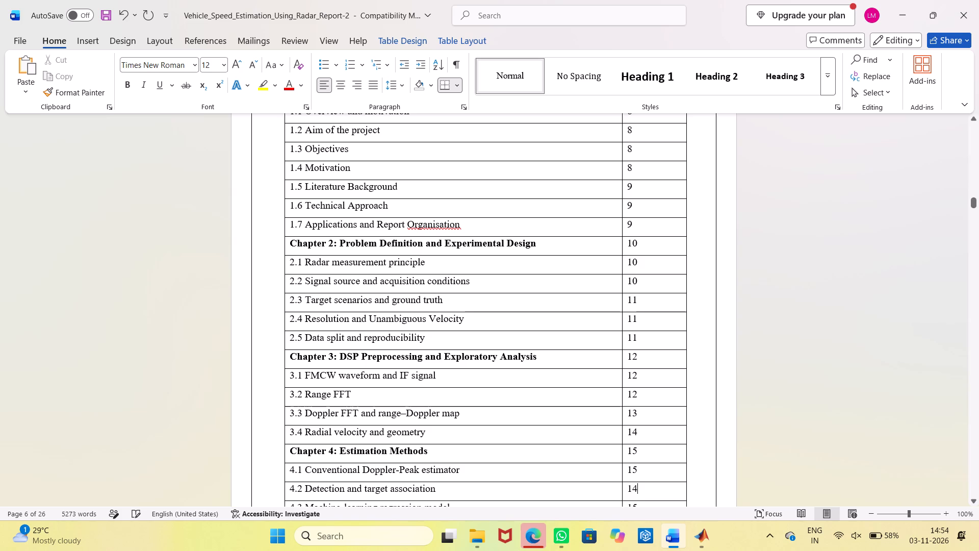
{"action": "key", "text": "BackSpace"}
{"action": "key", "text": "5"}
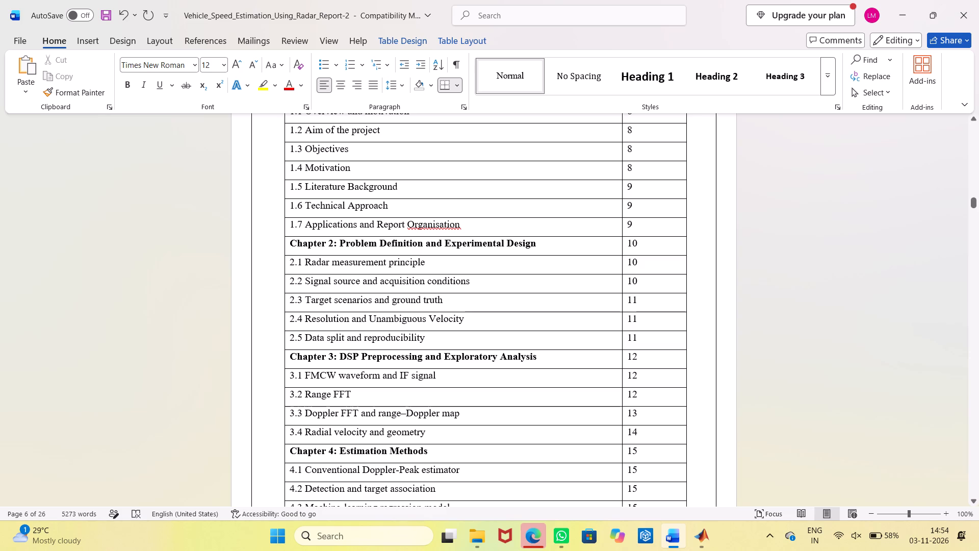
Set the contents page number to 16 for 4.3 Machine-learning regression model, 4.4 Avoiding Data Leakage and Evaluation metrics.
{"action": "scroll", "coordinate": [663, 480], "scroll_direction": "down", "scroll_amount": 1}
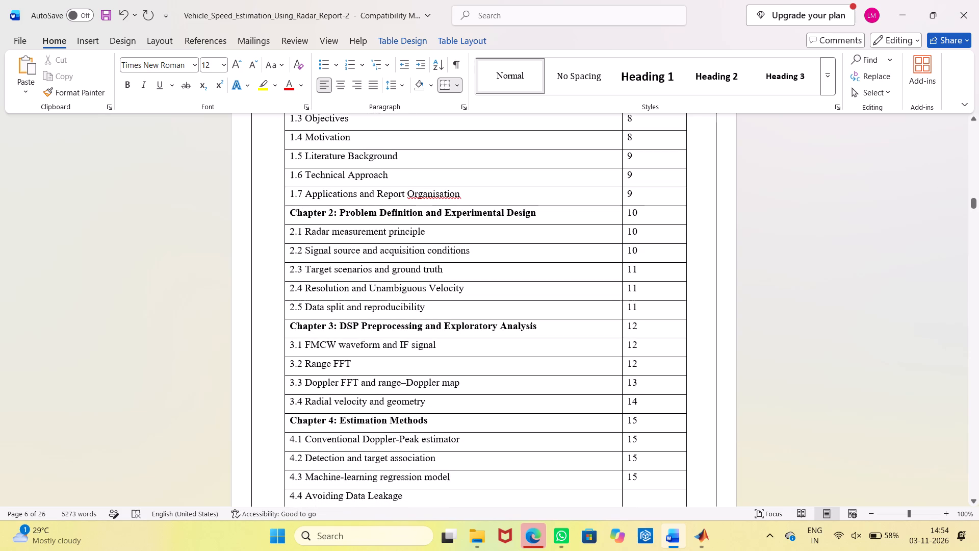
{"action": "left_click", "coordinate": [646, 481]}
{"action": "key", "text": "BackSpace"}
{"action": "key", "text": "6"}
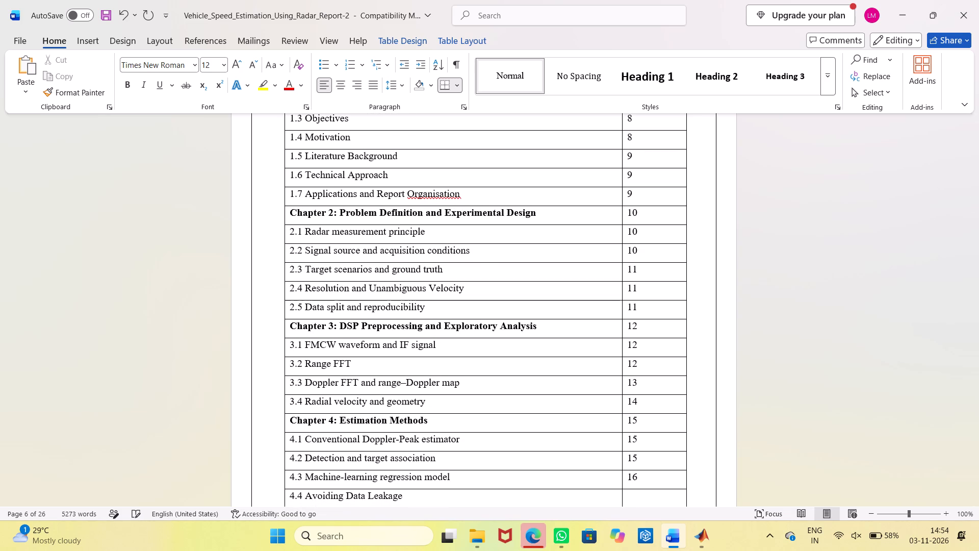
{"action": "scroll", "coordinate": [646, 481], "scroll_direction": "down", "scroll_amount": 2}
{"action": "left_click", "coordinate": [664, 441]}
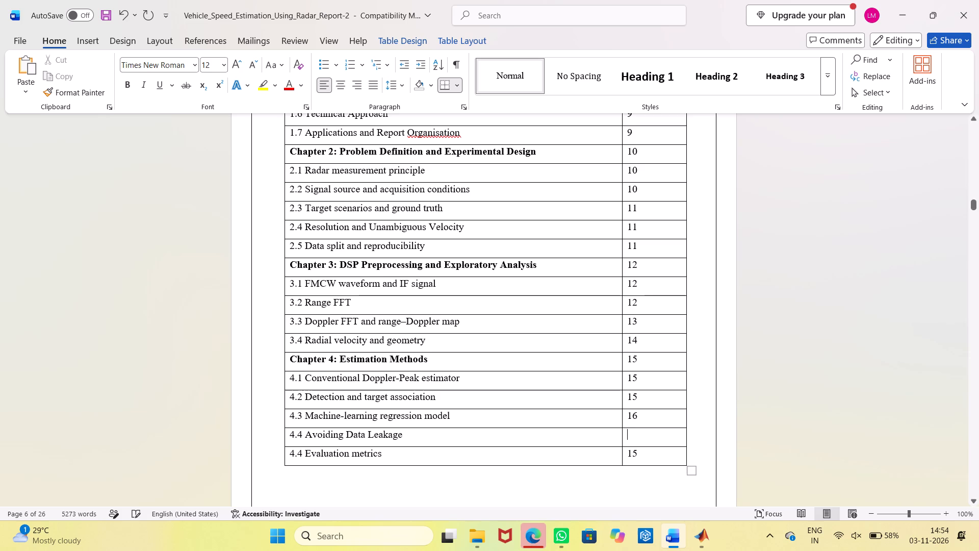
{"action": "type", "text": "16"}
{"action": "left_click", "coordinate": [654, 460]}
{"action": "key", "text": "BackSpace"}
{"action": "key", "text": "6"}
Renumber the Evaluation metrics entry in the table of contents as 4.5.
{"action": "scroll", "coordinate": [652, 461], "scroll_direction": "down", "scroll_amount": 2}
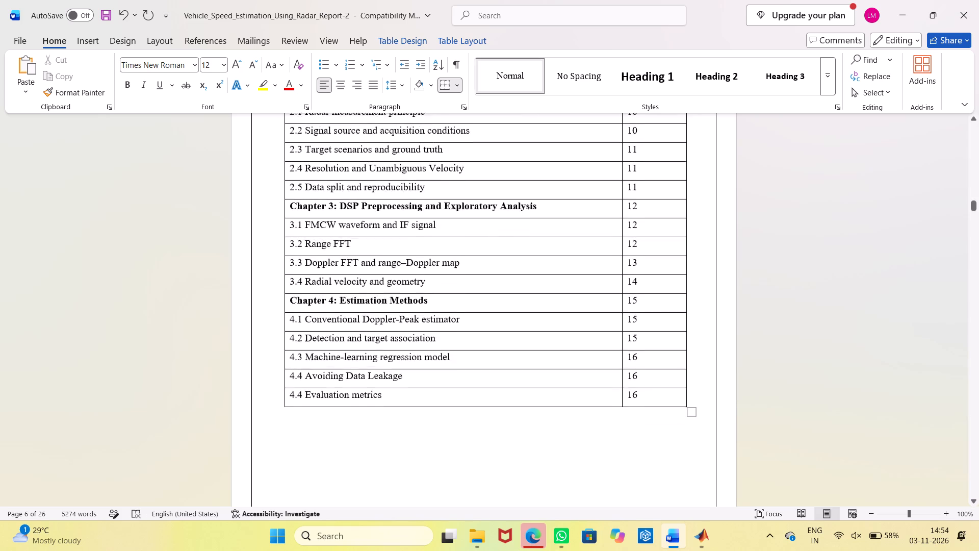
{"action": "scroll", "coordinate": [646, 450], "scroll_direction": "down", "scroll_amount": 6}
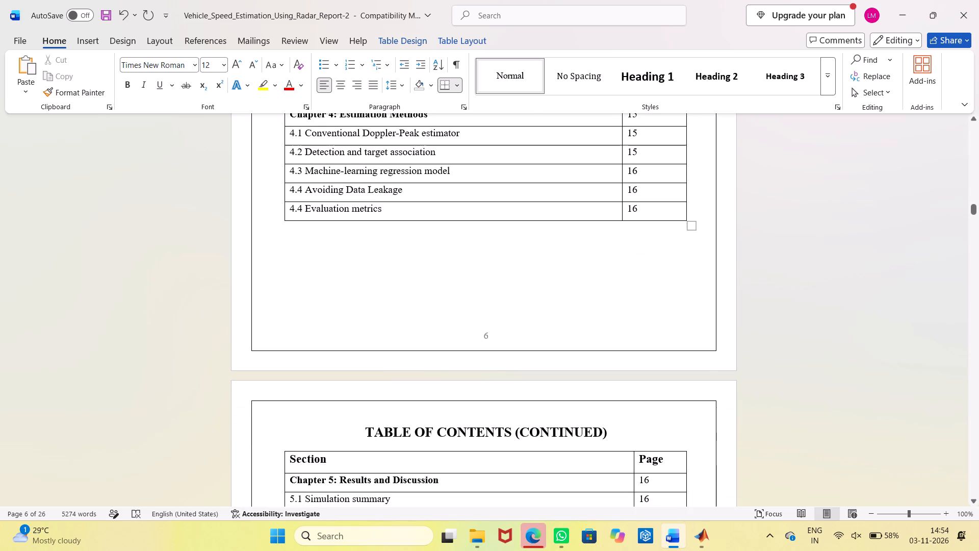
{"action": "left_click", "coordinate": [302, 208]}
{"action": "key", "text": "BackSpace"}
{"action": "key", "text": "5"}
In the continued table of contents, set page 17 for the Chapter 5 heading and sections 5.1 and 5.2.
{"action": "scroll", "coordinate": [446, 205], "scroll_direction": "down", "scroll_amount": 3}
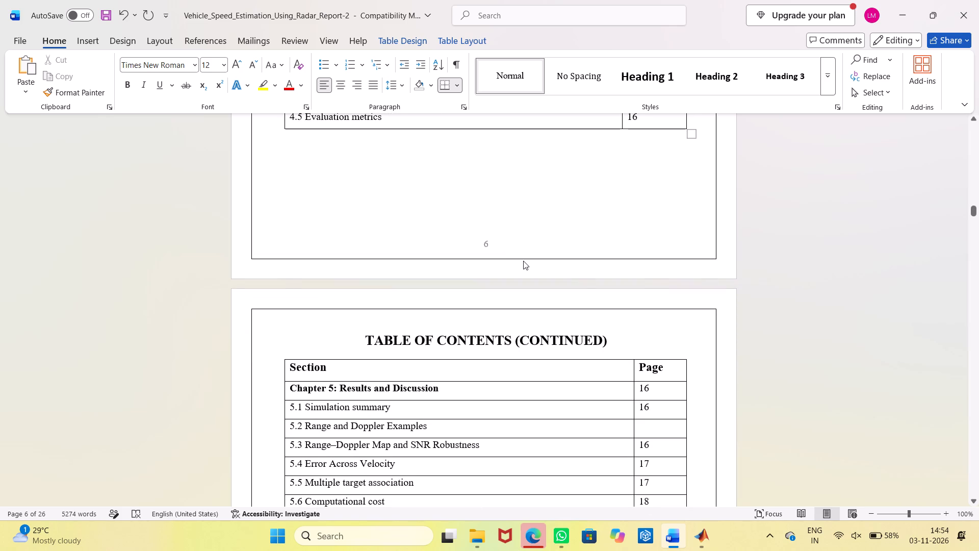
{"action": "left_click", "coordinate": [655, 395]}
{"action": "key", "text": "BackSpace"}
{"action": "key", "text": "7"}
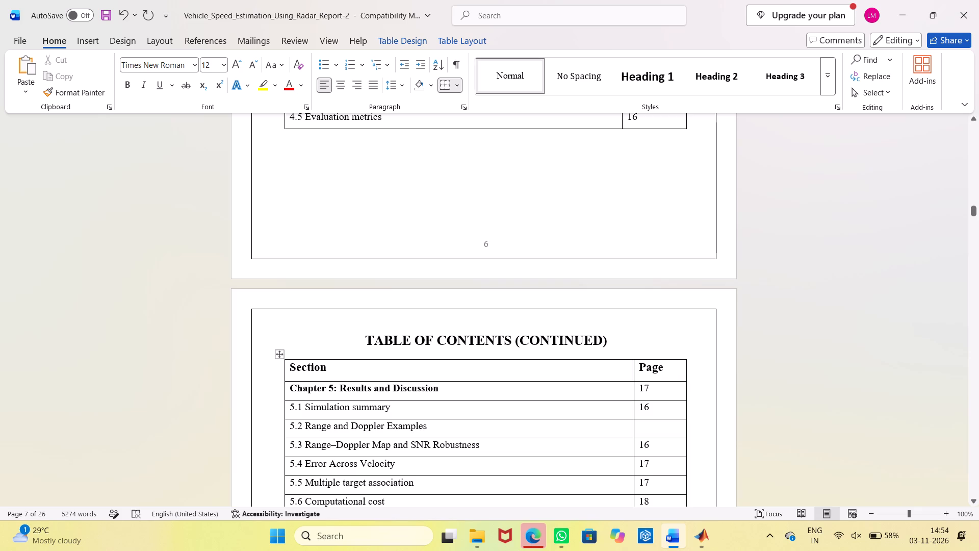
{"action": "left_click", "coordinate": [664, 407]}
{"action": "key", "text": "BackSpace"}
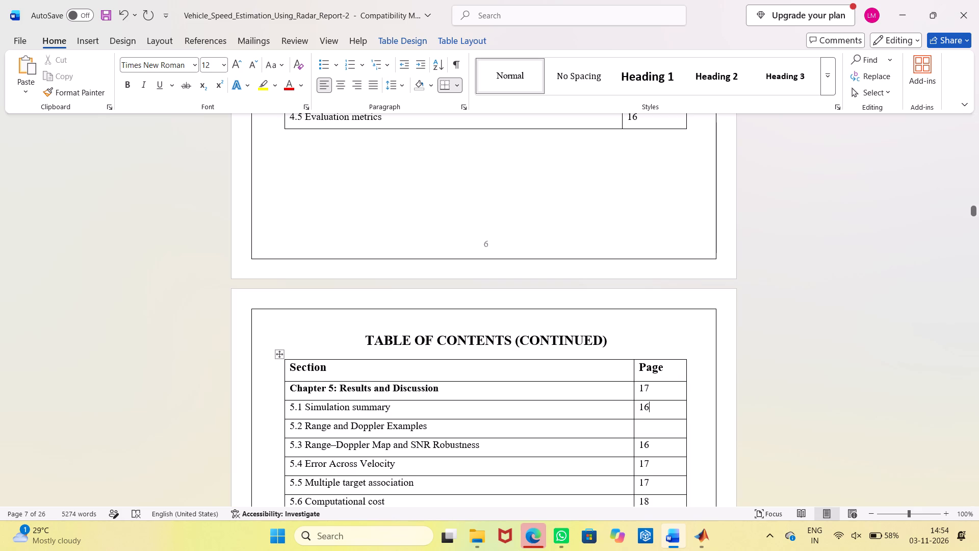
{"action": "key", "text": "7"}
{"action": "left_click", "coordinate": [668, 422]}
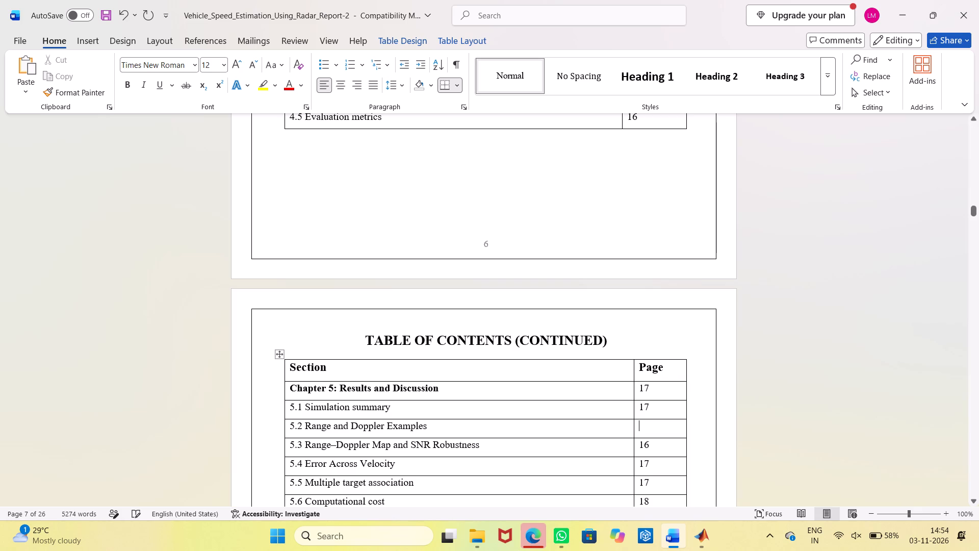
{"action": "type", "text": "17"}
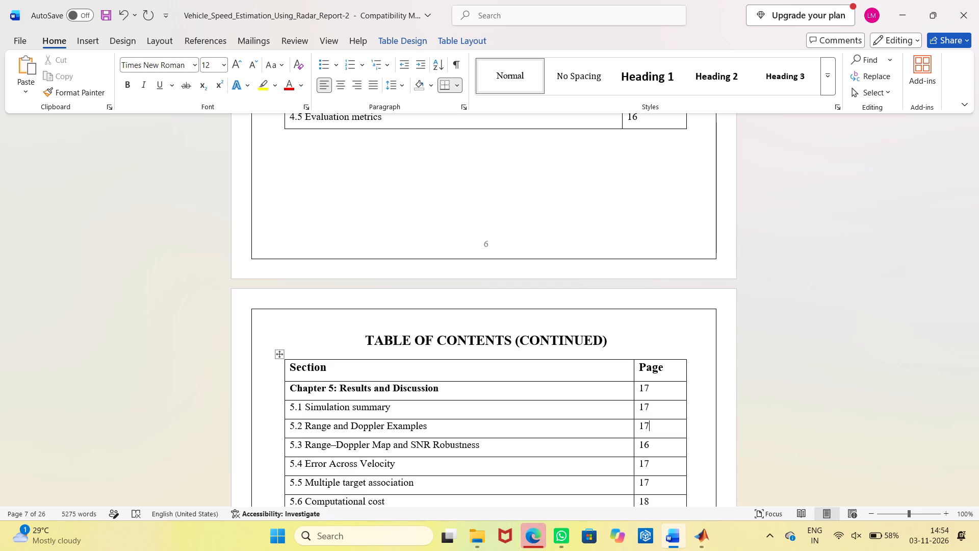
Set the contents page numbers to 18 for 5.3 Range–Doppler Map and SNR Robustness and 19 for 5.4 Error Across Velocity.
{"action": "left_click", "coordinate": [666, 447]}
{"action": "key", "text": "BackSpace"}
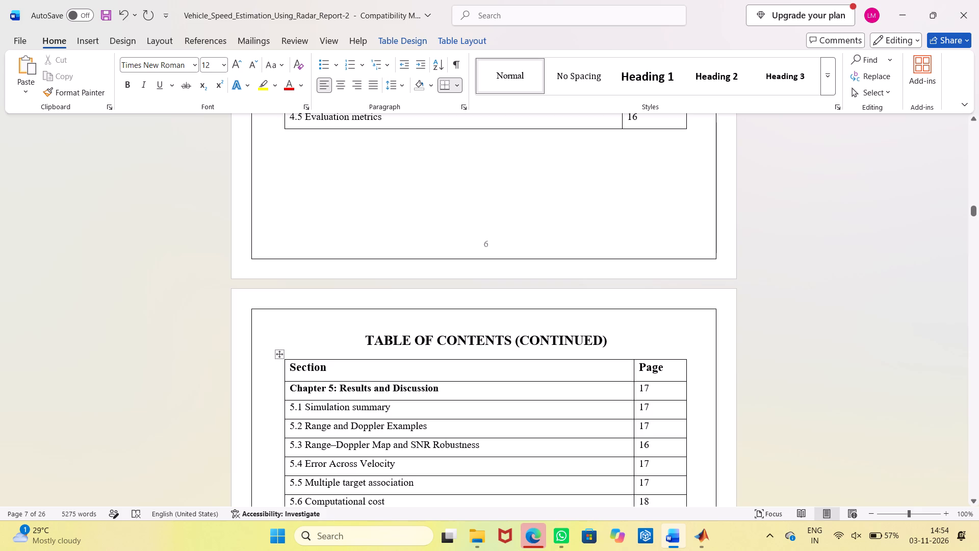
{"action": "key", "text": "8"}
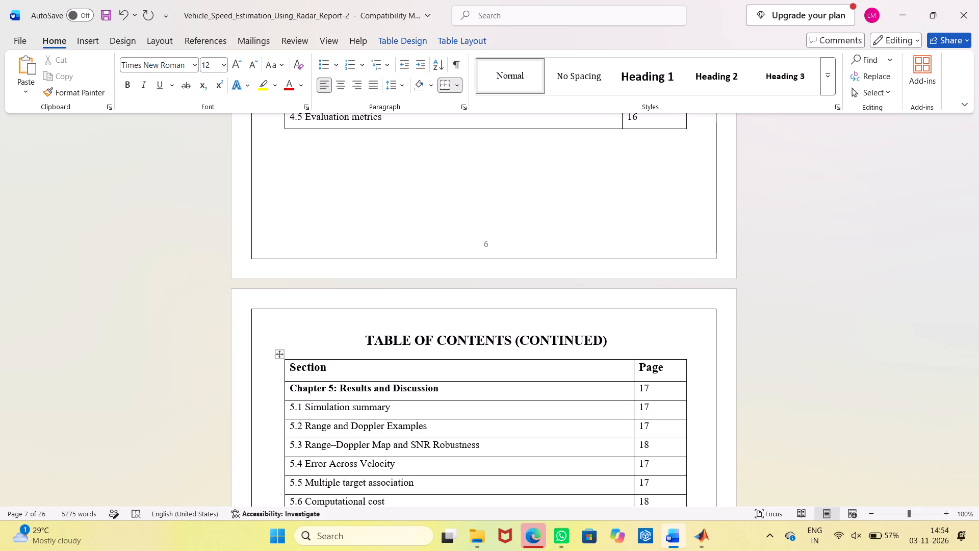
{"action": "left_click", "coordinate": [654, 466]}
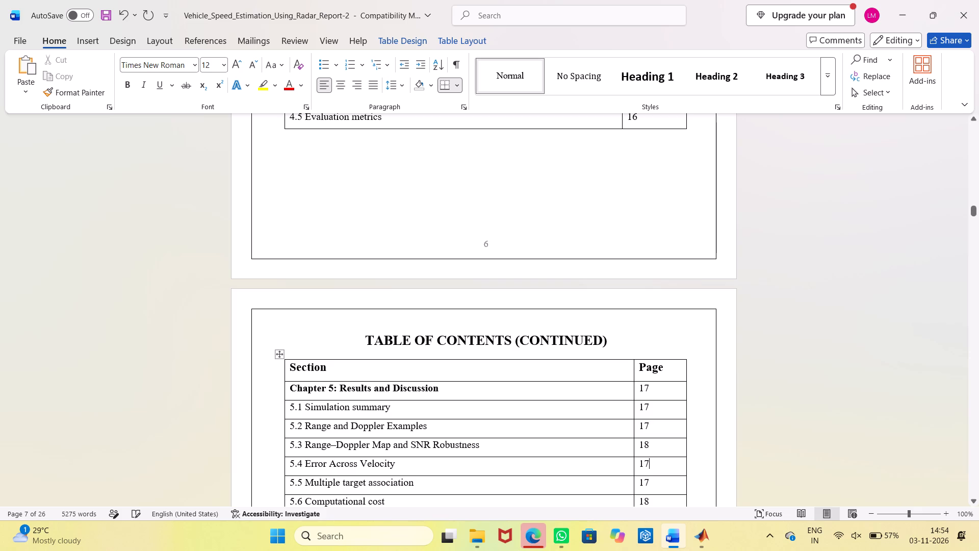
{"action": "key", "text": "BackSpace"}
{"action": "key", "text": "9"}
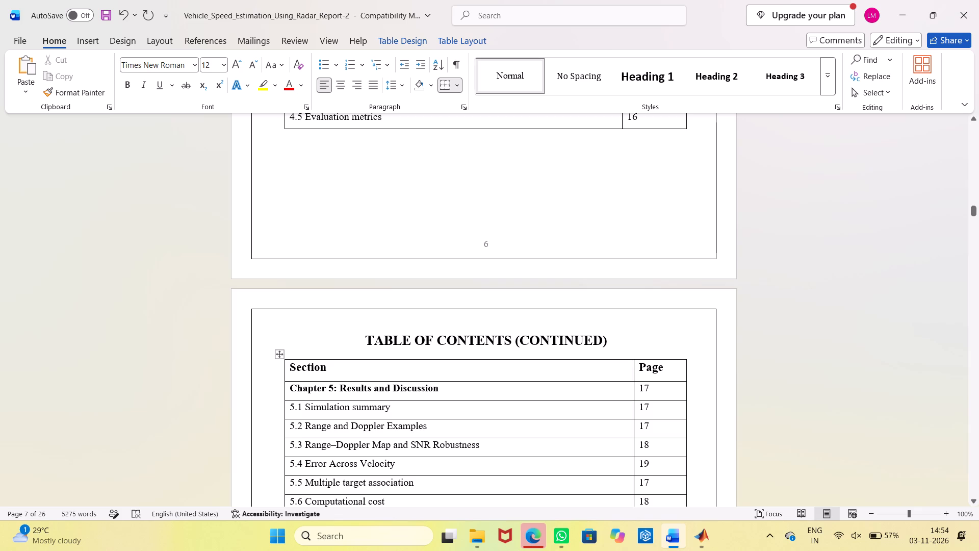
Set the contents page number to 20 for 5.5 Multiple target association and 5.6 Computational cost.
{"action": "left_click", "coordinate": [658, 478]}
{"action": "key", "text": "BackSpace"}
{"action": "key", "text": "BackSpace"}
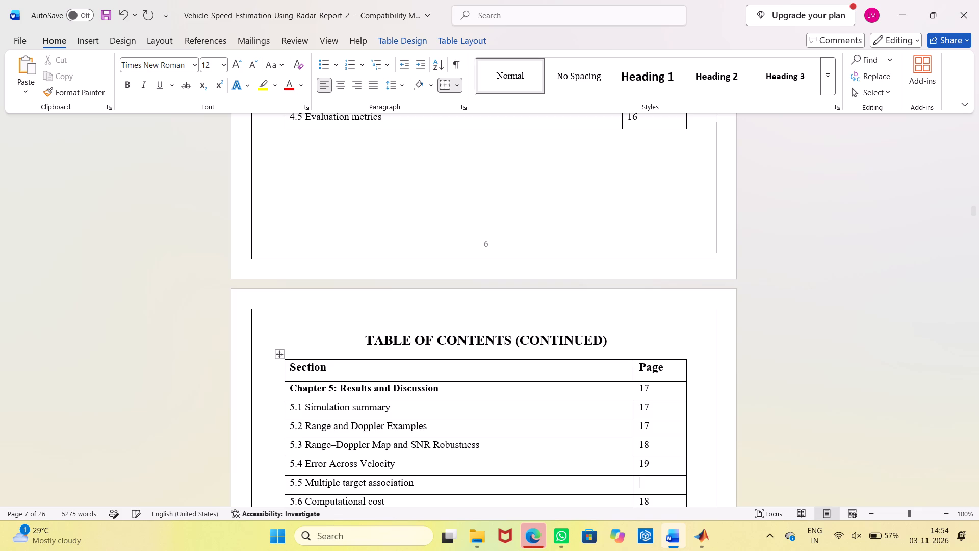
{"action": "type", "text": "20"}
{"action": "scroll", "coordinate": [658, 494], "scroll_direction": "down", "scroll_amount": 1}
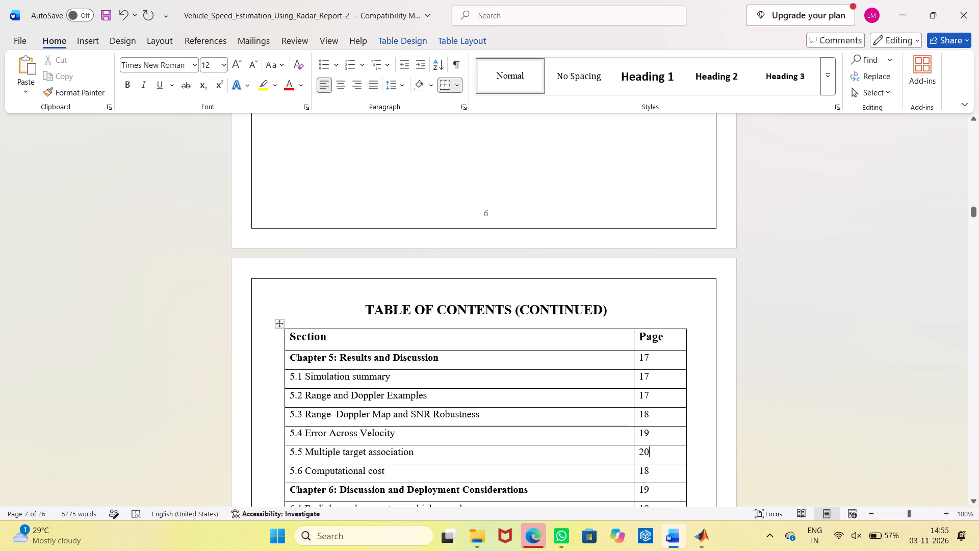
{"action": "left_click", "coordinate": [663, 475]}
{"action": "key", "text": "BackSpace"}
{"action": "key", "text": "BackSpace"}
{"action": "type", "text": "20"}
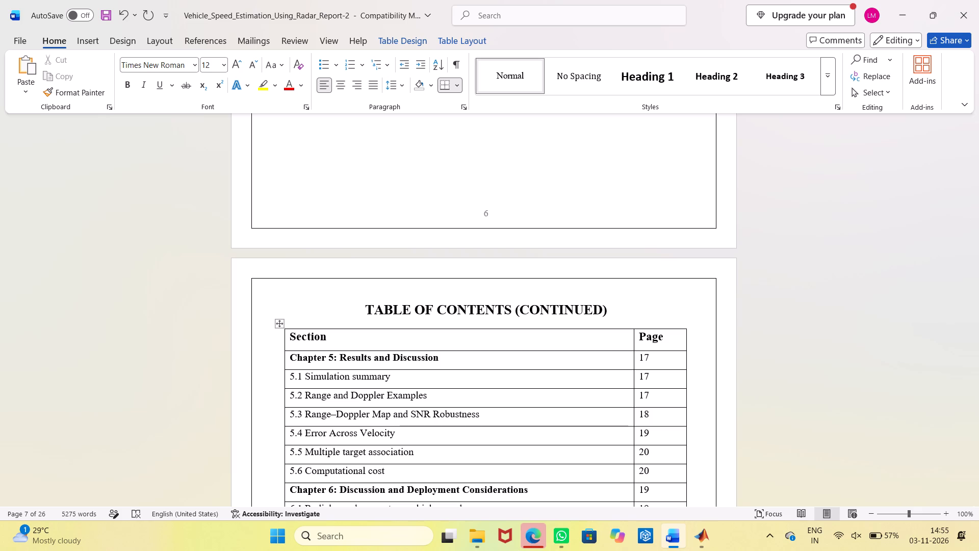
Set the contents page number to 21 for the Chapter 6 heading and section 6.1 Radial speed versus true vehicle speed.
{"action": "scroll", "coordinate": [669, 486], "scroll_direction": "down", "scroll_amount": 1}
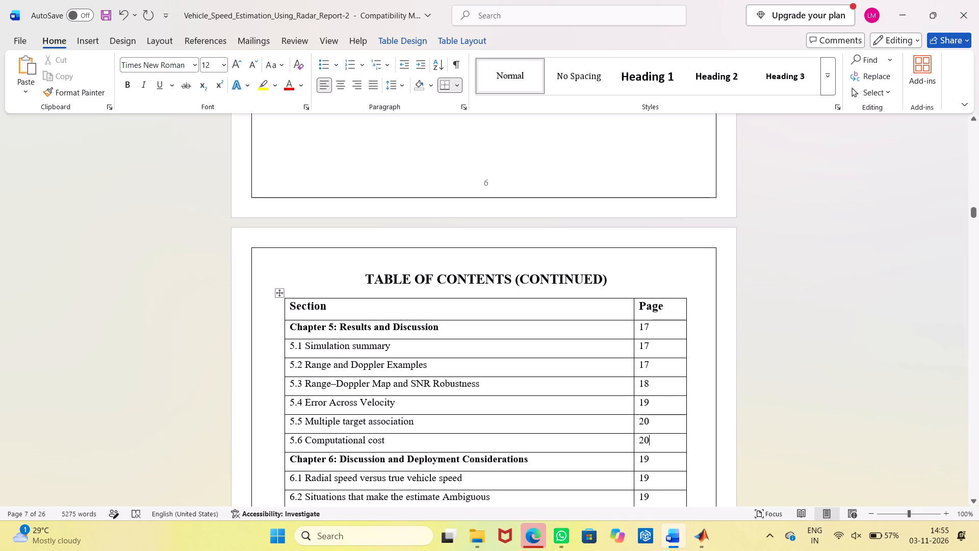
{"action": "left_click", "coordinate": [661, 464]}
{"action": "key", "text": "BackSpace"}
{"action": "key", "text": "BackSpace"}
{"action": "type", "text": "21"}
{"action": "double_click", "coordinate": [666, 482]}
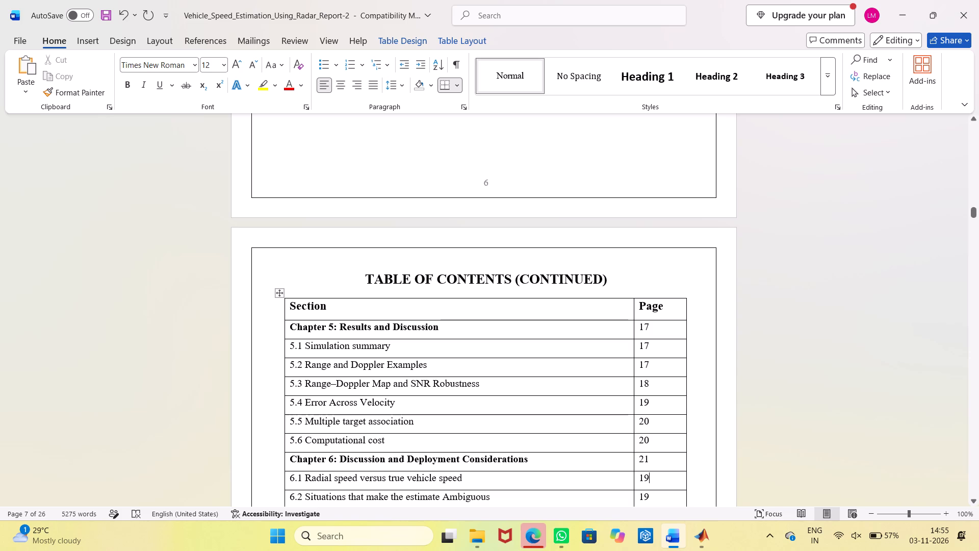
{"action": "key", "text": "BackSpace"}
{"action": "key", "text": "BackSpace"}
{"action": "type", "text": "21"}
{"action": "key", "text": "Down"}
Set the contents page number to 21 for 6.2 Situations that make the estimate Ambiguous and 6.3 Dataset evidence and uncertainty.
{"action": "key", "text": "BackSpace"}
{"action": "key", "text": "BackSpace"}
{"action": "type", "text": "21"}
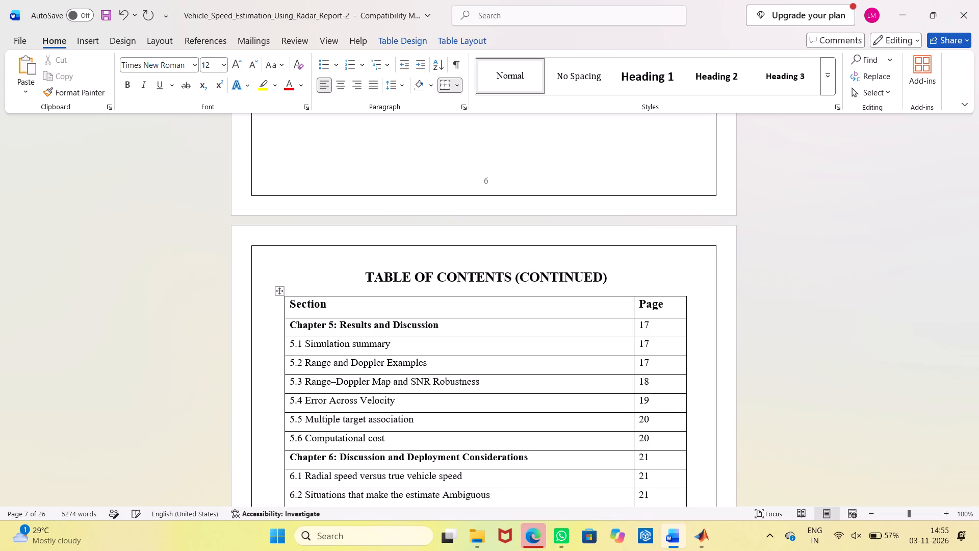
{"action": "scroll", "coordinate": [666, 482], "scroll_direction": "down", "scroll_amount": 2}
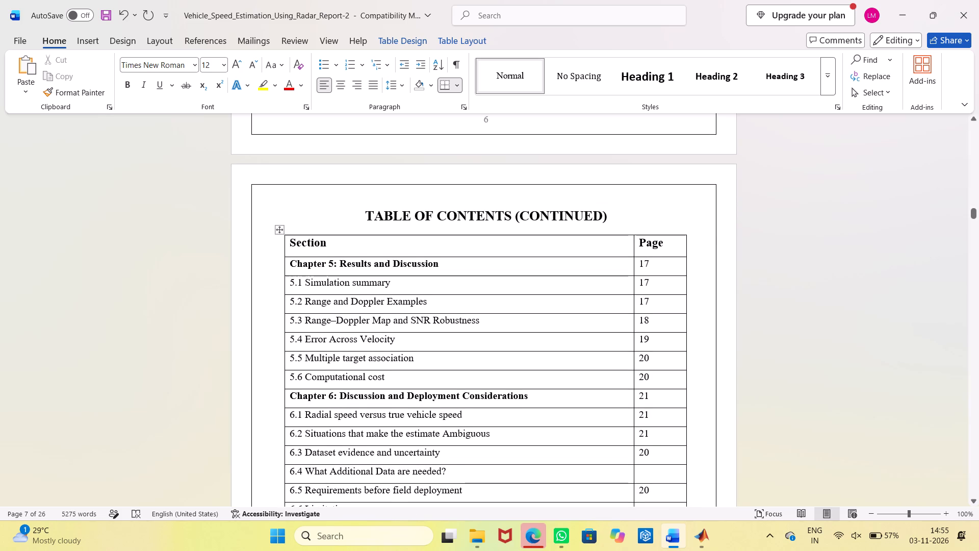
{"action": "key", "text": "Down"}
{"action": "key", "text": "BackSpace"}
{"action": "key", "text": "BackSpace"}
{"action": "type", "text": "21"}
Set the contents page number to 22 for 6.4 Additional Data, 6.5 Requirements before field deployment and 6.6 Limitations.
{"action": "left_click", "coordinate": [656, 477]}
{"action": "type", "text": "22"}
{"action": "key", "text": "Down"}
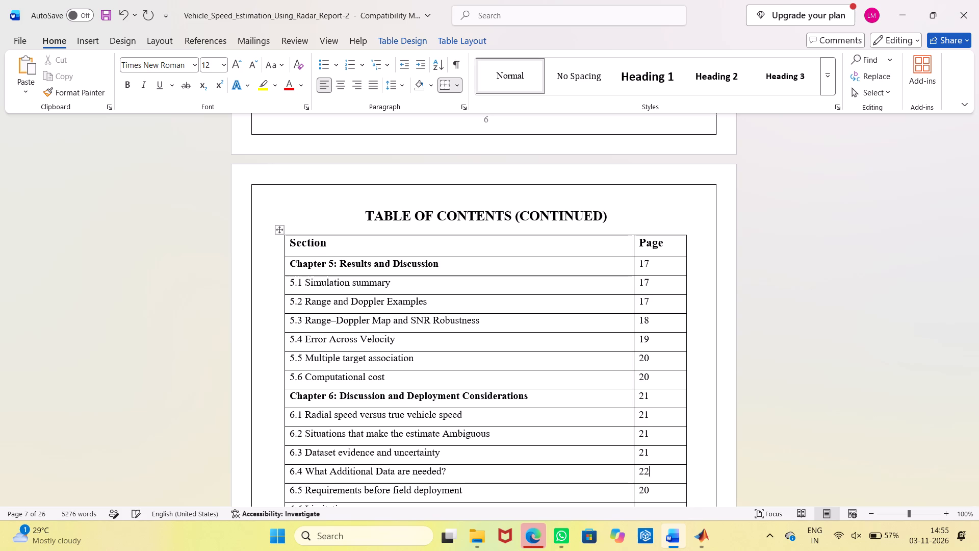
{"action": "key", "text": "BackSpace"}
{"action": "key", "text": "2"}
{"action": "scroll", "coordinate": [656, 477], "scroll_direction": "down", "scroll_amount": 2}
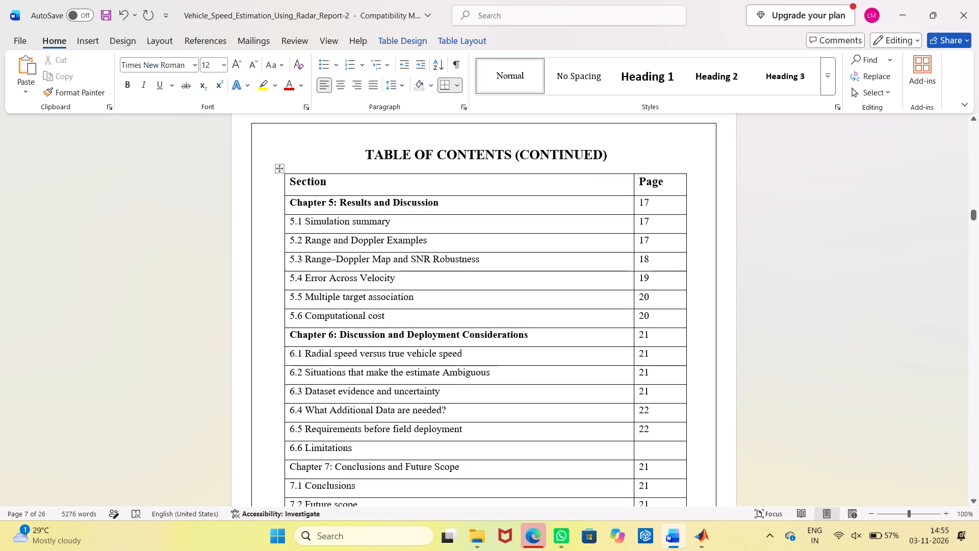
{"action": "left_click", "coordinate": [639, 450]}
{"action": "type", "text": "22"}
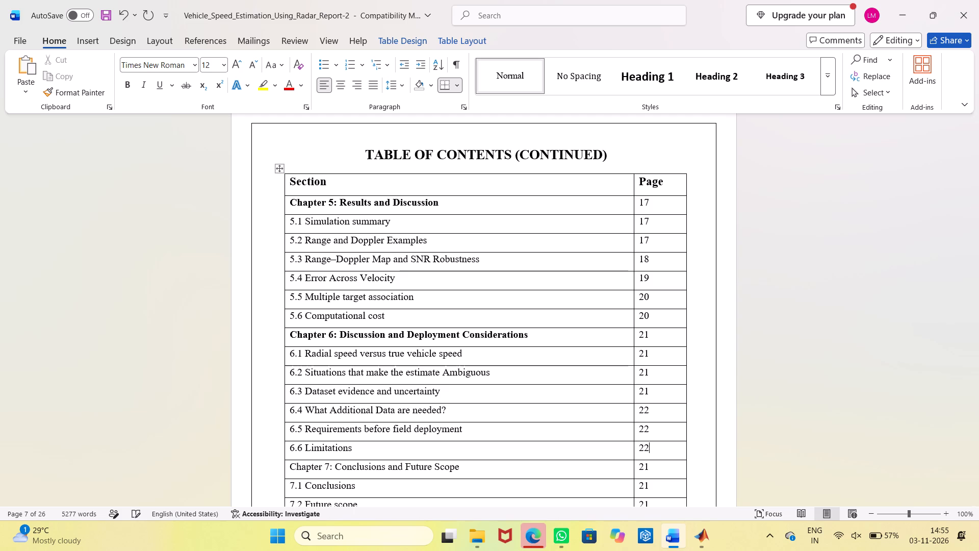
Make the Chapter 7: Conclusions and Future Scope entry bold in the contents table.
{"action": "left_click_drag", "start_coordinate": [468, 462], "coordinate": [468, 463]}
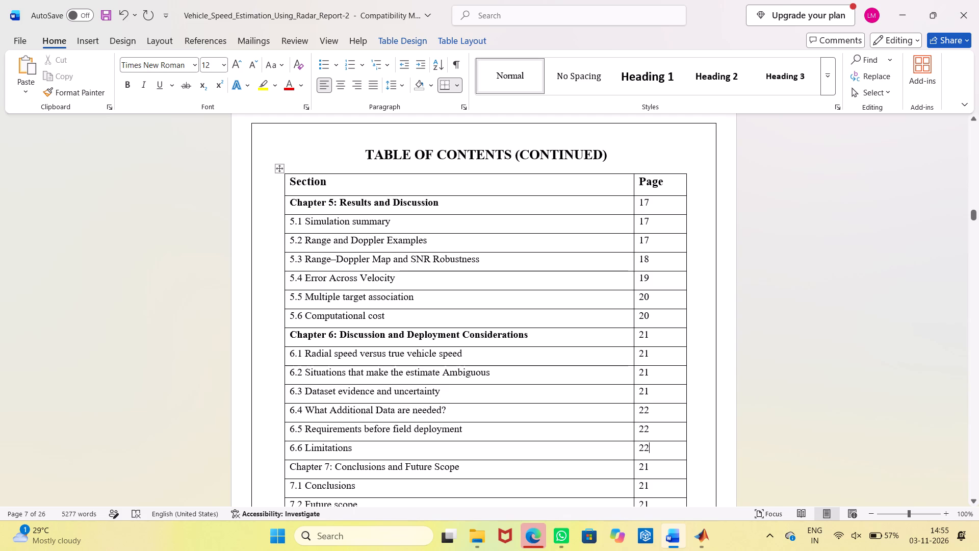
{"action": "left_click_drag", "start_coordinate": [468, 463], "coordinate": [294, 468]}
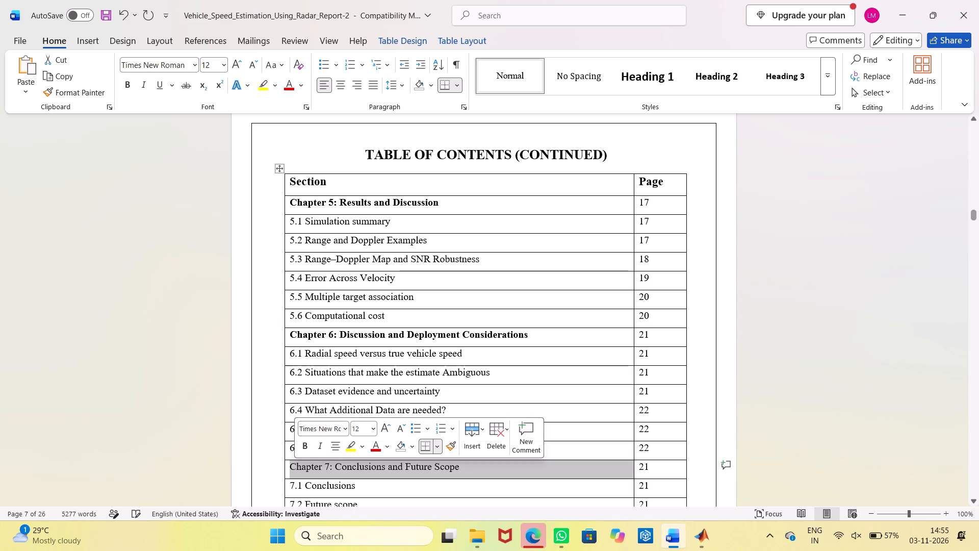
{"action": "left_click", "coordinate": [128, 86]}
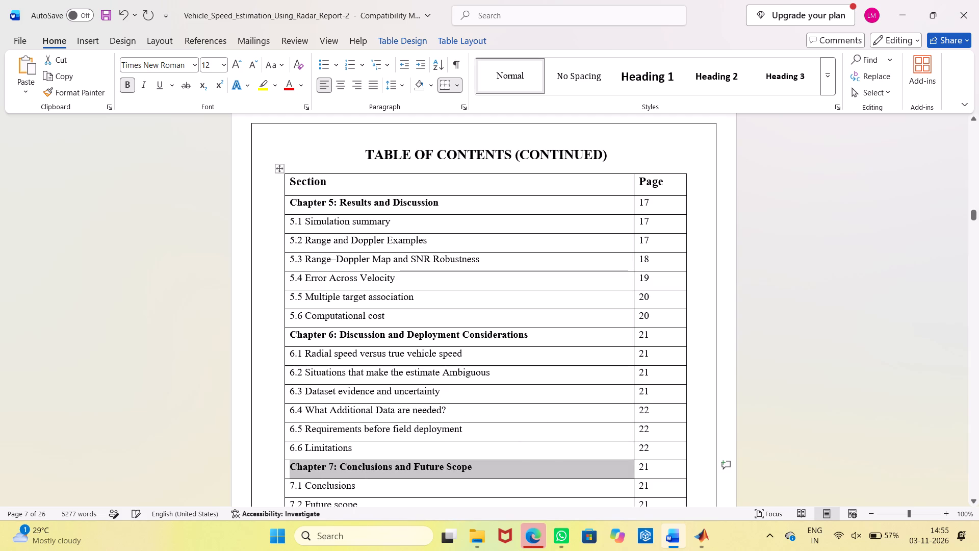
Set the contents page number to 23 for the Chapter 7 heading, 7.1 Conclusions and 7.2 Future scope.
{"action": "left_click", "coordinate": [659, 467]}
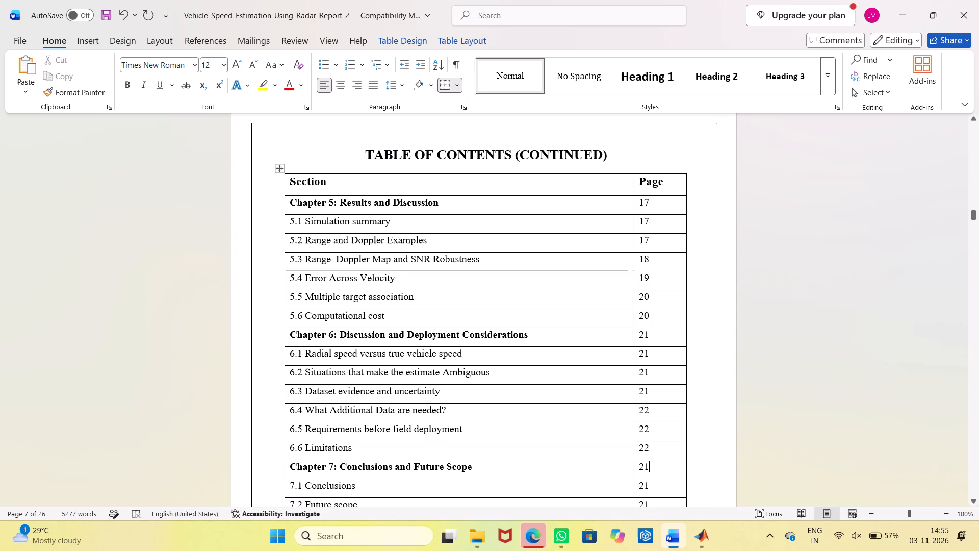
{"action": "key", "text": "BackSpace"}
{"action": "key", "text": "3"}
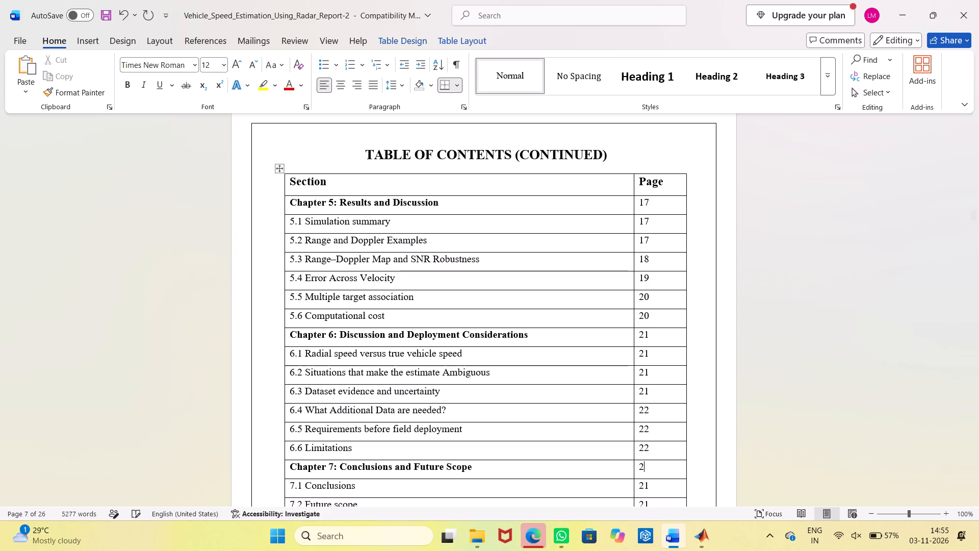
{"action": "key", "text": "Down"}
{"action": "key", "text": "BackSpace"}
{"action": "key", "text": "3"}
{"action": "scroll", "coordinate": [666, 463], "scroll_direction": "down", "scroll_amount": 3}
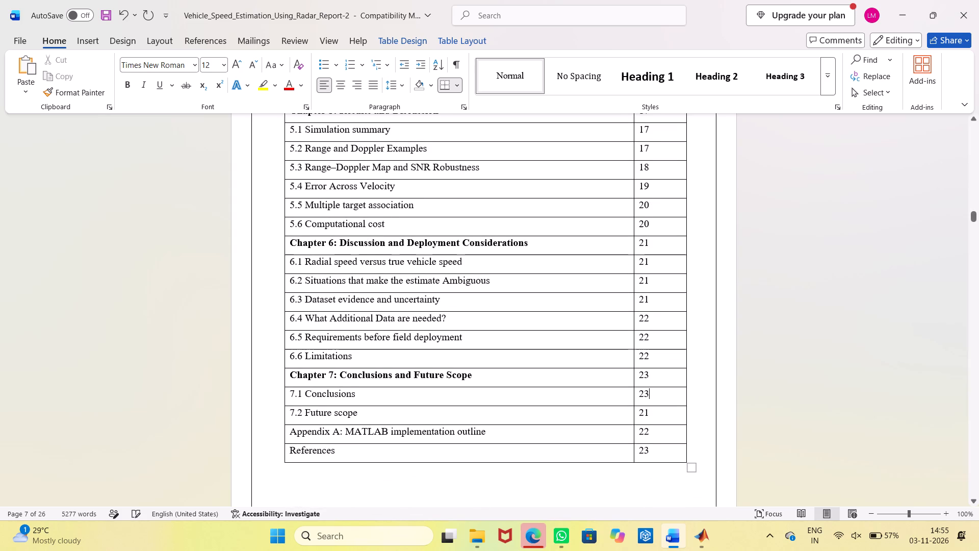
{"action": "left_click", "coordinate": [657, 417]}
{"action": "key", "text": "BackSpace"}
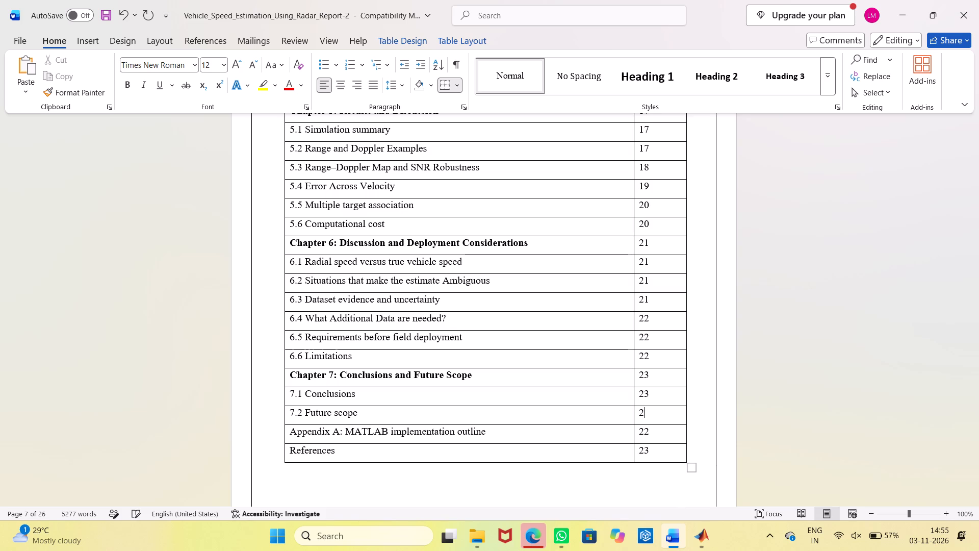
{"action": "key", "text": "3"}
Set the contents page numbers to 24 for Appendix A: MATLAB implementation outline and 26 for References.
{"action": "left_click", "coordinate": [657, 431]}
{"action": "key", "text": "BackSpace"}
{"action": "key", "text": "4"}
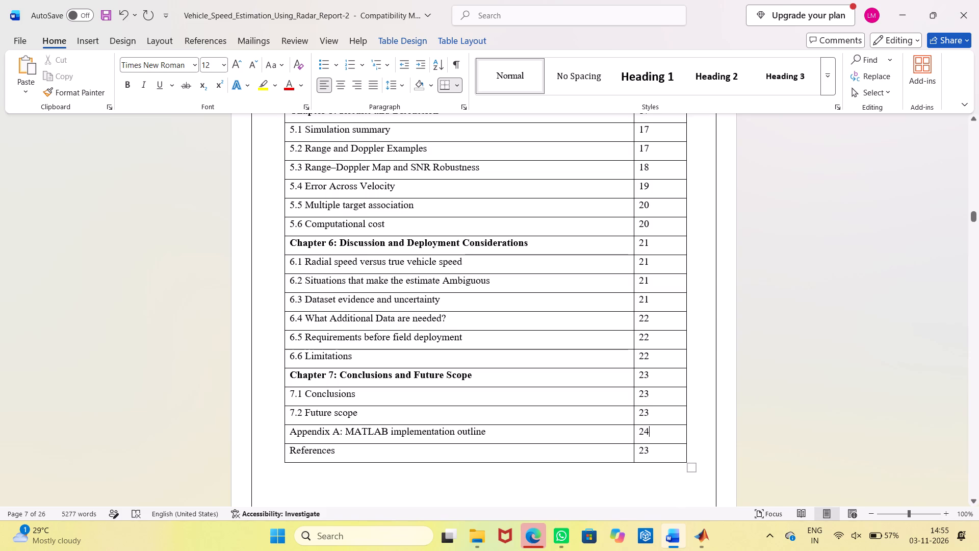
{"action": "left_click", "coordinate": [658, 449]}
{"action": "key", "text": "BackSpace"}
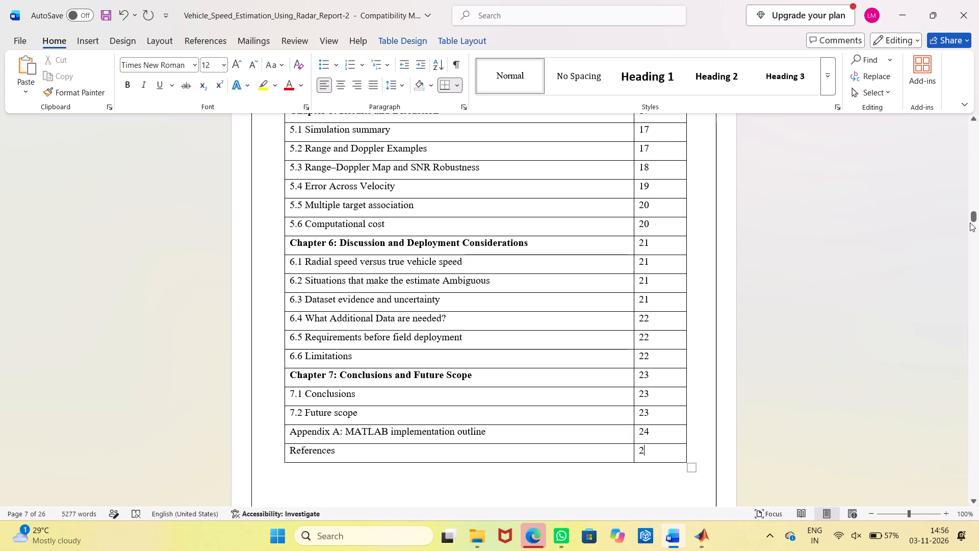
{"action": "key", "text": "6"}
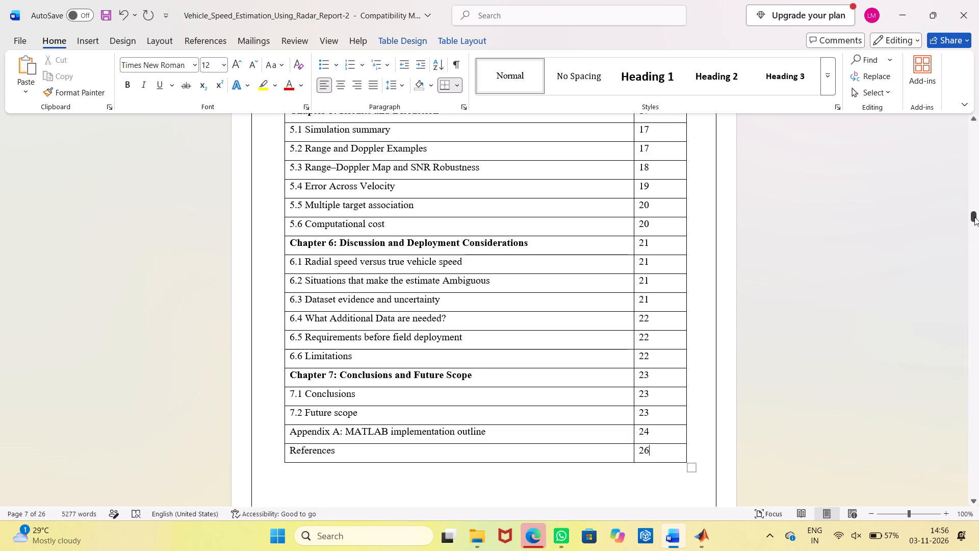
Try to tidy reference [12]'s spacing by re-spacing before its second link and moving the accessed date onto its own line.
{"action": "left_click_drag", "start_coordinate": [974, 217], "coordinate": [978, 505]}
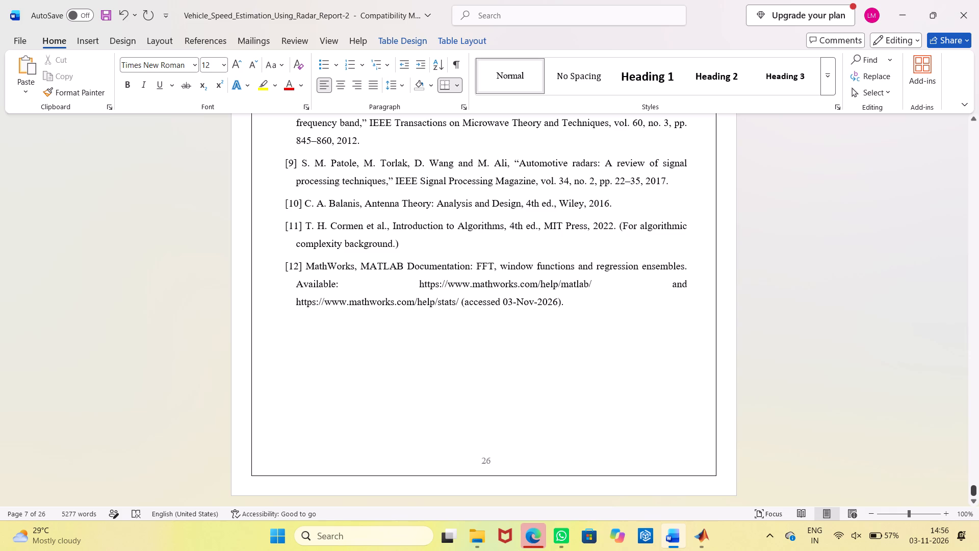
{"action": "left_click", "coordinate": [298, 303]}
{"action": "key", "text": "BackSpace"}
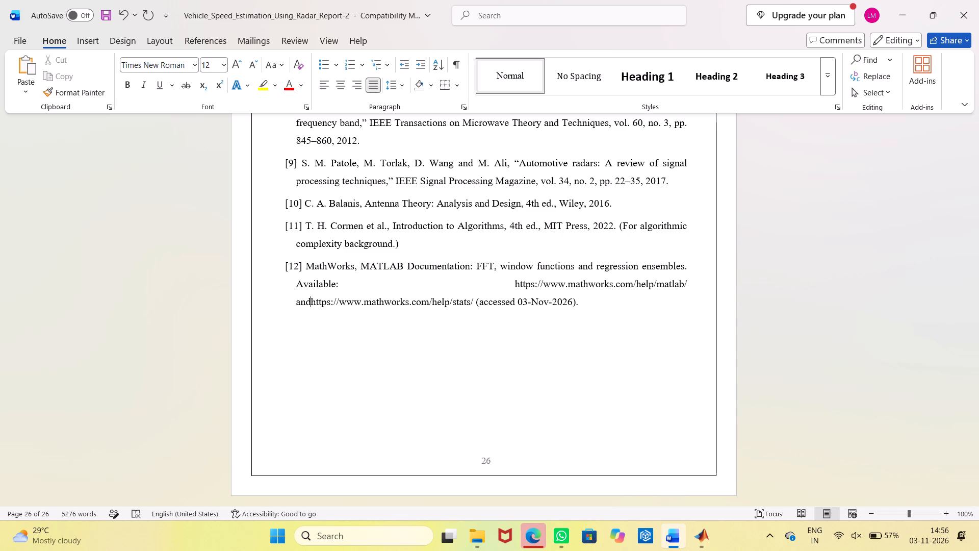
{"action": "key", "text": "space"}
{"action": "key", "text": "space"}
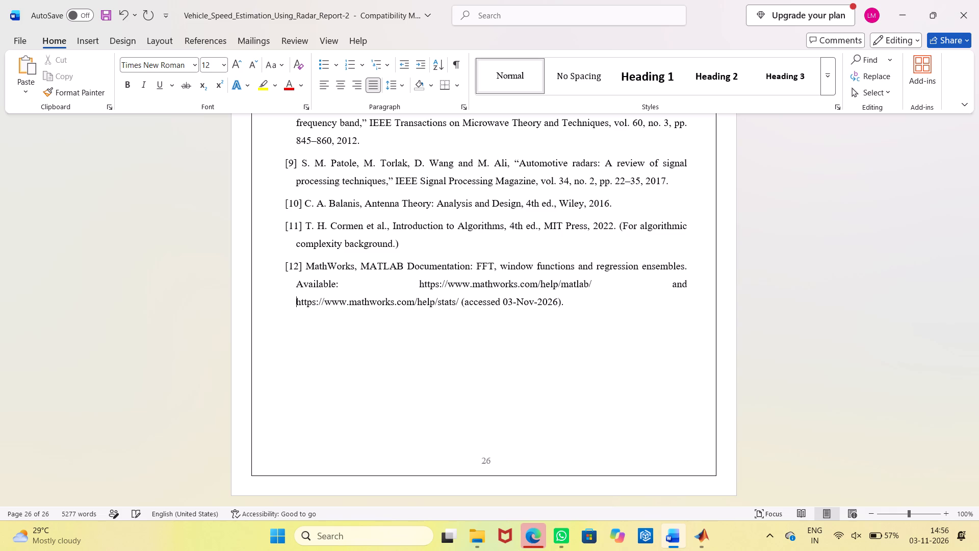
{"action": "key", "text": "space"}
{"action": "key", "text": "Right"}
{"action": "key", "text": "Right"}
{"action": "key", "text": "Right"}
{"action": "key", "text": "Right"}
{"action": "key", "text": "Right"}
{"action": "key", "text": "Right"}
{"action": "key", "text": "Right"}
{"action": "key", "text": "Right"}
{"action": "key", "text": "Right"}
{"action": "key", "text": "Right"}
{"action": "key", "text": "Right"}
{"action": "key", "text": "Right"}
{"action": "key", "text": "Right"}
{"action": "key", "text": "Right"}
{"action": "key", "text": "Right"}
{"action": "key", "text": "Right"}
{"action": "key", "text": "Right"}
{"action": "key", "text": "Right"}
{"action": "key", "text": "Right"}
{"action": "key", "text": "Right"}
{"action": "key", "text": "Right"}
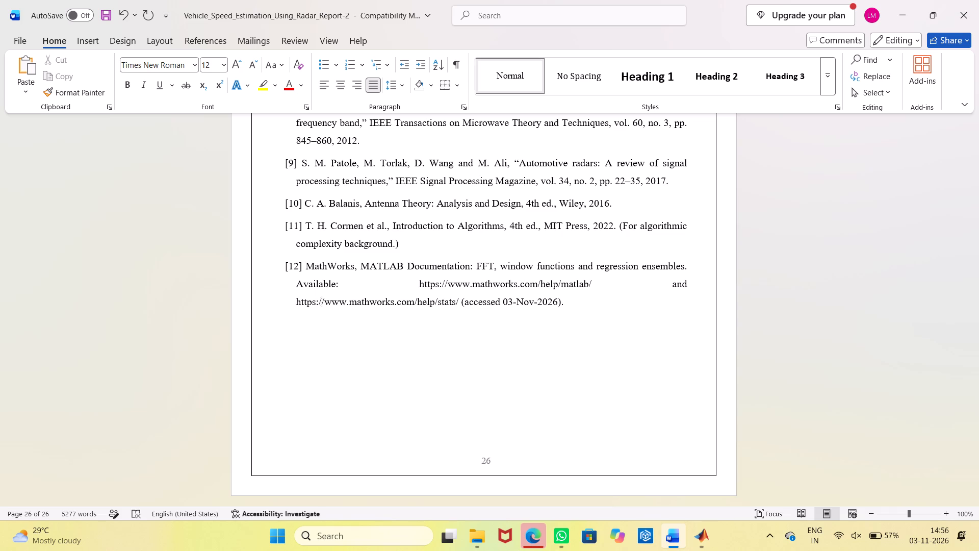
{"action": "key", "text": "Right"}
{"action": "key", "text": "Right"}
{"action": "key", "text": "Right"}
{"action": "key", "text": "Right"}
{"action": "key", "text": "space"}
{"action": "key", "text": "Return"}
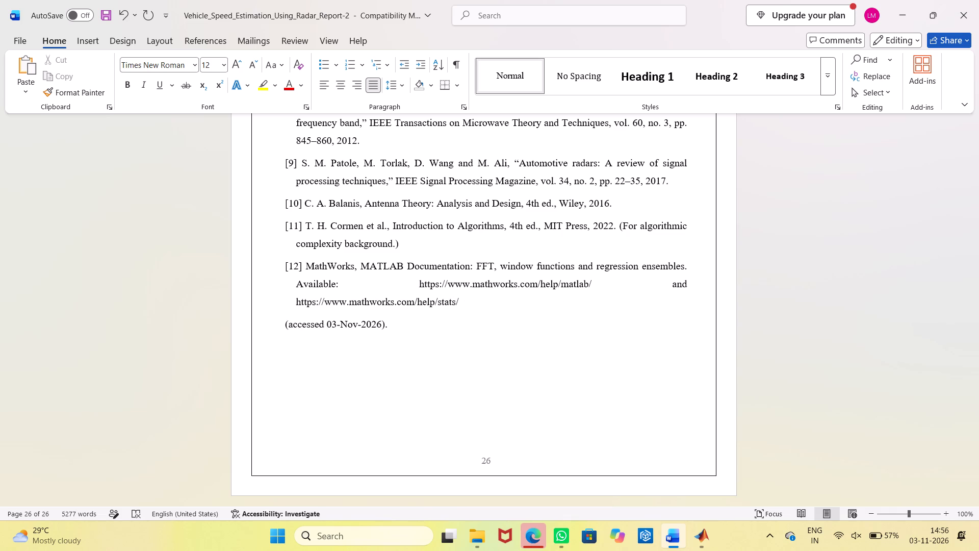
Delete the availability links and accessed date from reference [12], keeping the text up to "regression ensembles.".
{"action": "left_click_drag", "start_coordinate": [390, 330], "coordinate": [319, 293]}
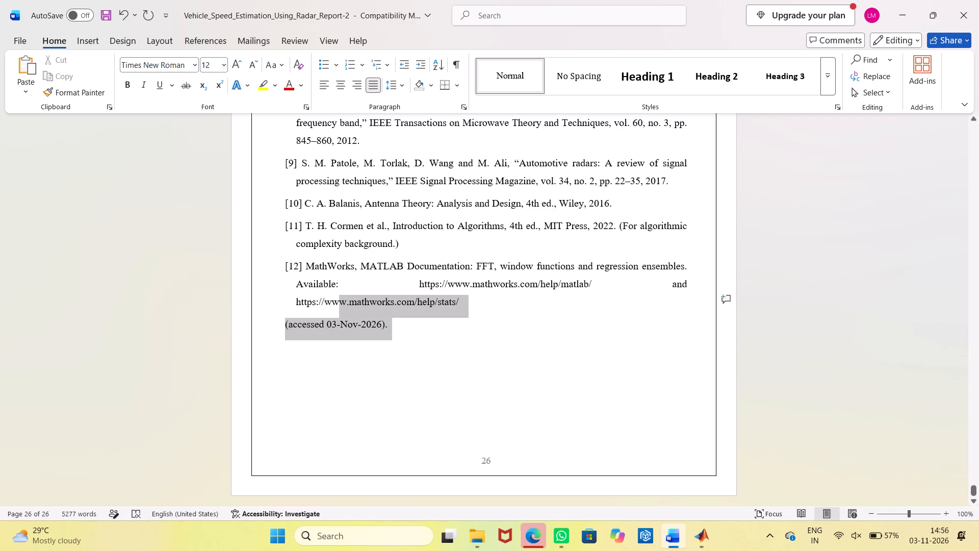
{"action": "left_click_drag", "start_coordinate": [319, 293], "coordinate": [307, 286]}
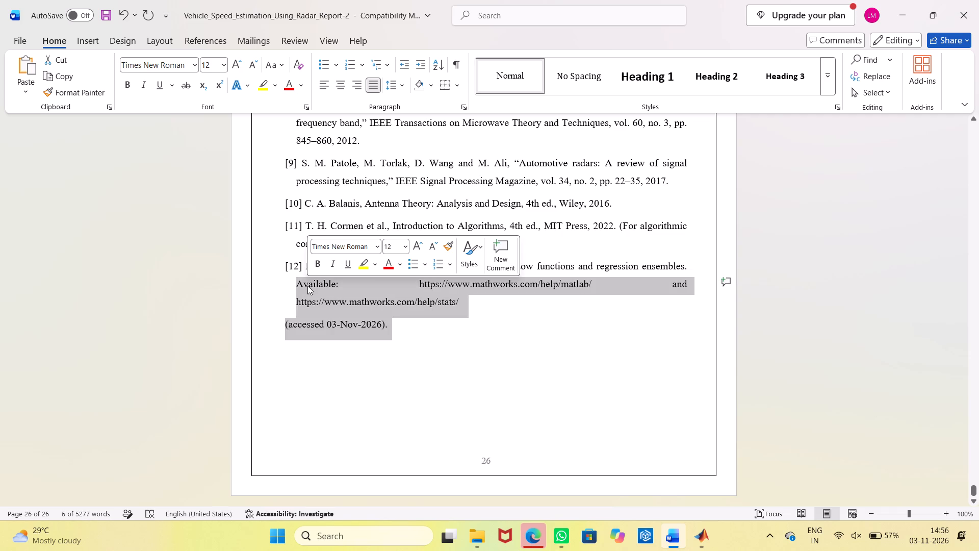
{"action": "key", "text": "BackSpace"}
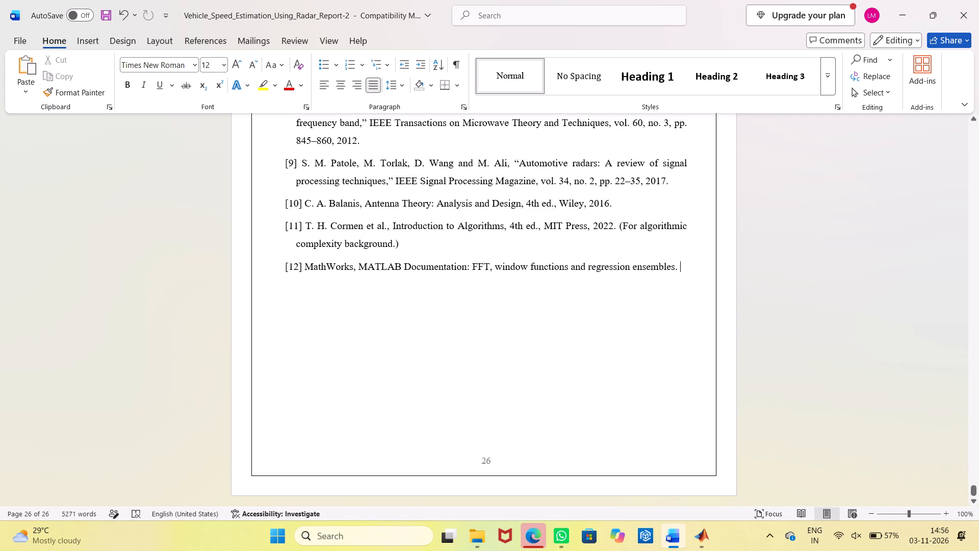
Export the report as a PDF named Vehicle_Speed_Estimation_Using_Radar_Report-2, replacing the existing file.
{"action": "left_click", "coordinate": [25, 43]}
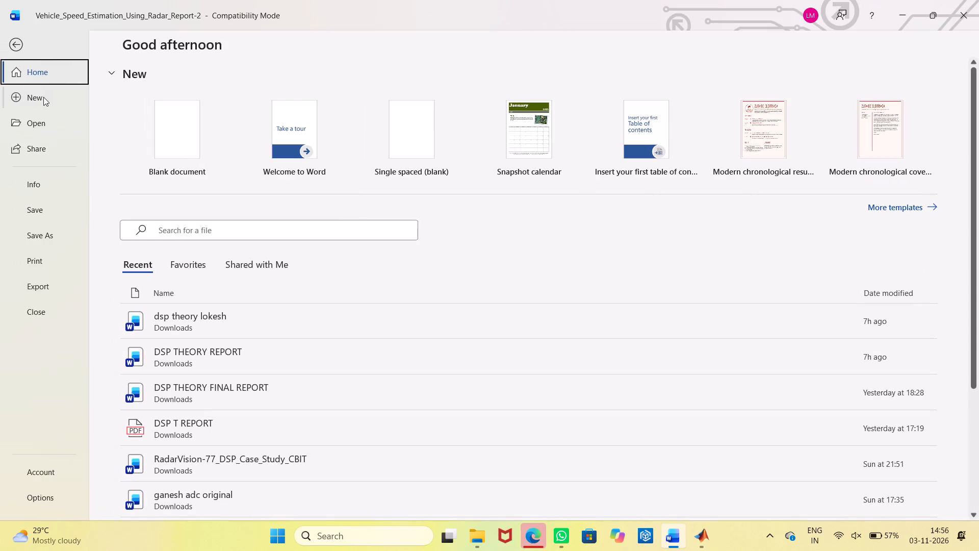
{"action": "left_click", "coordinate": [45, 281]}
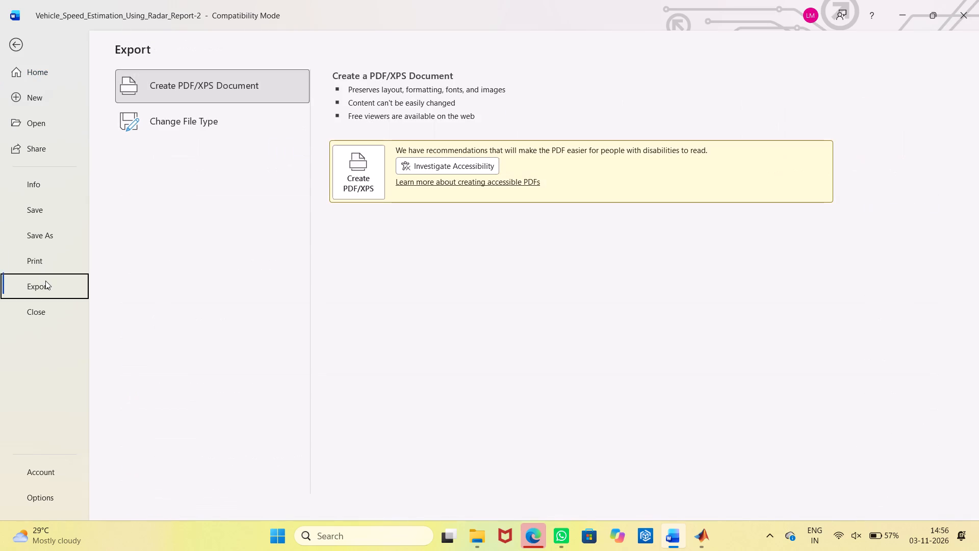
{"action": "left_click", "coordinate": [346, 186]}
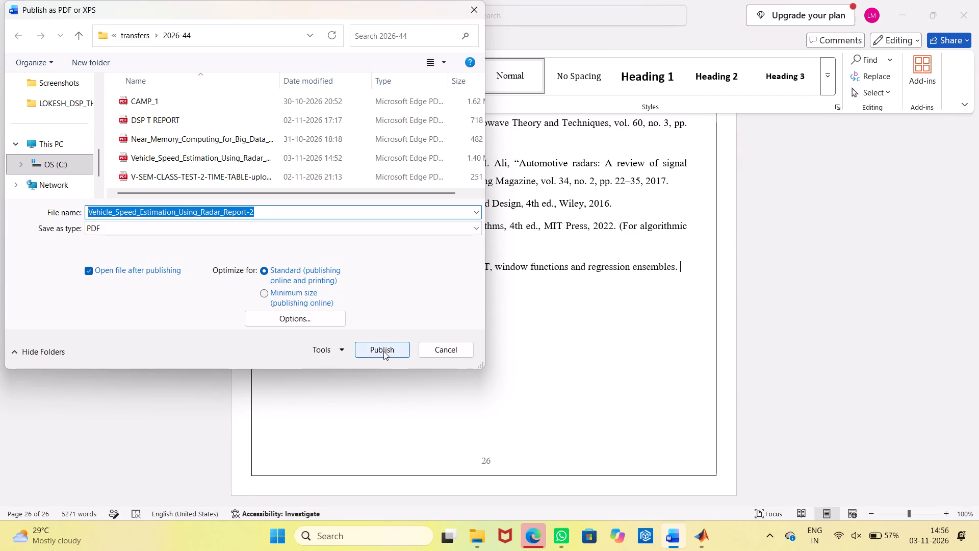
{"action": "left_click", "coordinate": [383, 349]}
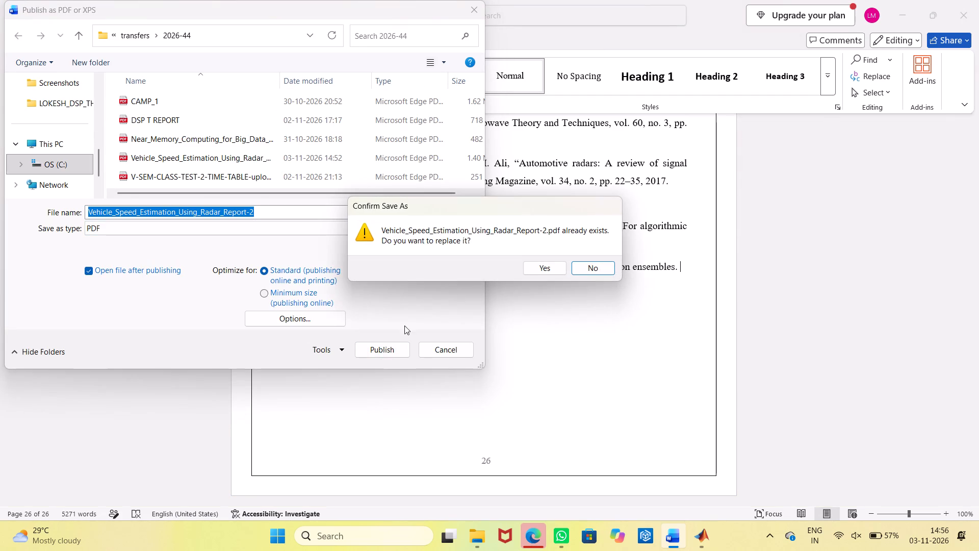
{"action": "left_click", "coordinate": [536, 271]}
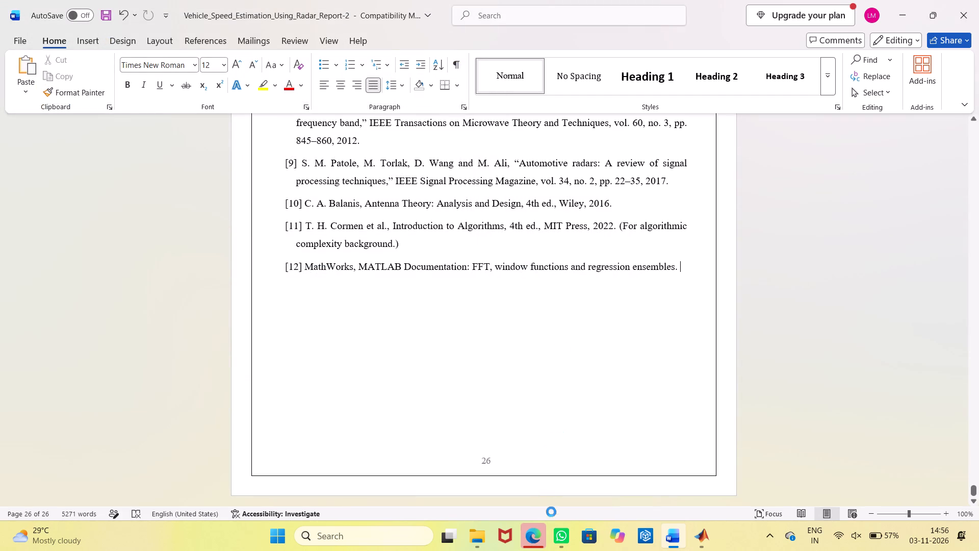
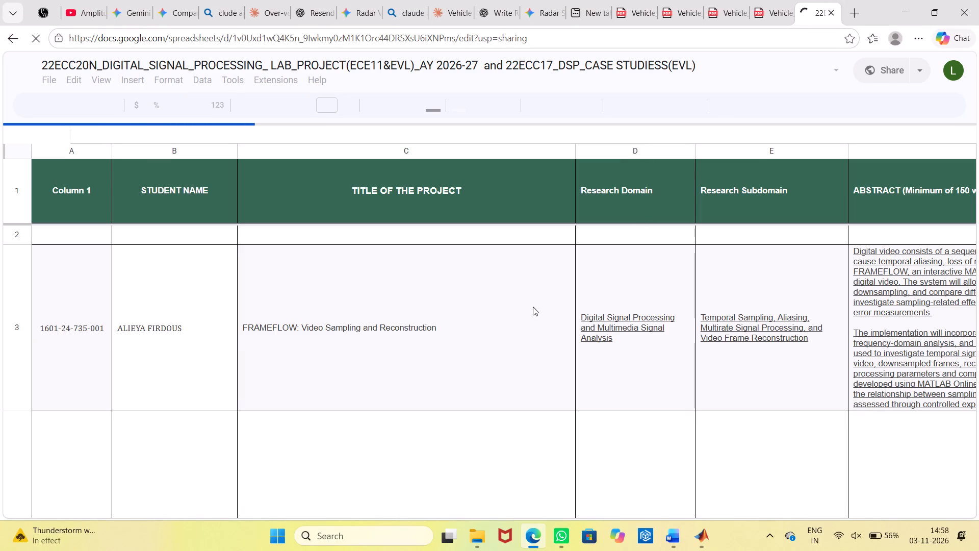
Find the project titled "Traffic Noise Monitoring and Spectral Characterization Using Welch's Method" in the ECE1 sheet, accepting the current signed-in account.
{"action": "scroll", "coordinate": [655, 291], "scroll_direction": "down", "scroll_amount": 9}
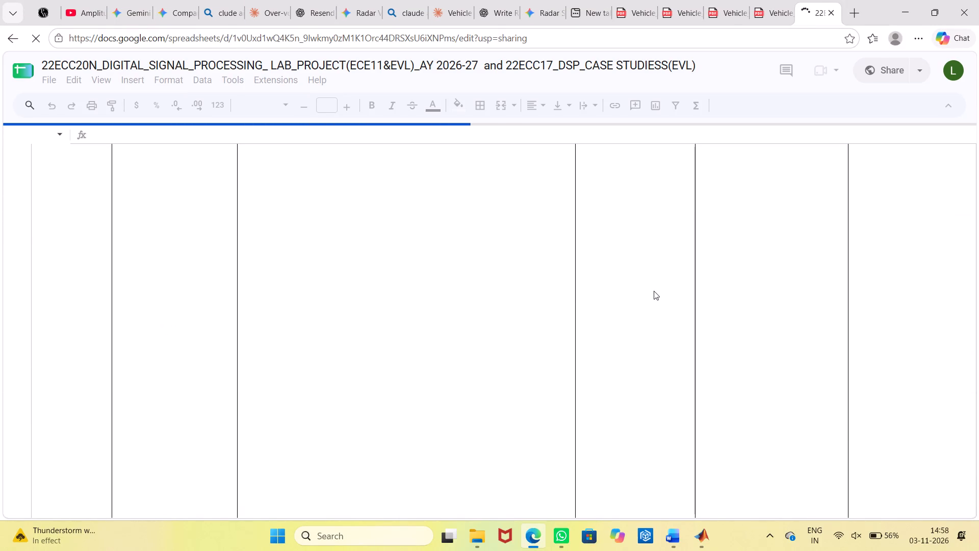
{"action": "scroll", "coordinate": [653, 291], "scroll_direction": "down", "scroll_amount": 15}
{"action": "scroll", "coordinate": [653, 291], "scroll_direction": "down", "scroll_amount": 10}
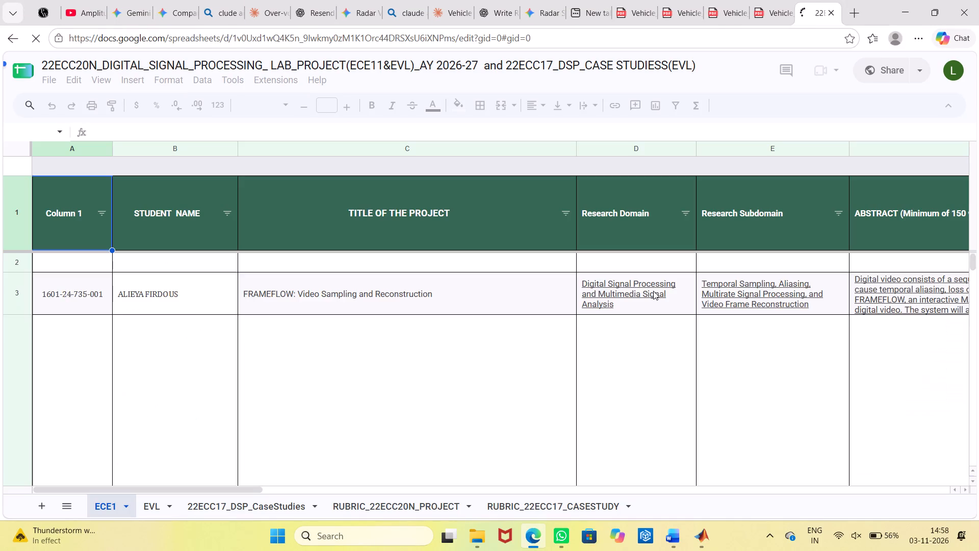
{"action": "scroll", "coordinate": [653, 291], "scroll_direction": "down", "scroll_amount": 5}
{"action": "scroll", "coordinate": [653, 291], "scroll_direction": "down", "scroll_amount": 20}
{"action": "scroll", "coordinate": [653, 291], "scroll_direction": "down", "scroll_amount": 4}
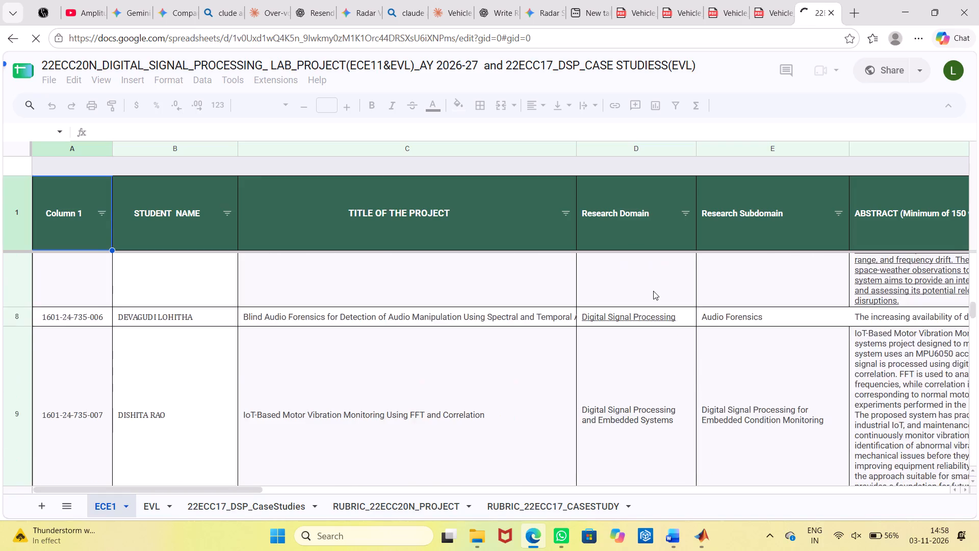
{"action": "scroll", "coordinate": [653, 291], "scroll_direction": "down", "scroll_amount": 11}
{"action": "scroll", "coordinate": [592, 328], "scroll_direction": "down", "scroll_amount": 8}
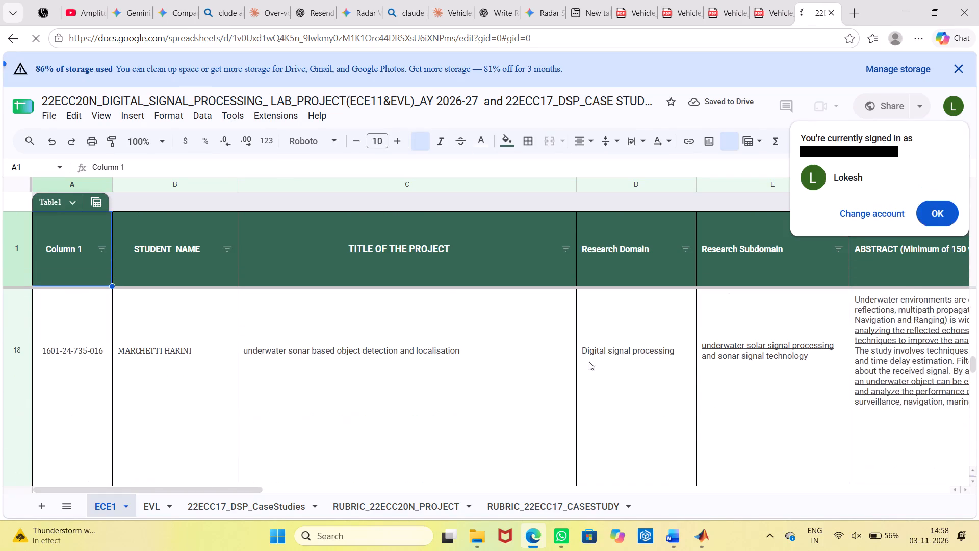
{"action": "scroll", "coordinate": [589, 362], "scroll_direction": "down", "scroll_amount": 12}
{"action": "scroll", "coordinate": [589, 362], "scroll_direction": "down", "scroll_amount": 11}
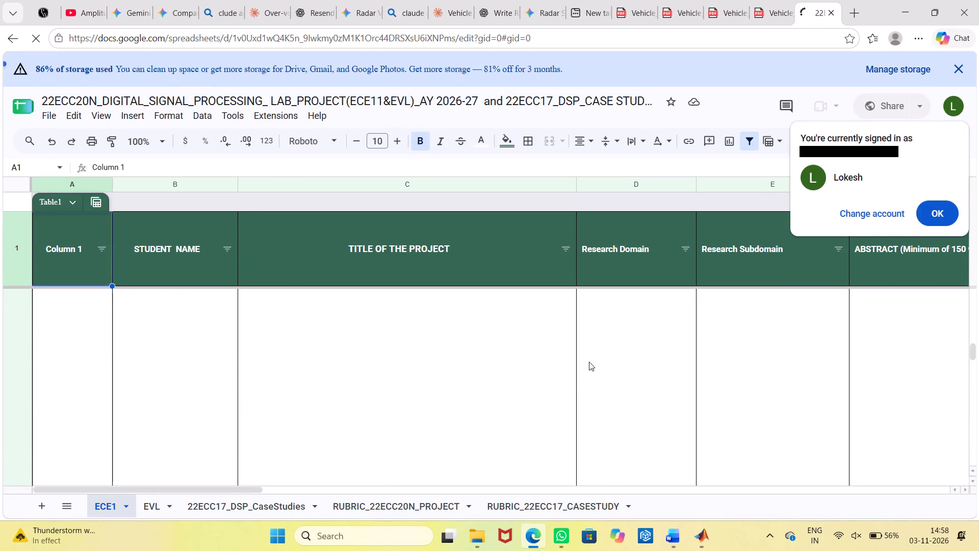
{"action": "scroll", "coordinate": [589, 362], "scroll_direction": "down", "scroll_amount": 20}
{"action": "scroll", "coordinate": [589, 362], "scroll_direction": "down", "scroll_amount": 9}
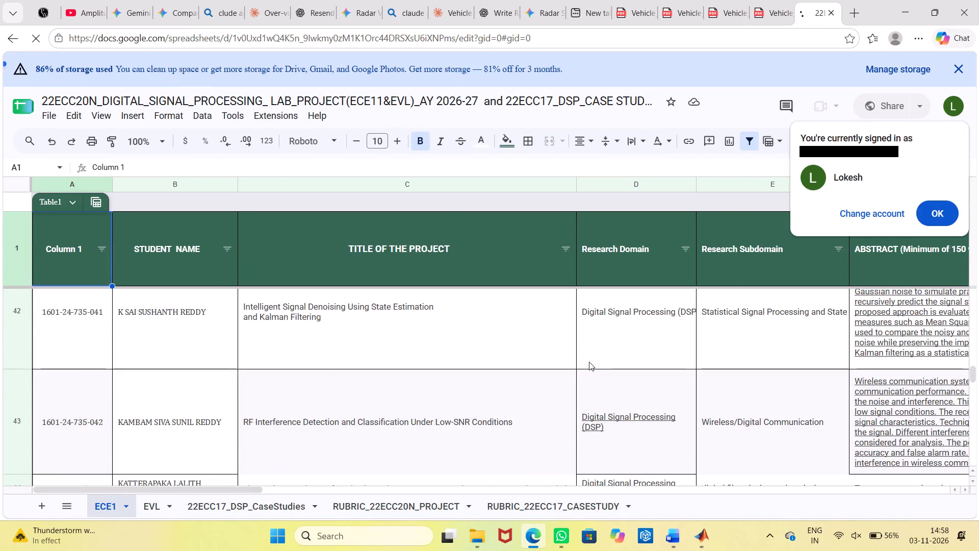
{"action": "left_click", "coordinate": [937, 220]}
{"action": "scroll", "coordinate": [561, 423], "scroll_direction": "down", "scroll_amount": 8}
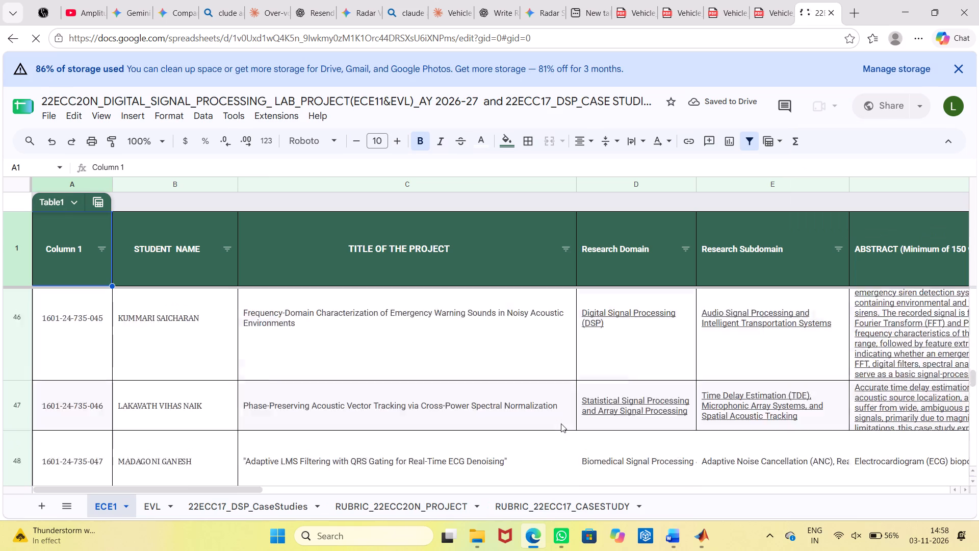
{"action": "left_click", "coordinate": [535, 416]}
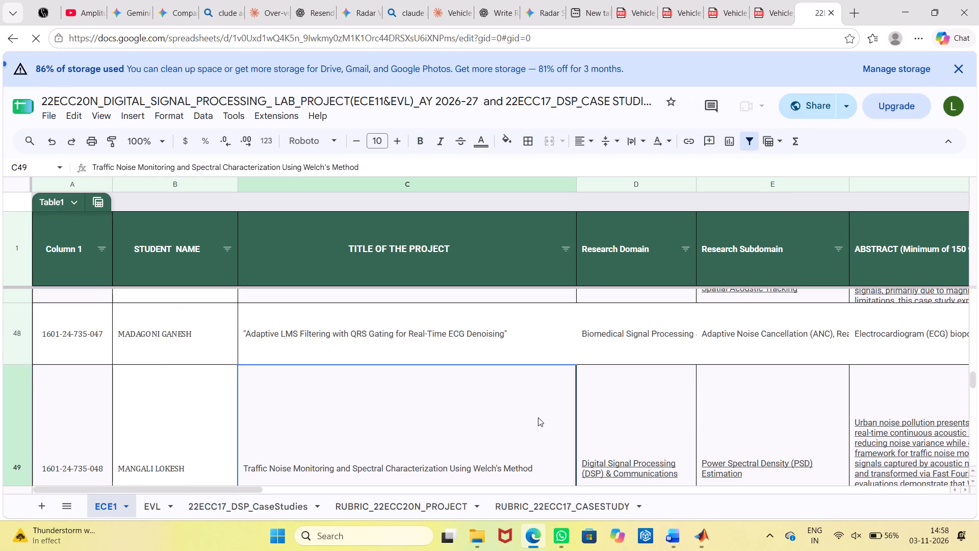
{"action": "key", "text": "Right"}
{"action": "key", "text": "Right"}
{"action": "key", "text": "Right"}
{"action": "key", "text": "Right"}
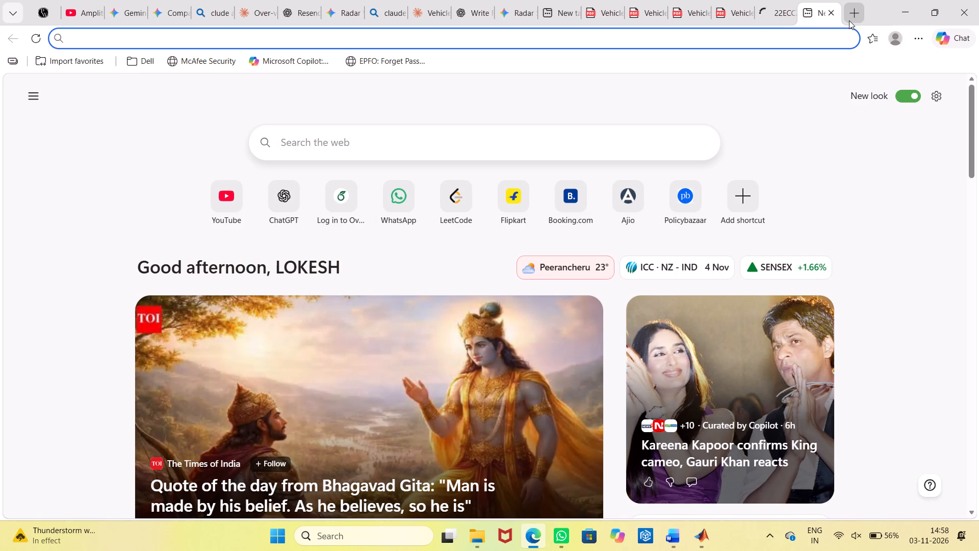
{"action": "key", "text": "ctrl+v"}
{"action": "key", "text": "Return"}
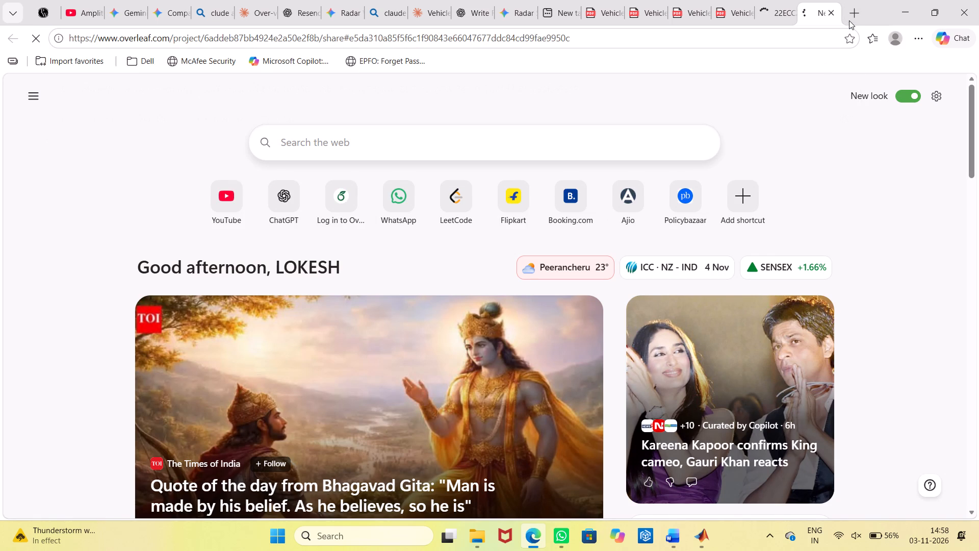
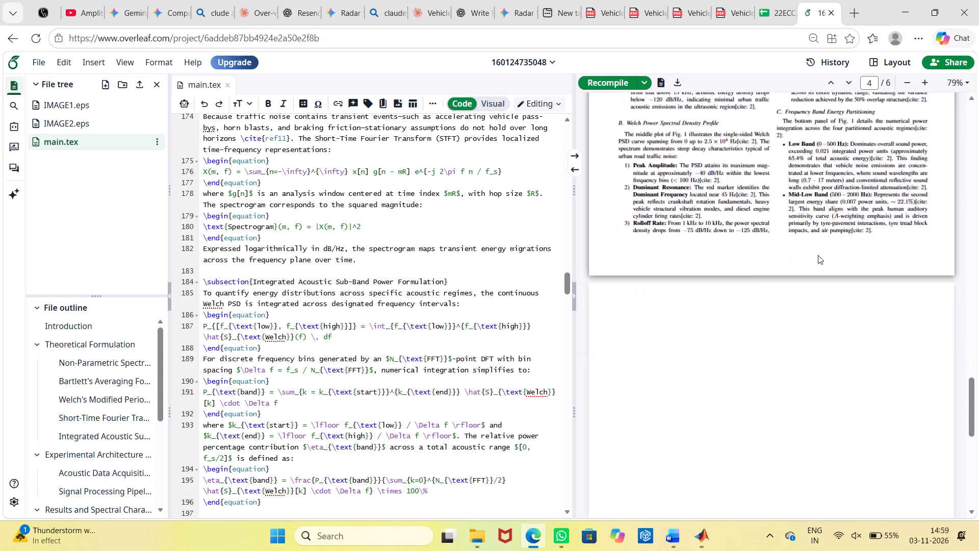
Review the compiled traffic noise report through its last page and download it as a PDF.
{"action": "scroll", "coordinate": [818, 255], "scroll_direction": "down", "scroll_amount": 15}
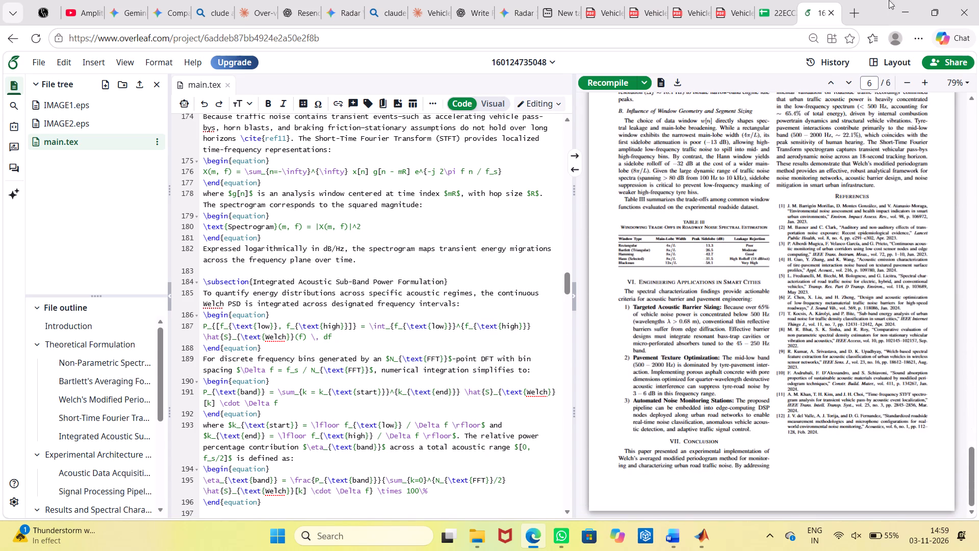
{"action": "left_click", "coordinate": [676, 85]}
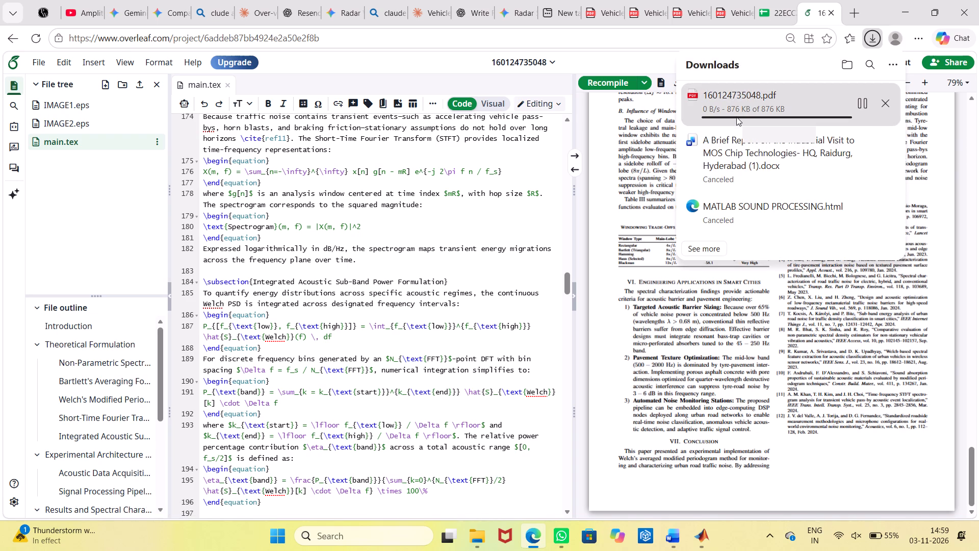
Switch to WhatsApp.
{"action": "left_click", "coordinate": [557, 533]}
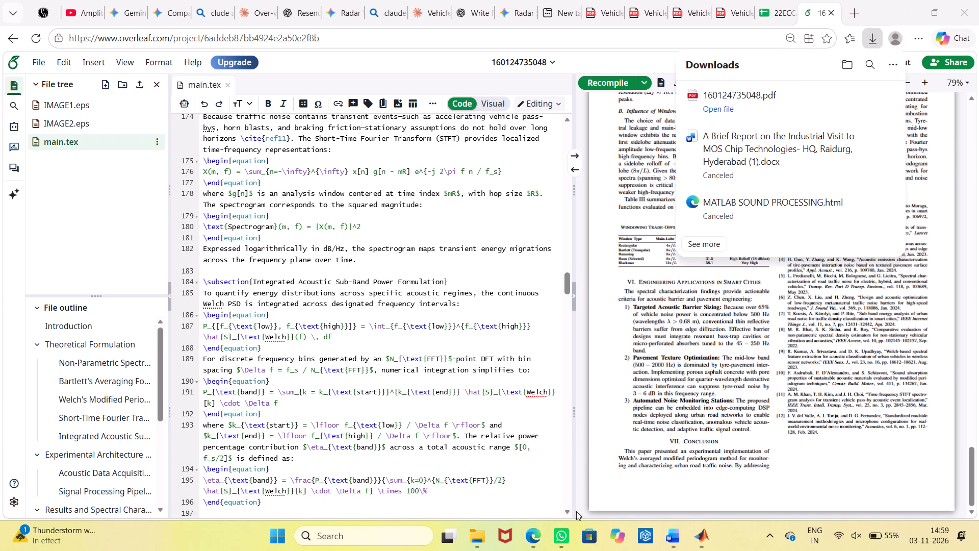
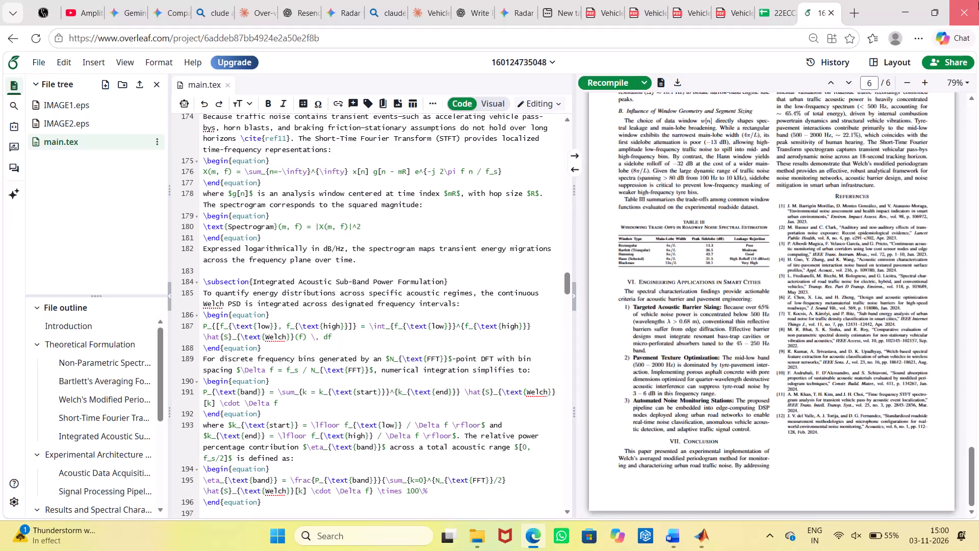
Close the browser and the radar vehicle speed report in Word, saving the report's changes.
{"action": "left_click", "coordinate": [972, 9]}
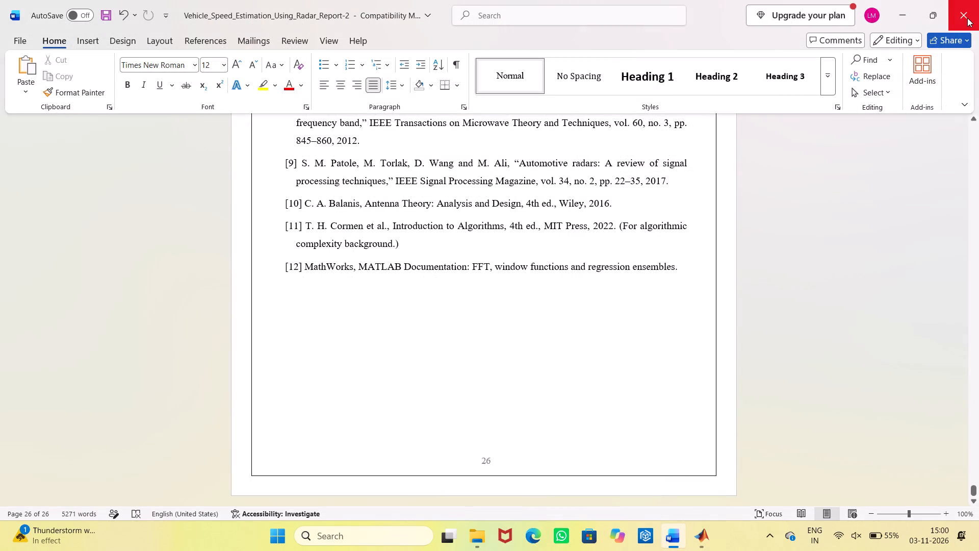
{"action": "left_click", "coordinate": [967, 18]}
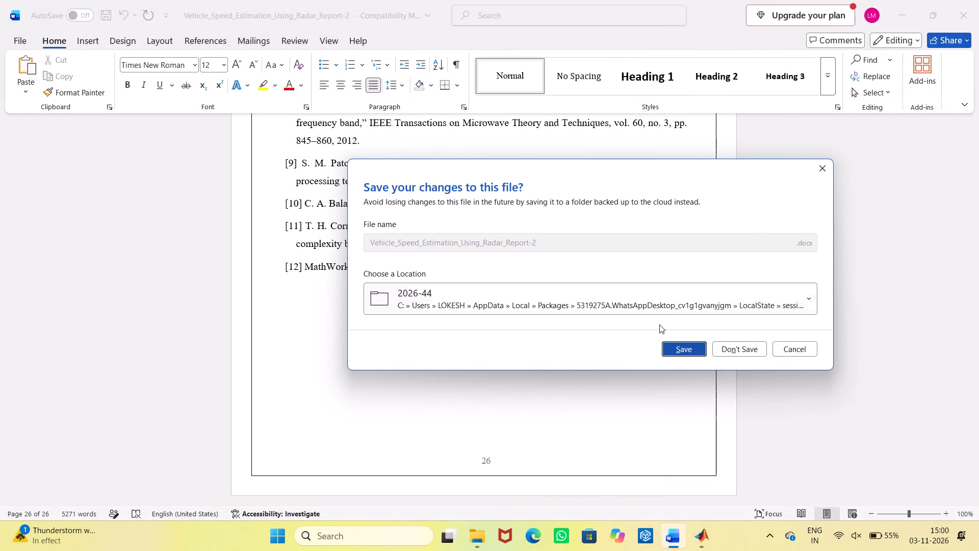
{"action": "left_click_drag", "start_coordinate": [677, 349], "coordinate": [681, 355]}
Close the open File Explorer and MATLAB windows.
{"action": "left_click", "coordinate": [913, 29]}
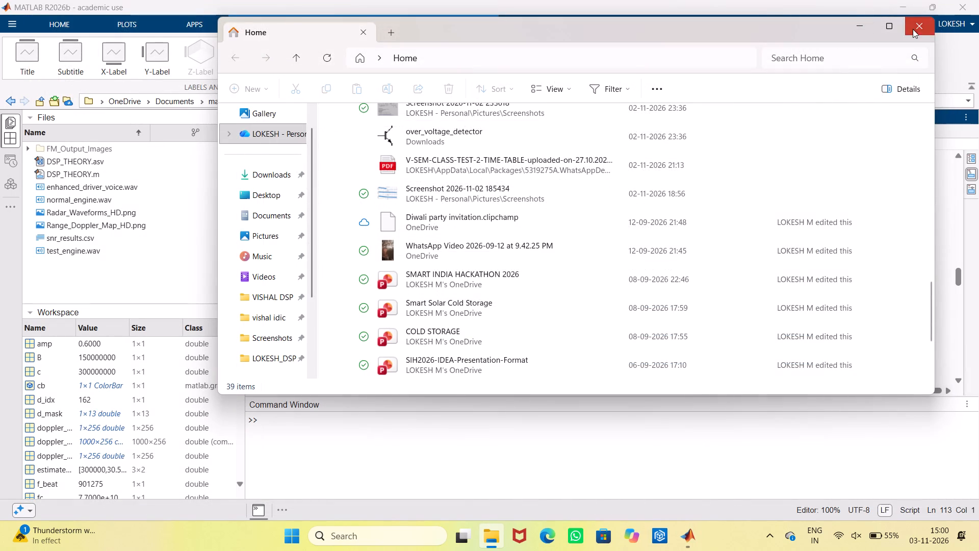
{"action": "left_click", "coordinate": [975, 2]}
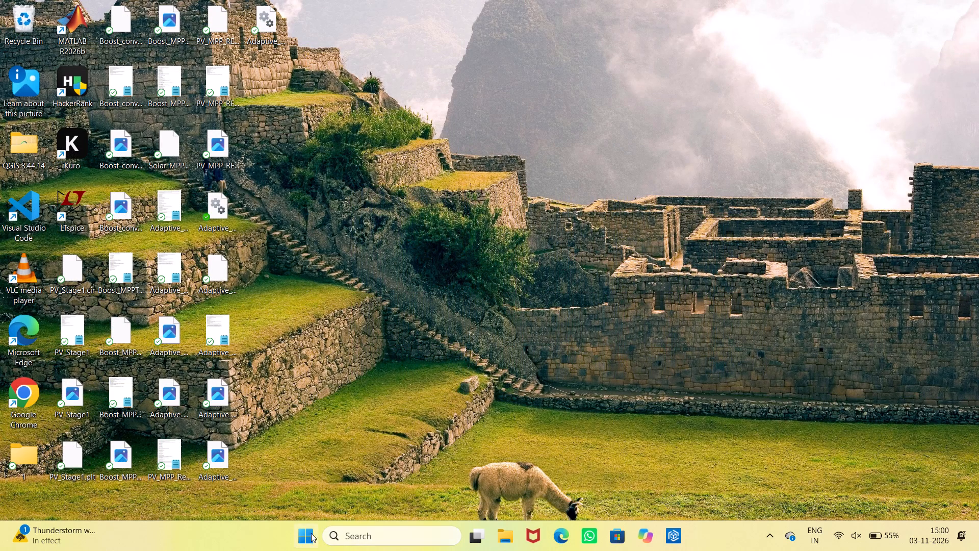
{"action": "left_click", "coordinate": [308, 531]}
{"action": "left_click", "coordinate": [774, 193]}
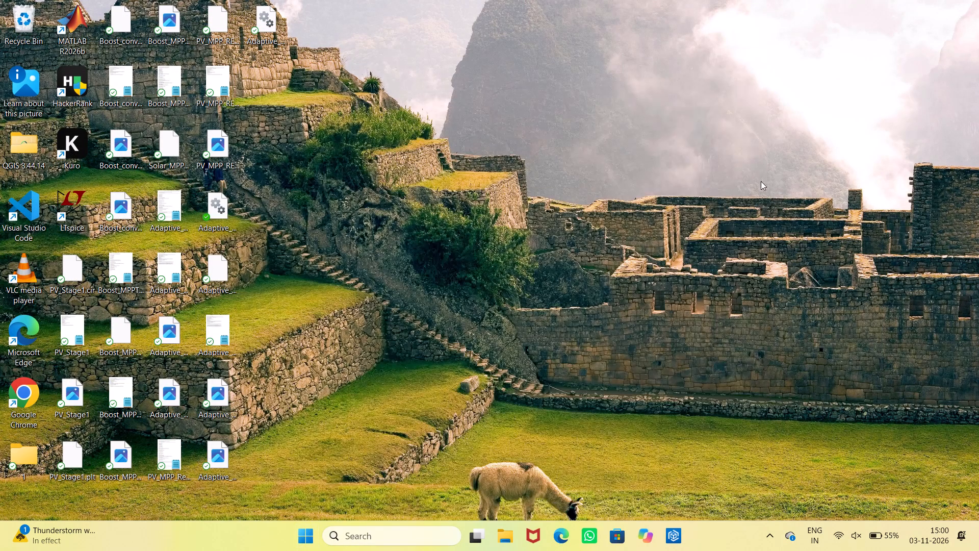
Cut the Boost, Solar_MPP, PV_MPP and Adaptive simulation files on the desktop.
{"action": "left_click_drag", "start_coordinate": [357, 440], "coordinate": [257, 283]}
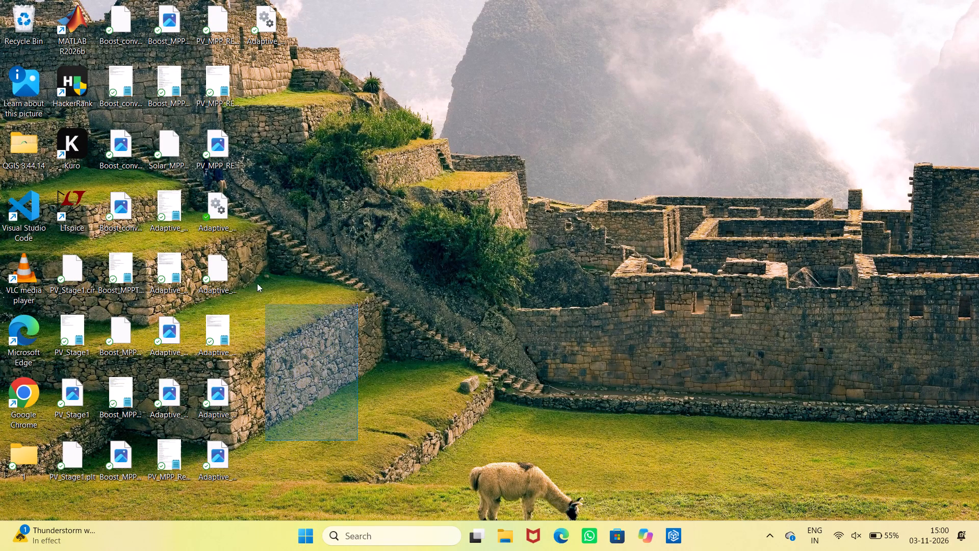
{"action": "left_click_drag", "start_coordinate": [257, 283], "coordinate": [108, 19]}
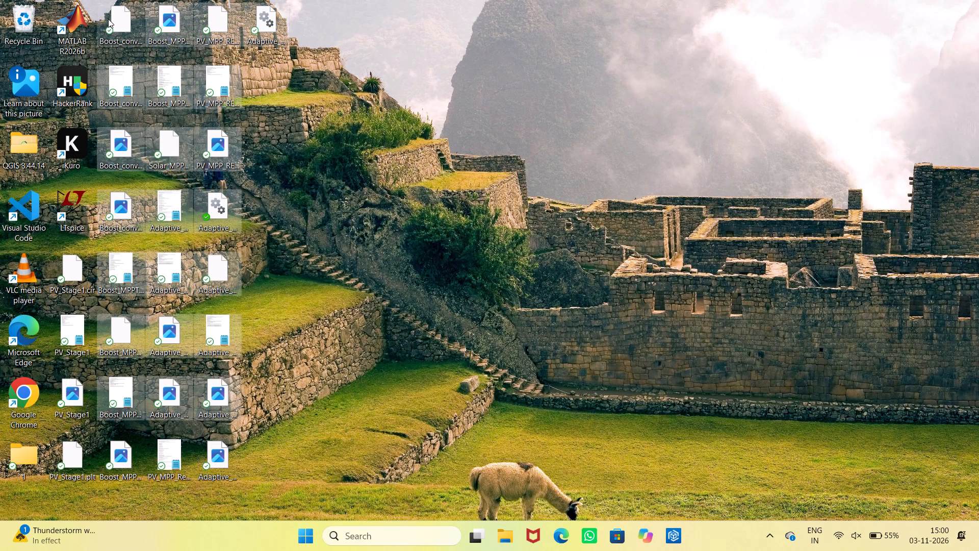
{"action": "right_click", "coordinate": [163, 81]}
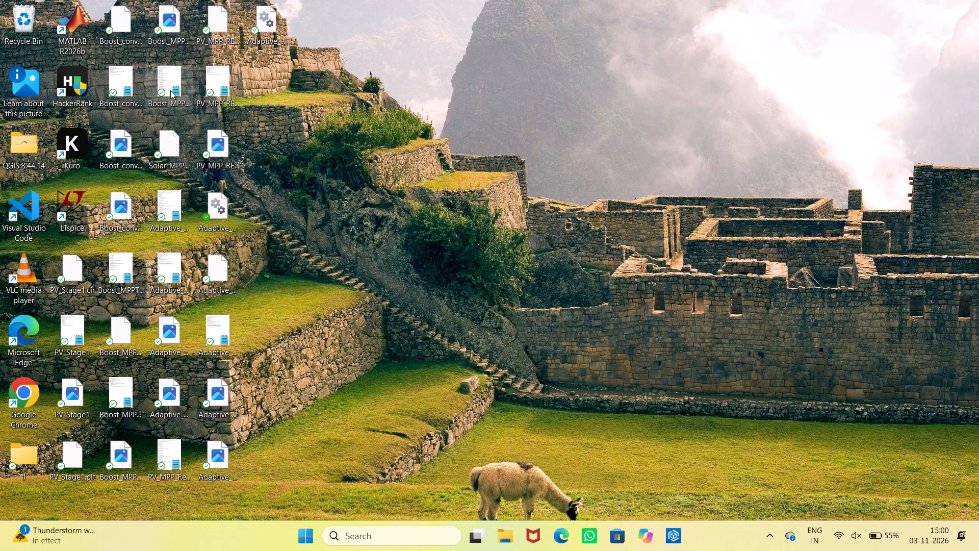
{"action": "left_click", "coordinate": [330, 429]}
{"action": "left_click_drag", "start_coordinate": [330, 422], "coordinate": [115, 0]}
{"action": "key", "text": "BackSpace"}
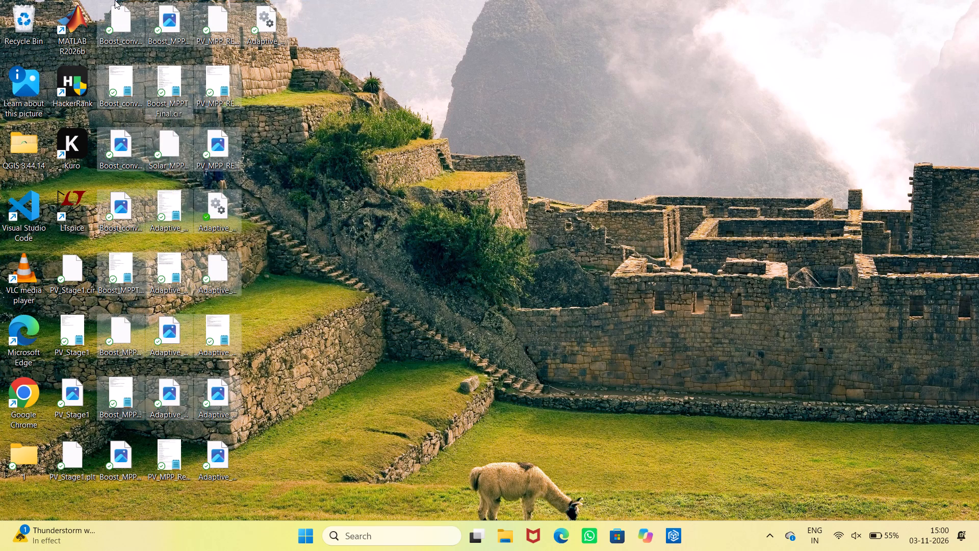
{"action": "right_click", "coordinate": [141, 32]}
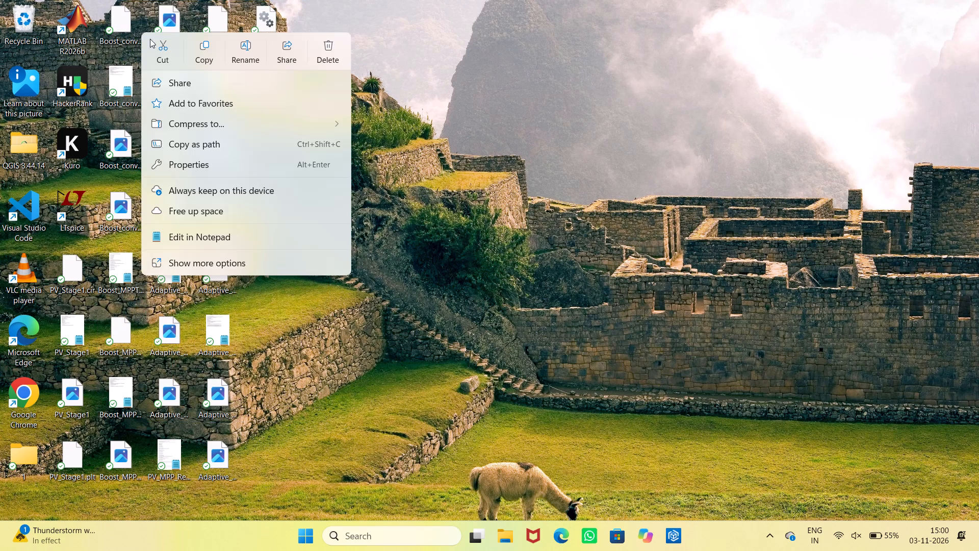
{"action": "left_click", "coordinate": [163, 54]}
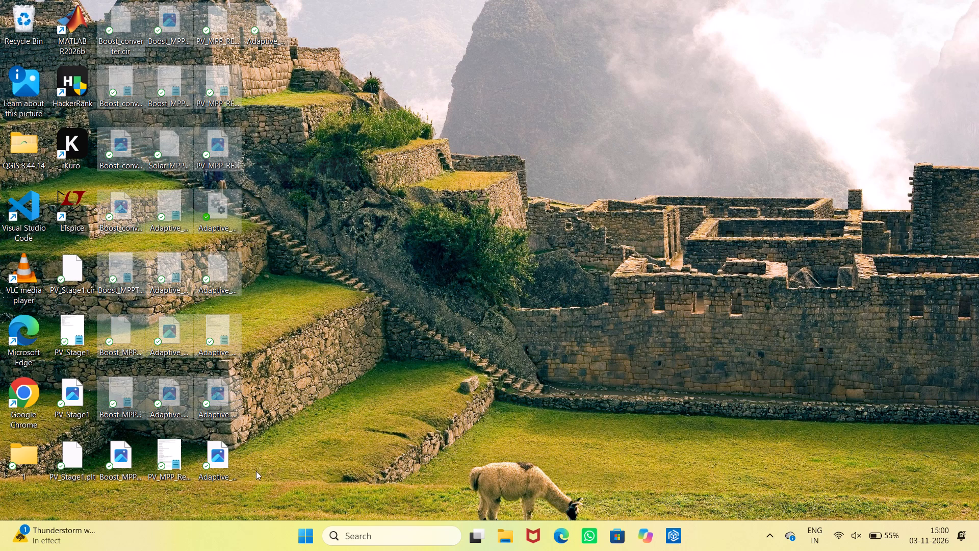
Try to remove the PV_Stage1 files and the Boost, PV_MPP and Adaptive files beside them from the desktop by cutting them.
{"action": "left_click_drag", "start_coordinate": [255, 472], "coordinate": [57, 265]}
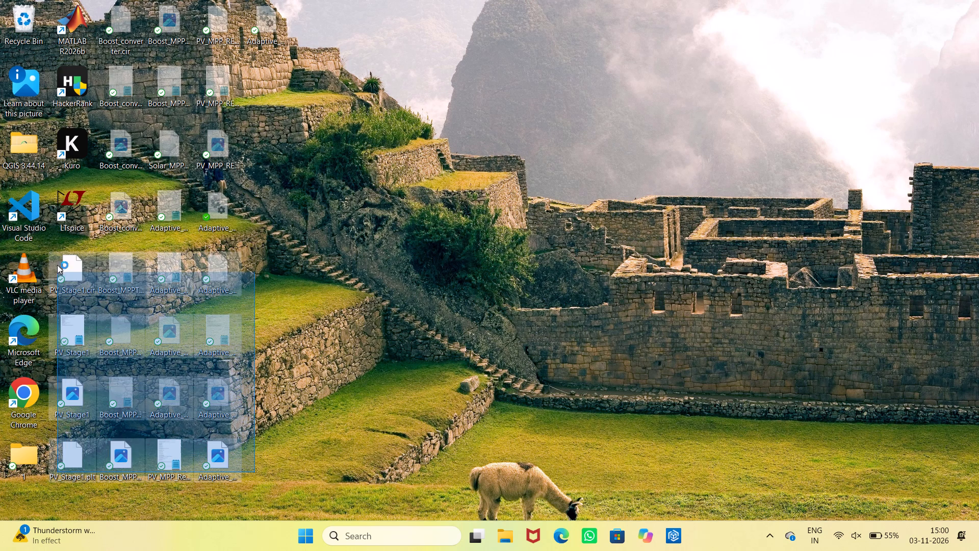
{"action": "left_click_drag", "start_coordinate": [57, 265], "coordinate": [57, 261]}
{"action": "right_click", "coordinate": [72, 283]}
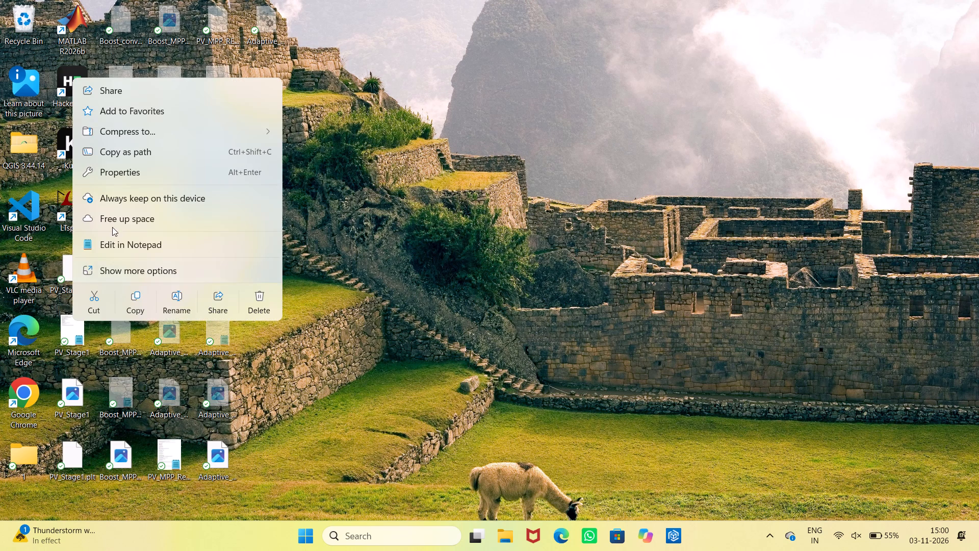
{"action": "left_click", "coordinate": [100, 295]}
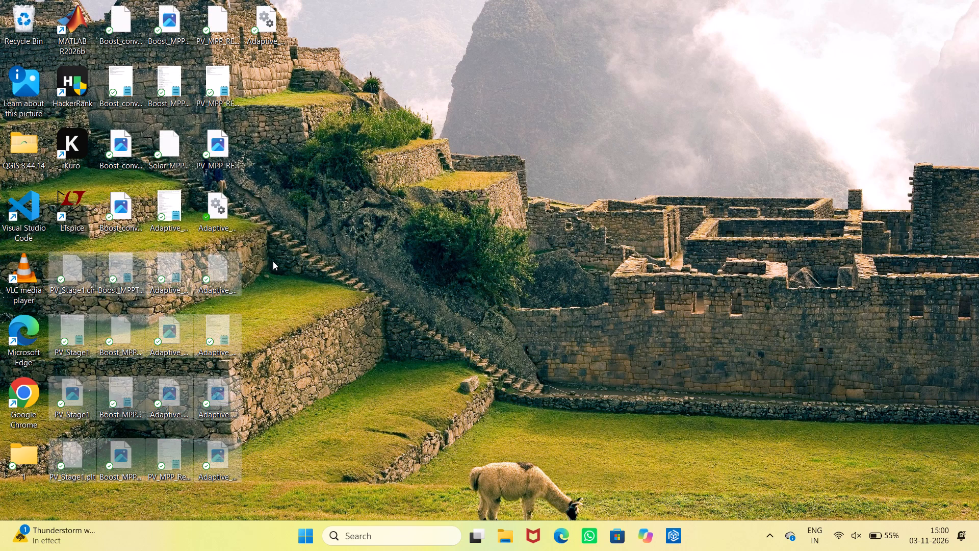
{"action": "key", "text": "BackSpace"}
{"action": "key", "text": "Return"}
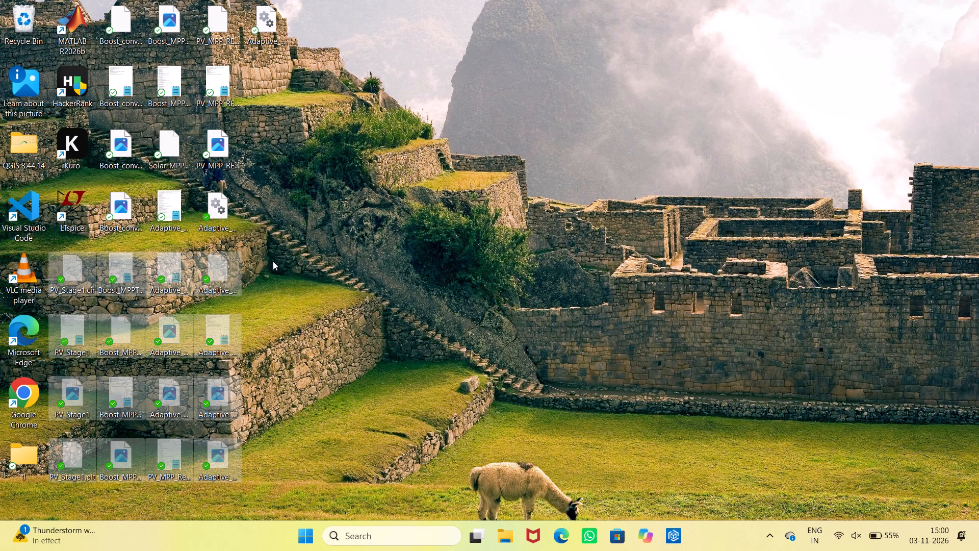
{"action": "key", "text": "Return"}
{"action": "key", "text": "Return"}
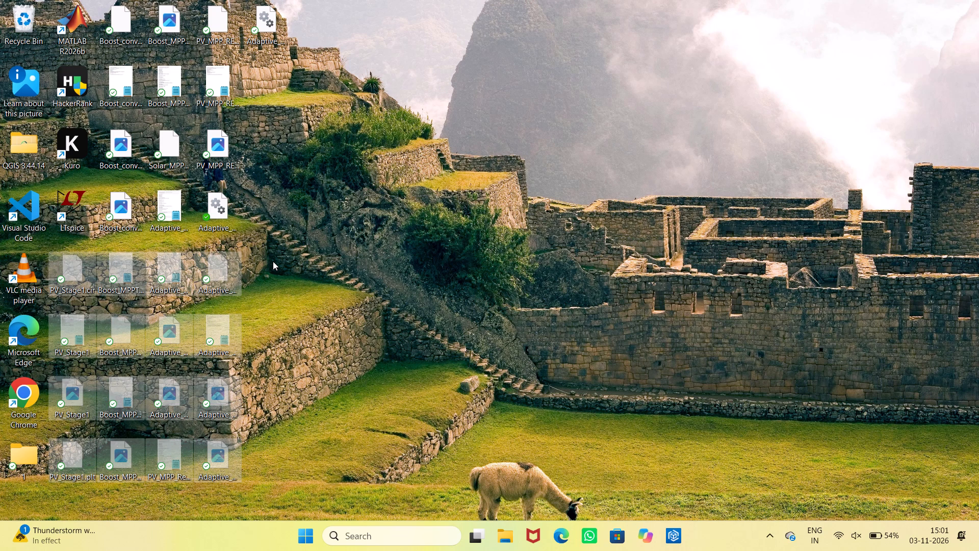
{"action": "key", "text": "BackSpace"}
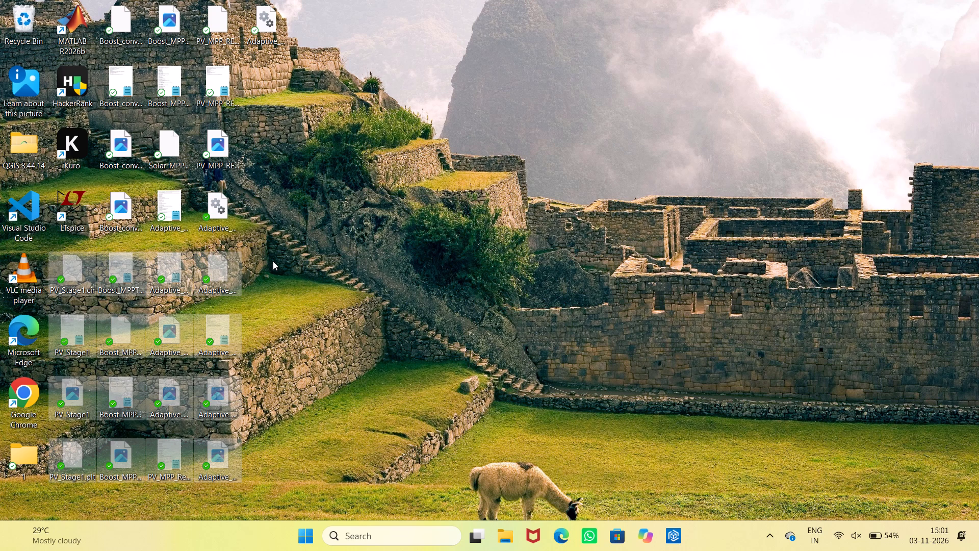
Move Adaptive_MPPT_Final.cir to an empty area of the desktop and delete it.
{"action": "left_click", "coordinate": [188, 213]}
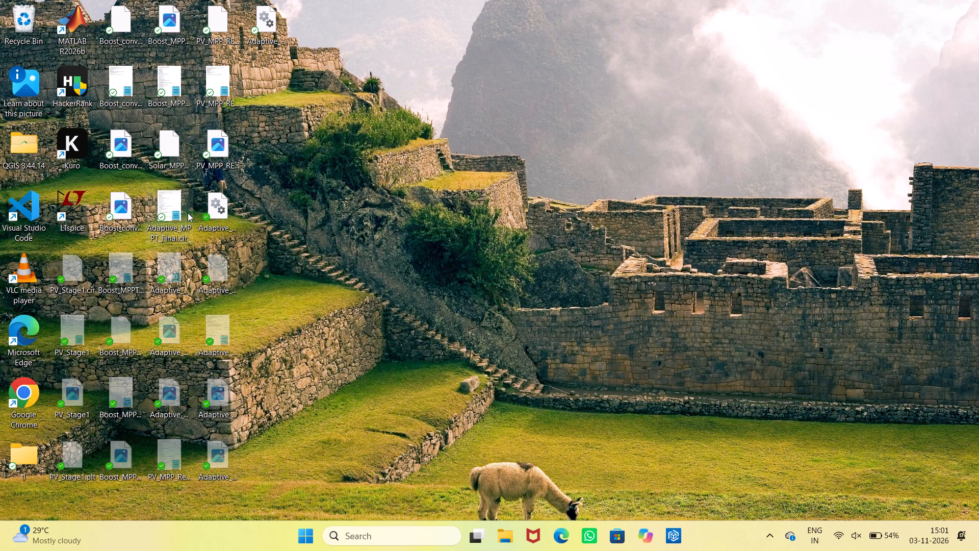
{"action": "left_click", "coordinate": [164, 218]}
{"action": "left_click", "coordinate": [162, 216]}
{"action": "left_click_drag", "start_coordinate": [189, 236], "coordinate": [339, 164]}
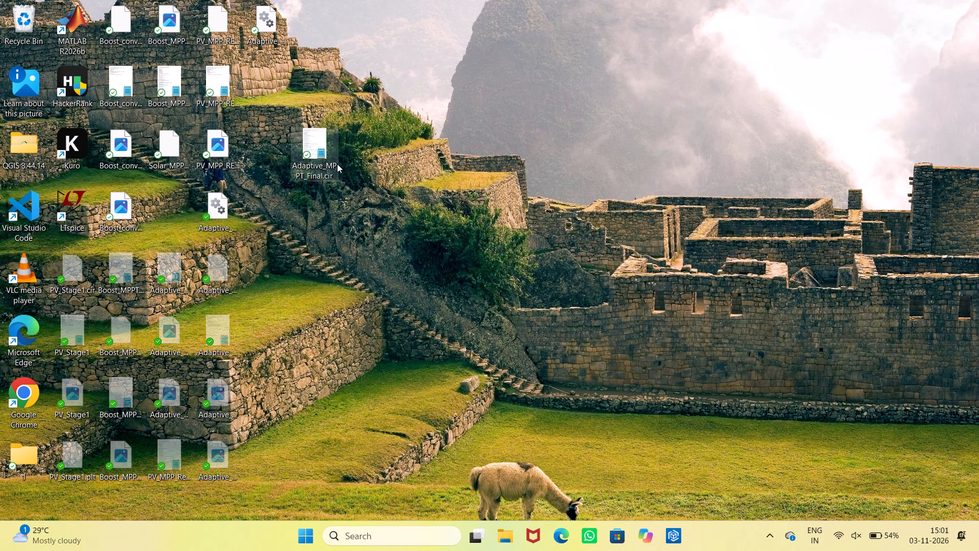
{"action": "right_click", "coordinate": [322, 144]}
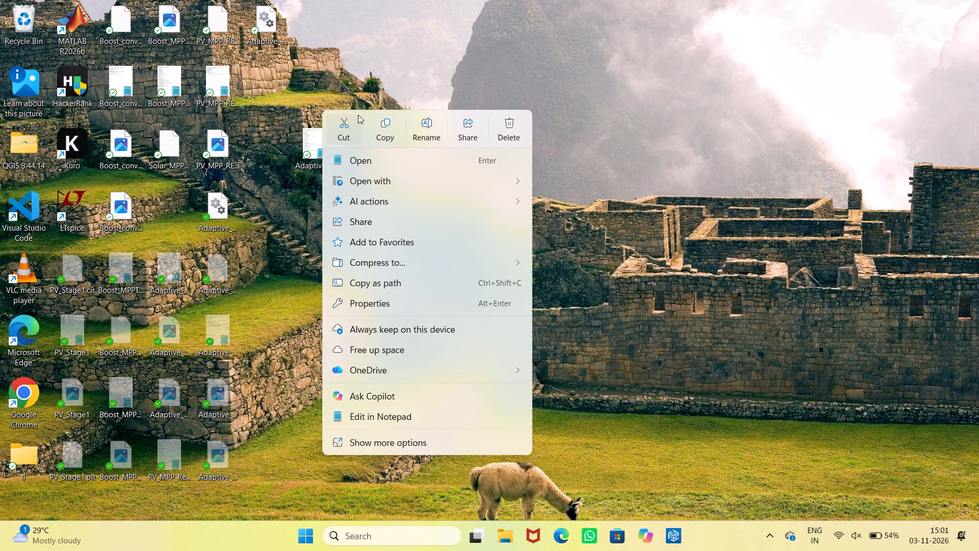
{"action": "left_click", "coordinate": [358, 115]}
{"action": "right_click", "coordinate": [325, 149]}
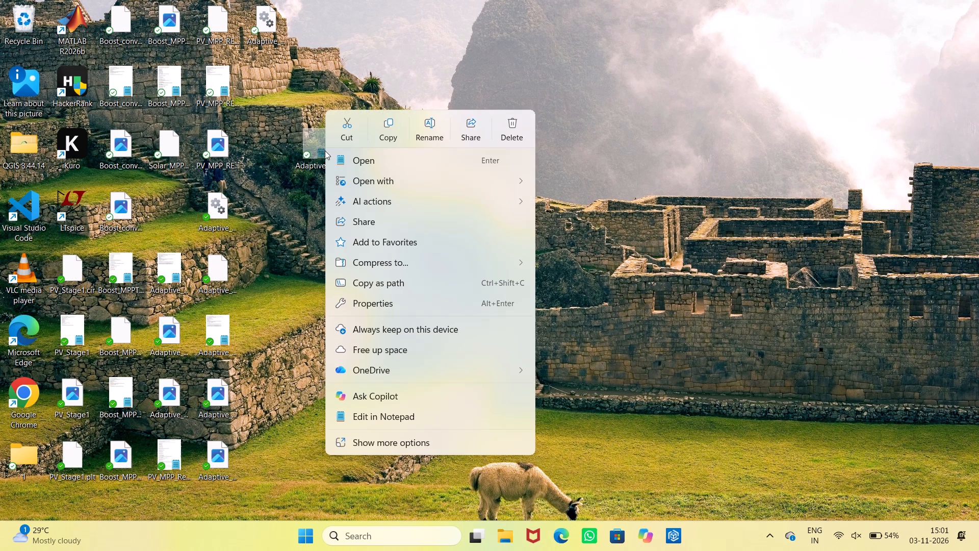
{"action": "left_click", "coordinate": [521, 132]}
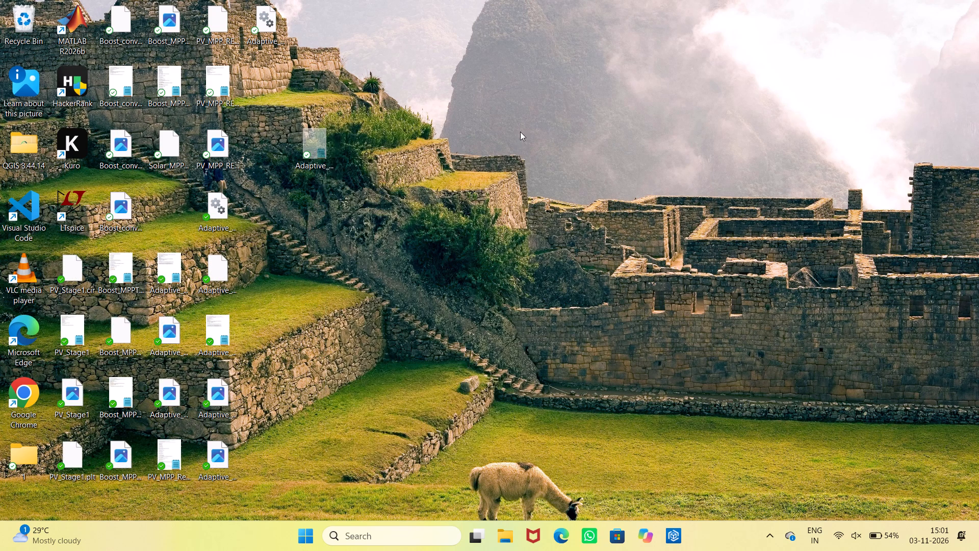
Delete the remaining Boost, Solar_MPP, PV_MPP and Adaptive simulation files from the desktop.
{"action": "left_click_drag", "start_coordinate": [275, 506], "coordinate": [203, 247]}
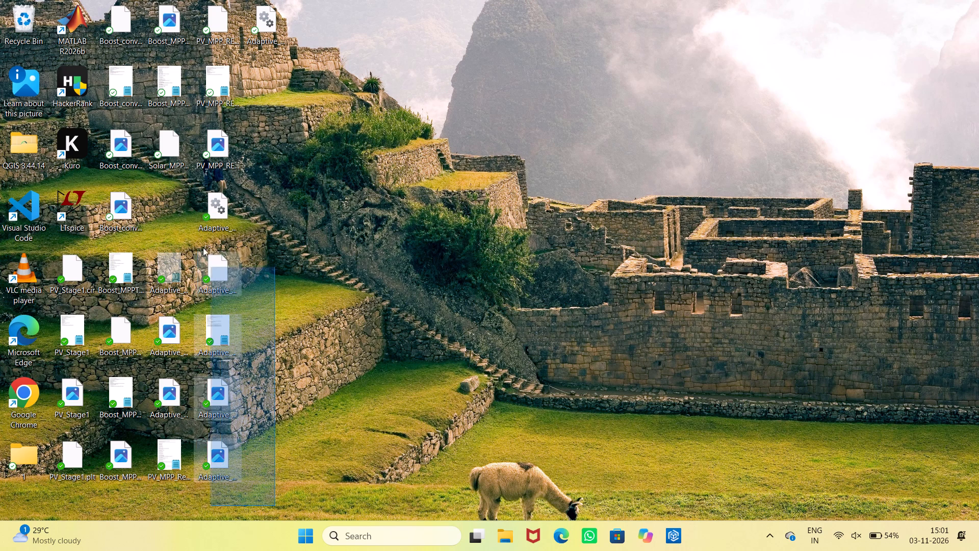
{"action": "left_click_drag", "start_coordinate": [203, 247], "coordinate": [110, 14]}
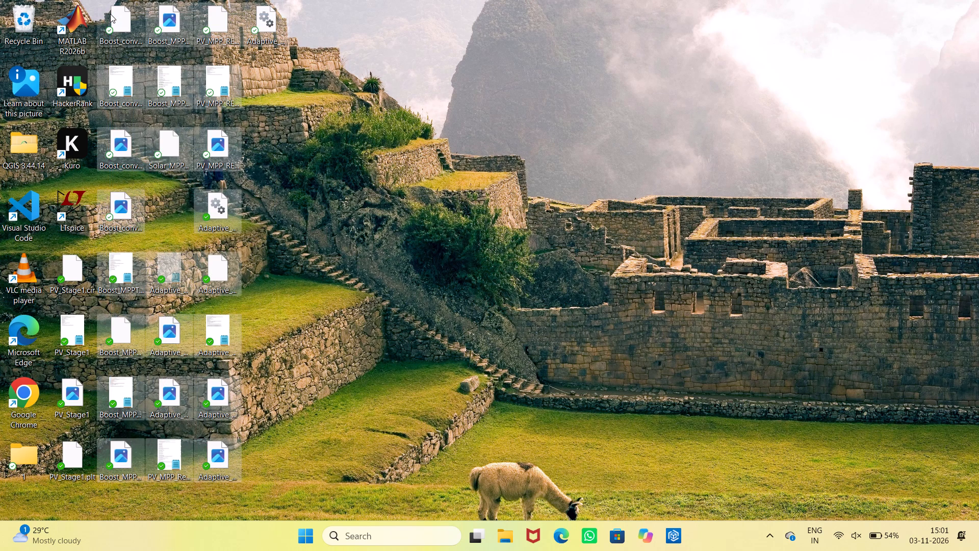
{"action": "right_click", "coordinate": [162, 36]}
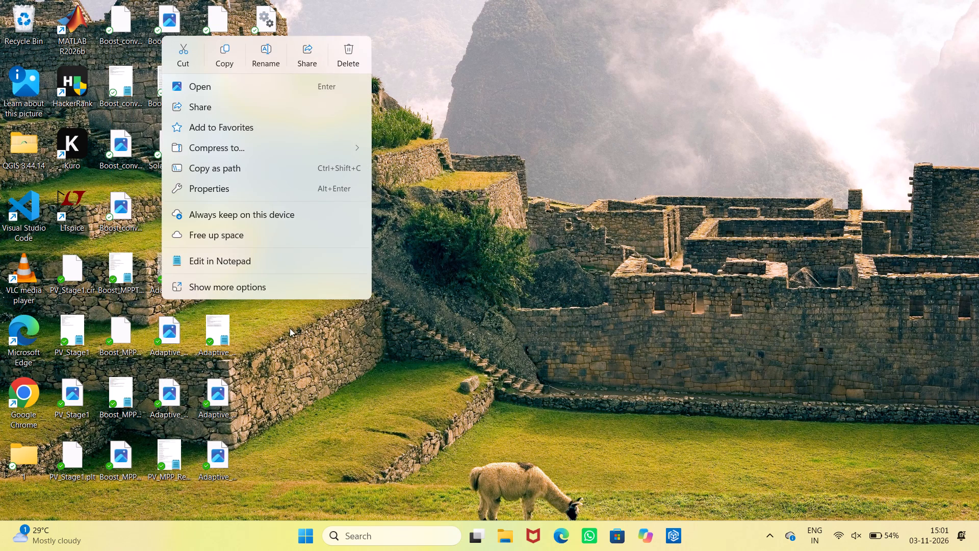
{"action": "left_click", "coordinate": [359, 55]}
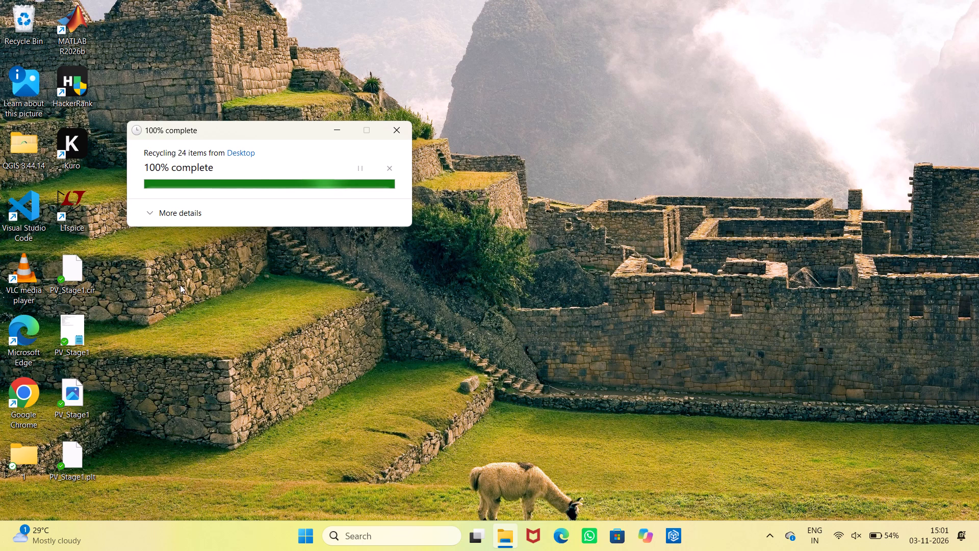
Delete the four PV_Stage1 files from the desktop.
{"action": "left_click_drag", "start_coordinate": [152, 492], "coordinate": [64, 251]}
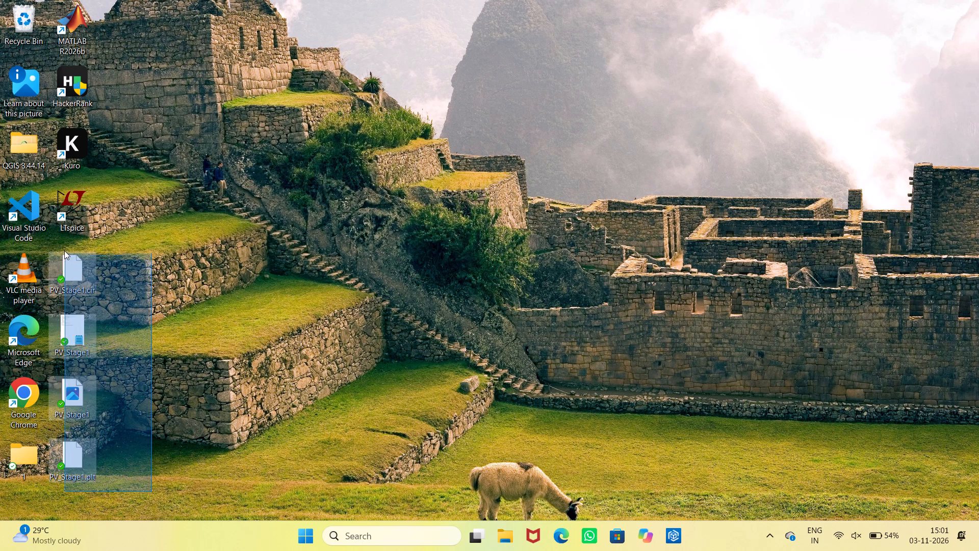
{"action": "left_click_drag", "start_coordinate": [64, 251], "coordinate": [63, 249]}
{"action": "right_click", "coordinate": [73, 263]}
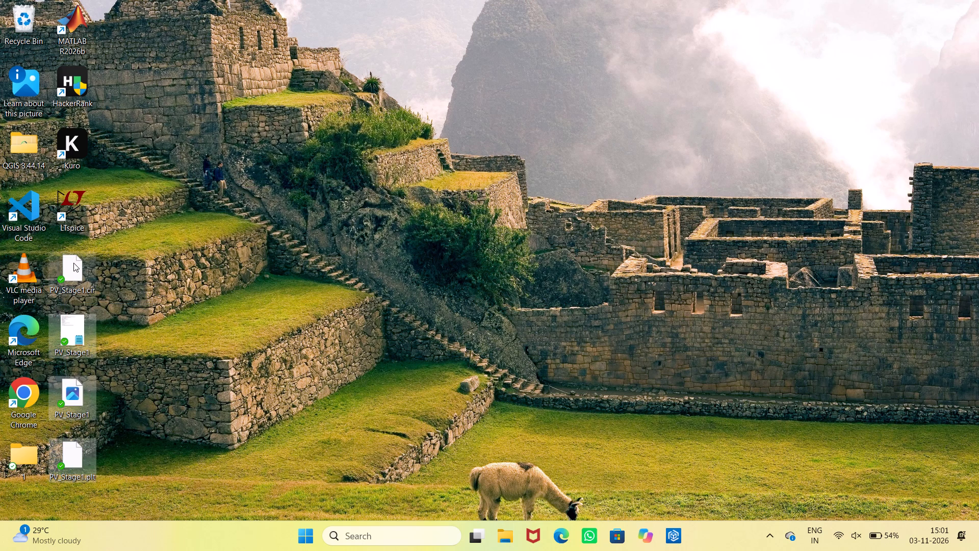
{"action": "left_click", "coordinate": [280, 231]}
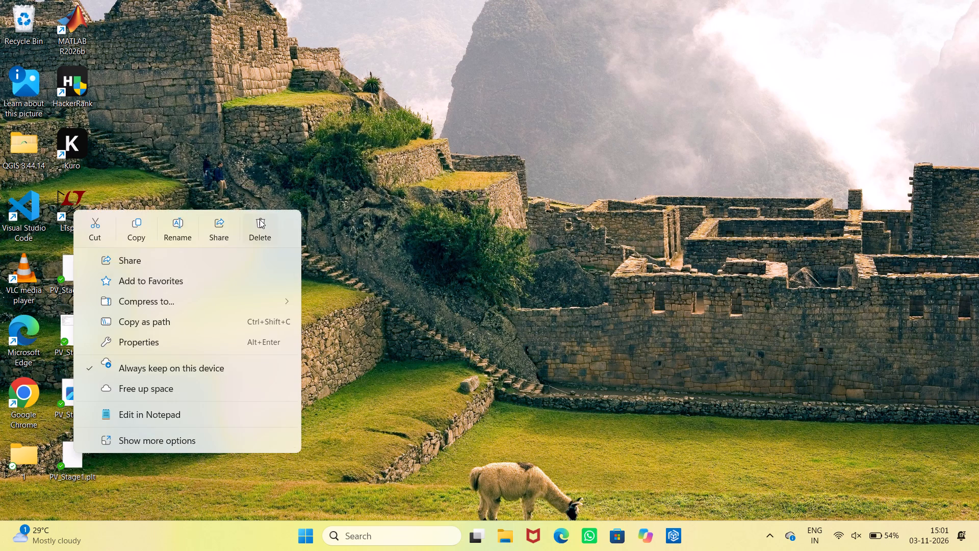
{"action": "left_click", "coordinate": [260, 219]}
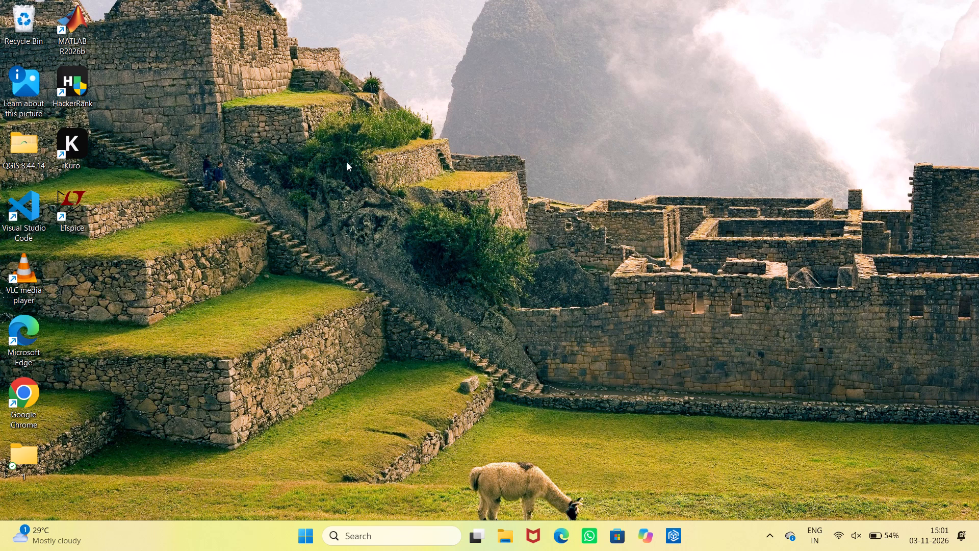
Shut down the computer.
{"action": "left_click", "coordinate": [295, 538]}
{"action": "left_click", "coordinate": [568, 486]}
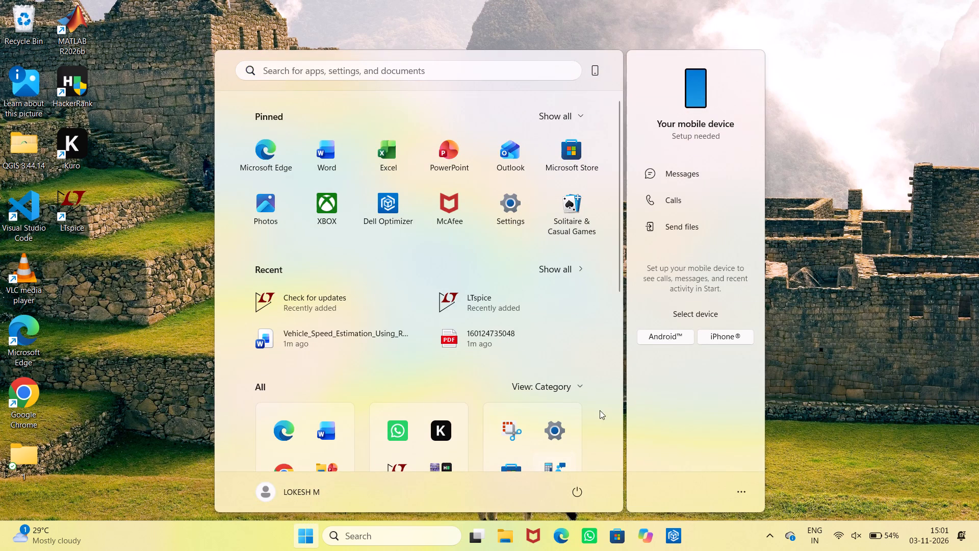
{"action": "left_click", "coordinate": [577, 491]}
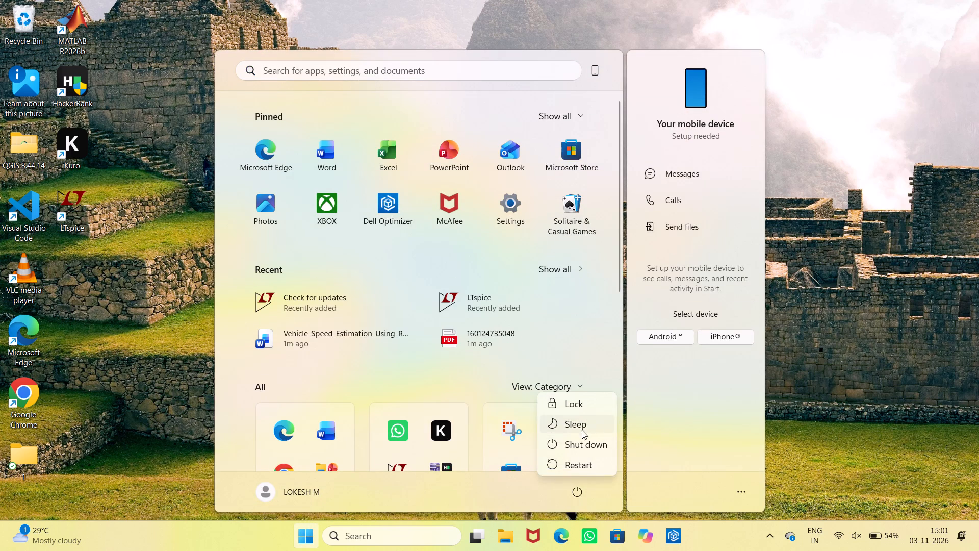
{"action": "left_click", "coordinate": [582, 443]}
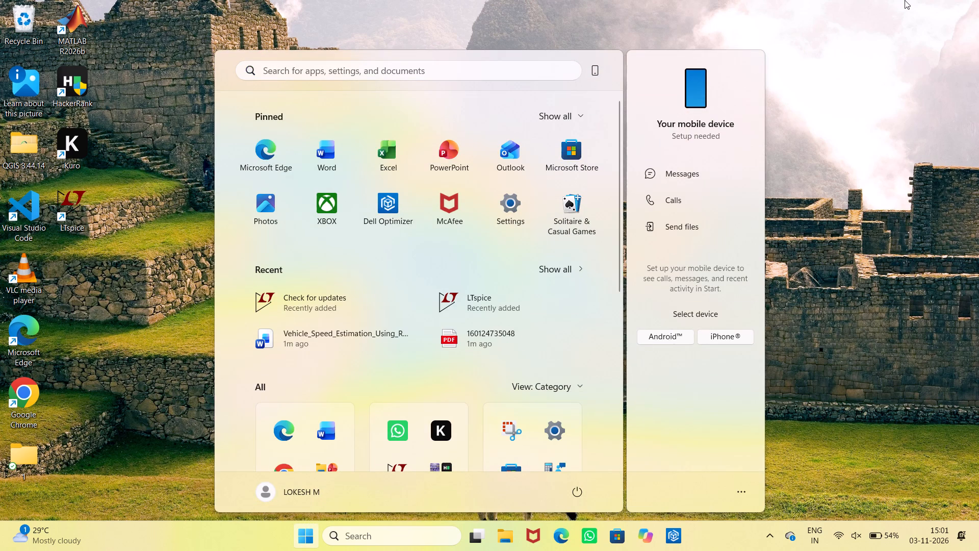